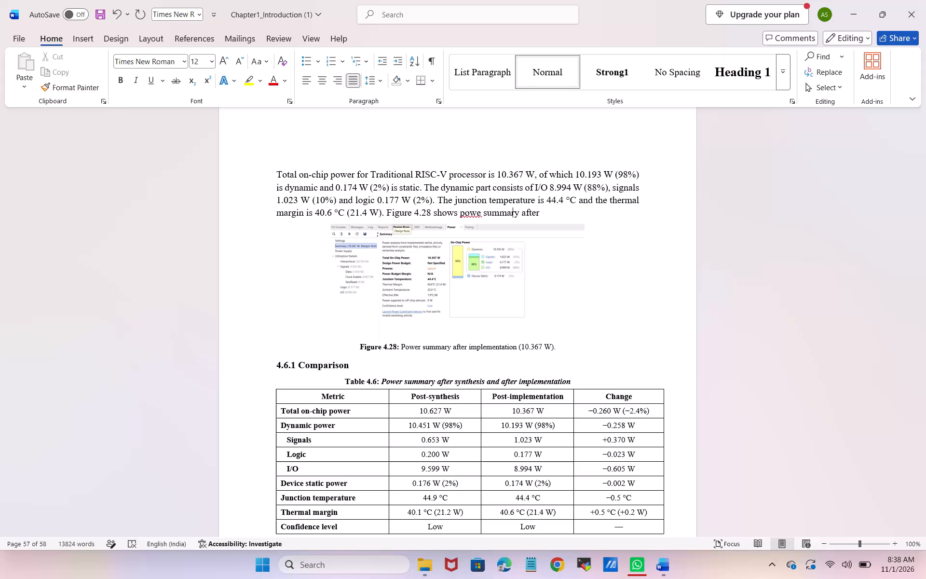
Correct the misspelled "powe" to "power" in the sentence introducing Figure 4.28.
{"action": "key", "text": "Left"}
{"action": "key", "text": "Left"}
{"action": "key", "text": "Left"}
{"action": "key", "text": "Left"}
{"action": "key", "text": "Left"}
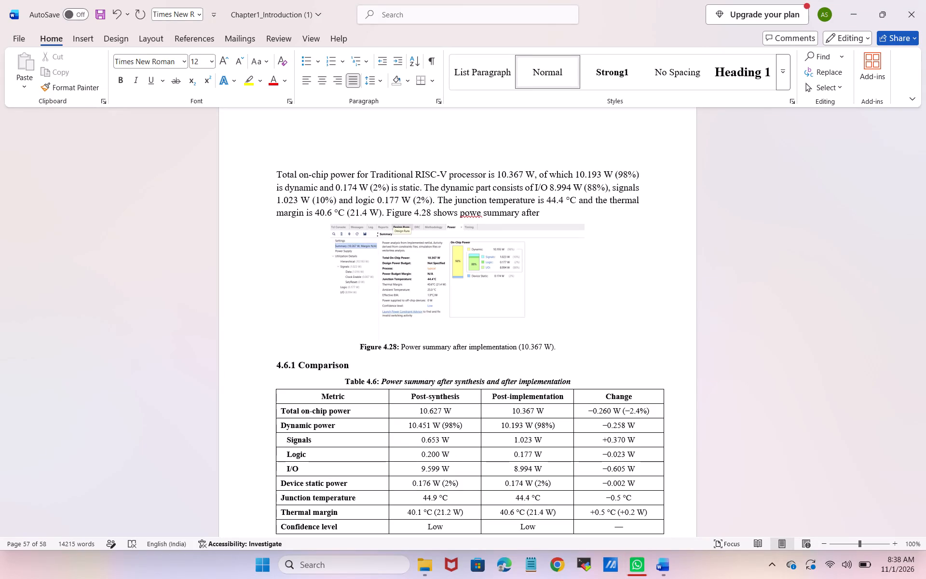
{"action": "key", "text": "r"}
Continue the Figure 4.28 sentence after the word "after" with "implementation and Table 4.6".
{"action": "key", "text": "Right"}
{"action": "key", "text": "Right"}
{"action": "key", "text": "Right"}
{"action": "key", "text": "Right"}
{"action": "key", "text": "Right"}
{"action": "key", "text": "Right"}
{"action": "key", "text": "Right"}
{"action": "key", "text": "Right"}
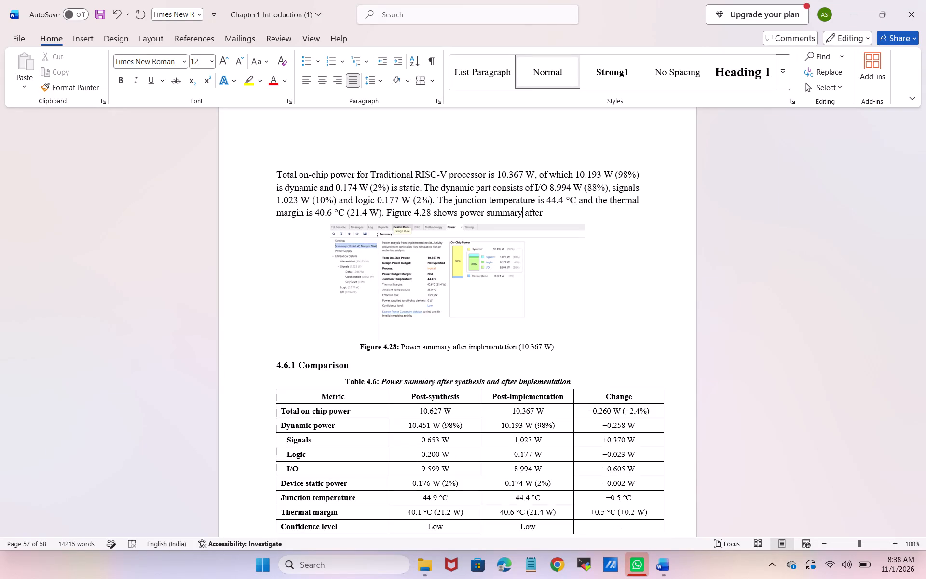
{"action": "key", "text": "Right"}
{"action": "key", "text": "Right"}
{"action": "key", "text": "Right"}
{"action": "key", "text": "Right"}
{"action": "key", "text": "Right"}
{"action": "key", "text": "Right"}
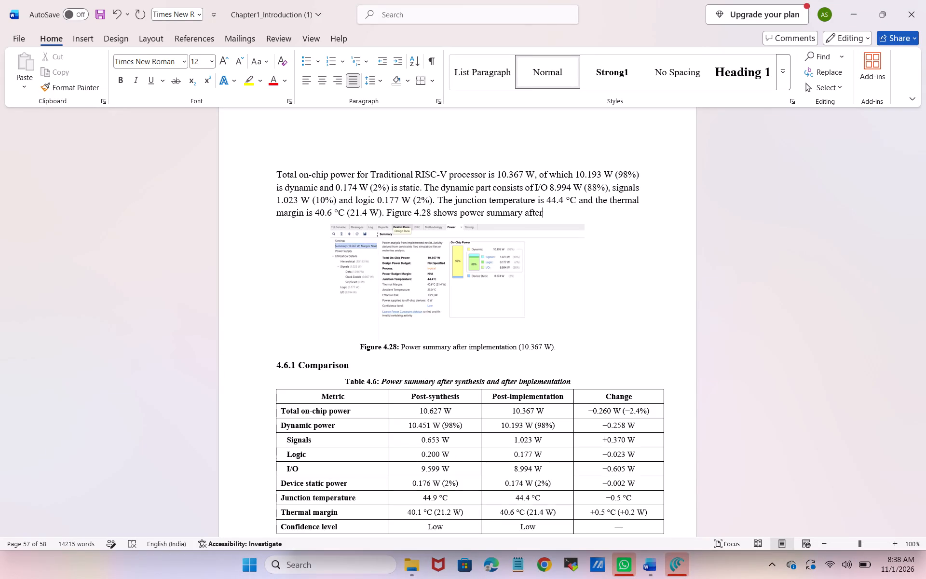
{"action": "key", "text": "space"}
{"action": "type", "text": "implr"}
{"action": "key", "text": "BackSpace"}
{"action": "type", "text": "ementation and Table"}
{"action": "key", "text": "space"}
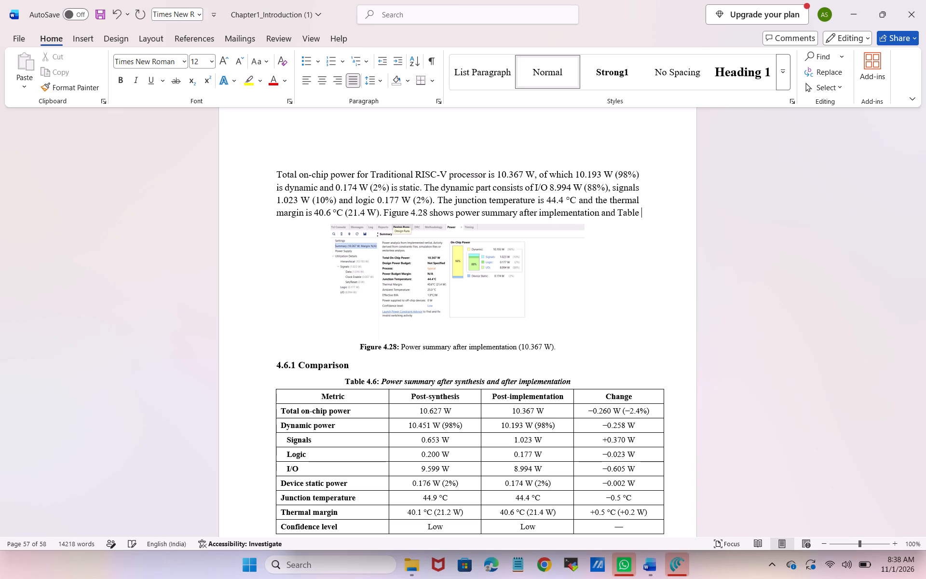
{"action": "type", "text": "4.6"}
{"action": "key", "text": "space"}
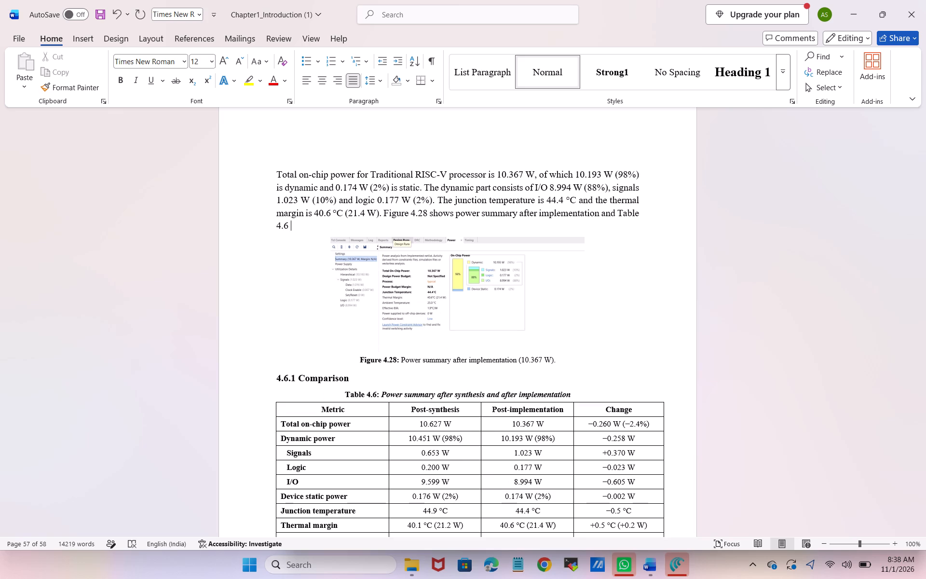
Finish the sentence about Table 4.6 with "shows power summary after implementation.".
{"action": "type", "text": "shows"}
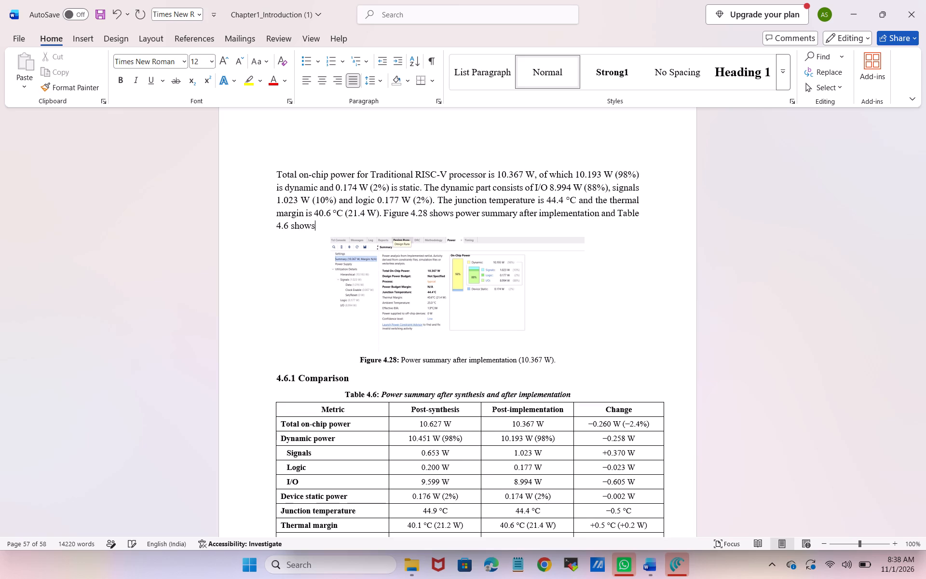
{"action": "key", "text": "space"}
{"action": "type", "text": "power summary"}
{"action": "key", "text": "space"}
{"action": "type", "text": "after implementation"}
{"action": "key", "text": "period"}
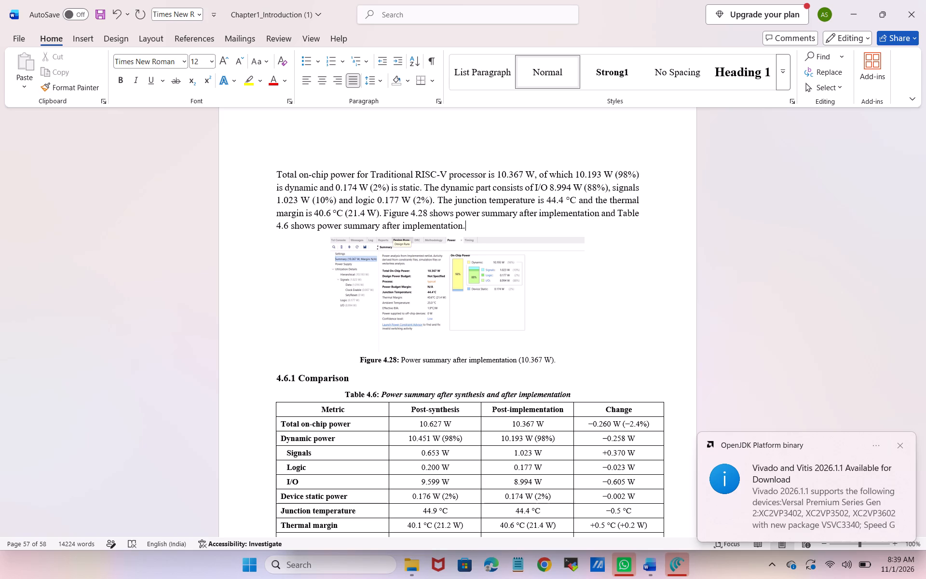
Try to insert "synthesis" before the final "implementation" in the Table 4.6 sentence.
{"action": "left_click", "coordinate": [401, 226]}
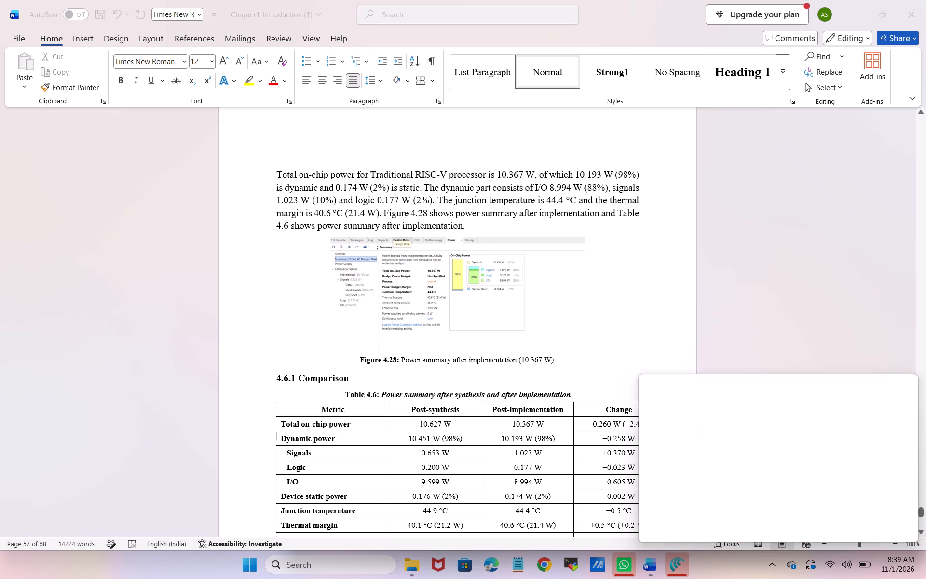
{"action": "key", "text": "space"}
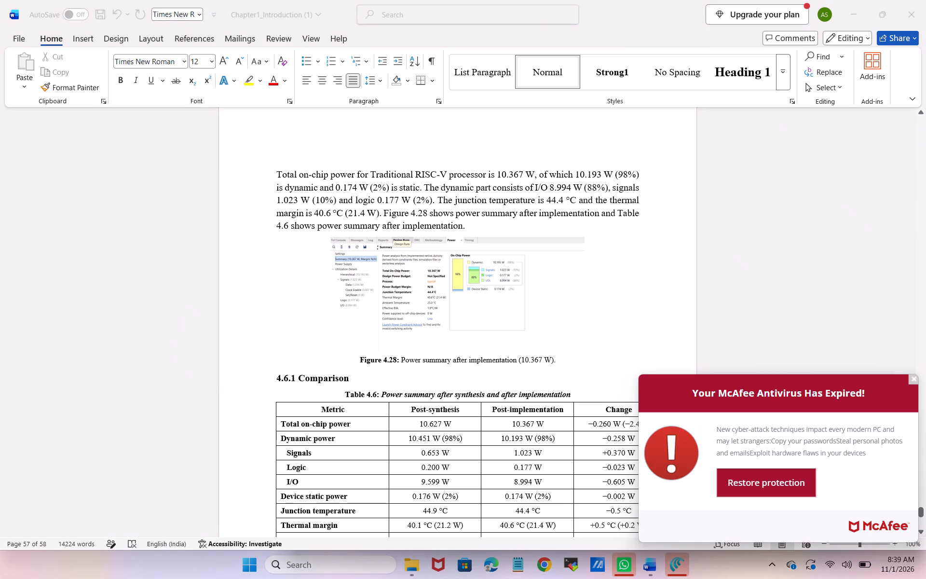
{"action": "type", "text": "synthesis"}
Delete the second "after" from the Table 4.6 caption, just before "implementation".
{"action": "left_click", "coordinate": [516, 399]}
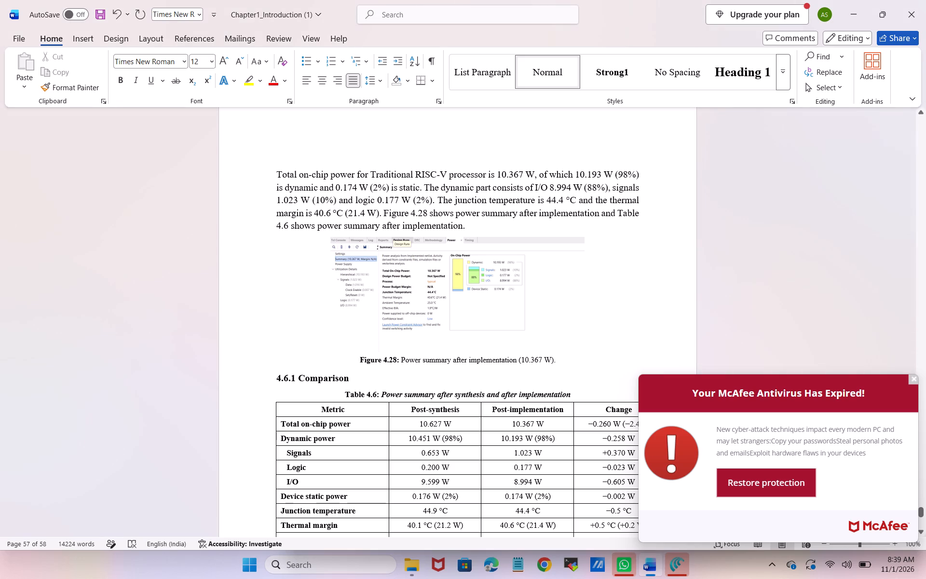
{"action": "double_click", "coordinate": [523, 392]}
{"action": "key", "text": "Left"}
{"action": "key", "text": "Left"}
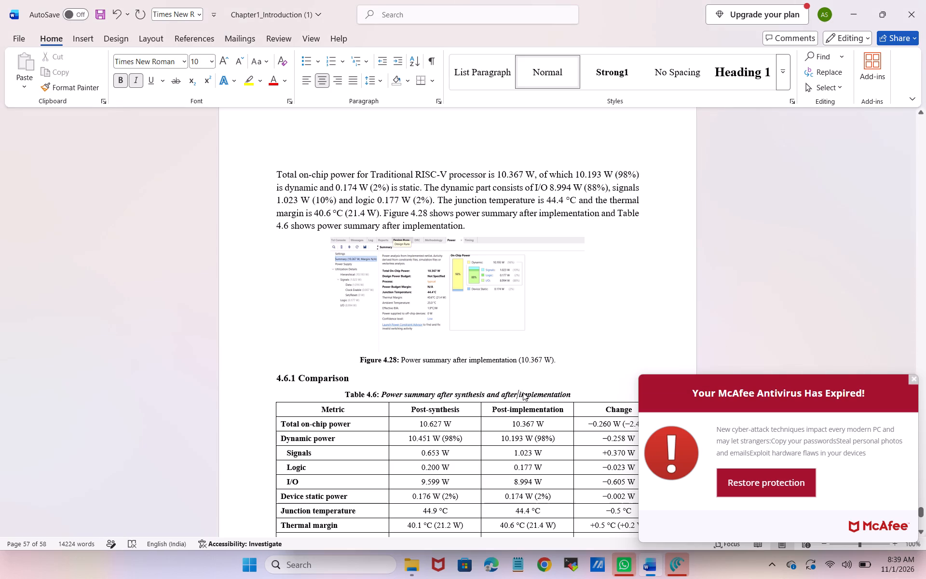
{"action": "key", "text": "BackSpace"}
{"action": "key", "text": "BackSpace"}
{"action": "key", "text": "BackSpace"}
{"action": "key", "text": "BackSpace"}
{"action": "key", "text": "BackSpace"}
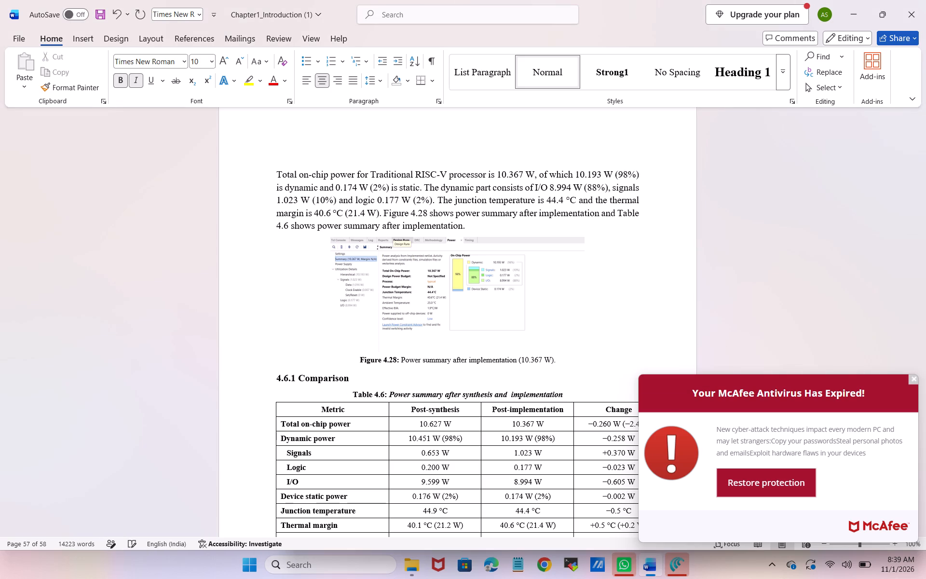
Dismiss the McAfee antivirus expiry notification.
{"action": "left_click", "coordinate": [913, 377]}
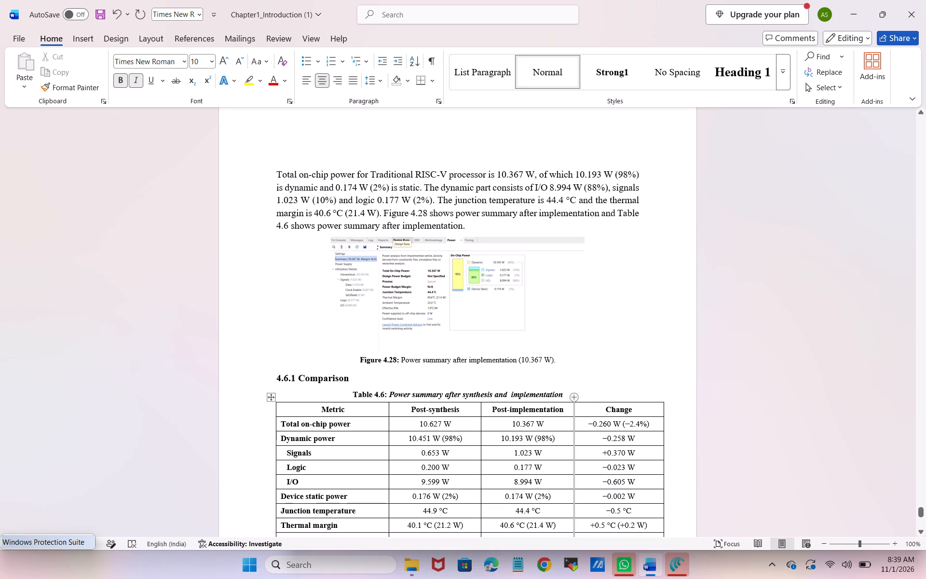
Remove the italic formatting from the Table 4.6 caption text "Power summary after synthesis and implementation".
{"action": "left_click_drag", "start_coordinate": [566, 394], "coordinate": [370, 394]}
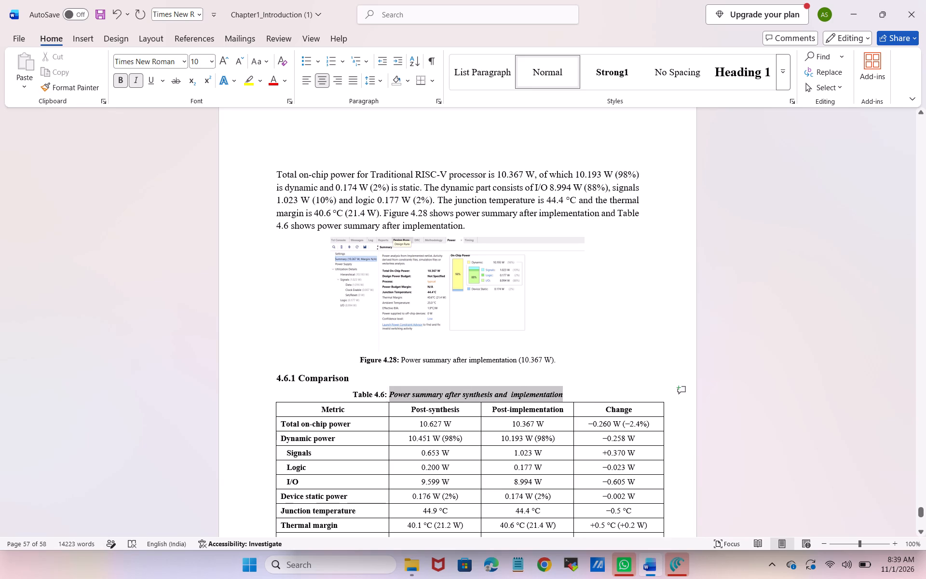
{"action": "left_click_drag", "start_coordinate": [370, 394], "coordinate": [393, 395]}
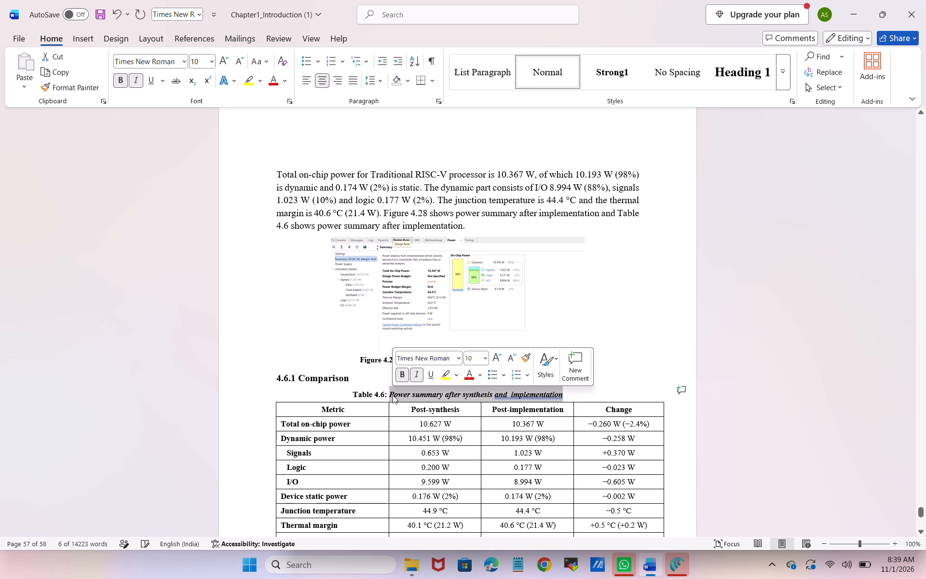
{"action": "key", "text": "ctrl+i"}
{"action": "left_click", "coordinate": [502, 365]}
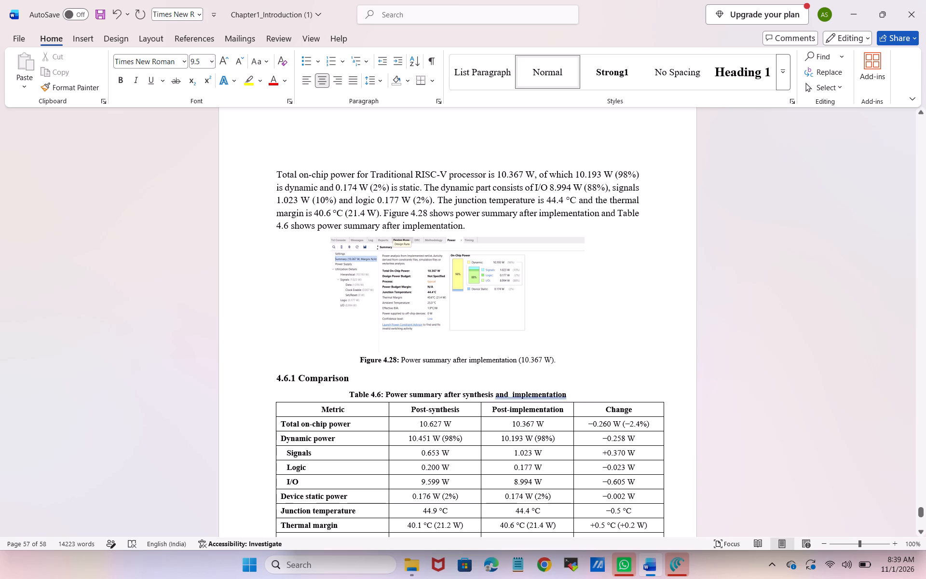
Insert "Synthesis" before the final "implementation" in the Table 4.6 sentence above Figure 4.28.
{"action": "left_click", "coordinate": [402, 227]}
{"action": "type", "text": "Sy"}
{"action": "type", "text": "nthesis"}
{"action": "key", "text": "space"}
{"action": "type", "text": "and"}
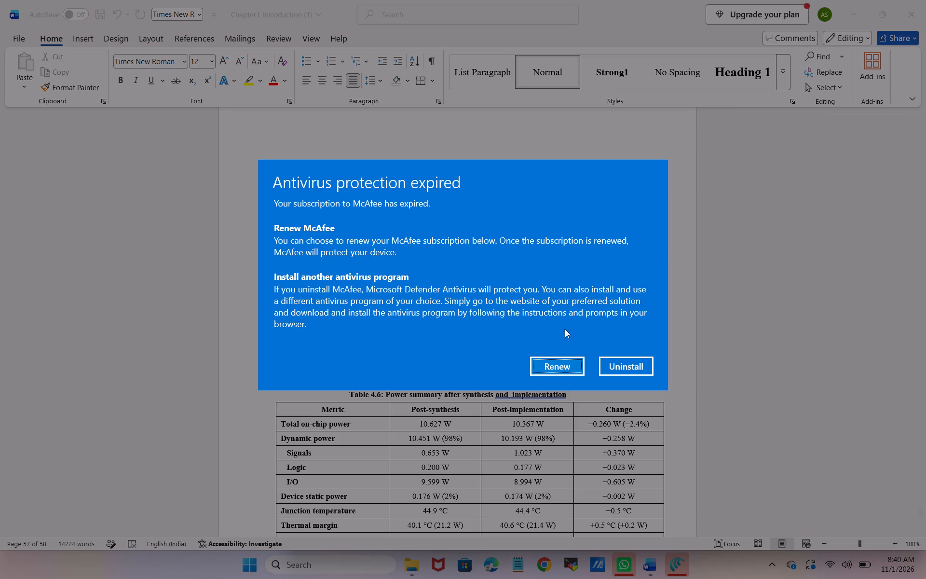
Choose to renew McAfee in the expired antivirus protection dialog.
{"action": "left_click", "coordinate": [554, 368]}
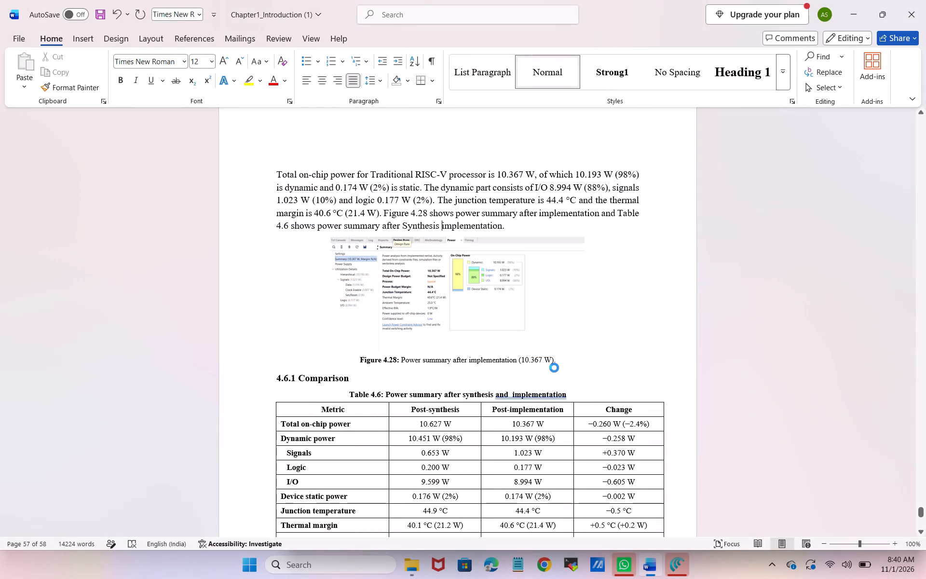
Ignore the grammar flag on "and implementation" in the Table 4.6 caption.
{"action": "left_click", "coordinate": [530, 397]}
{"action": "right_click", "coordinate": [530, 397]}
{"action": "left_click", "coordinate": [498, 188]}
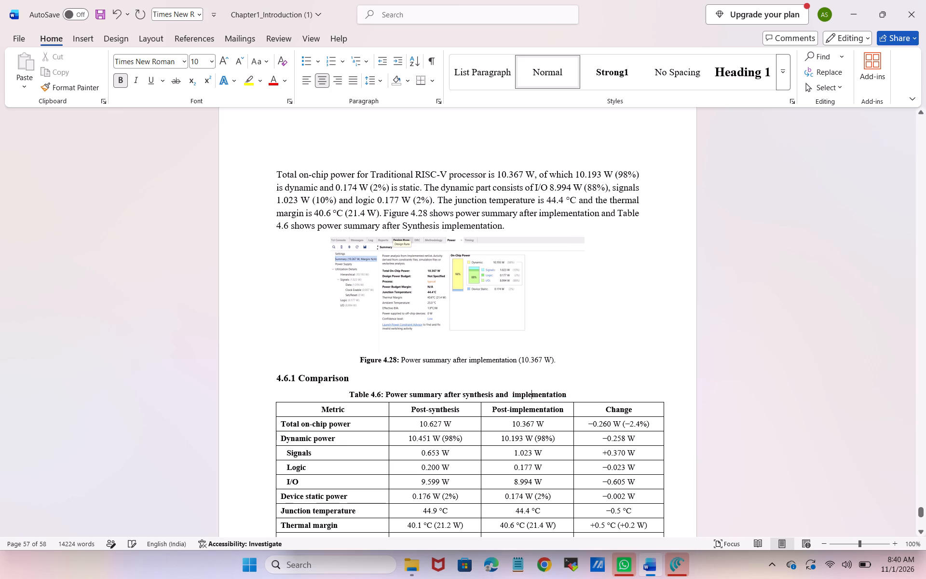
Add the word "figure", preceded by a space, at the end of the section 4.6 Power Analysis Results paragraph.
{"action": "scroll", "coordinate": [546, 377], "scroll_direction": "up", "scroll_amount": 1}
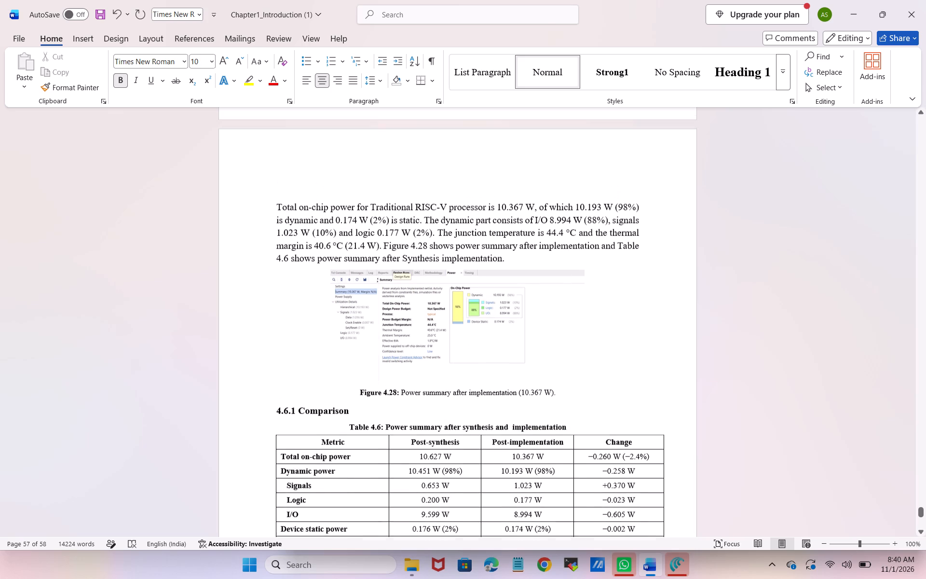
{"action": "scroll", "coordinate": [546, 377], "scroll_direction": "up", "scroll_amount": 4}
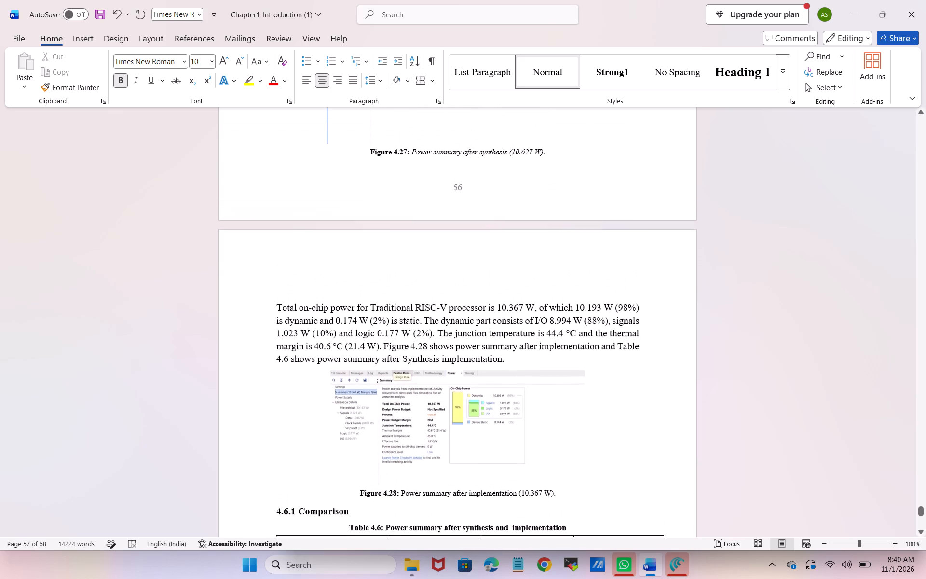
{"action": "scroll", "coordinate": [546, 377], "scroll_direction": "up", "scroll_amount": 2}
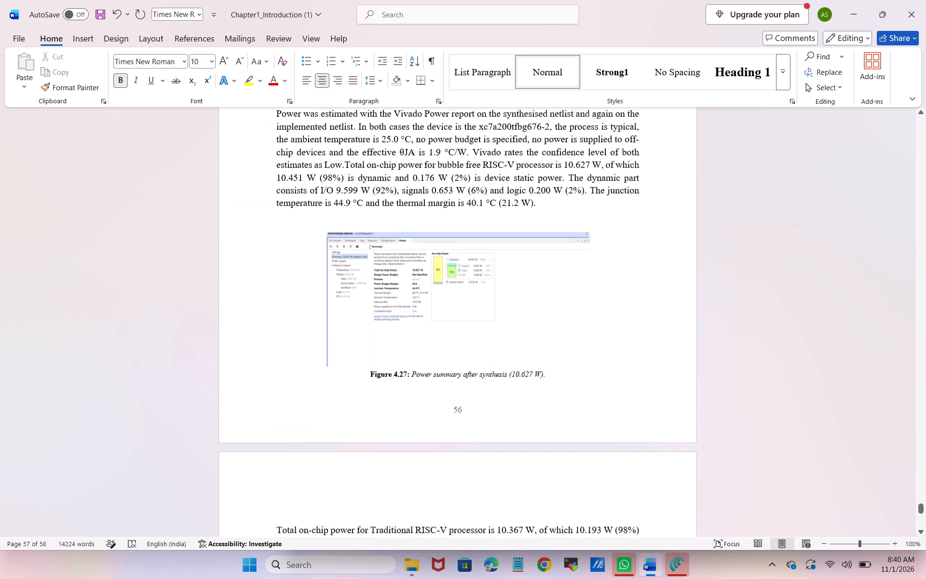
{"action": "scroll", "coordinate": [546, 377], "scroll_direction": "up", "scroll_amount": 1}
{"action": "left_click", "coordinate": [538, 260]}
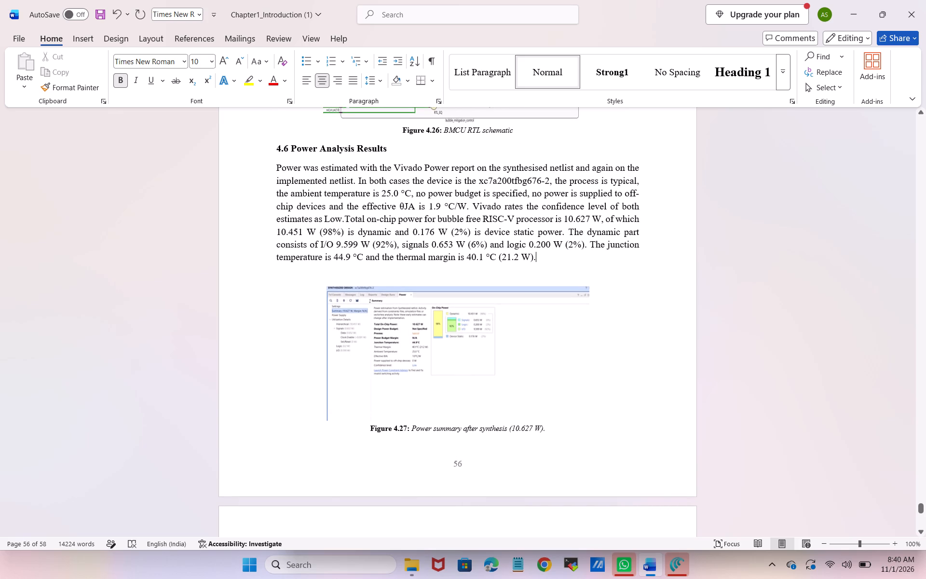
{"action": "type", "text": "figure"}
{"action": "key", "text": "Left"}
{"action": "key", "text": "Left"}
{"action": "key", "text": "Left"}
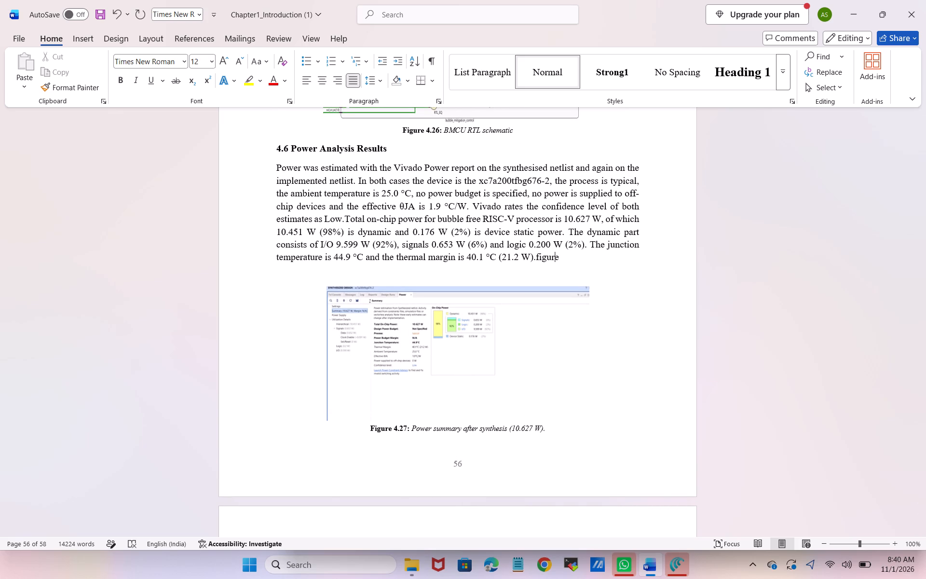
{"action": "key", "text": "Left"}
{"action": "key", "text": "Left"}
{"action": "key", "text": "Left"}
{"action": "key", "text": "space"}
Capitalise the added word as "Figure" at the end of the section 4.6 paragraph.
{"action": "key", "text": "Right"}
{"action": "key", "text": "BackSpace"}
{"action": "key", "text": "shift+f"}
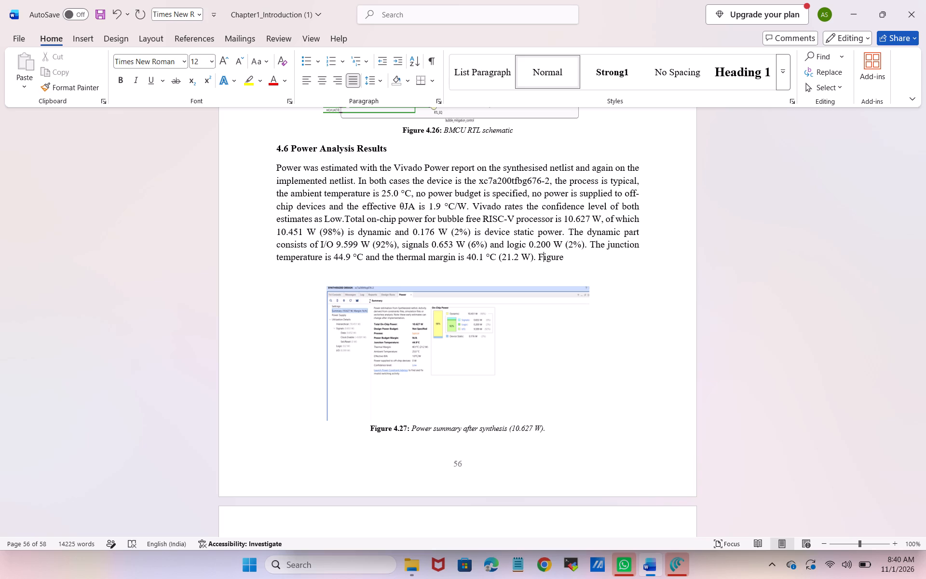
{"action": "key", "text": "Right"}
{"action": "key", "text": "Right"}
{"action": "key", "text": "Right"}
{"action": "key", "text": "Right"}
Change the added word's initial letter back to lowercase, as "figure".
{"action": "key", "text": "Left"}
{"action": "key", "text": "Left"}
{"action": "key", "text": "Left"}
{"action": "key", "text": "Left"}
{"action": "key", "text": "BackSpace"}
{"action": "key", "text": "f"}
Lowercase the initial letters of the "Table 4.6" and "Figure 4.28" references in the Traditional RISC-V power paragraph.
{"action": "scroll", "coordinate": [538, 260], "scroll_direction": "down", "scroll_amount": 2}
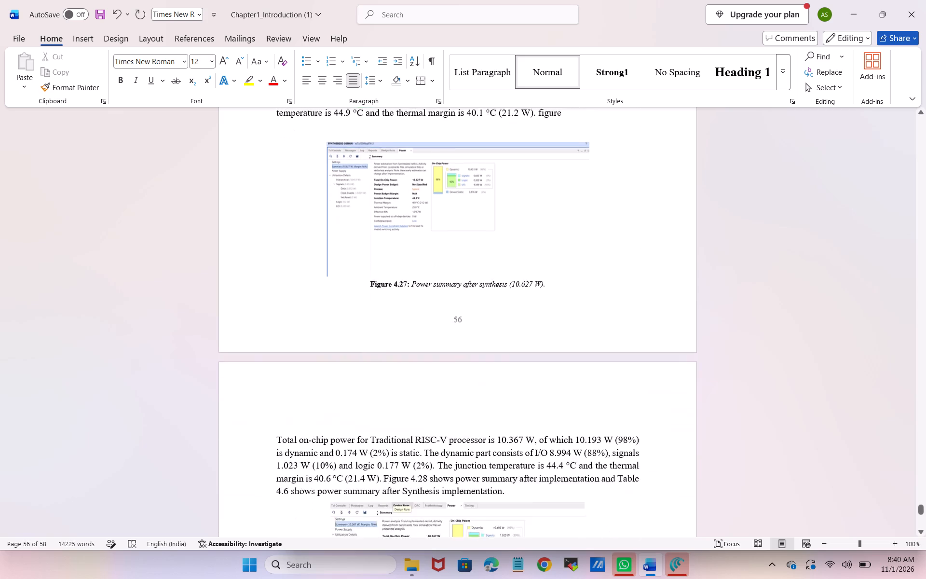
{"action": "scroll", "coordinate": [538, 260], "scroll_direction": "down", "scroll_amount": 3}
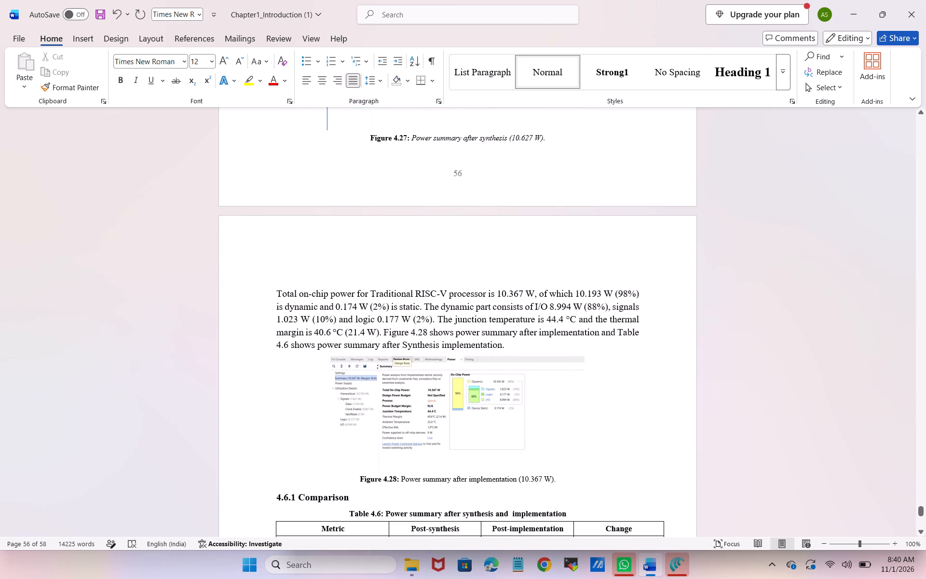
{"action": "left_click", "coordinate": [623, 333]}
{"action": "key", "text": "BackSpace"}
{"action": "key", "text": "t"}
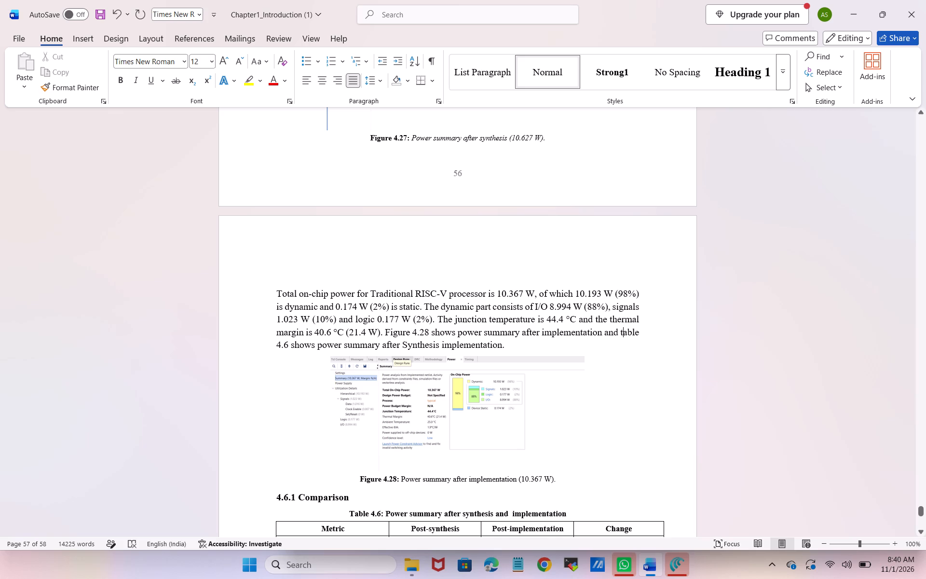
{"action": "left_click", "coordinate": [390, 331]}
{"action": "key", "text": "BackSpace"}
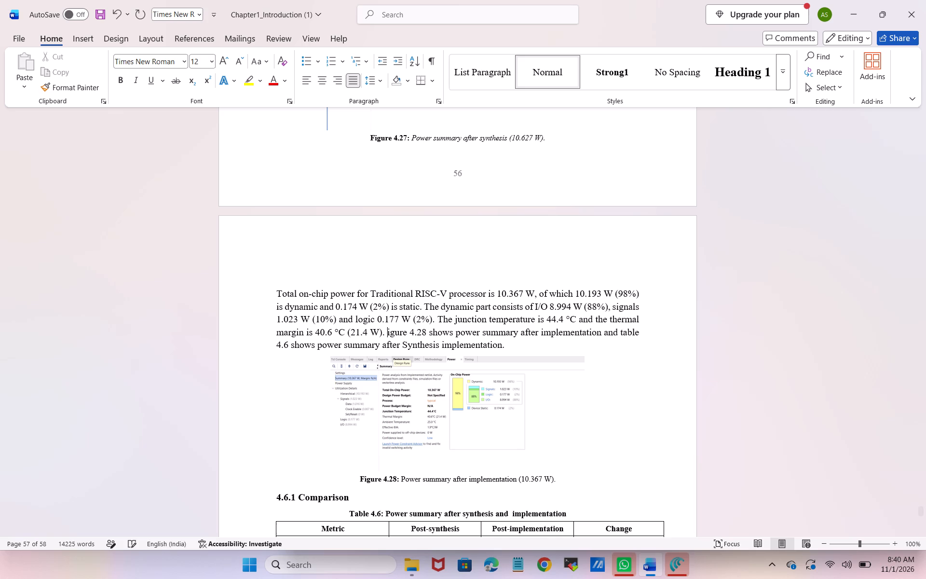
{"action": "key", "text": "f"}
Continue the section 4.6 paragraph after "figure" with "4.27 shows power summary".
{"action": "scroll", "coordinate": [390, 331], "scroll_direction": "up", "scroll_amount": 3}
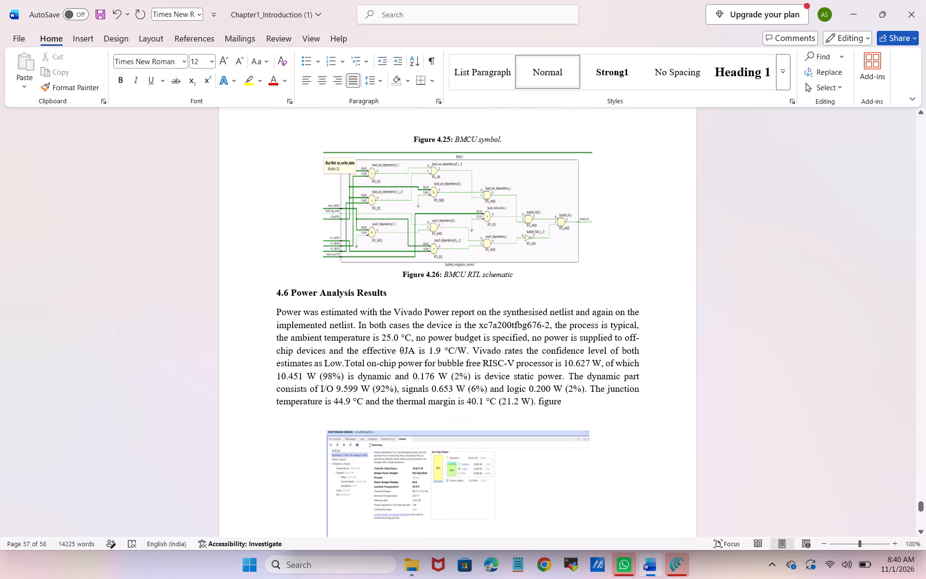
{"action": "scroll", "coordinate": [586, 414], "scroll_direction": "down", "scroll_amount": 2}
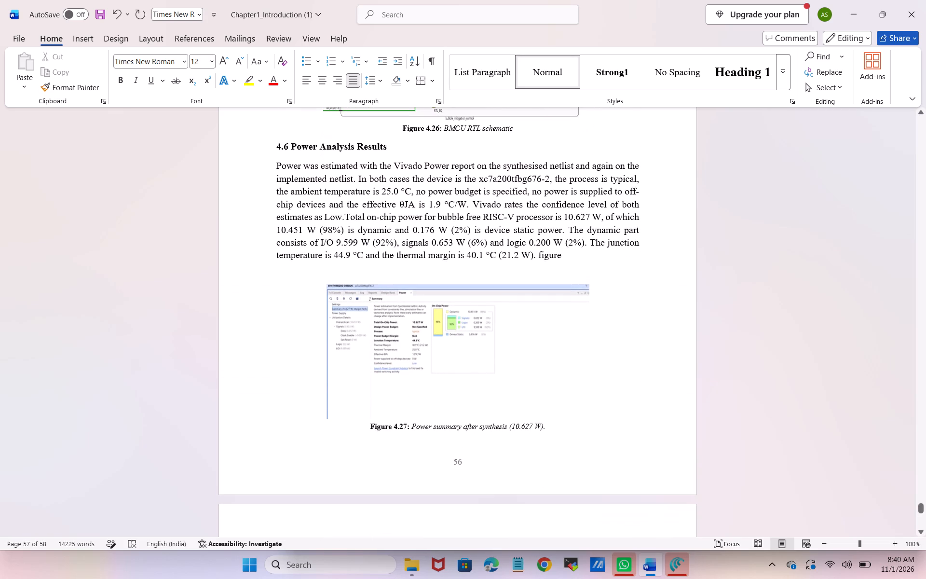
{"action": "left_click", "coordinate": [561, 254]}
{"action": "key", "text": "space"}
{"action": "type", "text": "4."}
{"action": "type", "text": "27 shows"}
{"action": "key", "text": "space"}
{"action": "type", "text": "power summary"}
{"action": "key", "text": "space"}
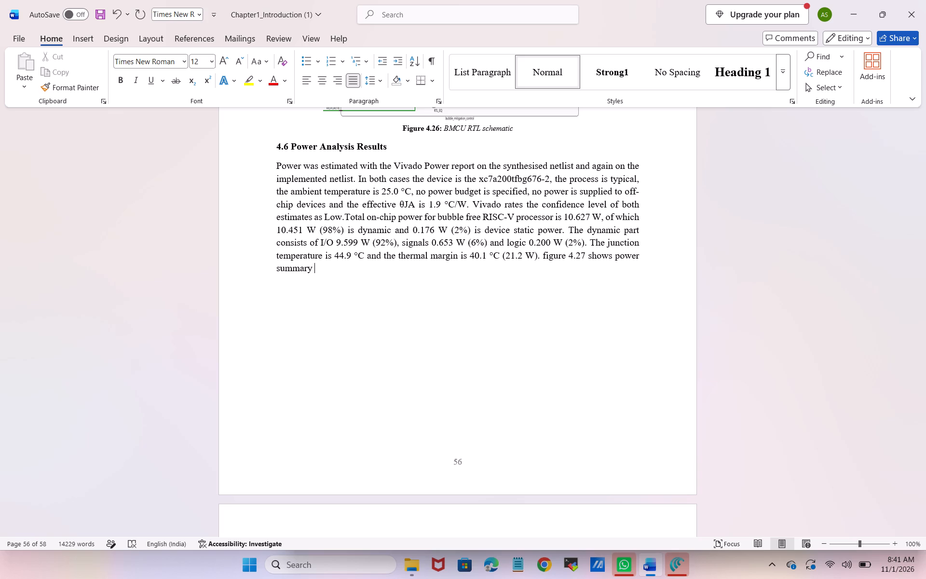
Check the wording of the Figure 4.27 caption and finish the section 4.6 sentence with "after synthesis.".
{"action": "scroll", "coordinate": [561, 254], "scroll_direction": "down", "scroll_amount": 2}
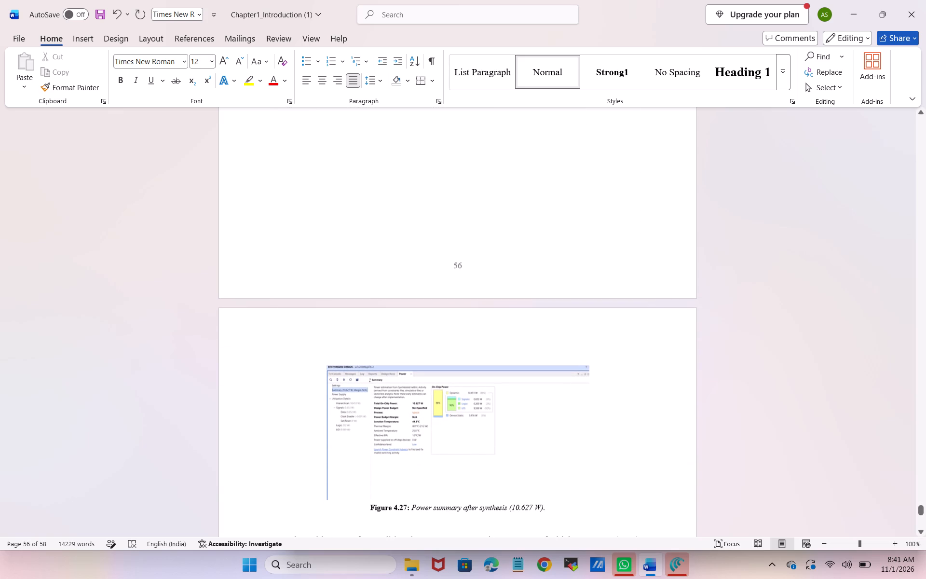
{"action": "scroll", "coordinate": [561, 254], "scroll_direction": "down", "scroll_amount": 3}
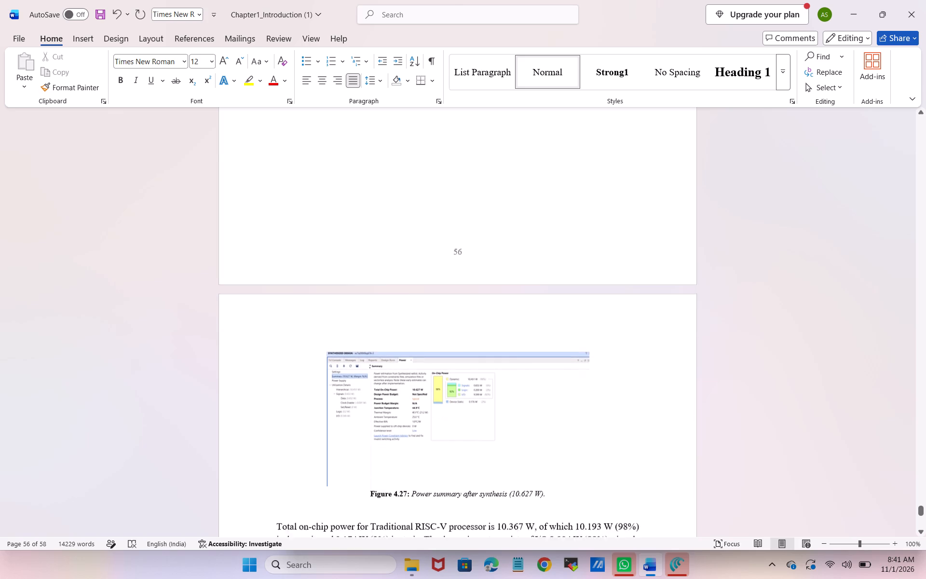
{"action": "scroll", "coordinate": [561, 254], "scroll_direction": "down", "scroll_amount": 2}
{"action": "scroll", "coordinate": [561, 254], "scroll_direction": "up", "scroll_amount": 2}
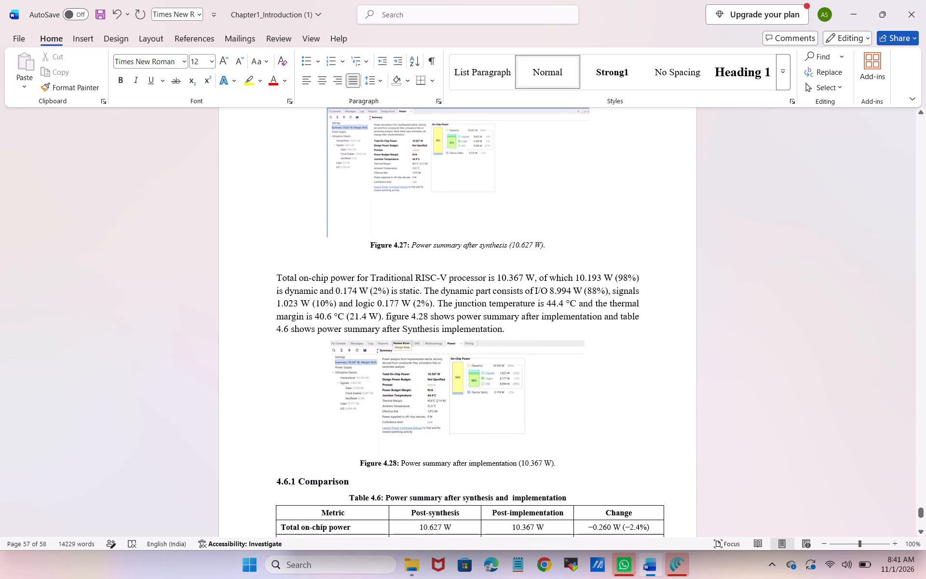
{"action": "scroll", "coordinate": [561, 254], "scroll_direction": "up", "scroll_amount": 2}
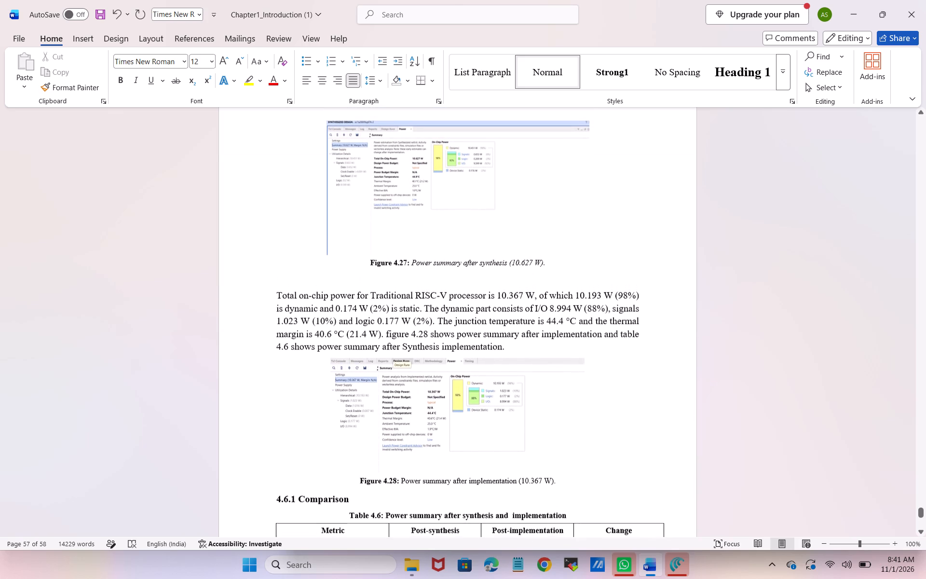
{"action": "scroll", "coordinate": [561, 254], "scroll_direction": "up", "scroll_amount": 2}
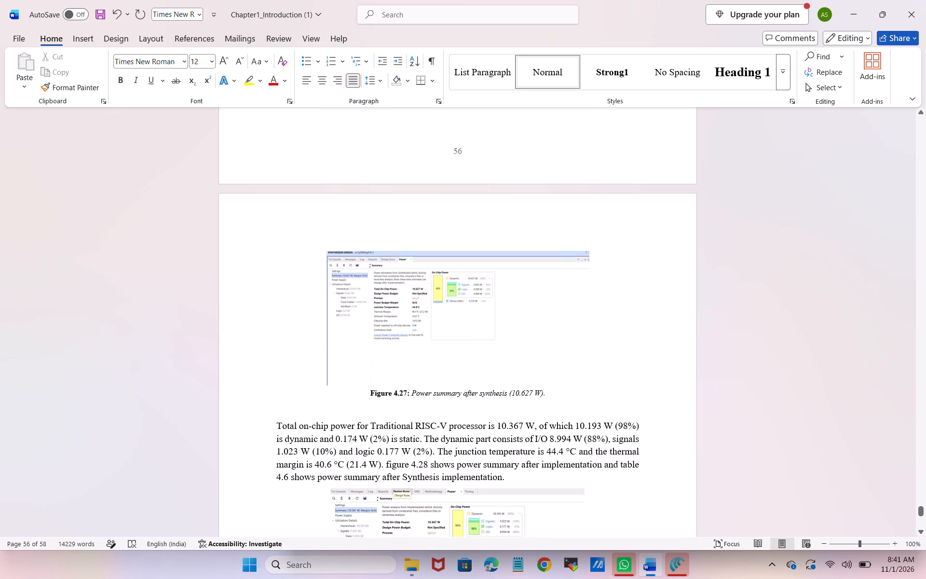
{"action": "scroll", "coordinate": [561, 254], "scroll_direction": "up", "scroll_amount": 2}
{"action": "scroll", "coordinate": [561, 254], "scroll_direction": "down", "scroll_amount": 1}
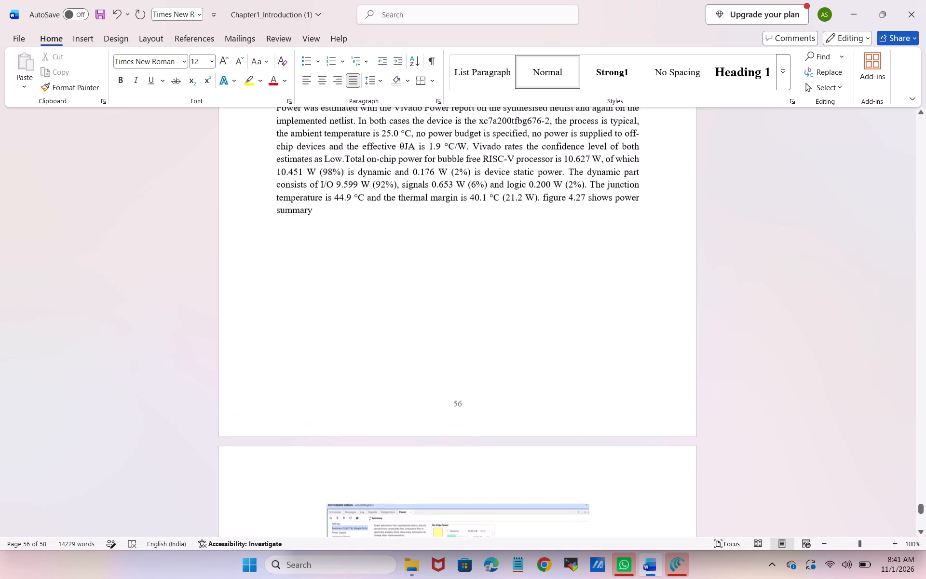
{"action": "scroll", "coordinate": [561, 254], "scroll_direction": "down", "scroll_amount": 1}
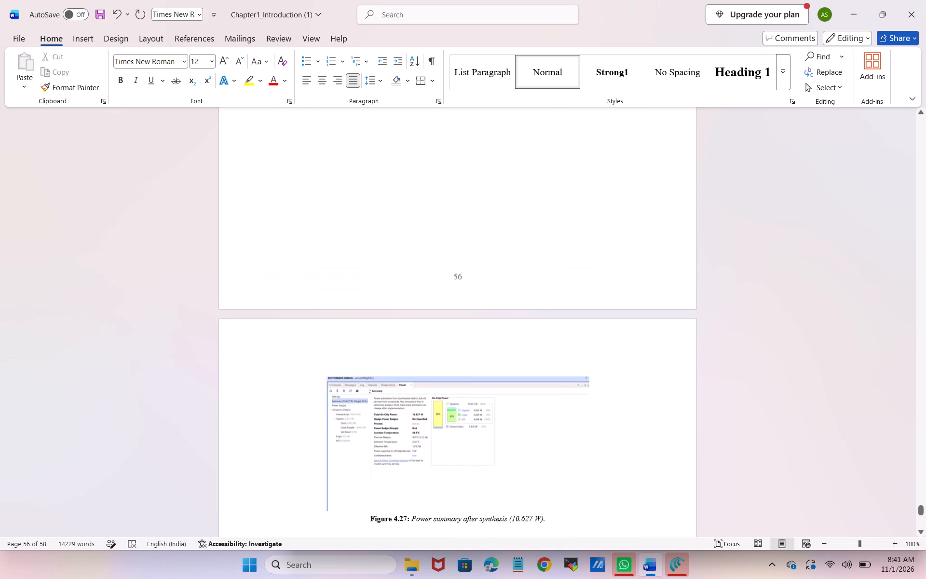
{"action": "type", "text": "after synthesis"}
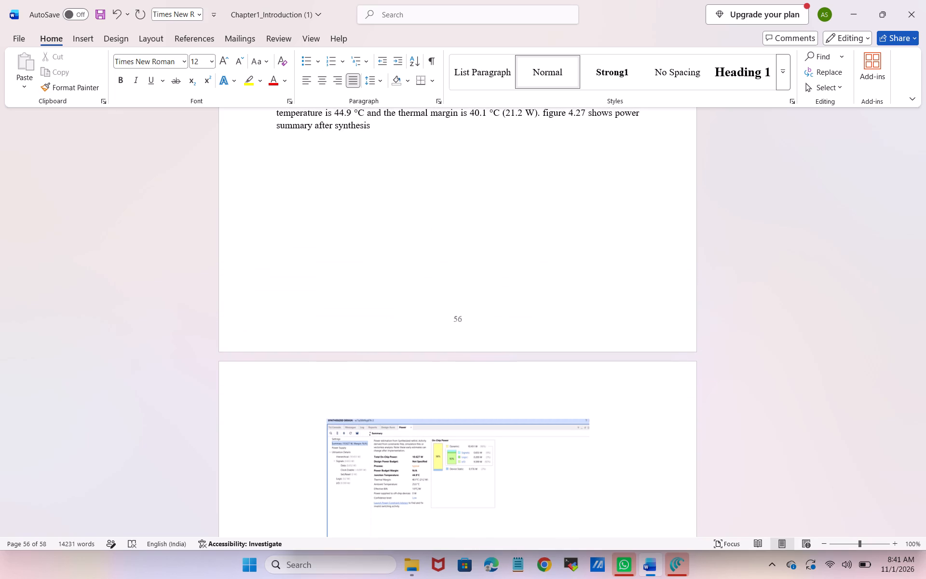
{"action": "key", "text": "period"}
Shrink the BMCU RTL schematic of Figure 4.26 proportionally to make room on page 56 for the Figure 4.27 image.
{"action": "scroll", "coordinate": [561, 254], "scroll_direction": "up", "scroll_amount": 1}
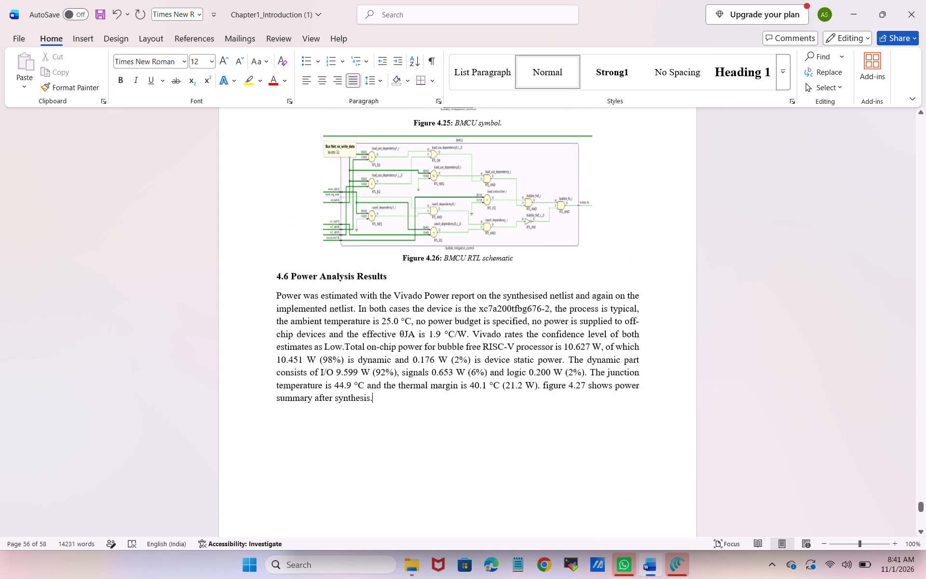
{"action": "scroll", "coordinate": [561, 254], "scroll_direction": "up", "scroll_amount": 1}
{"action": "left_click", "coordinate": [550, 261]}
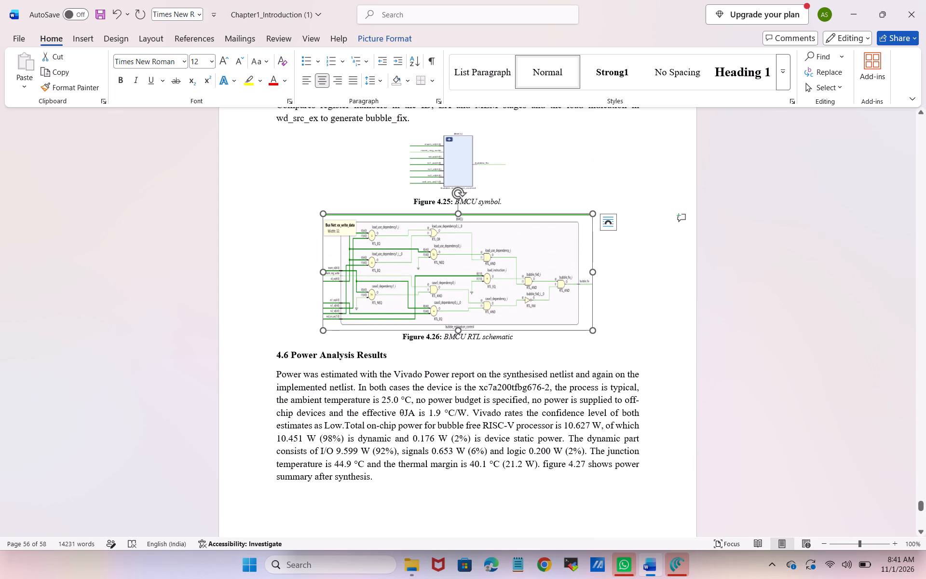
{"action": "left_click_drag", "start_coordinate": [594, 330], "coordinate": [585, 303]}
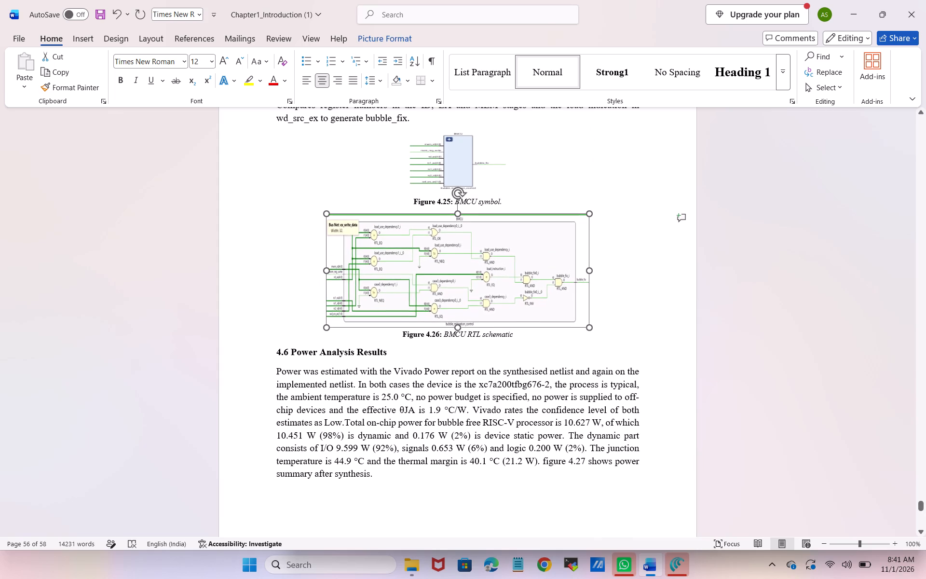
{"action": "left_click_drag", "start_coordinate": [585, 303], "coordinate": [569, 277]}
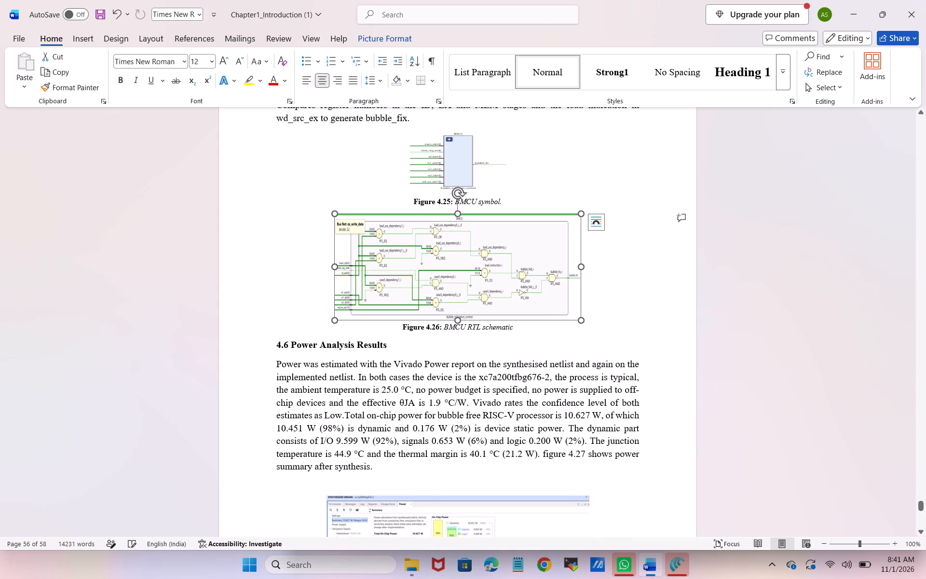
Enlarge the Figure 4.27 power summary image slightly, keeping it and its caption on page 56.
{"action": "scroll", "coordinate": [522, 200], "scroll_direction": "up", "scroll_amount": 1}
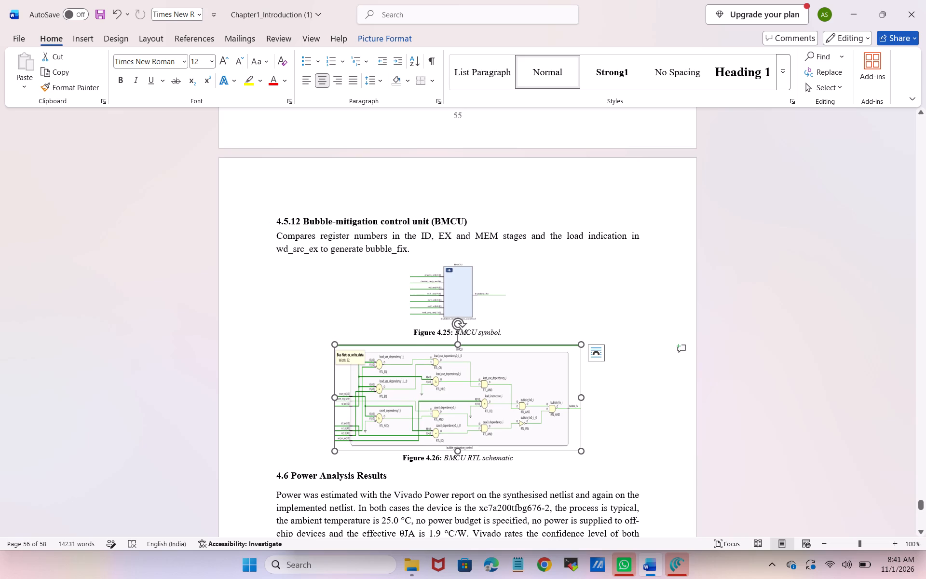
{"action": "scroll", "coordinate": [480, 287], "scroll_direction": "down", "scroll_amount": 3}
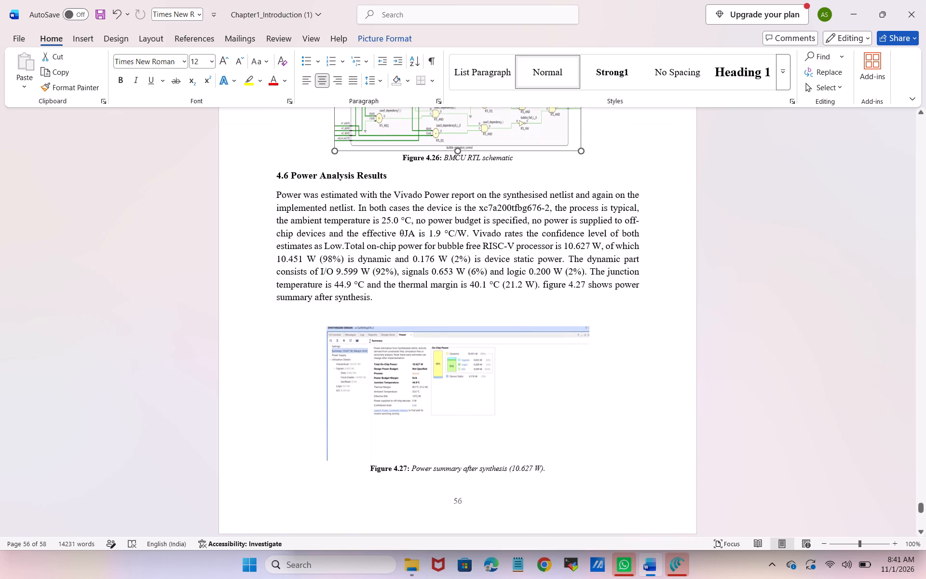
{"action": "left_click", "coordinate": [440, 462]}
{"action": "left_click", "coordinate": [508, 402]}
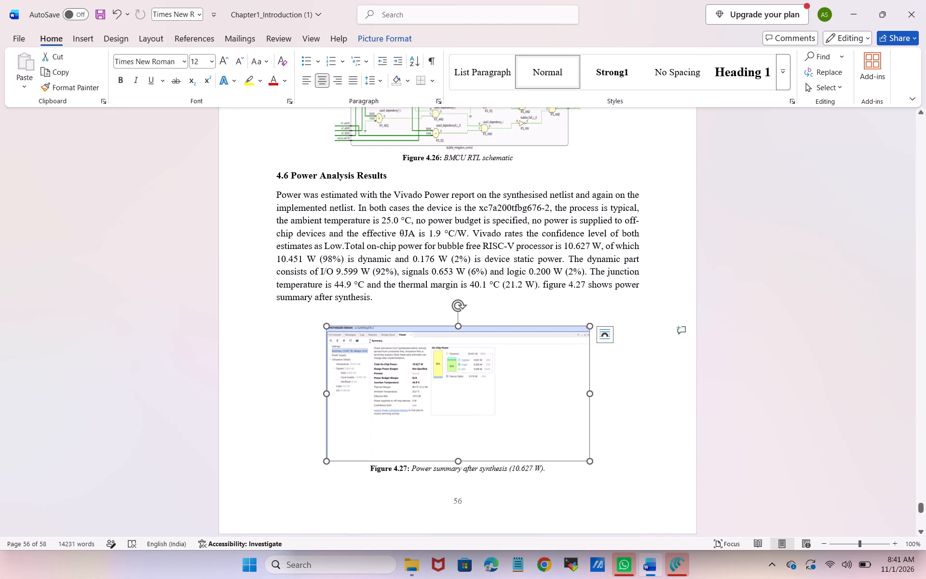
{"action": "left_click_drag", "start_coordinate": [590, 457], "coordinate": [603, 461]}
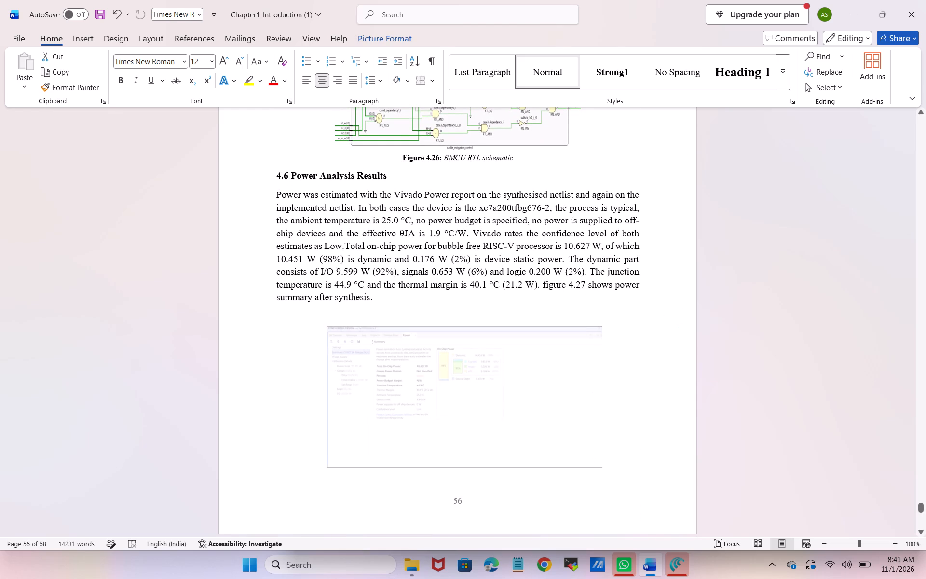
{"action": "left_click_drag", "start_coordinate": [603, 461], "coordinate": [595, 457]}
{"action": "left_click", "coordinate": [624, 461]}
Insert "of bubble free risc-V" after "synthesis", before the period, in the Figure 4.27 sentence of section 4.6.
{"action": "scroll", "coordinate": [624, 461], "scroll_direction": "down", "scroll_amount": 2}
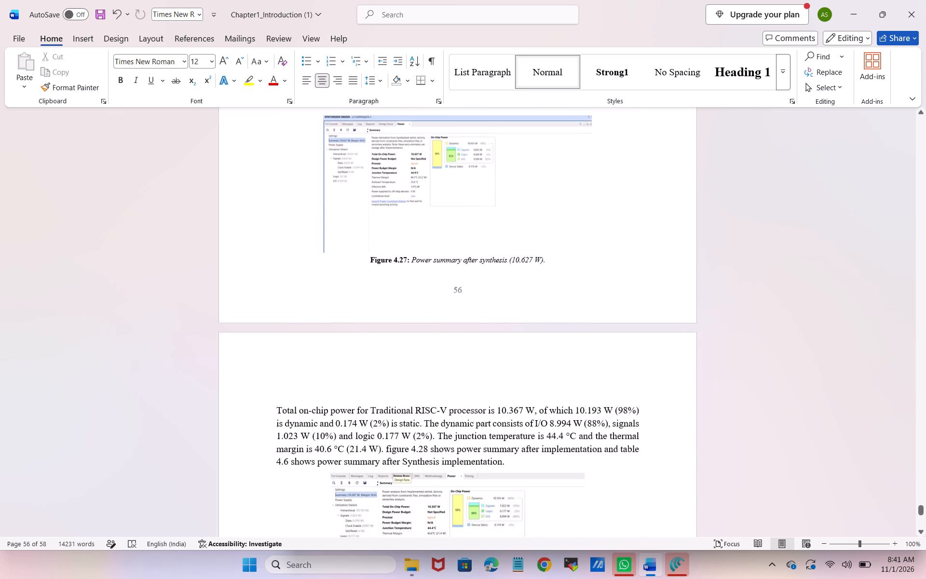
{"action": "scroll", "coordinate": [624, 461], "scroll_direction": "down", "scroll_amount": 2}
{"action": "scroll", "coordinate": [624, 461], "scroll_direction": "up", "scroll_amount": 3}
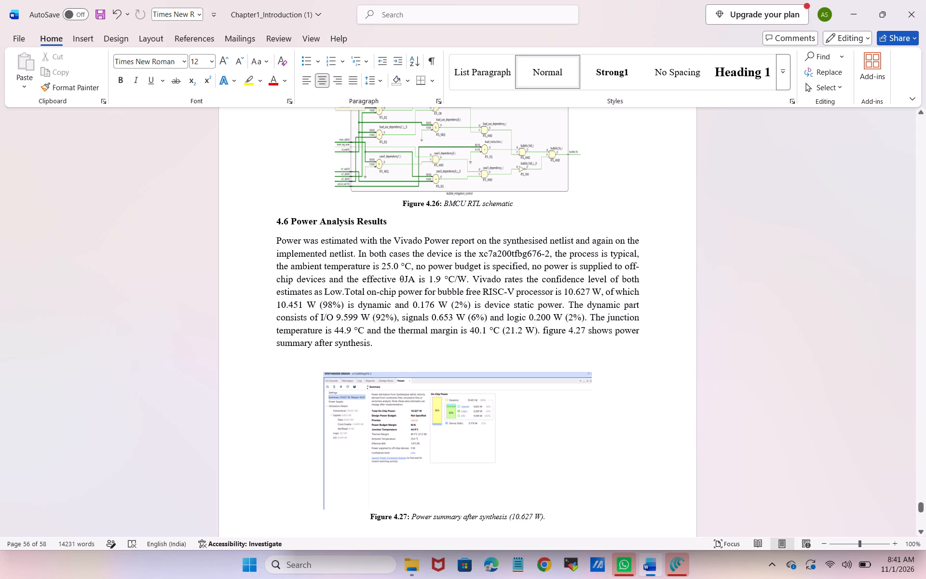
{"action": "left_click", "coordinate": [369, 344]}
{"action": "key", "text": "space"}
{"action": "type", "text": "of"}
{"action": "key", "text": "space"}
{"action": "type", "text": "bubble free"}
{"action": "key", "text": "space"}
{"action": "key", "text": "r"}
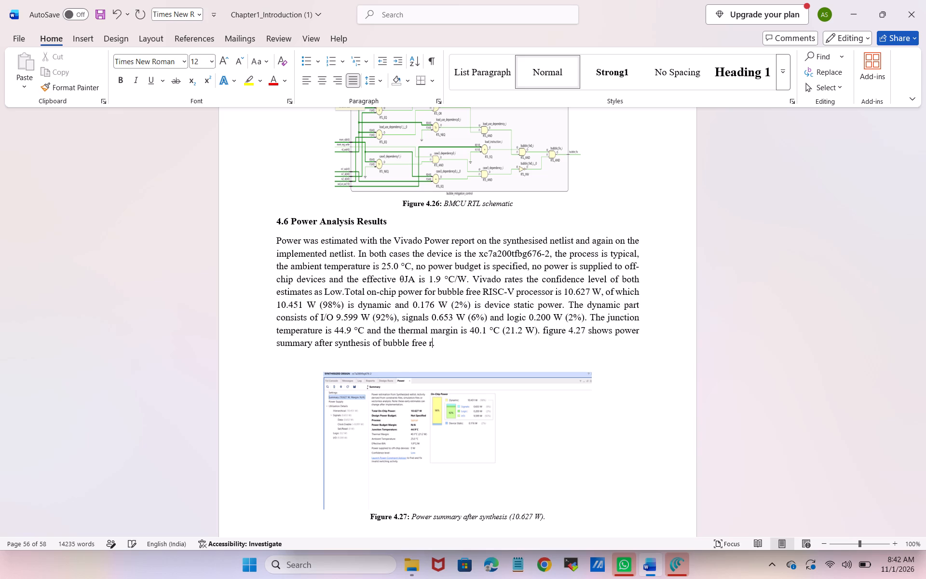
{"action": "type", "text": "isc-V"}
{"action": "key", "text": "space"}
Capitalise "RISC" and add "processor" before the period in the Figure 4.27 sentence of section 4.6.
{"action": "key", "text": "Left"}
{"action": "key", "text": "Left"}
{"action": "key", "text": "Left"}
{"action": "key", "text": "Left"}
{"action": "key", "text": "Right"}
{"action": "key", "text": "BackSpace"}
{"action": "key", "text": "BackSpace"}
{"action": "key", "text": "BackSpace"}
{"action": "key", "text": "BackSpace"}
{"action": "key", "text": "Right"}
{"action": "key", "text": "Right"}
{"action": "key", "text": "Right"}
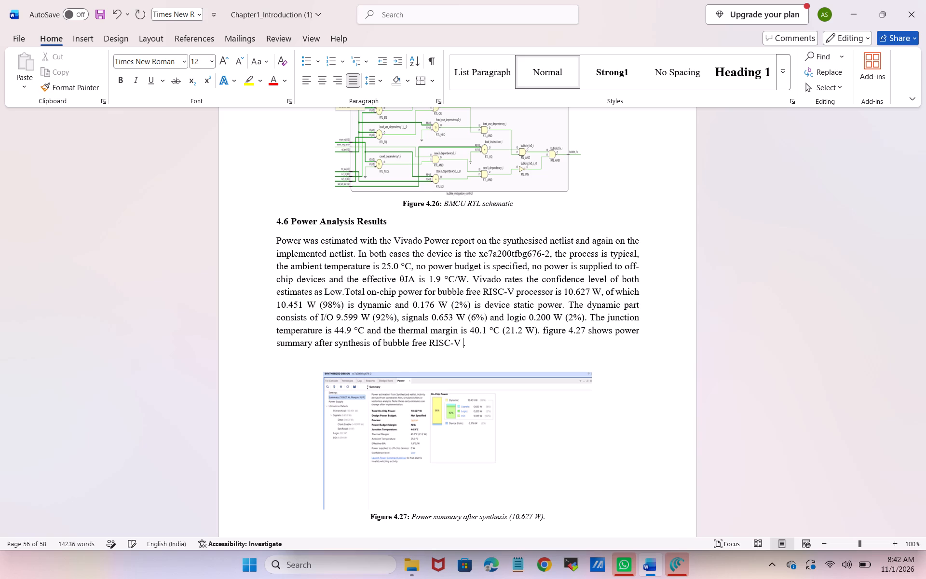
{"action": "type", "text": "processor"}
Review the text, figures, captions and table placement across pages 55 to 57.
{"action": "scroll", "coordinate": [369, 344], "scroll_direction": "down", "scroll_amount": 3}
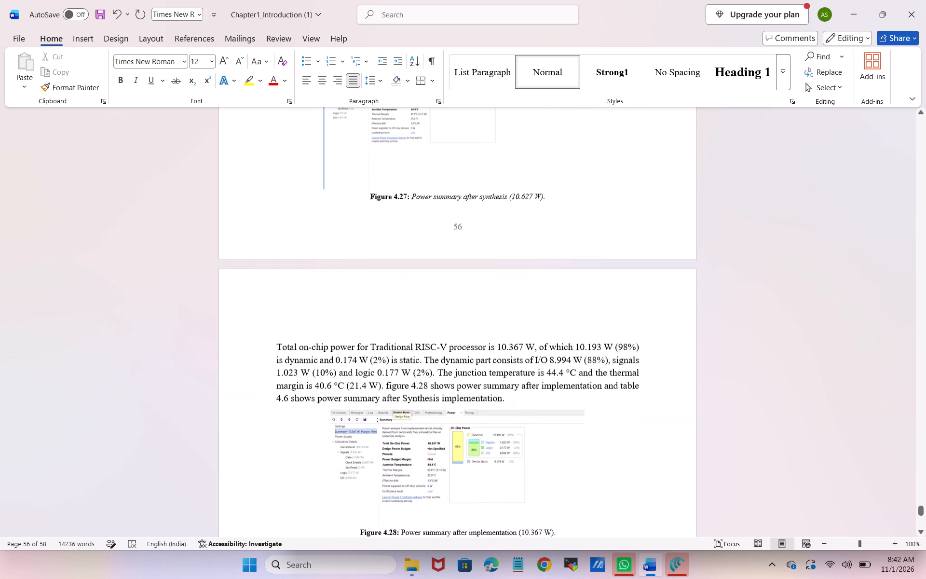
{"action": "scroll", "coordinate": [447, 386], "scroll_direction": "down", "scroll_amount": 1}
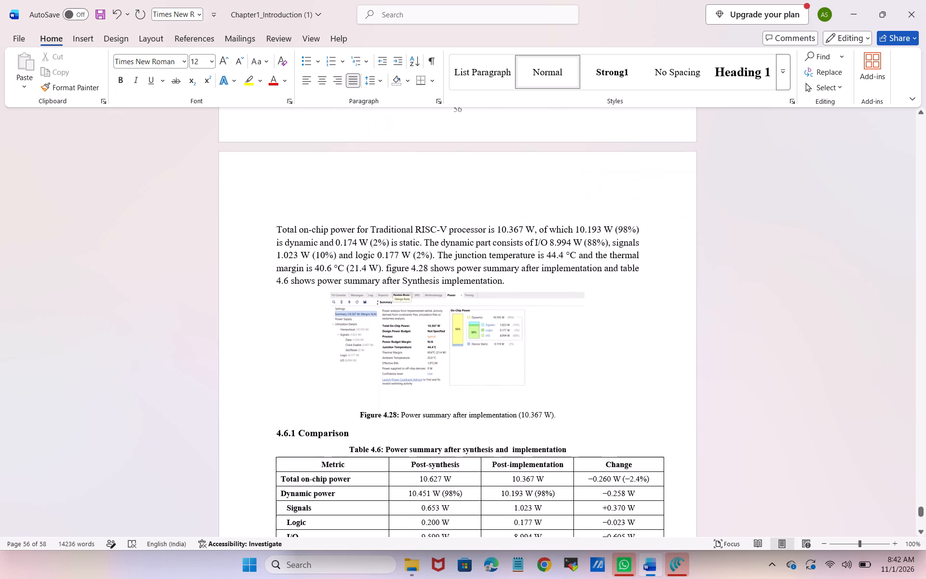
{"action": "scroll", "coordinate": [447, 386], "scroll_direction": "down", "scroll_amount": 2}
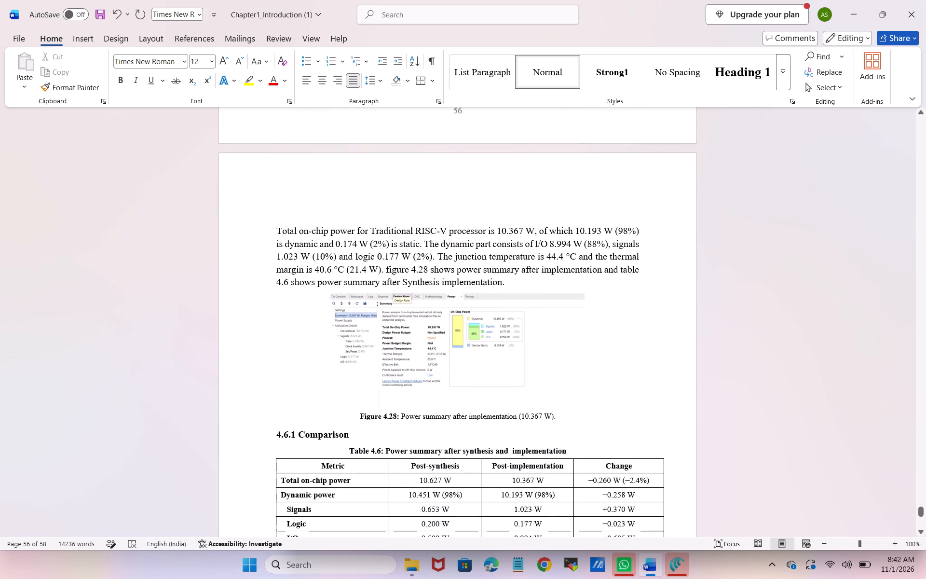
{"action": "scroll", "coordinate": [558, 280], "scroll_direction": "up", "scroll_amount": 4}
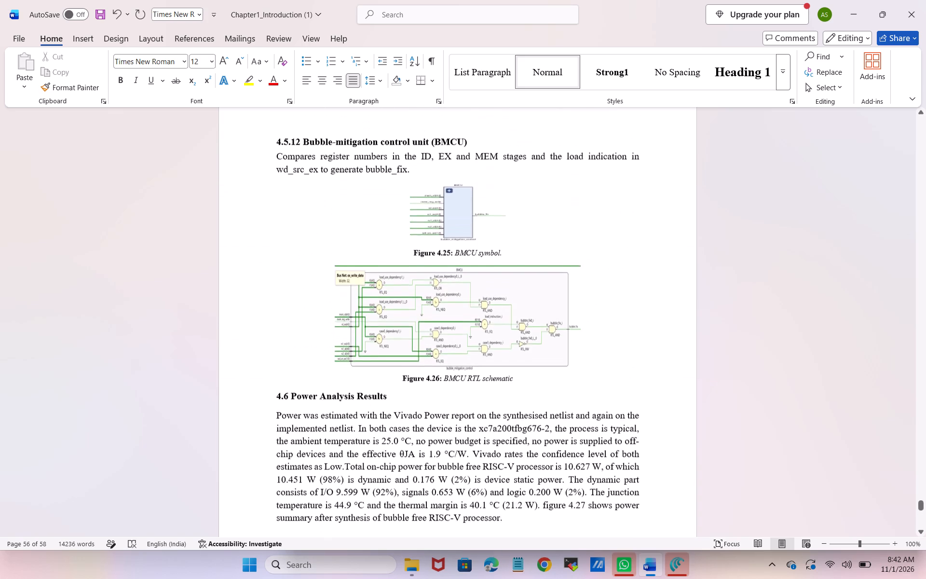
{"action": "scroll", "coordinate": [558, 280], "scroll_direction": "up", "scroll_amount": 2}
Reword the Figure 4.25 caption in section 4.5.12 to read "BMCU block diagram", with BMCU not italic.
{"action": "scroll", "coordinate": [558, 280], "scroll_direction": "down", "scroll_amount": 1}
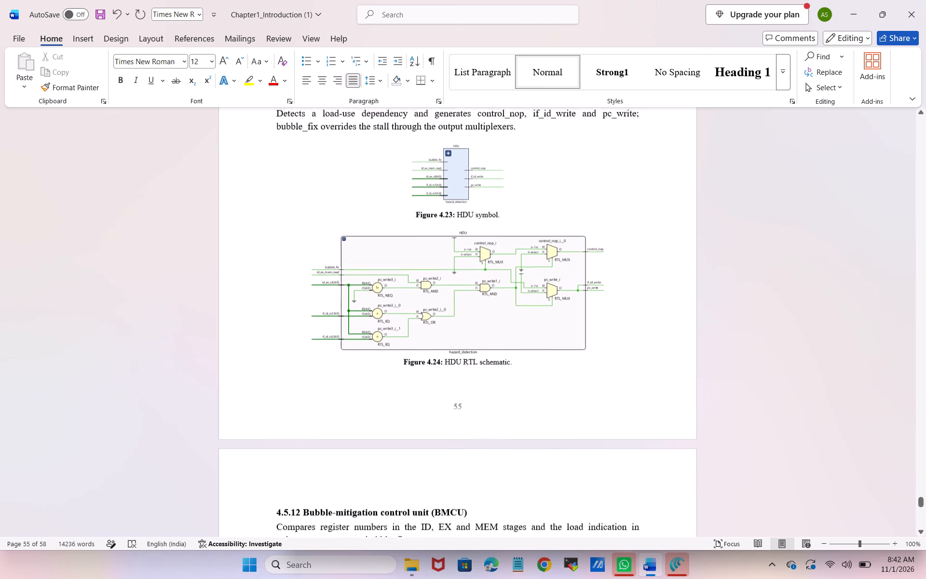
{"action": "scroll", "coordinate": [558, 280], "scroll_direction": "down", "scroll_amount": 1}
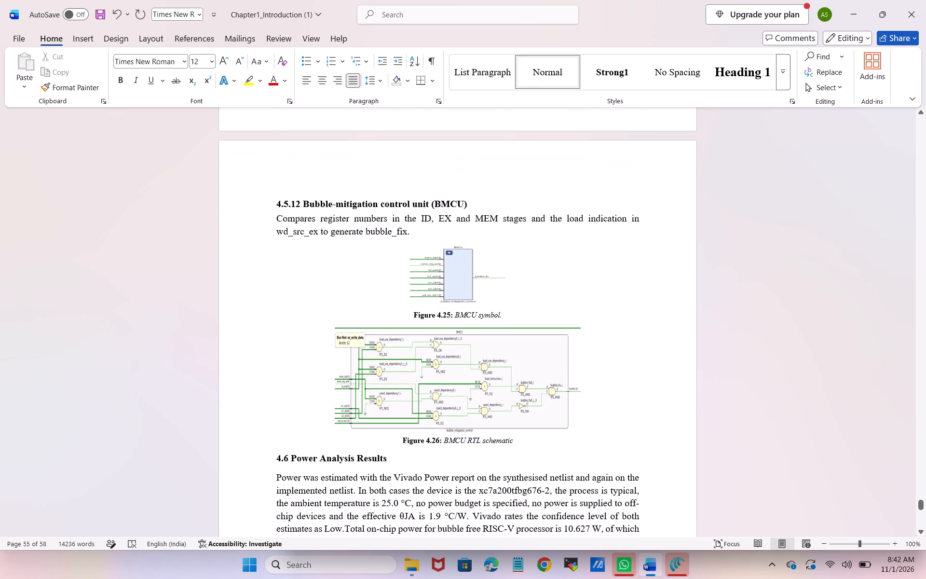
{"action": "left_click", "coordinate": [503, 312]}
{"action": "left_click_drag", "start_coordinate": [499, 314], "coordinate": [488, 316]}
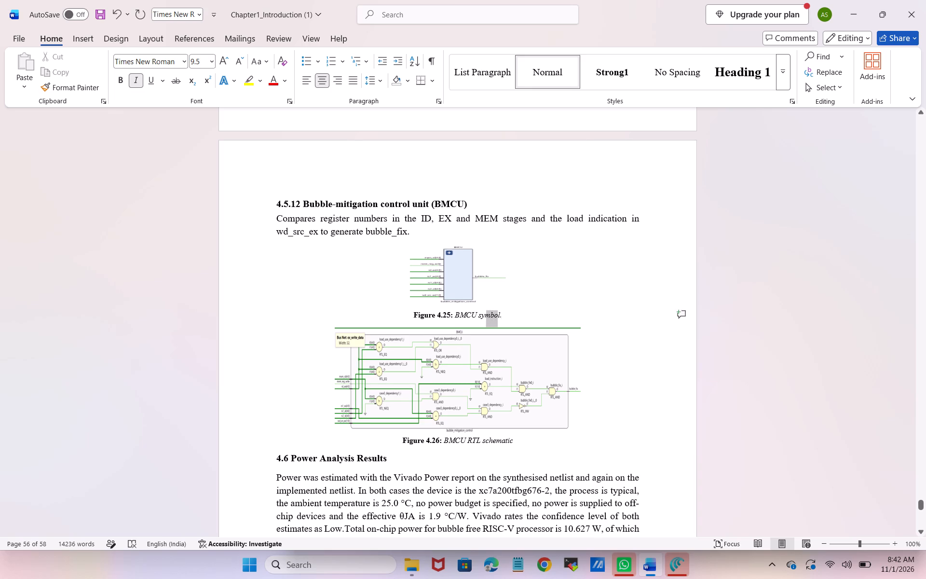
{"action": "left_click_drag", "start_coordinate": [488, 316], "coordinate": [482, 316]}
{"action": "left_click_drag", "start_coordinate": [482, 316], "coordinate": [477, 316]}
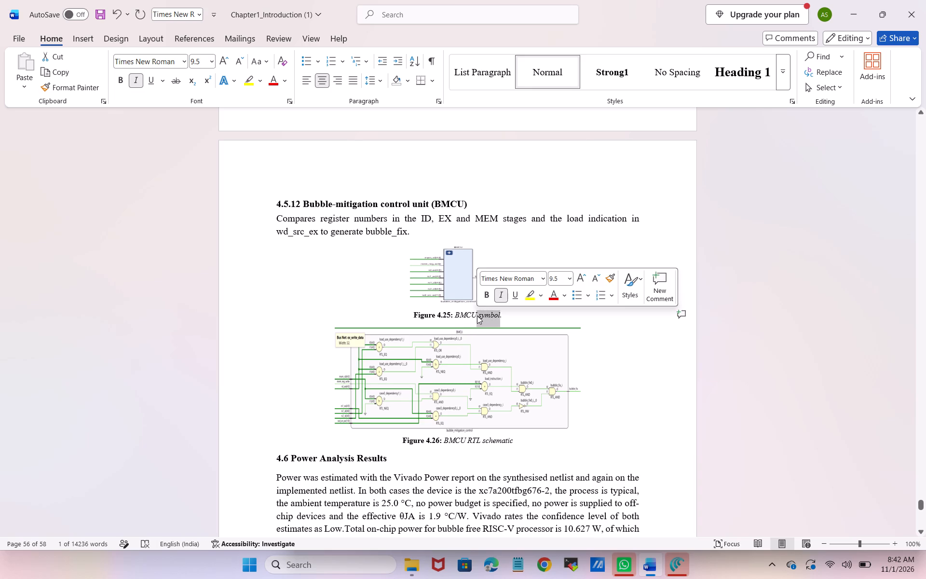
{"action": "key", "text": "BackSpace"}
{"action": "key", "text": "space"}
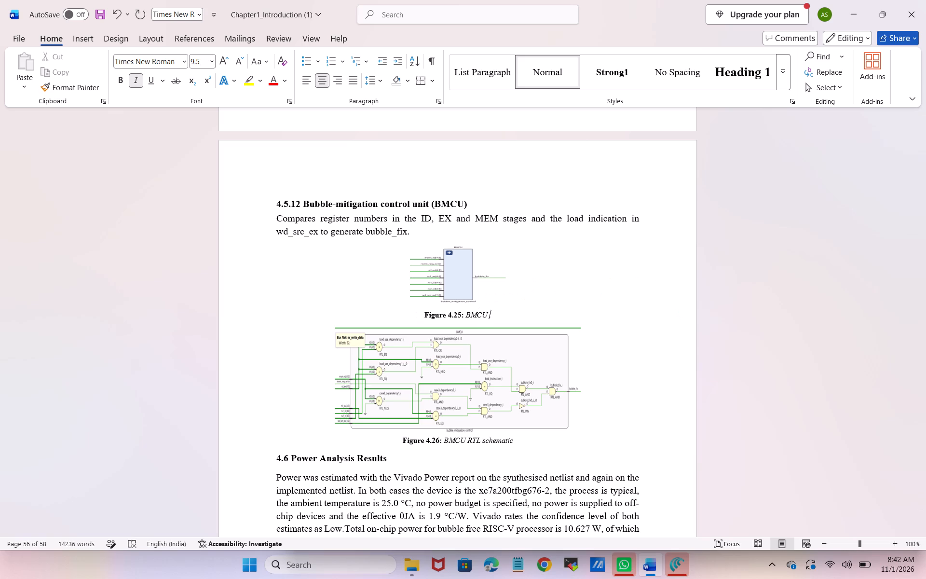
{"action": "left_click_drag", "start_coordinate": [488, 315], "coordinate": [474, 317]}
{"action": "left_click_drag", "start_coordinate": [474, 317], "coordinate": [463, 318]}
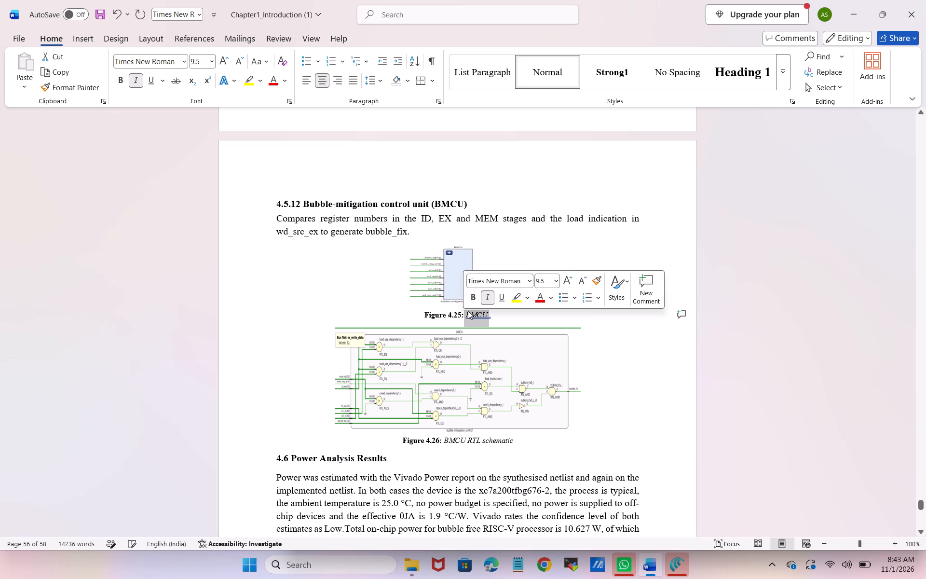
{"action": "key", "text": "ctrl+i"}
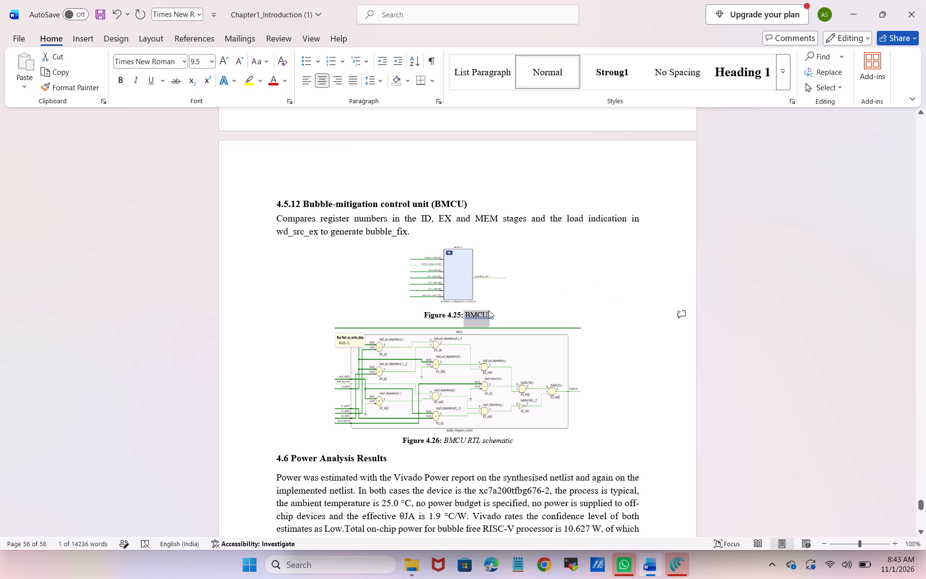
{"action": "left_click", "coordinate": [489, 310]}
{"action": "key", "text": "space"}
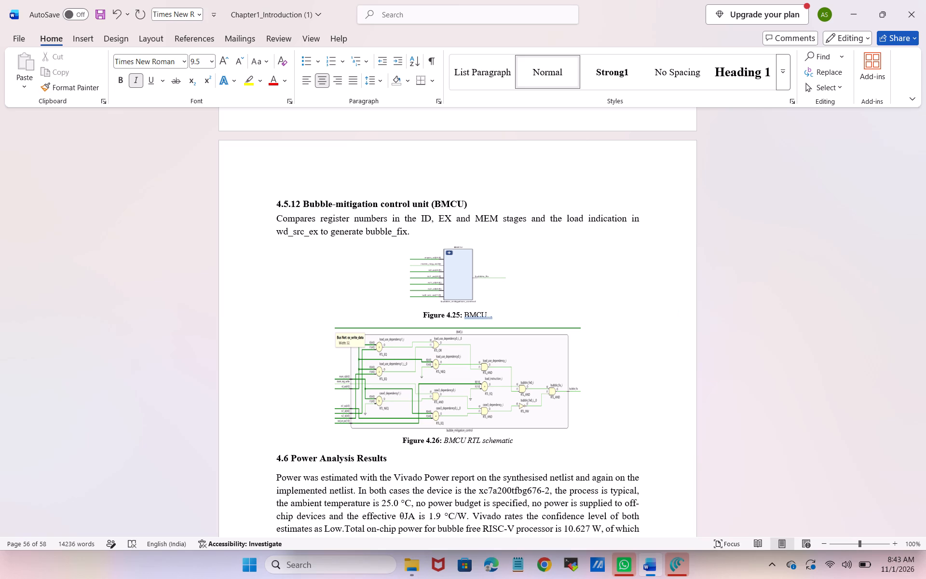
{"action": "key", "text": "b"}
{"action": "type", "text": "lock diagram"}
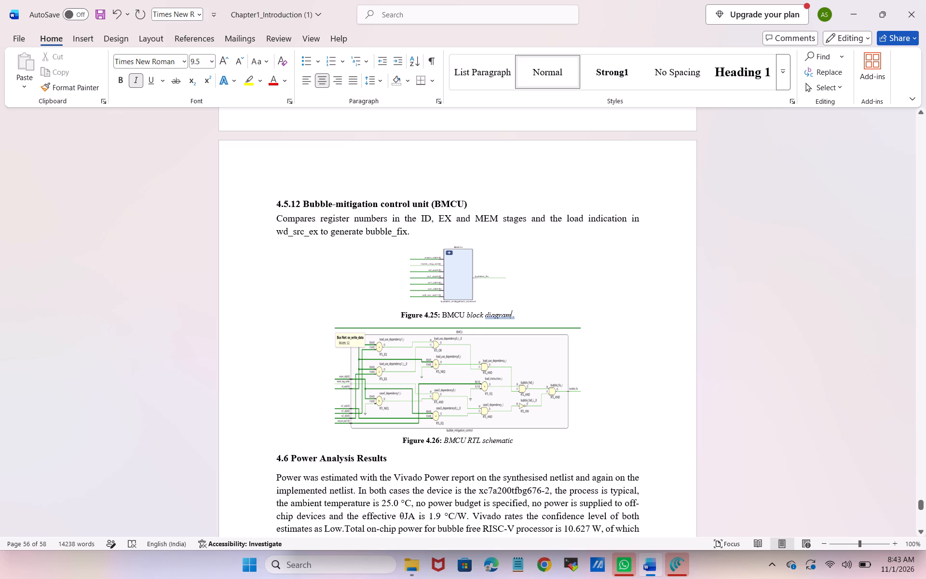
Make the whole "BMCU block diagram" caption text of Figure 4.25 upright instead of italic.
{"action": "left_click_drag", "start_coordinate": [512, 314], "coordinate": [449, 313]}
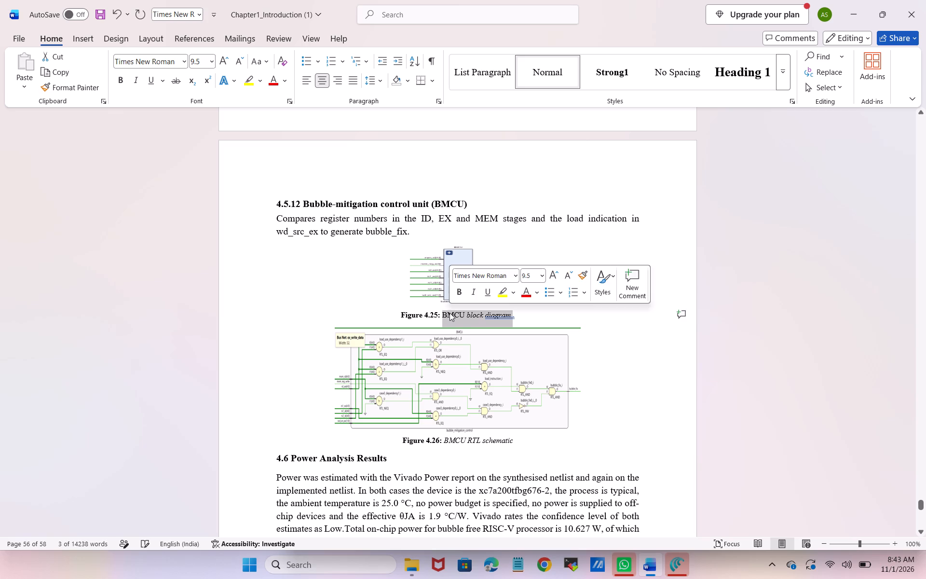
{"action": "key", "text": "ctrl+i"}
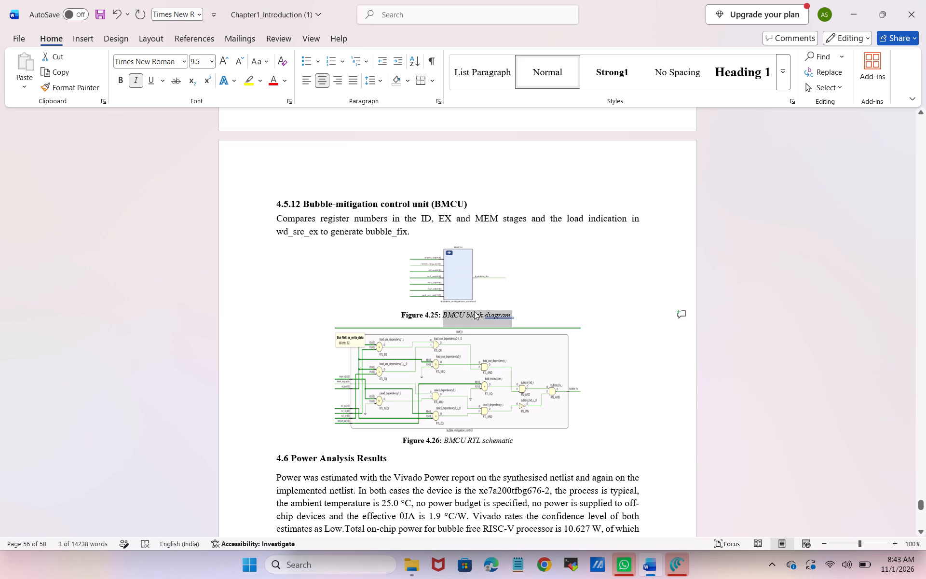
{"action": "key", "text": "ctrl+i"}
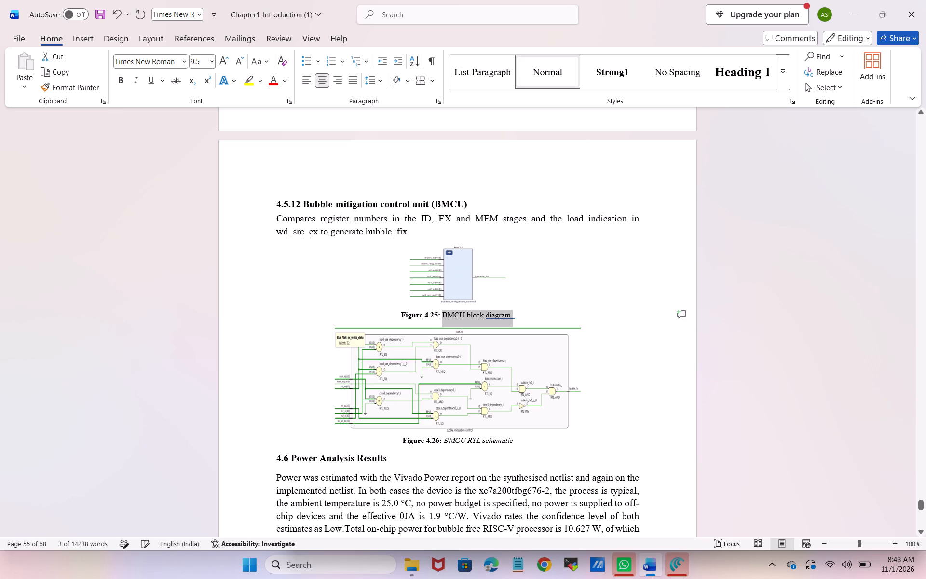
{"action": "left_click", "coordinate": [538, 293]}
Ignore once the grammar flag on "diagram" in the Figure 4.25 caption.
{"action": "scroll", "coordinate": [538, 293], "scroll_direction": "down", "scroll_amount": 1}
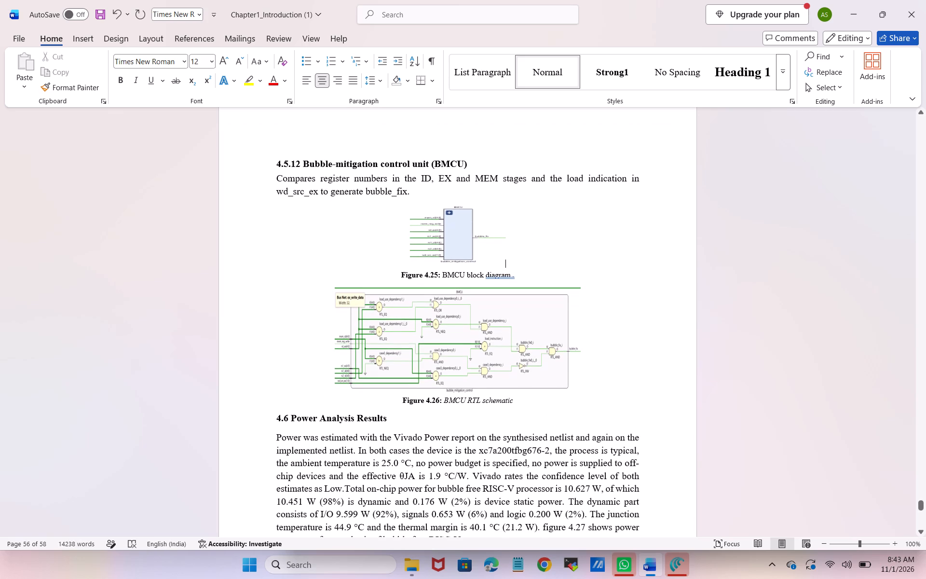
{"action": "left_click", "coordinate": [507, 276]}
{"action": "right_click", "coordinate": [507, 276]}
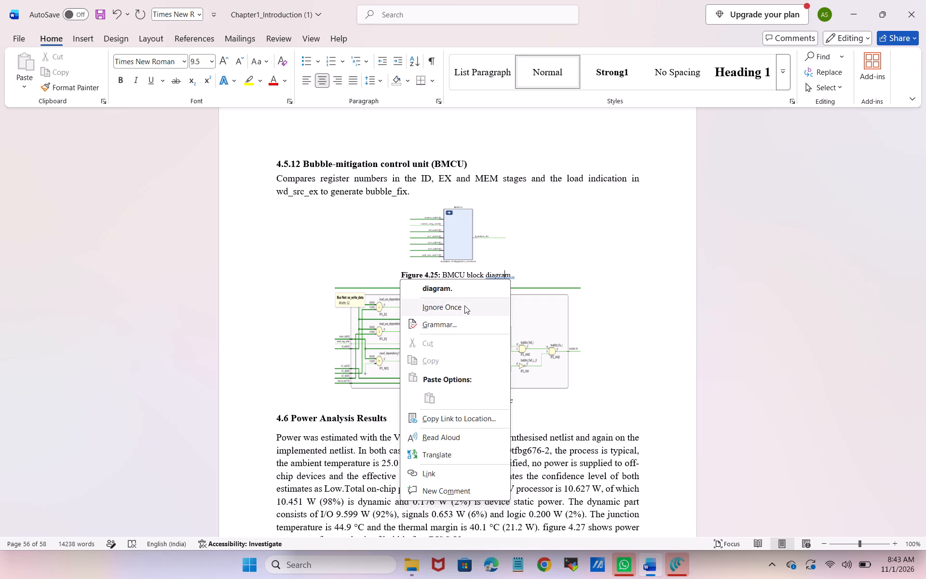
{"action": "left_click", "coordinate": [464, 305]}
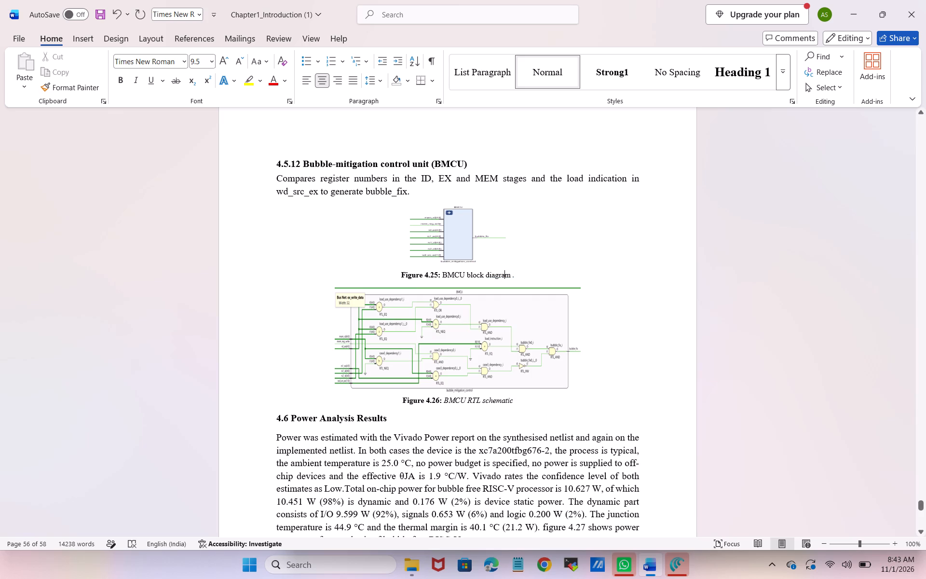
Reword the Figure 4.26 caption to read "BMCU schematic diagram.".
{"action": "left_click_drag", "start_coordinate": [515, 402], "coordinate": [477, 400]}
{"action": "left_click", "coordinate": [477, 400]}
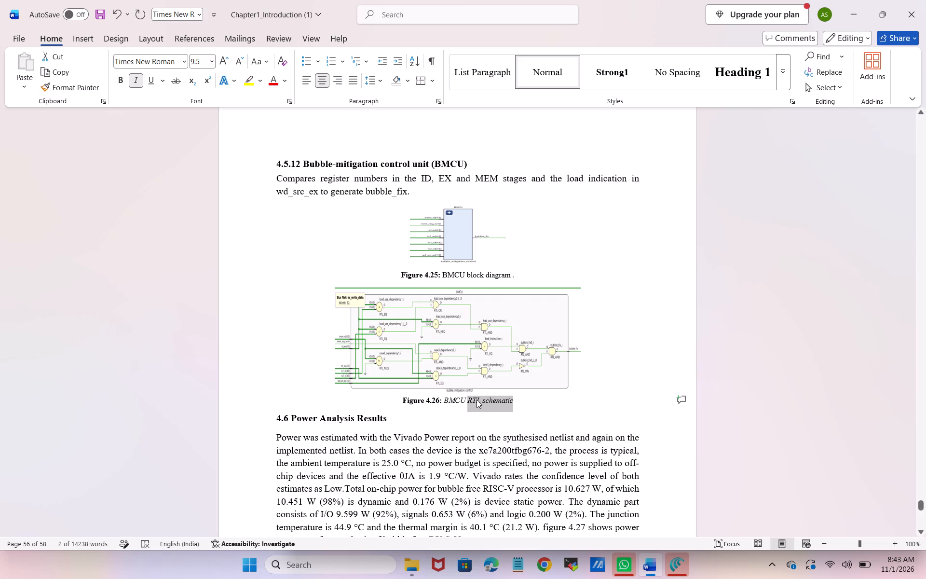
{"action": "left_click_drag", "start_coordinate": [481, 400], "coordinate": [470, 401]}
{"action": "key", "text": "BackSpace"}
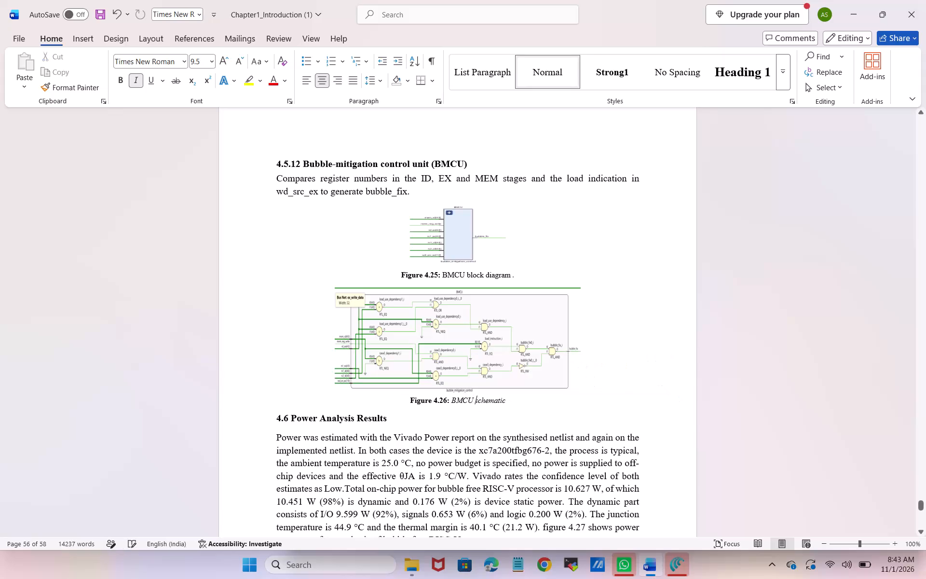
{"action": "left_click", "coordinate": [507, 400]}
{"action": "key", "text": "space"}
{"action": "type", "text": "diagram"}
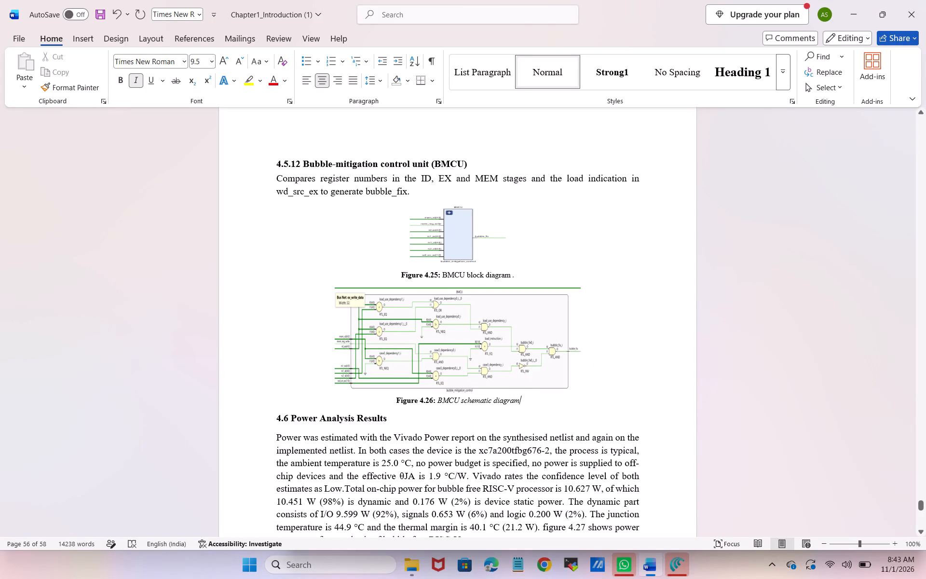
{"action": "left_click", "coordinate": [522, 400]}
{"action": "key", "text": "period"}
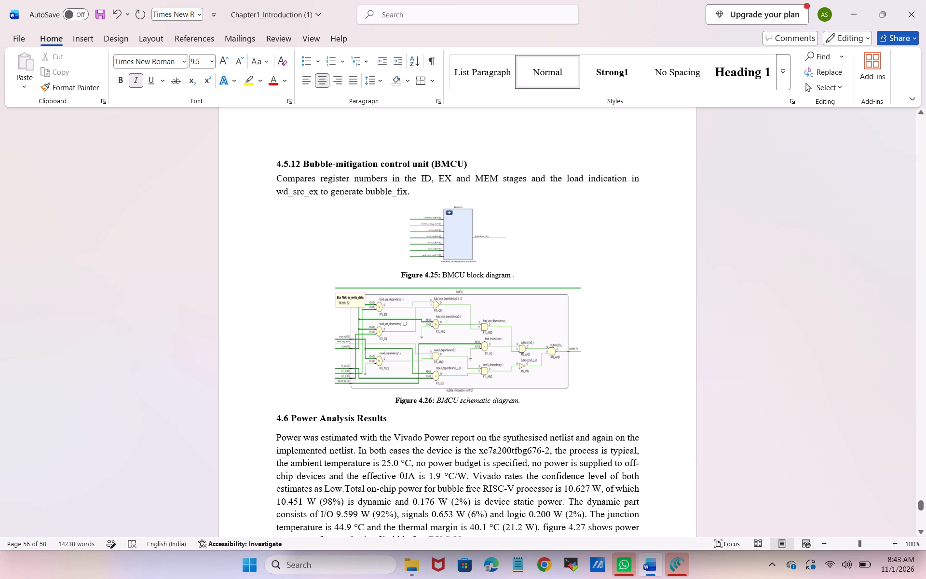
Remove the italics from the "BMCU schematic diagram." text of the Figure 4.26 caption.
{"action": "left_click_drag", "start_coordinate": [523, 401], "coordinate": [445, 402]}
{"action": "key", "text": "ctrl+i"}
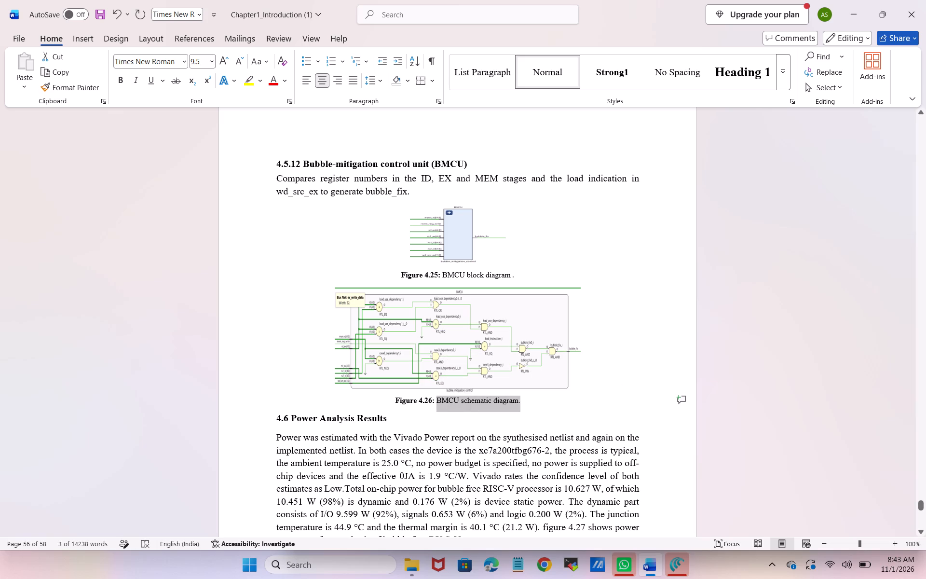
{"action": "left_click", "coordinate": [574, 405]}
Begin a reference sentence with "figure 4." after "bubble_fix." in section 4.5.12, separated from it by a space.
{"action": "scroll", "coordinate": [574, 405], "scroll_direction": "up", "scroll_amount": 2}
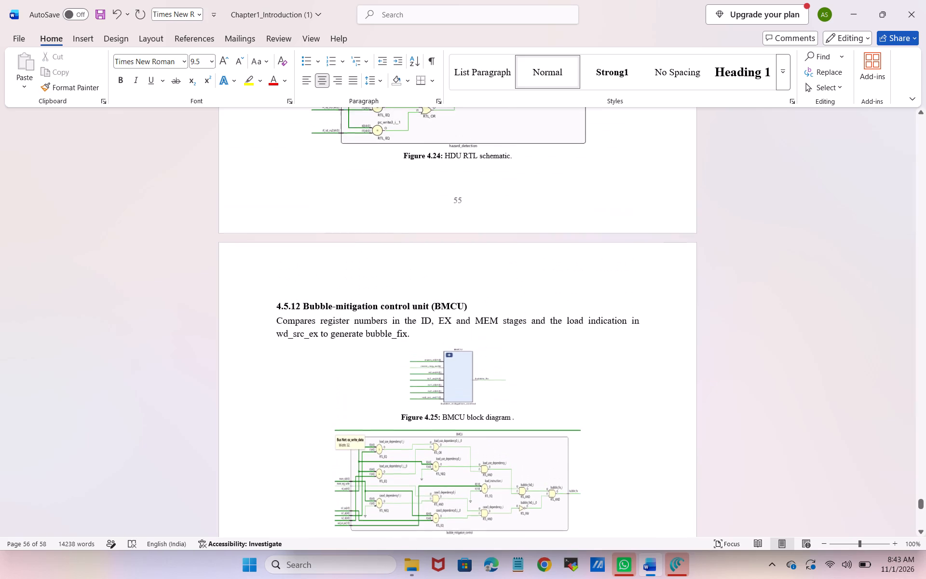
{"action": "scroll", "coordinate": [512, 379], "scroll_direction": "down", "scroll_amount": 1}
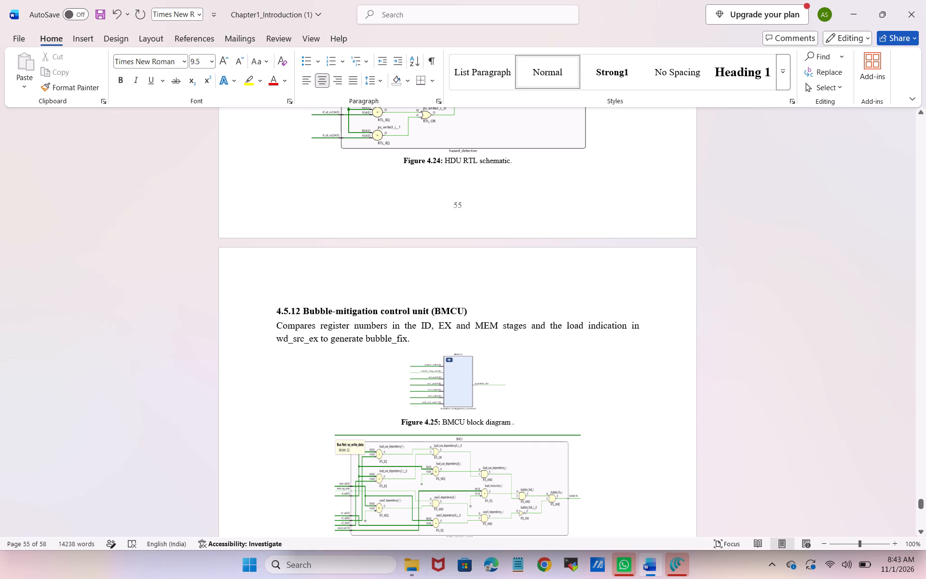
{"action": "left_click", "coordinate": [413, 338]}
{"action": "scroll", "coordinate": [413, 338], "scroll_direction": "down", "scroll_amount": 2}
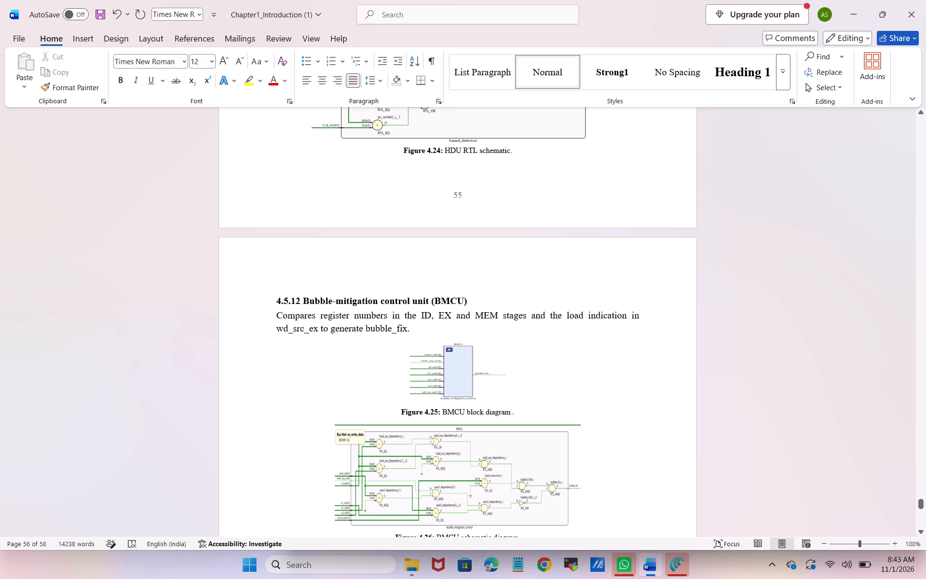
{"action": "key", "text": "f"}
{"action": "type", "text": "igure 4."}
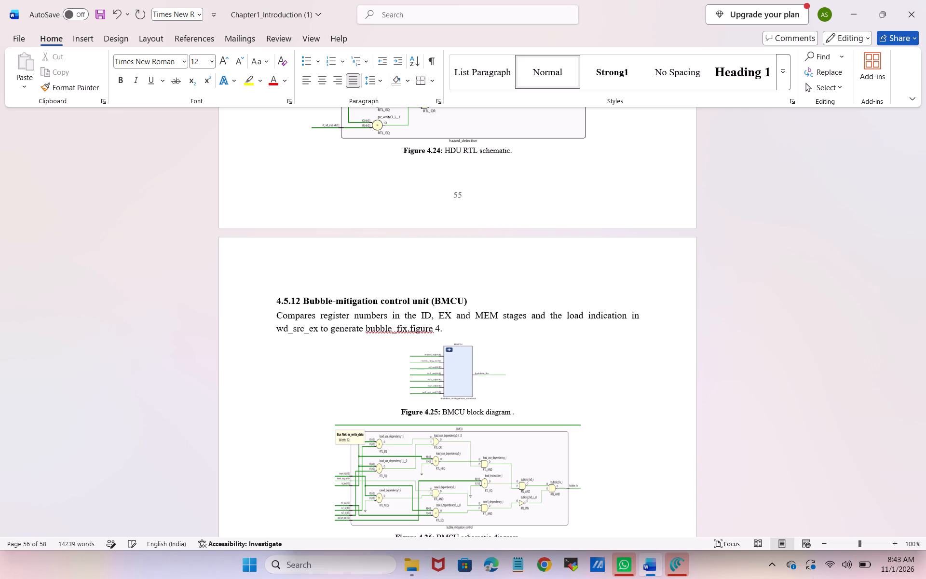
{"action": "type", "text": "35"}
{"action": "key", "text": "BackSpace"}
{"action": "key", "text": "BackSpace"}
{"action": "key", "text": "Left"}
{"action": "key", "text": "Left"}
{"action": "key", "text": "Left"}
{"action": "key", "text": "Left"}
{"action": "key", "text": "Left"}
{"action": "key", "text": "Left"}
{"action": "key", "text": "Left"}
{"action": "key", "text": "Left"}
{"action": "key", "text": "Left"}
{"action": "key", "text": "space"}
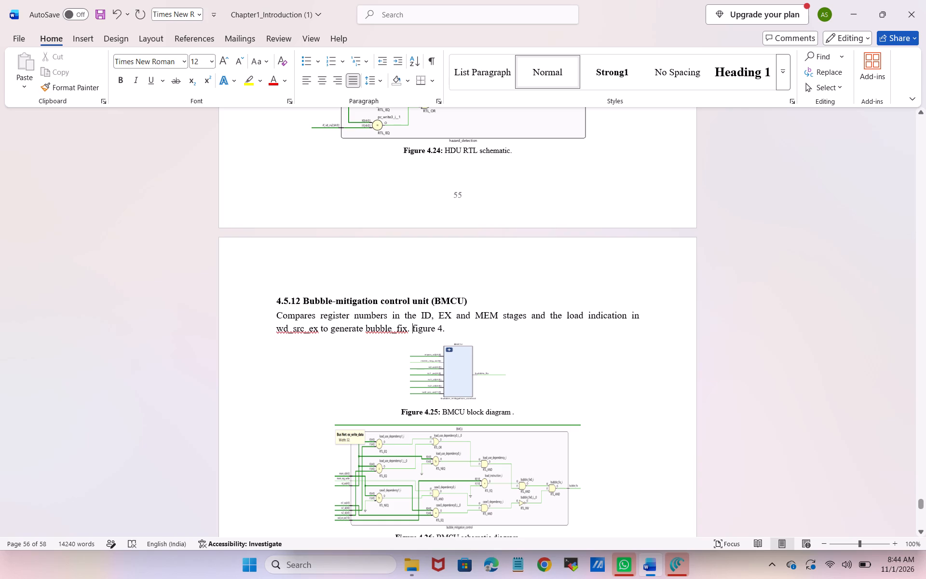
Ignore all spelling flags for "bubble_fix" and "wd_src_ex" in the section 4.5.12 paragraph.
{"action": "left_click", "coordinate": [392, 330]}
{"action": "right_click", "coordinate": [392, 330]}
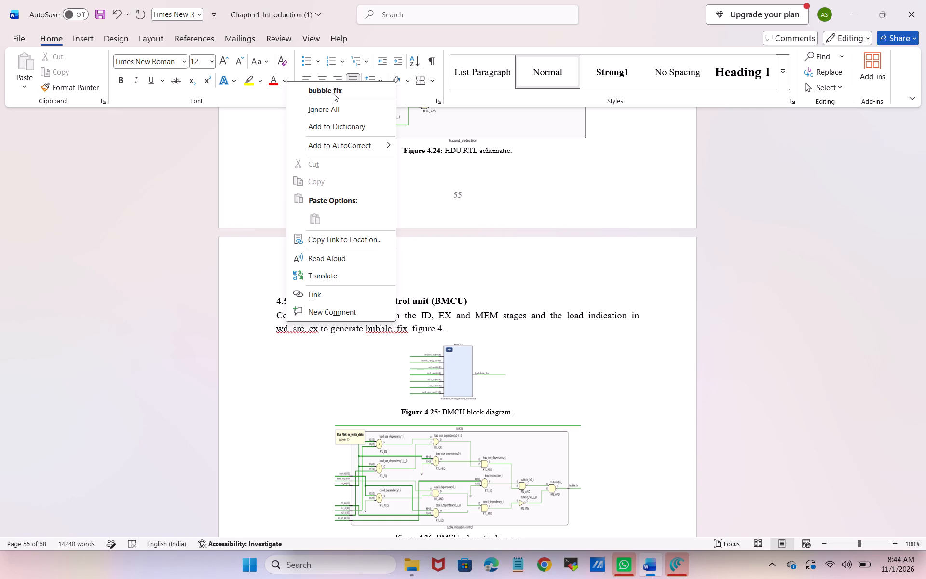
{"action": "left_click", "coordinate": [331, 104]}
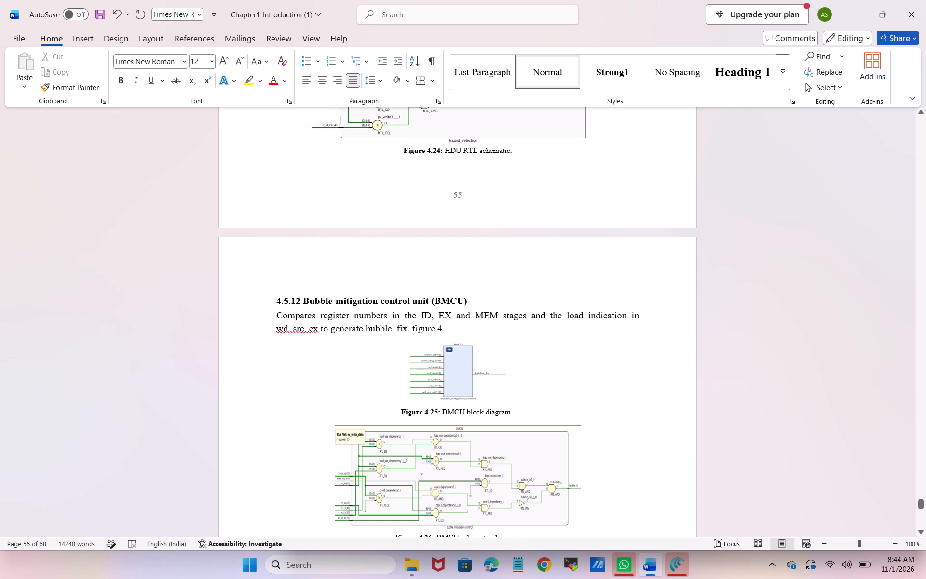
{"action": "left_click", "coordinate": [297, 327]}
{"action": "right_click", "coordinate": [297, 327]}
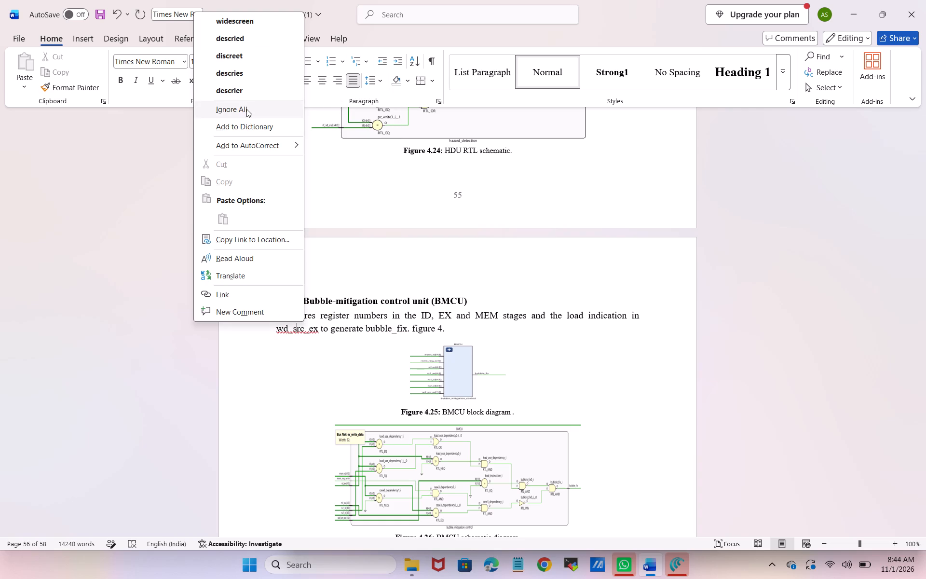
{"action": "left_click", "coordinate": [246, 109]}
Continue the section 4.5.12 reference sentence so it reads "figure 4.25 and 4.26 shows the".
{"action": "left_click", "coordinate": [446, 331]}
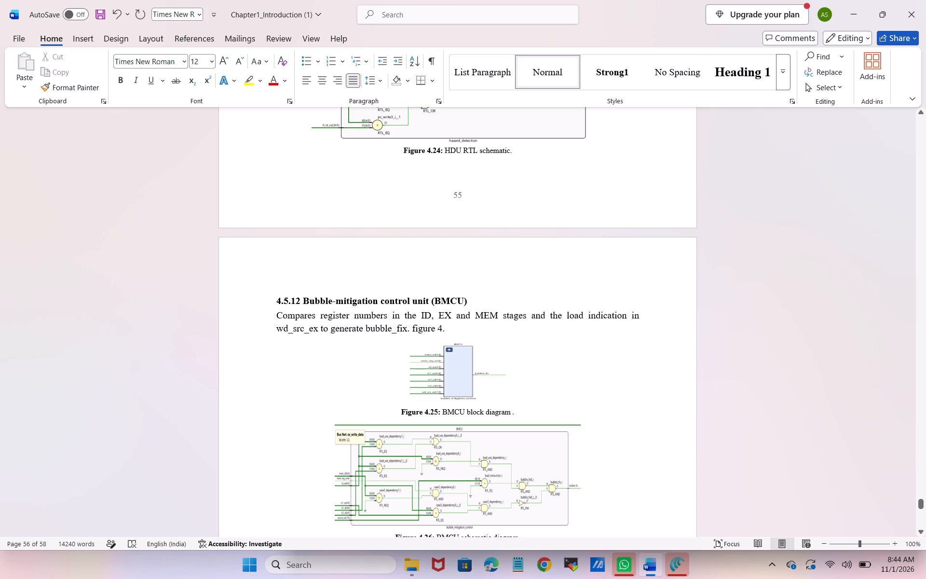
{"action": "type", "text": "25 and 4."}
{"action": "type", "text": "26"}
{"action": "key", "text": "space"}
{"action": "type", "text": "shows"}
{"action": "key", "text": "space"}
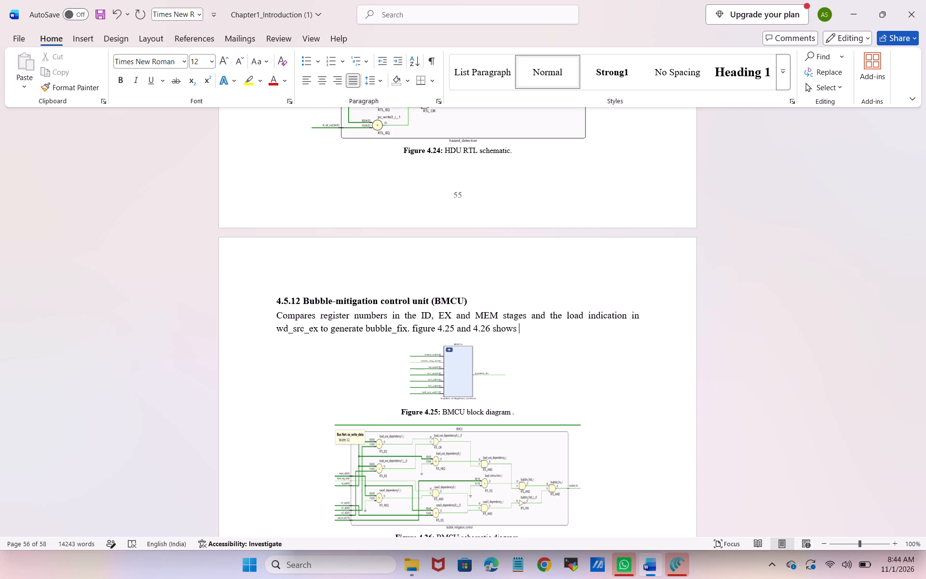
{"action": "type", "text": "the"}
{"action": "scroll", "coordinate": [446, 331], "scroll_direction": "down", "scroll_amount": 1}
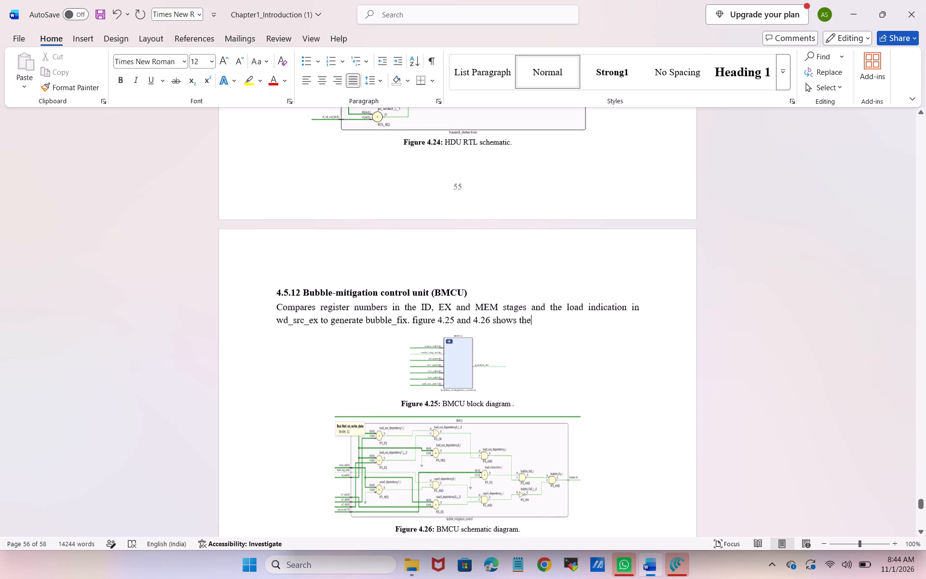
{"action": "scroll", "coordinate": [446, 331], "scroll_direction": "down", "scroll_amount": 3}
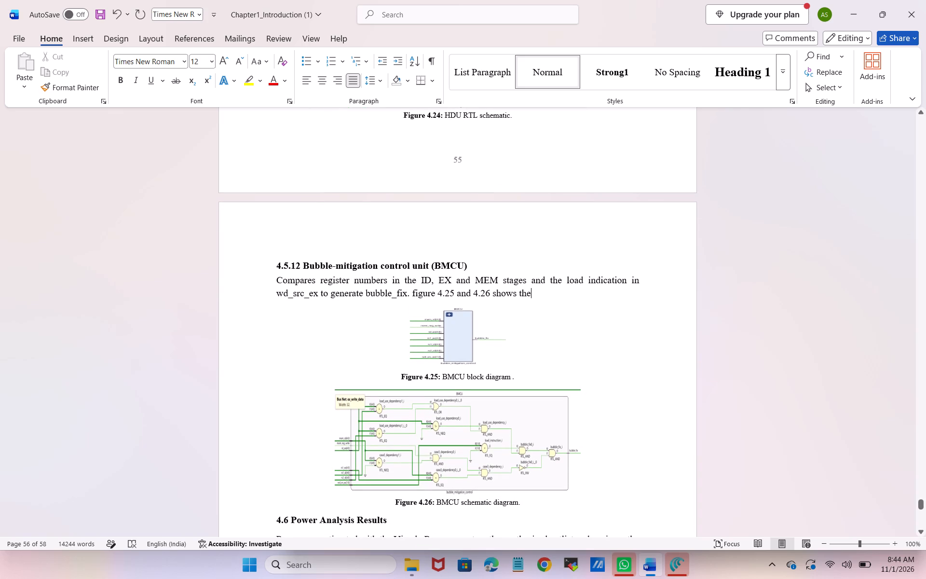
{"action": "key", "text": "space"}
Complete the reference sentence with "BMCU block diagram and BMCU schematic diagram.", copying both names from the Figure 4.25 and 4.26 captions.
{"action": "left_click_drag", "start_coordinate": [442, 376], "coordinate": [496, 375]}
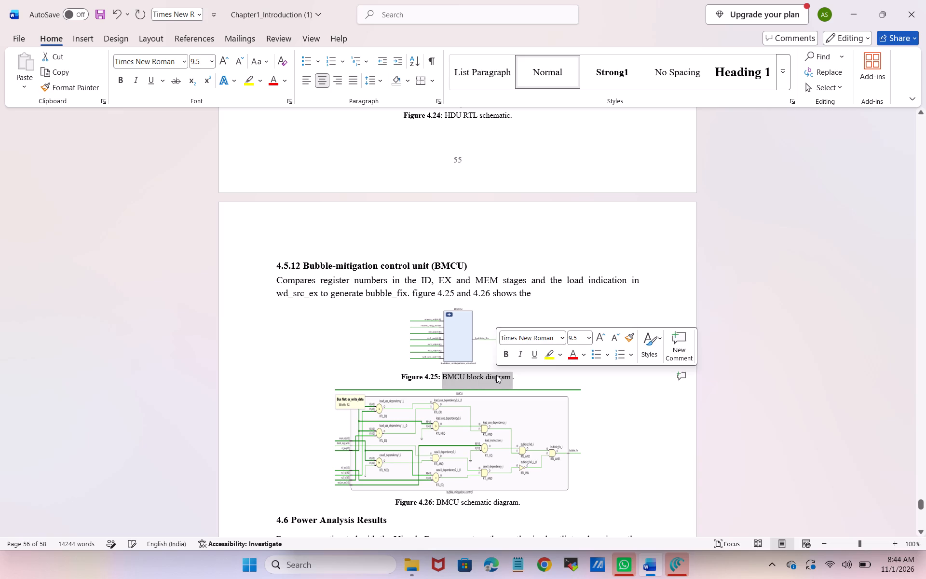
{"action": "key", "text": "ctrl+c"}
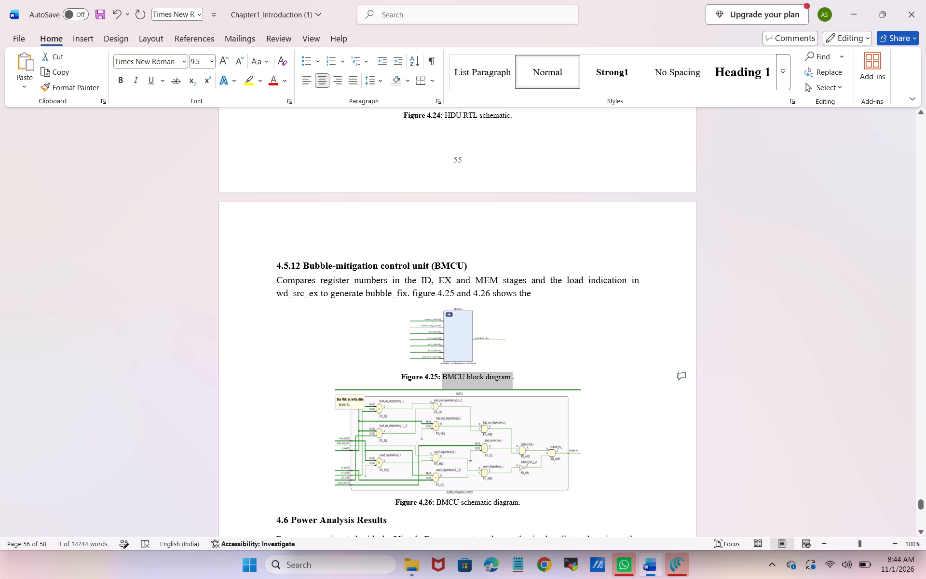
{"action": "left_click", "coordinate": [533, 296]}
{"action": "key", "text": "ctrl+v"}
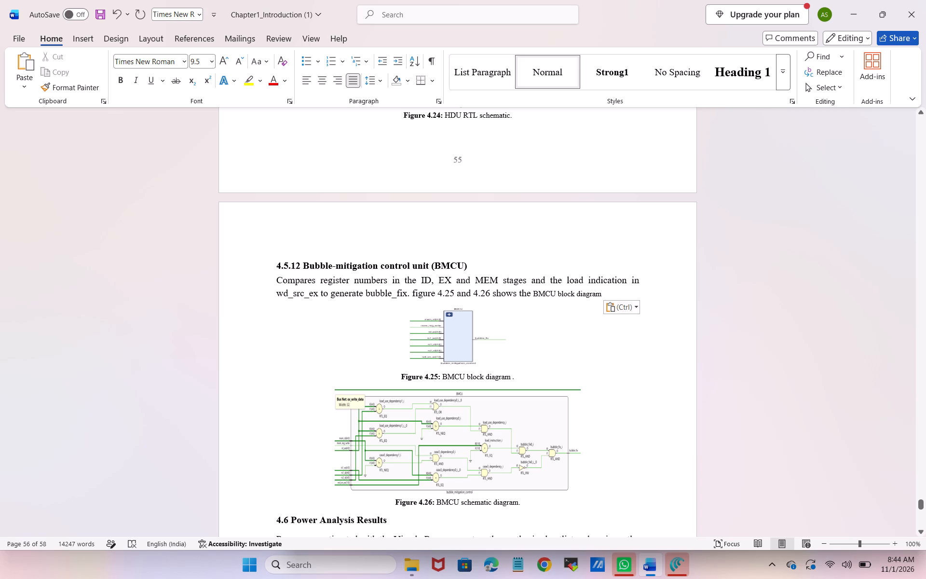
{"action": "left_click_drag", "start_coordinate": [436, 503], "coordinate": [515, 497]}
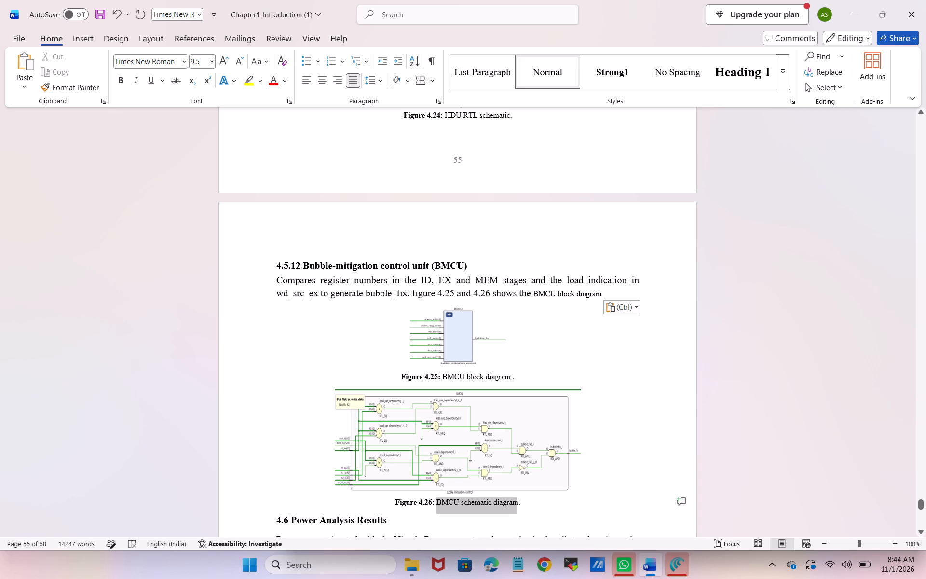
{"action": "left_click_drag", "start_coordinate": [515, 497], "coordinate": [517, 497]}
{"action": "key", "text": "ctrl+c"}
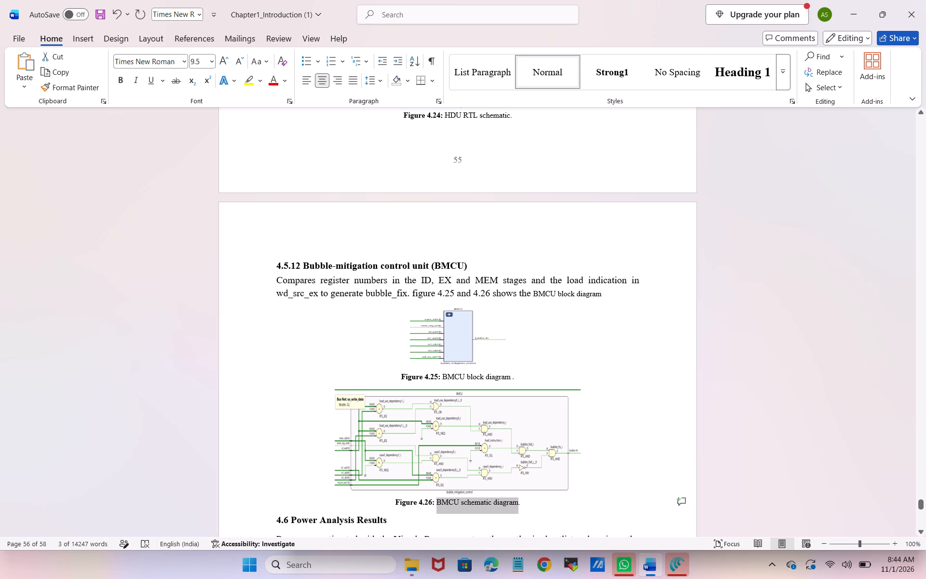
{"action": "left_click", "coordinate": [606, 292]}
{"action": "key", "text": "space"}
{"action": "type", "text": "and"}
{"action": "key", "text": "space"}
{"action": "key", "text": "ctrl+v"}
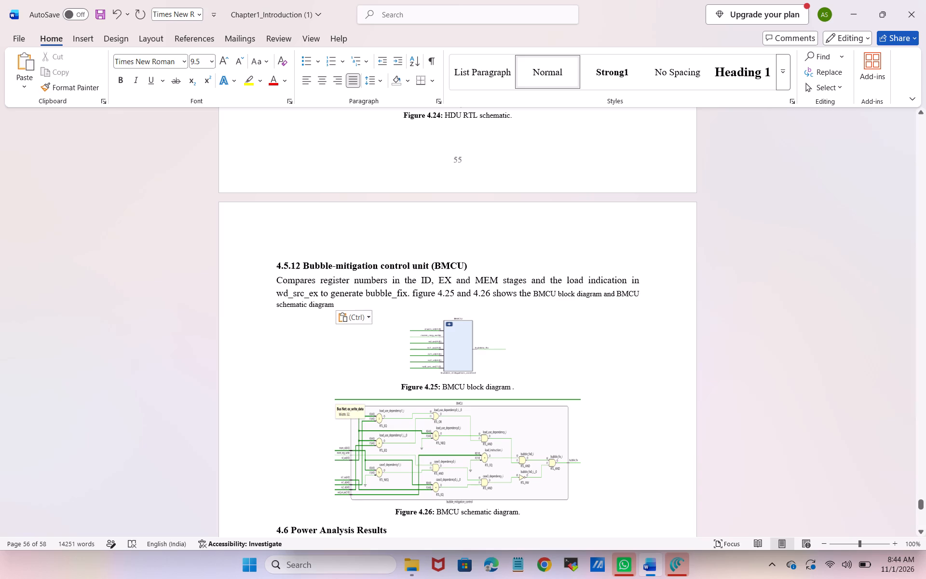
{"action": "key", "text": "period"}
Shorten the Figure 4.27 reference sentence in section 4.6 to end with "power summary after synthesis.".
{"action": "scroll", "coordinate": [559, 297], "scroll_direction": "down", "scroll_amount": 3}
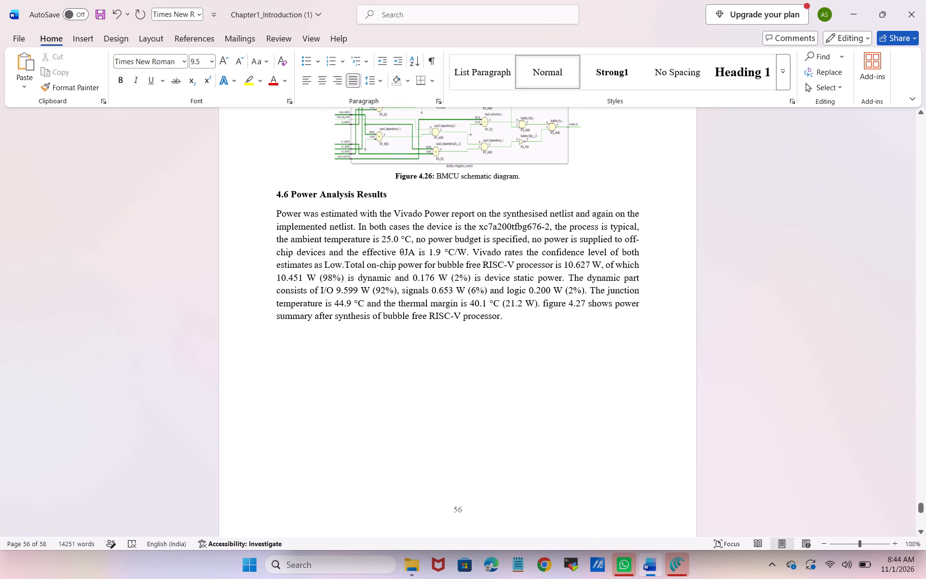
{"action": "left_click", "coordinate": [502, 316]}
{"action": "key", "text": "Left"}
{"action": "key", "text": "BackSpace"}
{"action": "key", "text": "BackSpace"}
{"action": "key", "text": "BackSpace"}
{"action": "key", "text": "BackSpace"}
{"action": "key", "text": "BackSpace"}
{"action": "key", "text": "BackSpace"}
{"action": "key", "text": "BackSpace"}
{"action": "key", "text": "BackSpace"}
{"action": "key", "text": "BackSpace"}
{"action": "key", "text": "BackSpace"}
{"action": "key", "text": "BackSpace"}
{"action": "key", "text": "BackSpace"}
{"action": "key", "text": "BackSpace"}
{"action": "key", "text": "BackSpace"}
{"action": "key", "text": "BackSpace"}
{"action": "key", "text": "BackSpace"}
{"action": "key", "text": "BackSpace"}
{"action": "key", "text": "BackSpace"}
{"action": "key", "text": "BackSpace"}
{"action": "key", "text": "BackSpace"}
{"action": "key", "text": "BackSpace"}
{"action": "key", "text": "BackSpace"}
{"action": "key", "text": "BackSpace"}
{"action": "key", "text": "BackSpace"}
{"action": "key", "text": "BackSpace"}
{"action": "key", "text": "BackSpace"}
{"action": "key", "text": "BackSpace"}
{"action": "key", "text": "BackSpace"}
{"action": "key", "text": "BackSpace"}
{"action": "key", "text": "BackSpace"}
{"action": "key", "text": "BackSpace"}
{"action": "key", "text": "BackSpace"}
{"action": "key", "text": "BackSpace"}
{"action": "key", "text": "BackSpace"}
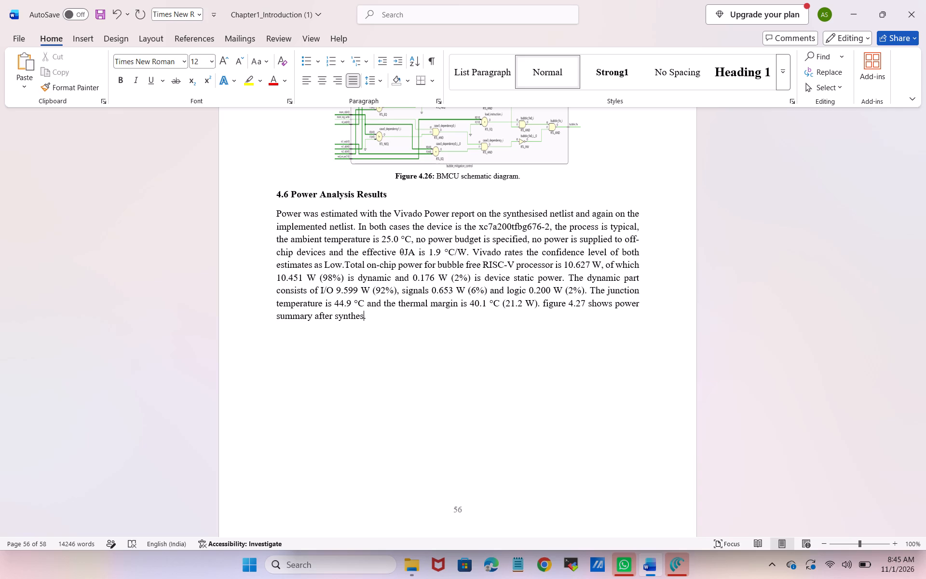
{"action": "type", "text": "is"}
Set the font size of "BMCU block diagram and BMCU schematic diagram." in the section 4.5.12 paragraph to 12.
{"action": "scroll", "coordinate": [502, 316], "scroll_direction": "right", "scroll_amount": 2}
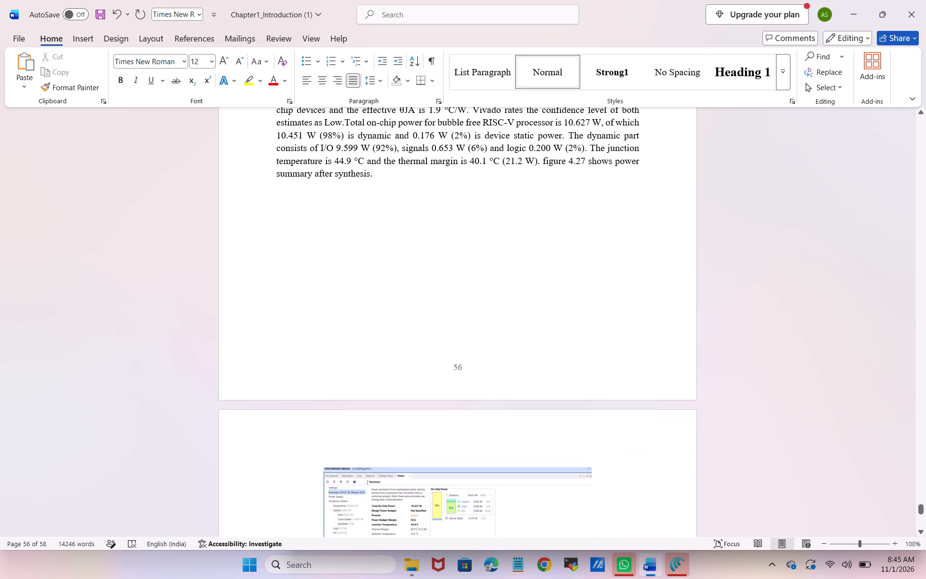
{"action": "scroll", "coordinate": [502, 316], "scroll_direction": "right", "scroll_amount": 1}
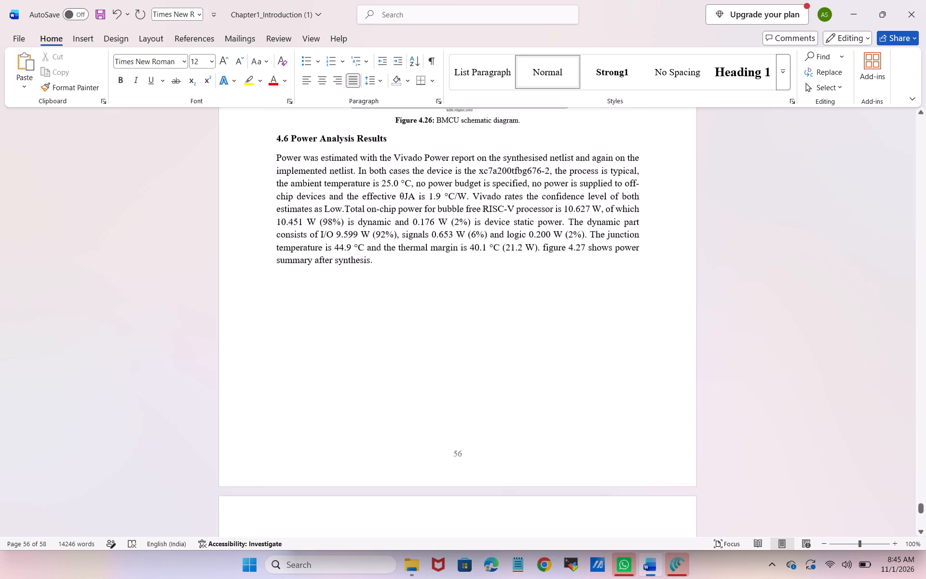
{"action": "scroll", "coordinate": [502, 316], "scroll_direction": "right", "scroll_amount": 1}
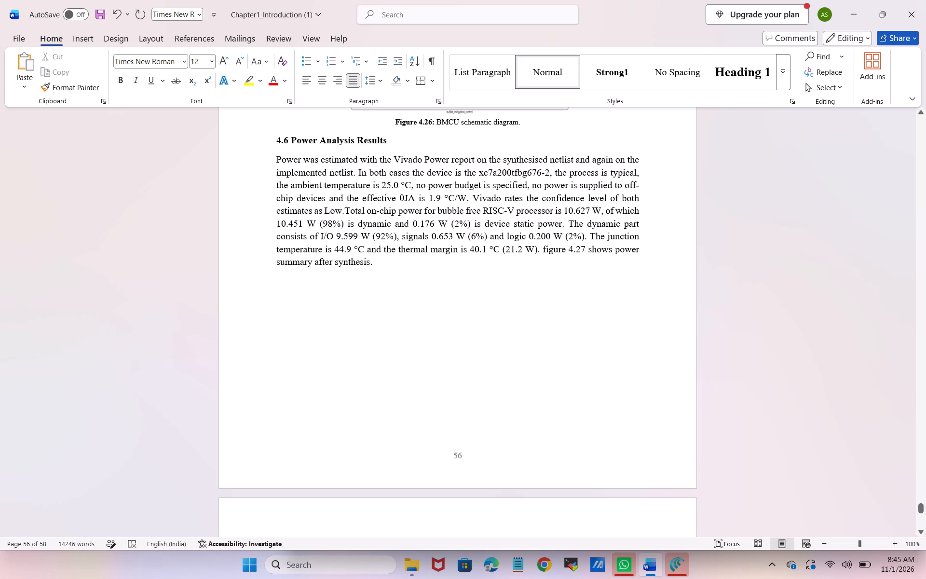
{"action": "scroll", "coordinate": [502, 316], "scroll_direction": "right", "scroll_amount": 1}
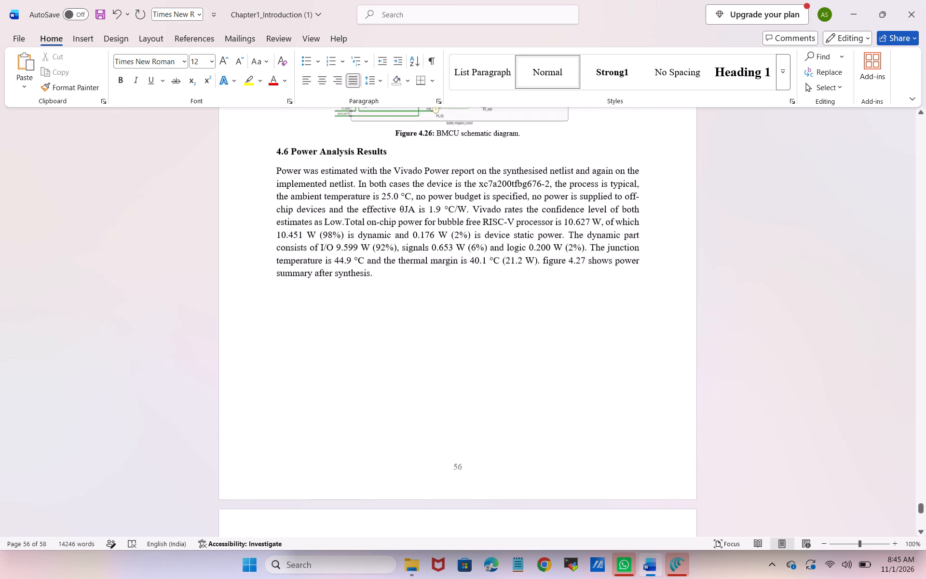
{"action": "scroll", "coordinate": [502, 316], "scroll_direction": "up", "scroll_amount": 3}
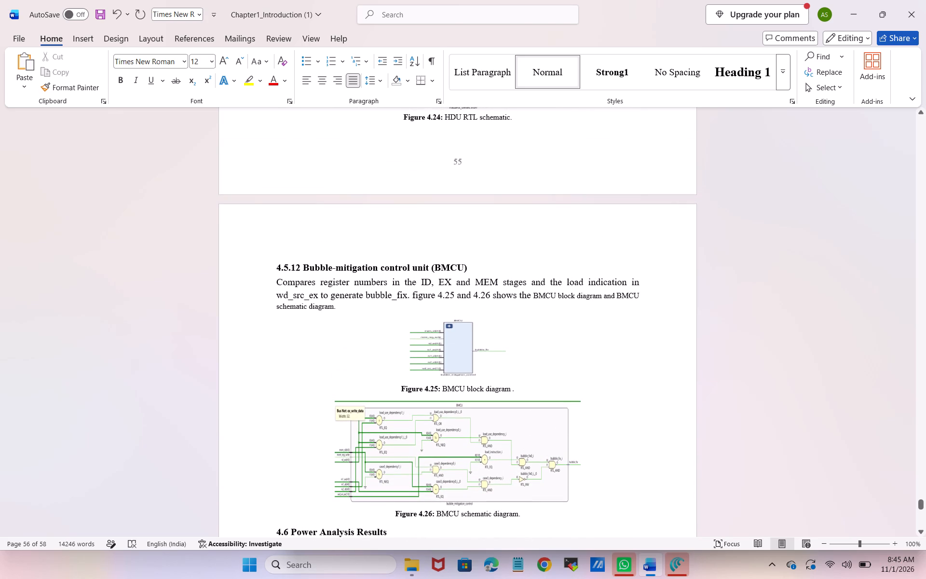
{"action": "left_click_drag", "start_coordinate": [557, 294], "coordinate": [567, 305]}
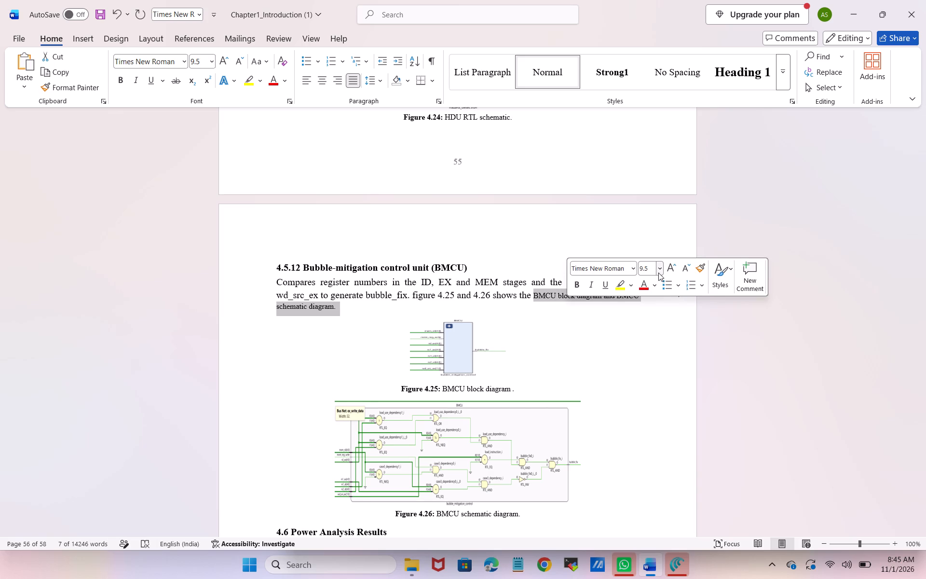
{"action": "left_click", "coordinate": [660, 268]}
{"action": "left_click", "coordinate": [656, 340]}
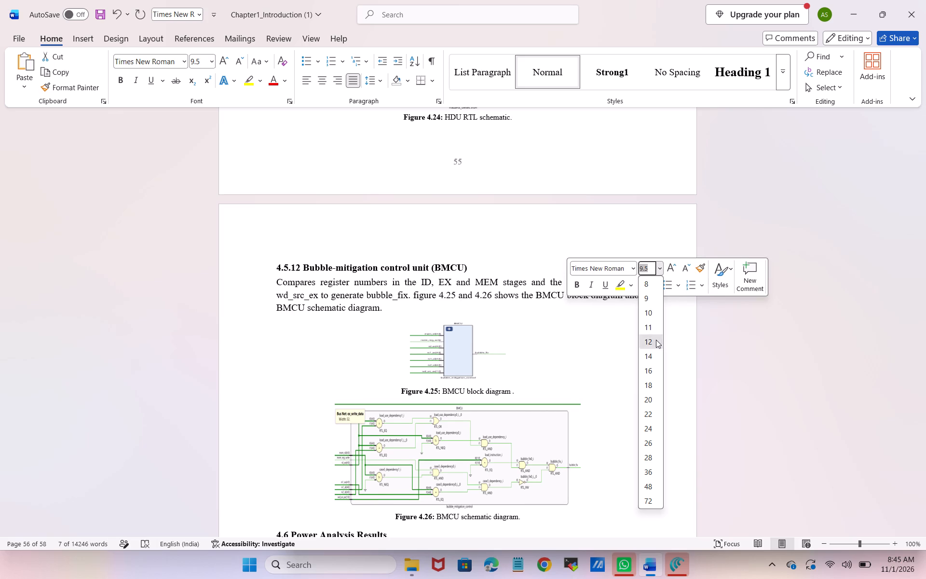
Delete the sentence "Vivado rates the confidence level of both estimates as Low." from the section 4.6 paragraph.
{"action": "left_click", "coordinate": [624, 348]}
{"action": "scroll", "coordinate": [624, 348], "scroll_direction": "down", "scroll_amount": 3}
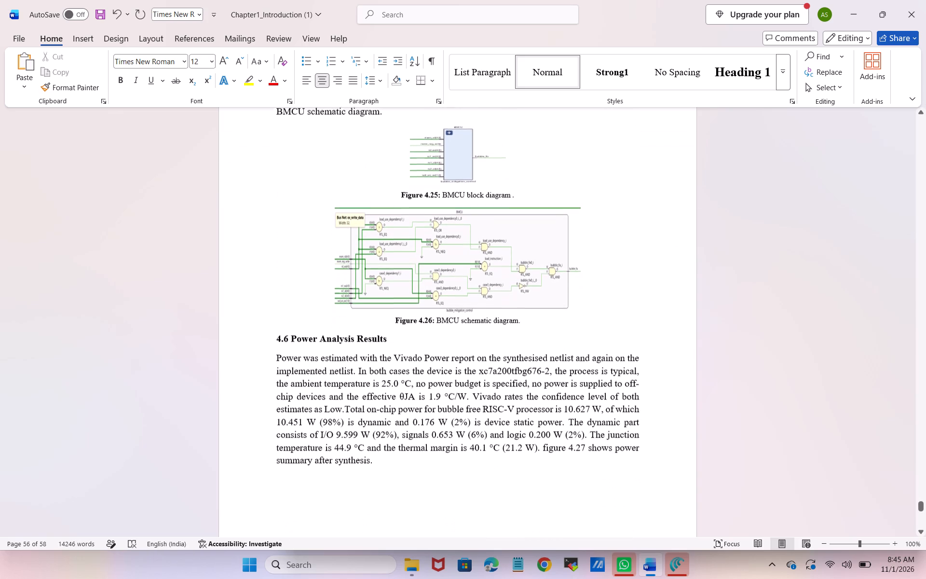
{"action": "scroll", "coordinate": [624, 348], "scroll_direction": "down", "scroll_amount": 1}
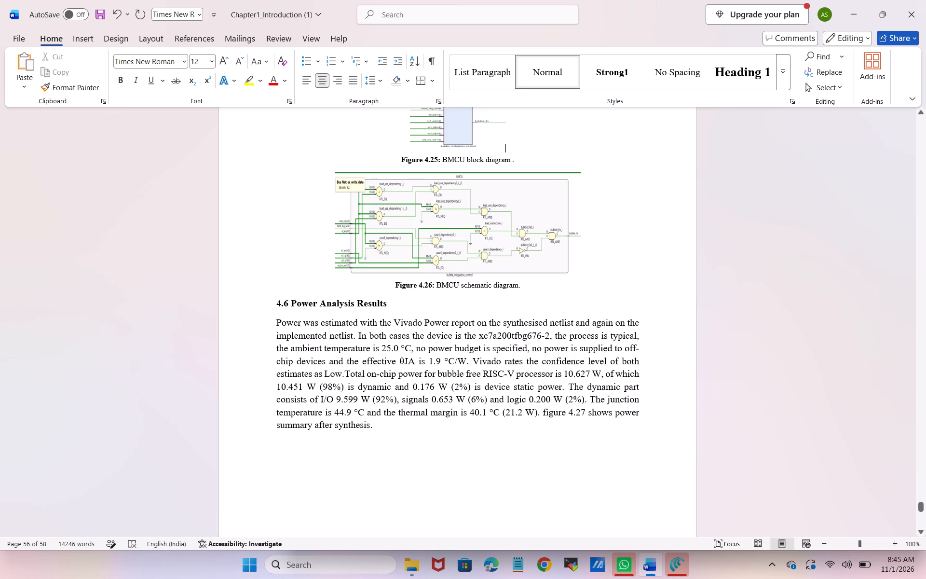
{"action": "left_click_drag", "start_coordinate": [473, 360], "coordinate": [452, 370]}
{"action": "left_click_drag", "start_coordinate": [452, 370], "coordinate": [344, 376]}
{"action": "key", "text": "BackSpace"}
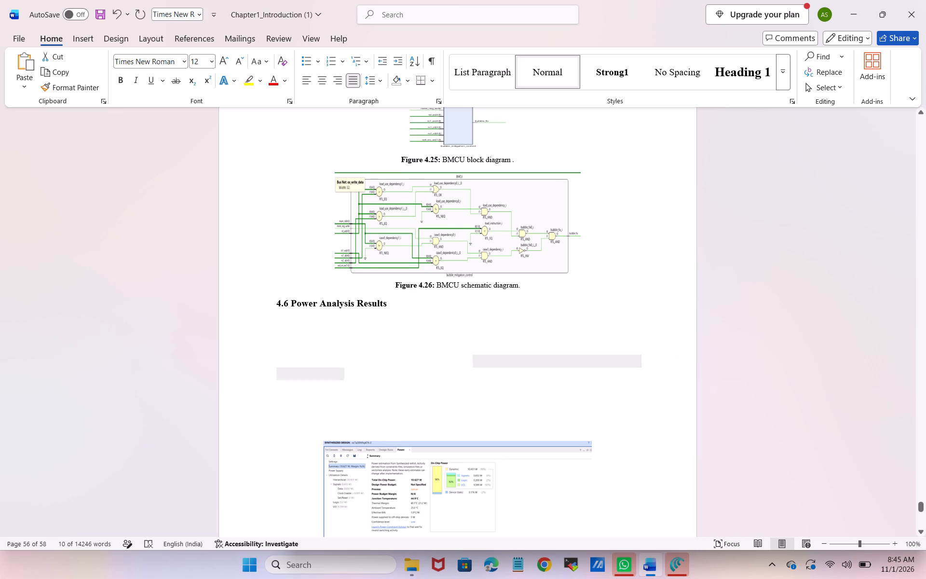
Copy the Figure 4.23 caption, "Figure 4.23: HDU symbol.", to the end of the section 4.5.11 paragraph.
{"action": "scroll", "coordinate": [344, 376], "scroll_direction": "up", "scroll_amount": 1}
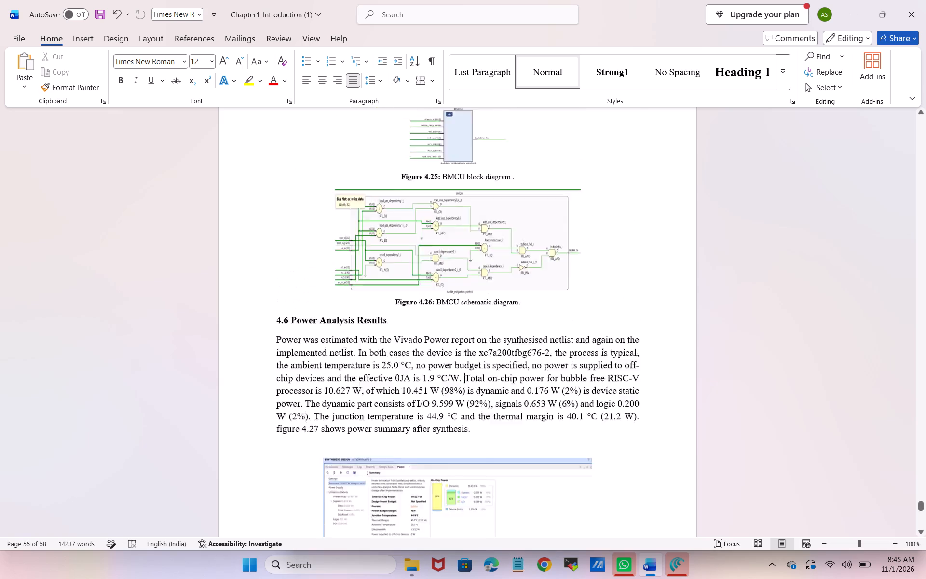
{"action": "scroll", "coordinate": [344, 376], "scroll_direction": "up", "scroll_amount": 2}
{"action": "scroll", "coordinate": [344, 376], "scroll_direction": "down", "scroll_amount": 1}
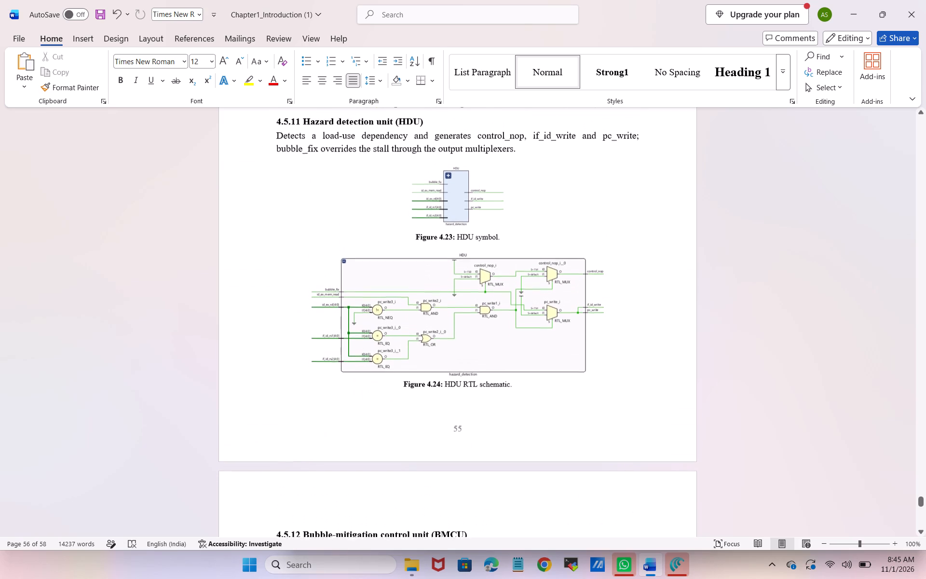
{"action": "scroll", "coordinate": [344, 376], "scroll_direction": "down", "scroll_amount": 2}
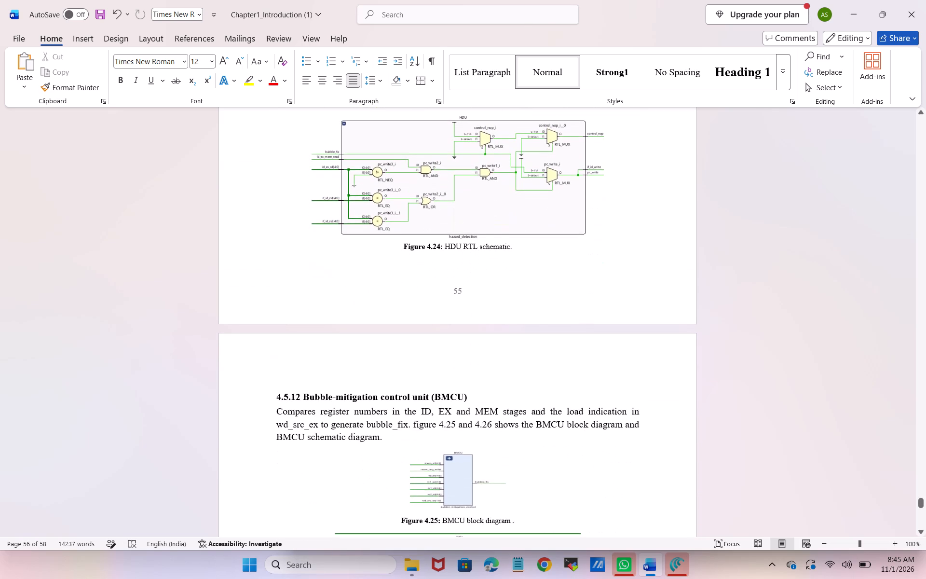
{"action": "scroll", "coordinate": [344, 376], "scroll_direction": "up", "scroll_amount": 3}
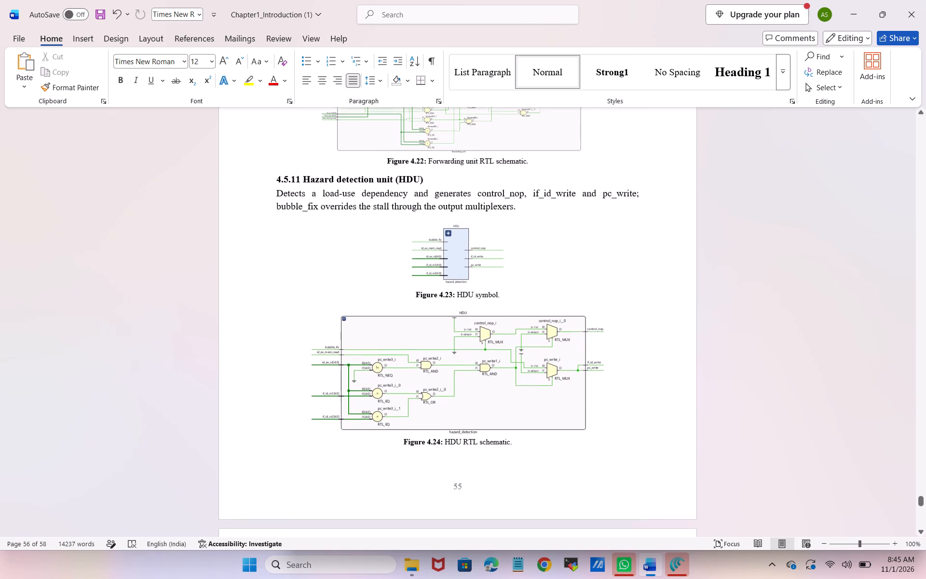
{"action": "scroll", "coordinate": [344, 376], "scroll_direction": "up", "scroll_amount": 1}
{"action": "left_click", "coordinate": [517, 220]}
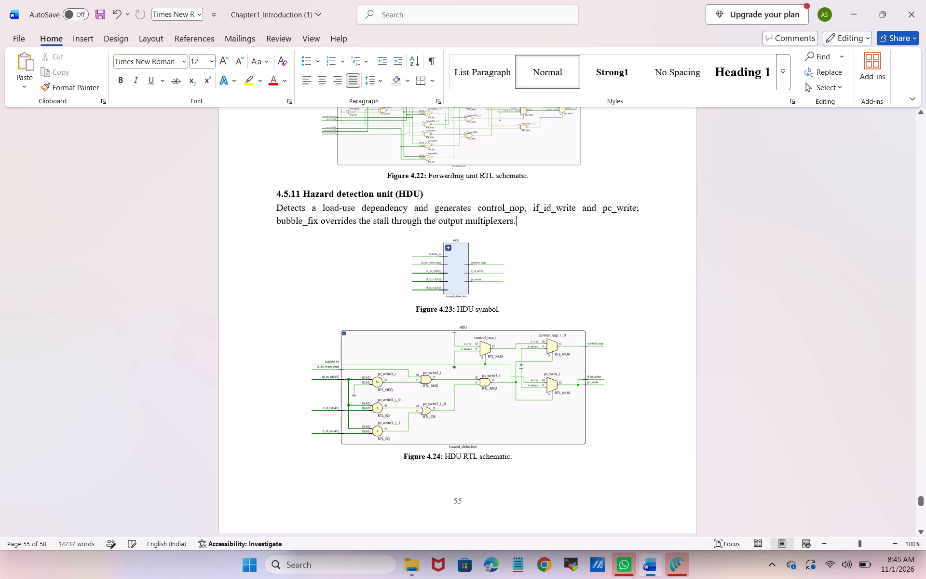
{"action": "left_click_drag", "start_coordinate": [454, 309], "coordinate": [419, 309]}
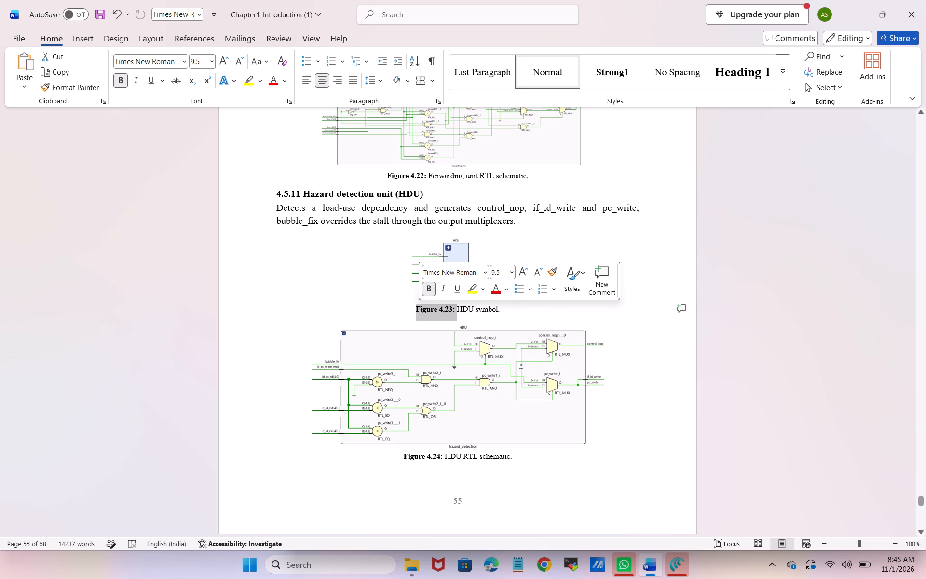
{"action": "left_click_drag", "start_coordinate": [499, 310], "coordinate": [413, 312]}
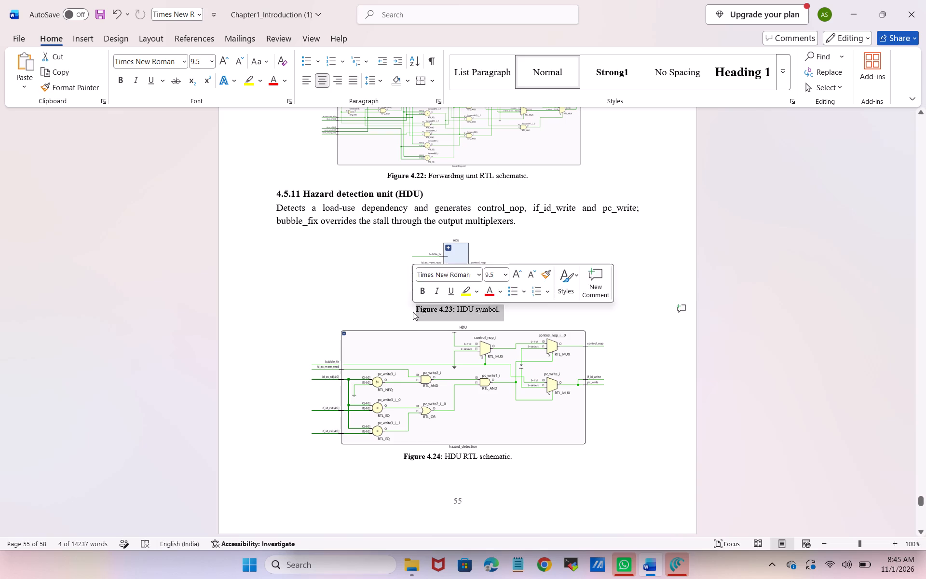
{"action": "key", "text": "ctrl+c"}
{"action": "left_click", "coordinate": [518, 222]}
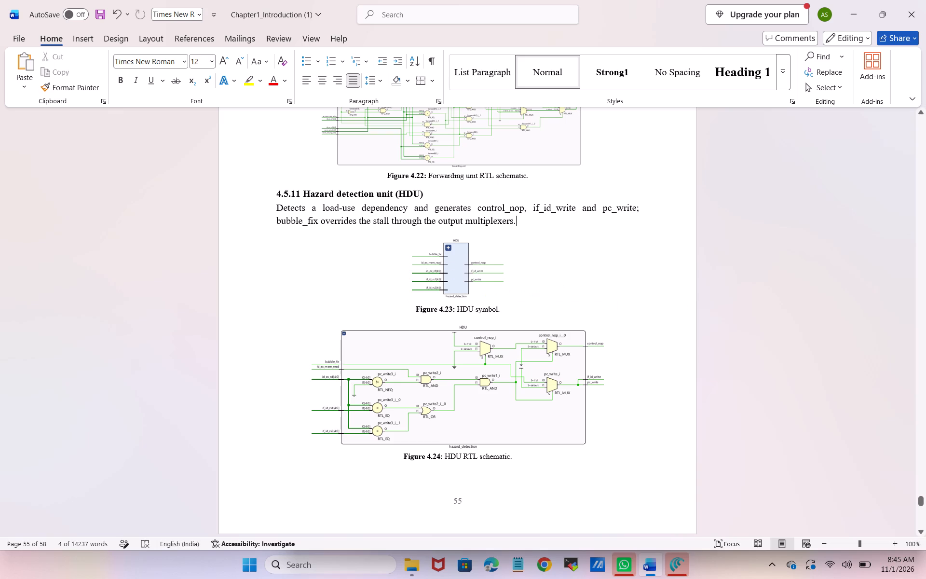
{"action": "key", "text": "space"}
{"action": "key", "text": "ctrl+v"}
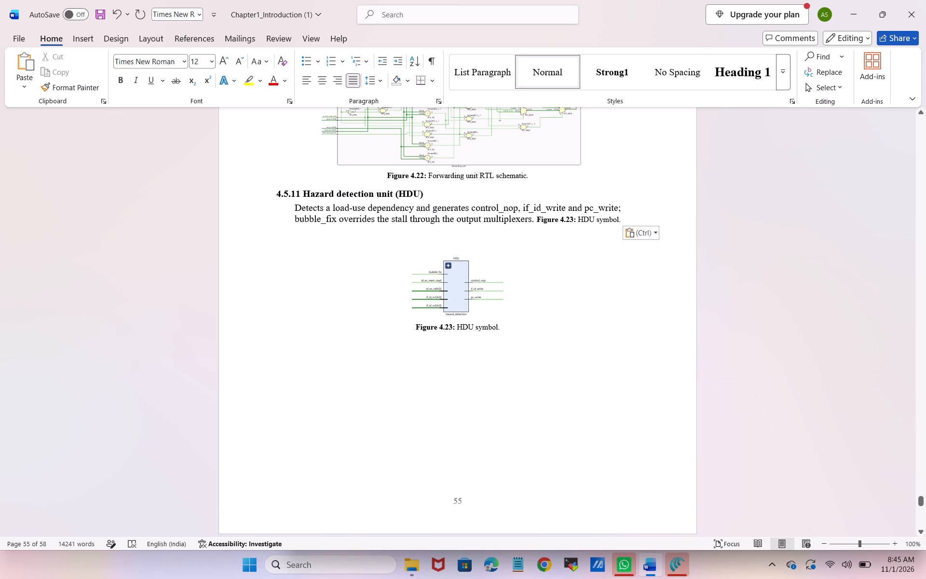
Remove the bold from the copied "Figure 4.23" in the section 4.5.11 paragraph and make its first letter lowercase.
{"action": "left_click_drag", "start_coordinate": [574, 218], "coordinate": [538, 220]}
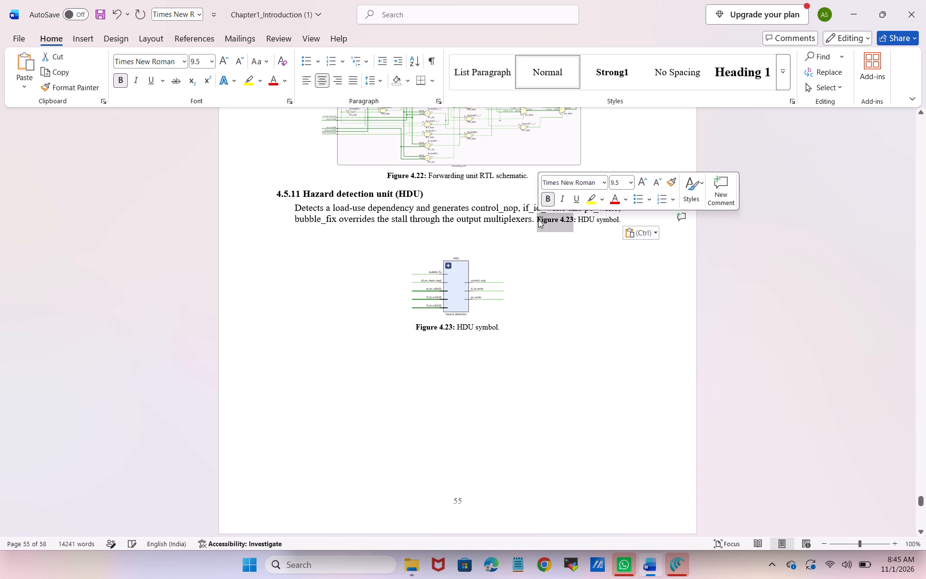
{"action": "left_click", "coordinate": [544, 201]}
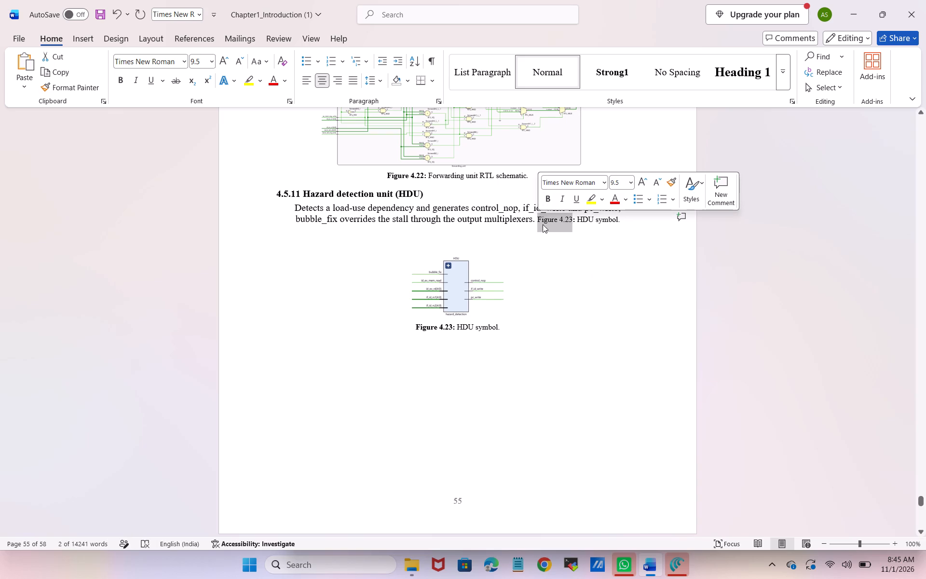
{"action": "left_click", "coordinate": [541, 215]}
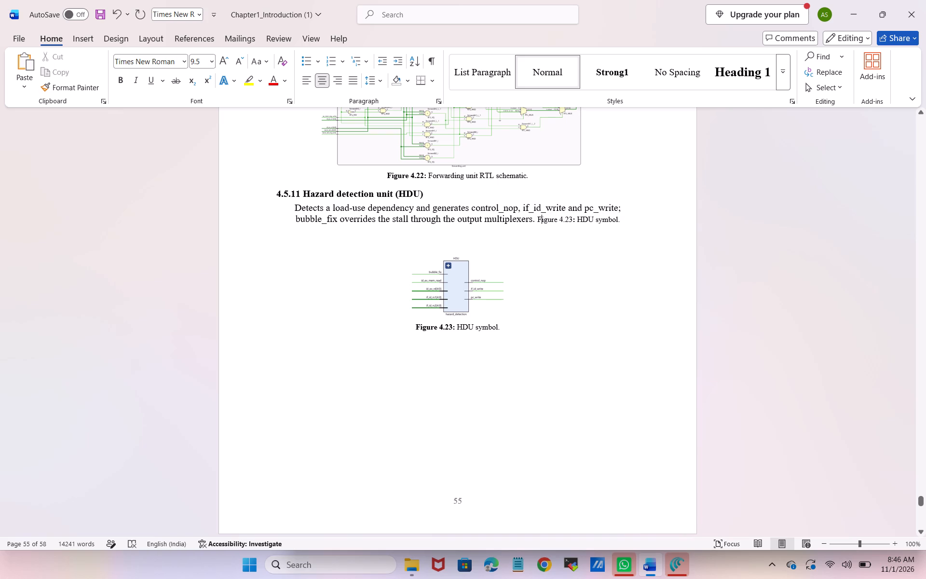
{"action": "key", "text": "BackSpace"}
{"action": "key", "text": "f"}
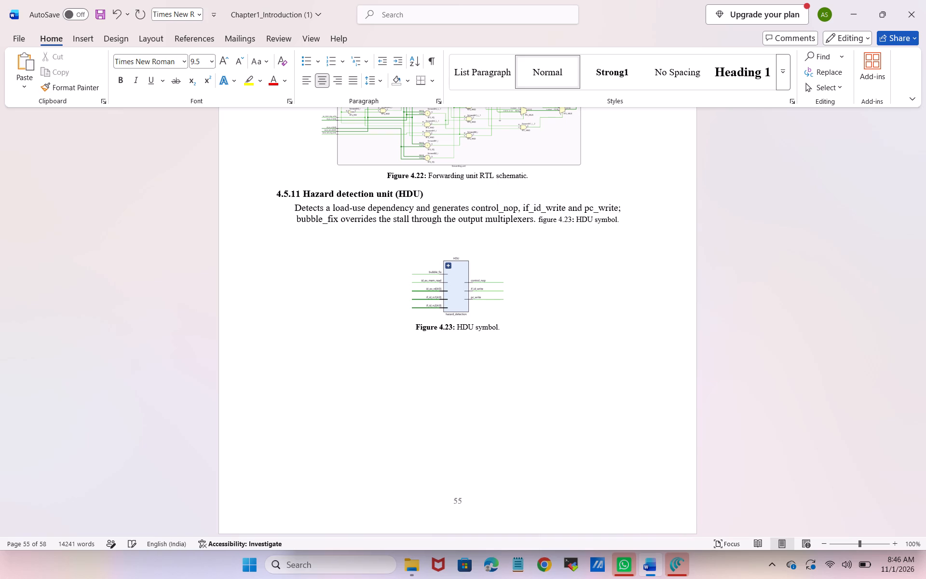
Replace the colon after "figure 4.23" in the section 4.5.11 paragraph with "and 4.24 shows".
{"action": "key", "text": "Right"}
{"action": "key", "text": "Right"}
{"action": "key", "text": "Right"}
{"action": "key", "text": "Right"}
{"action": "key", "text": "Right"}
{"action": "key", "text": "Right"}
{"action": "key", "text": "Right"}
{"action": "key", "text": "Right"}
{"action": "key", "text": "Right"}
{"action": "key", "text": "Right"}
{"action": "key", "text": "Right"}
{"action": "key", "text": "BackSpace"}
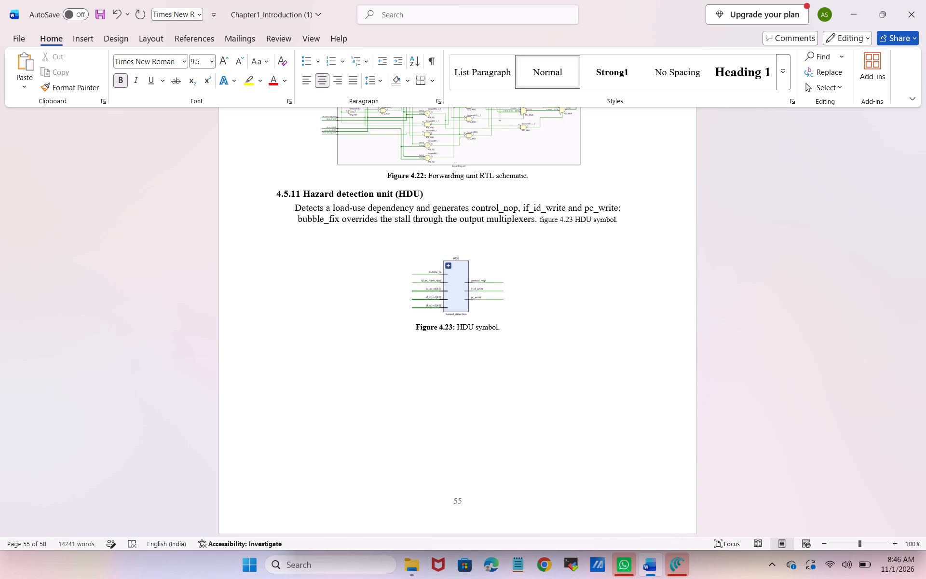
{"action": "key", "text": "space"}
{"action": "type", "text": "and"}
{"action": "key", "text": "space"}
{"action": "type", "text": "4."}
{"action": "type", "text": "24"}
{"action": "key", "text": "space"}
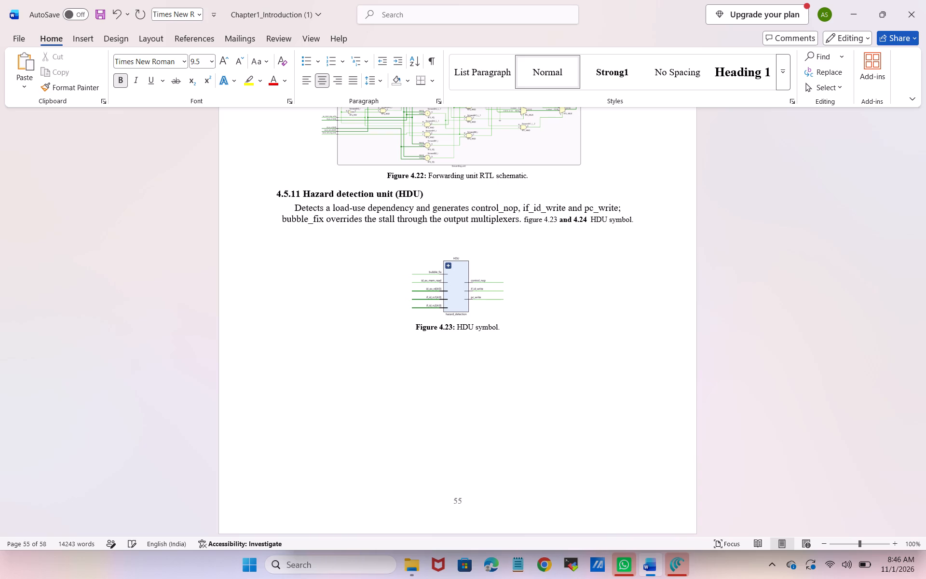
{"action": "type", "text": "shows"}
{"action": "key", "text": "space"}
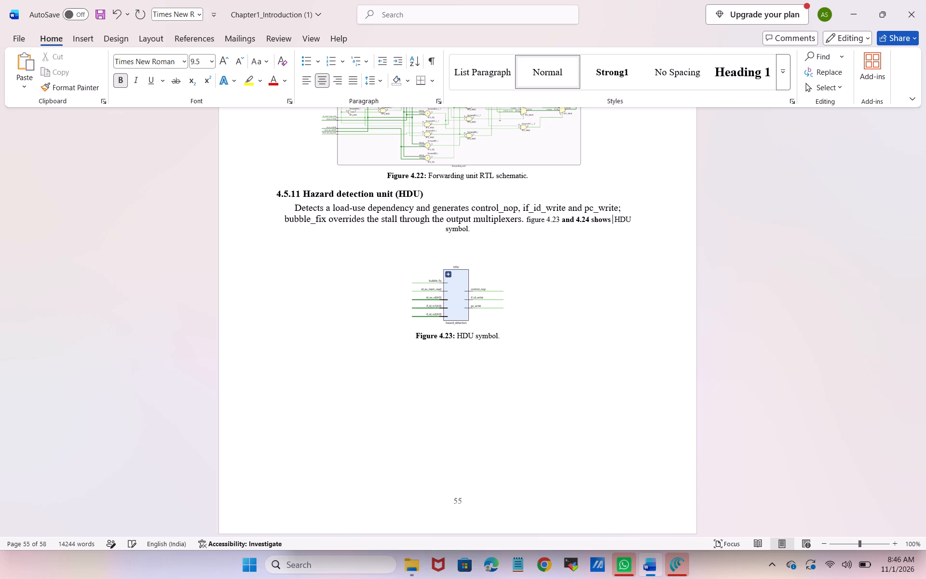
Replace "symbol." at the end of the section 4.5.11 reference sentence with "block diagram and".
{"action": "left_click", "coordinate": [473, 228]}
{"action": "key", "text": "BackSpace"}
{"action": "key", "text": "BackSpace"}
{"action": "key", "text": "BackSpace"}
{"action": "key", "text": "BackSpace"}
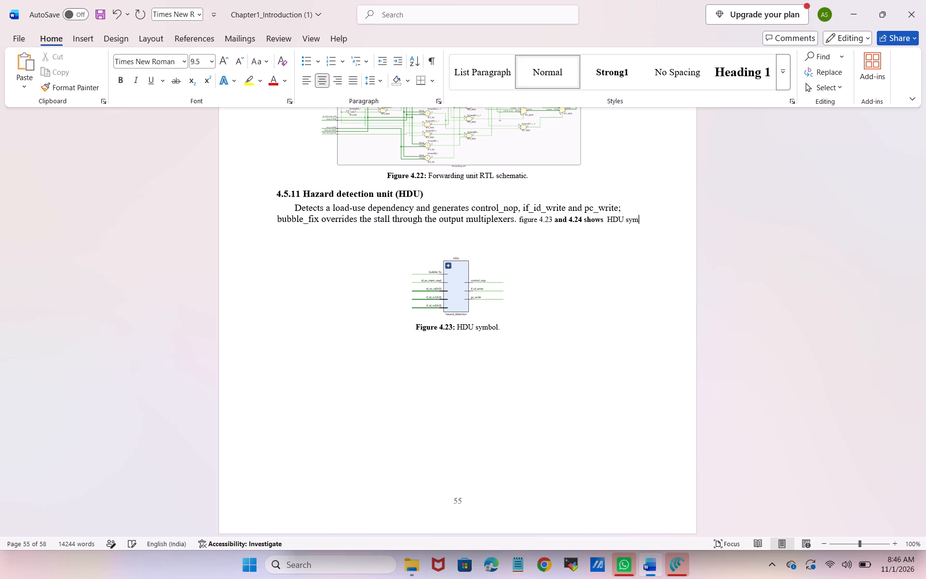
{"action": "key", "text": "BackSpace"}
{"action": "key", "text": "BackSpace"}
{"action": "key", "text": "BackSpace"}
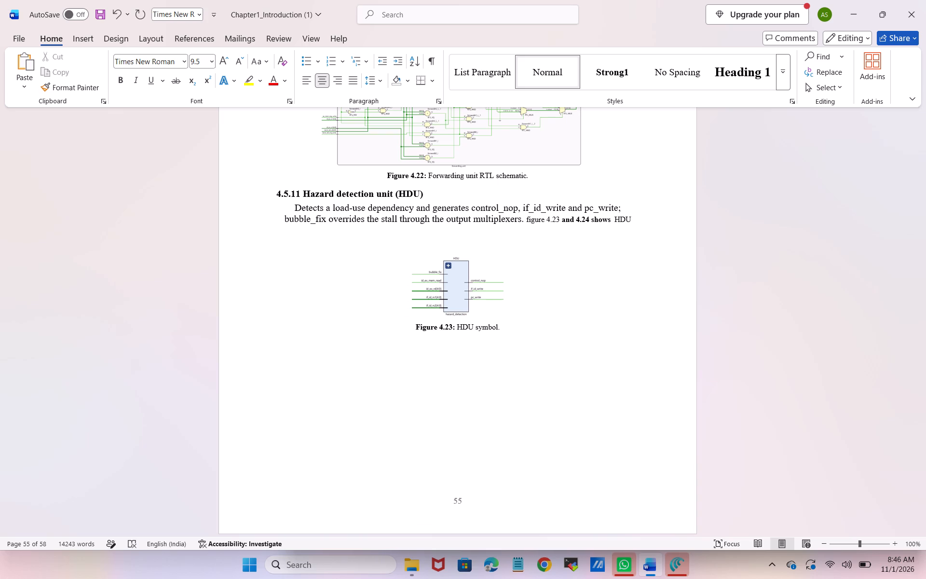
{"action": "type", "text": "block"}
{"action": "key", "text": "space"}
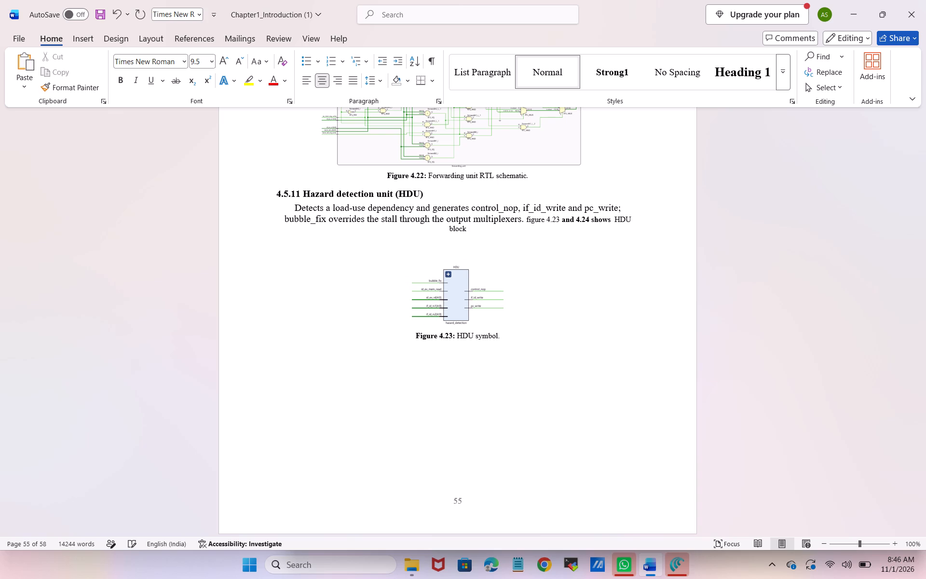
{"action": "type", "text": "diagram"}
{"action": "key", "text": "space"}
{"action": "type", "text": "and"}
{"action": "key", "text": "space"}
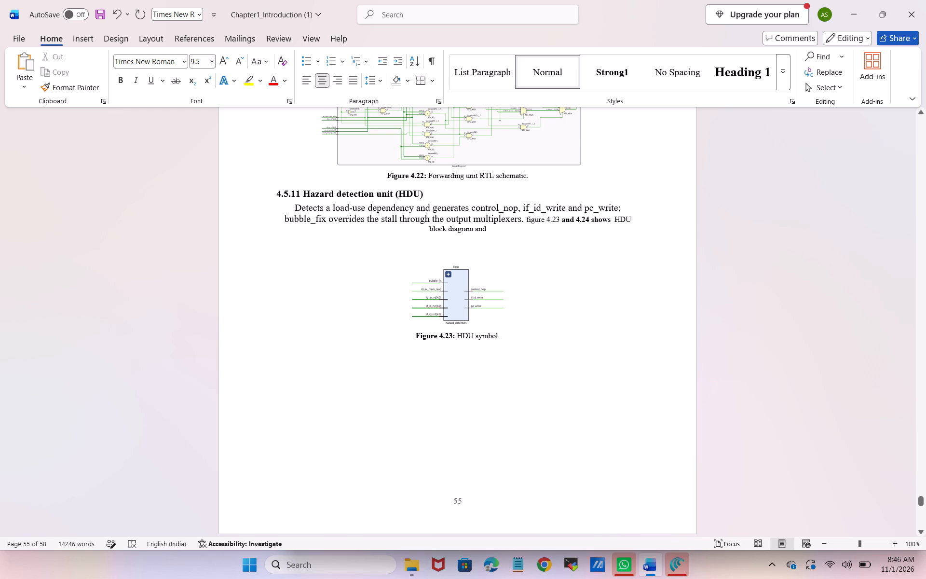
Remove the bold from "and 4.24 shows" in the section 4.5.11 reference sentence.
{"action": "left_click_drag", "start_coordinate": [561, 222], "coordinate": [603, 222]}
{"action": "left_click", "coordinate": [612, 202]}
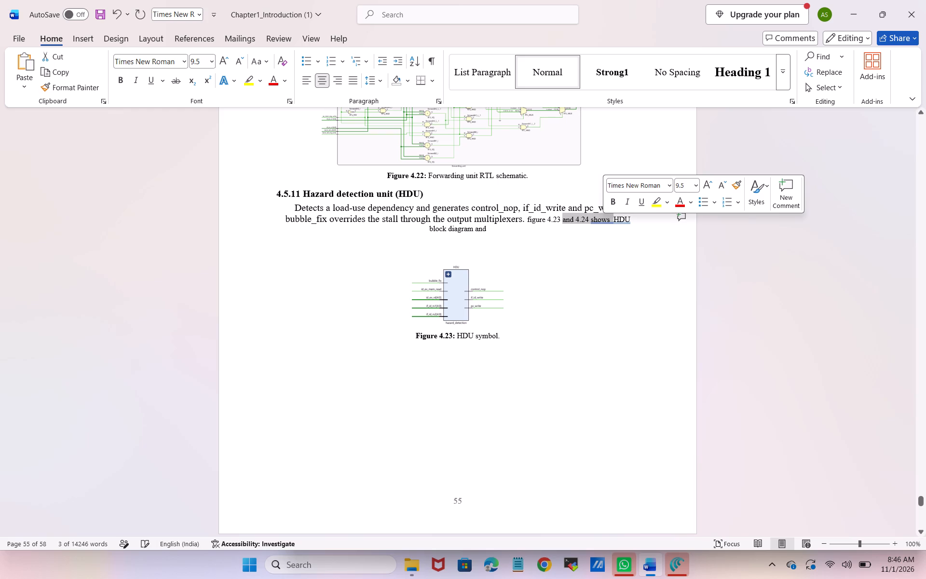
Justify the whole section 4.5.11 paragraph, including the new figure reference sentence.
{"action": "left_click_drag", "start_coordinate": [490, 233], "coordinate": [293, 207]}
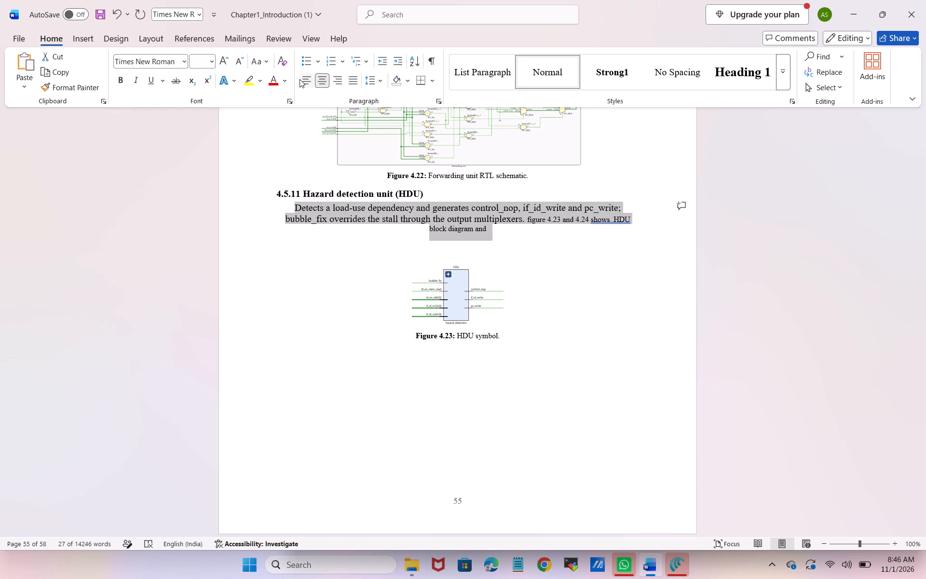
{"action": "left_click", "coordinate": [304, 82]}
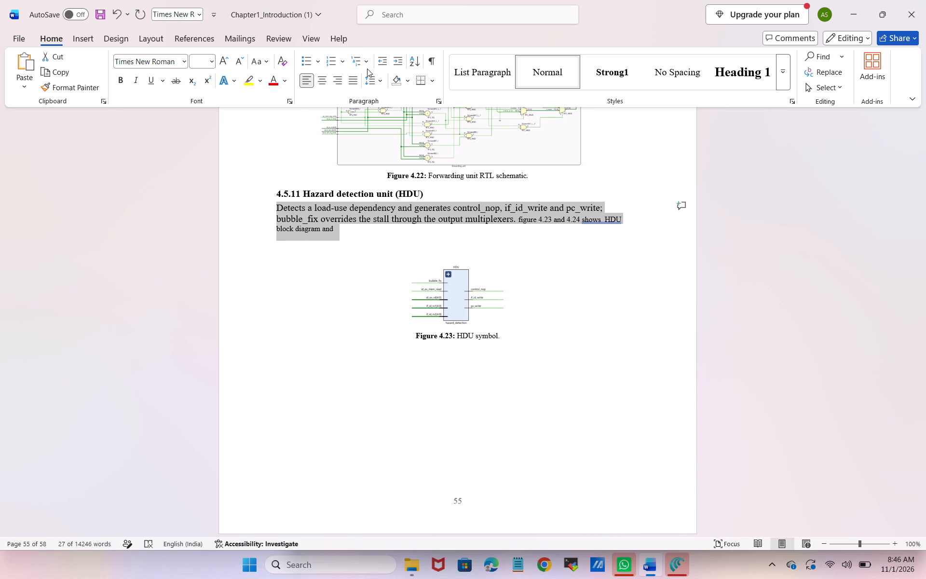
{"action": "left_click", "coordinate": [349, 80]}
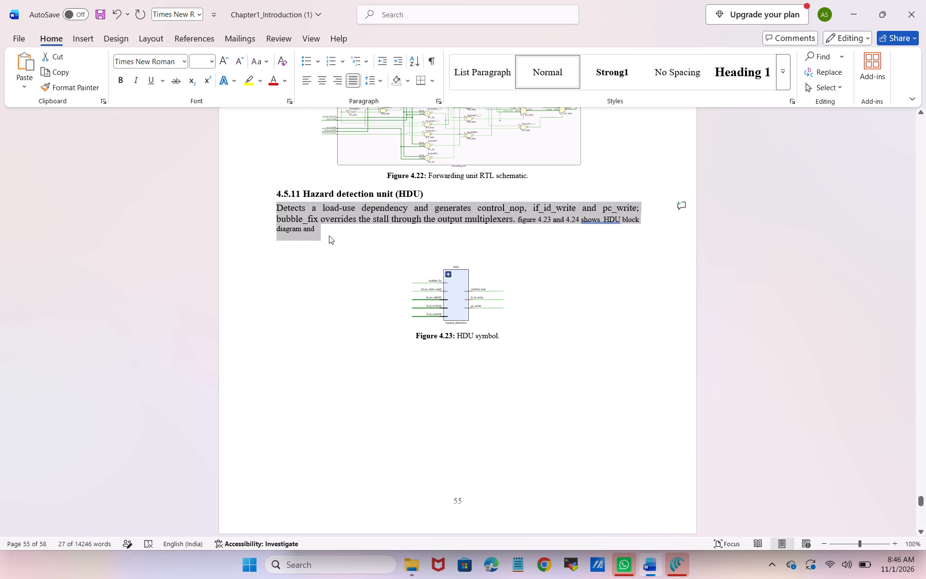
{"action": "left_click", "coordinate": [327, 231]}
Apply justified alignment to the entire document, including its figures and captions.
{"action": "scroll", "coordinate": [327, 231], "scroll_direction": "up", "scroll_amount": 1}
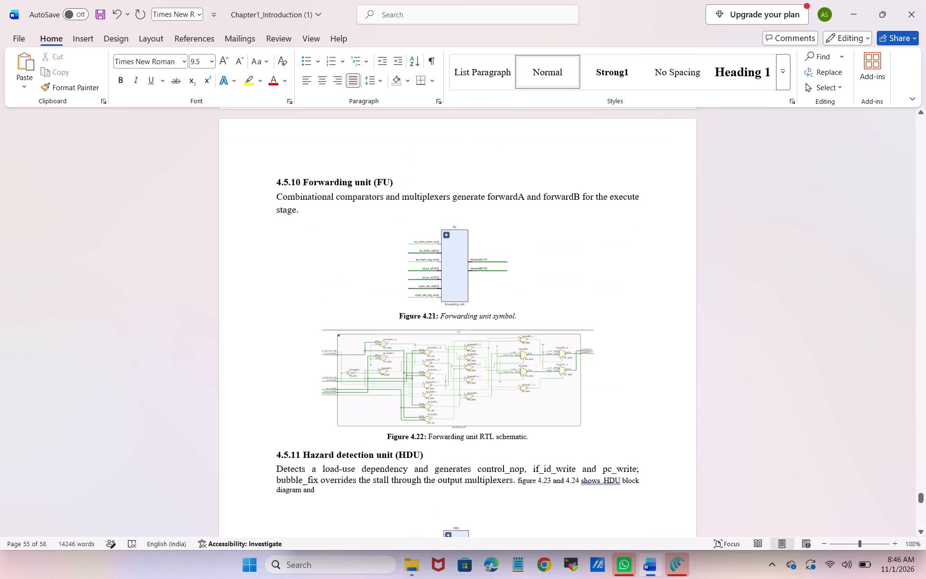
{"action": "scroll", "coordinate": [327, 231], "scroll_direction": "up", "scroll_amount": 1}
{"action": "key", "text": "ctrl+a"}
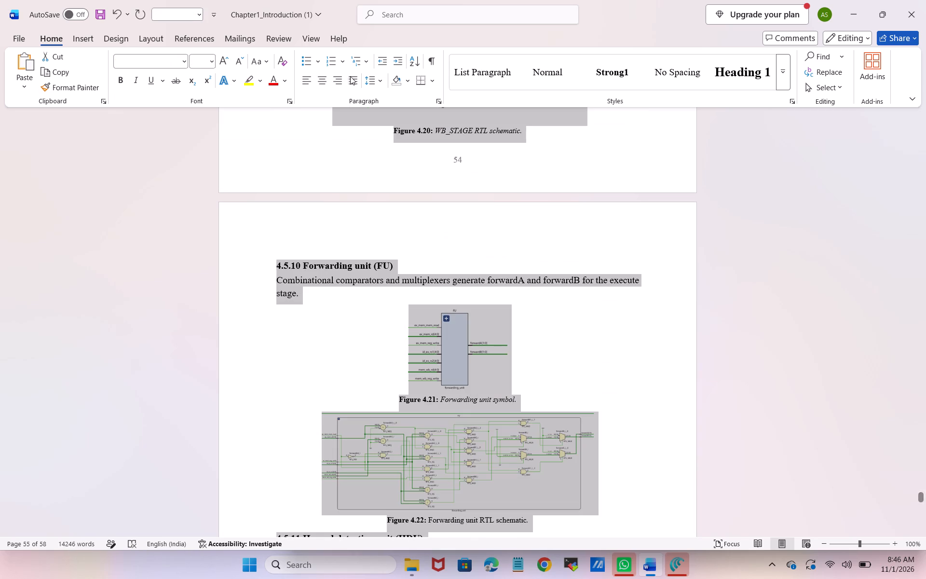
{"action": "left_click", "coordinate": [346, 80]}
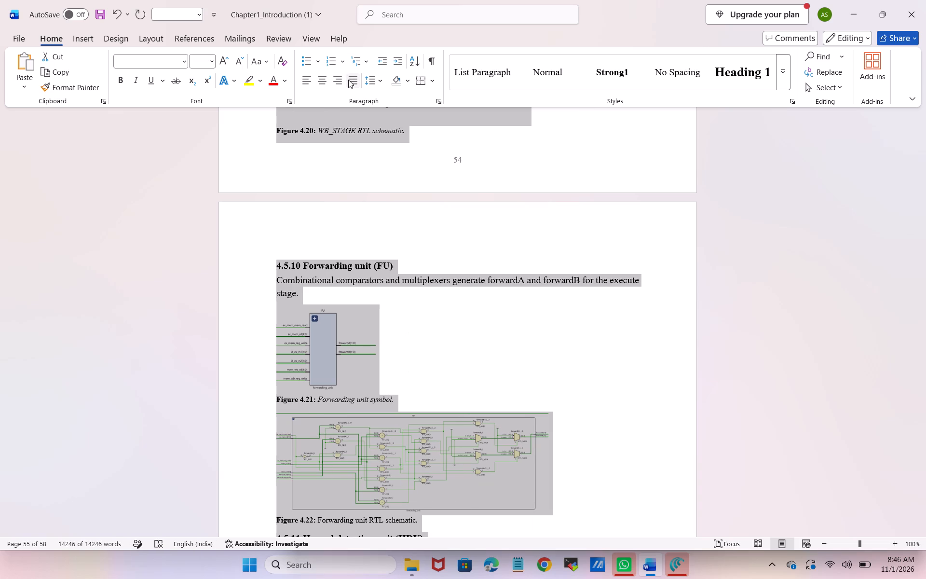
Undo the justified alignment applied to the entire document and clear the selection.
{"action": "key", "text": "ctrl+z"}
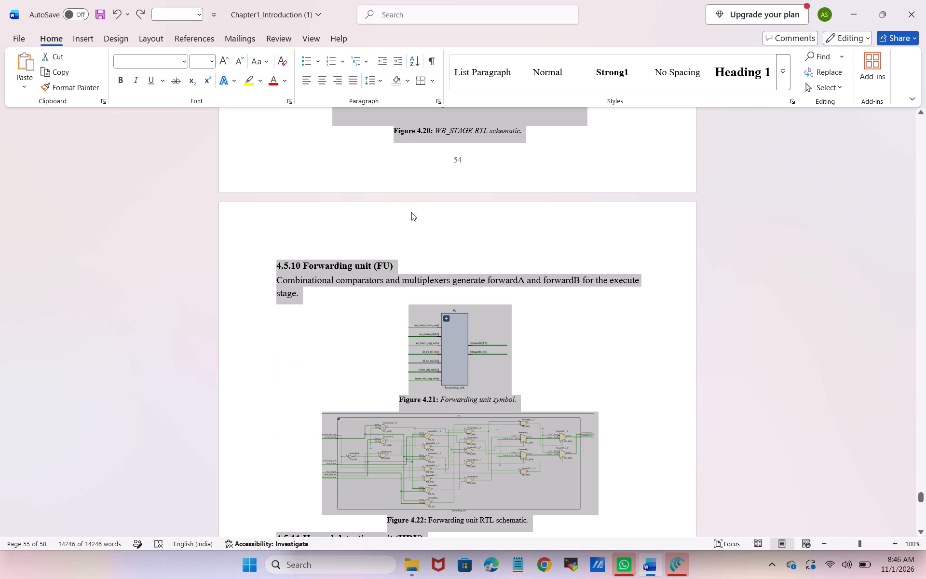
{"action": "left_click", "coordinate": [422, 221]}
Ignore the grammar flag on "shows HDU" in the section 4.5.11 reference sentence.
{"action": "scroll", "coordinate": [422, 221], "scroll_direction": "down", "scroll_amount": 1}
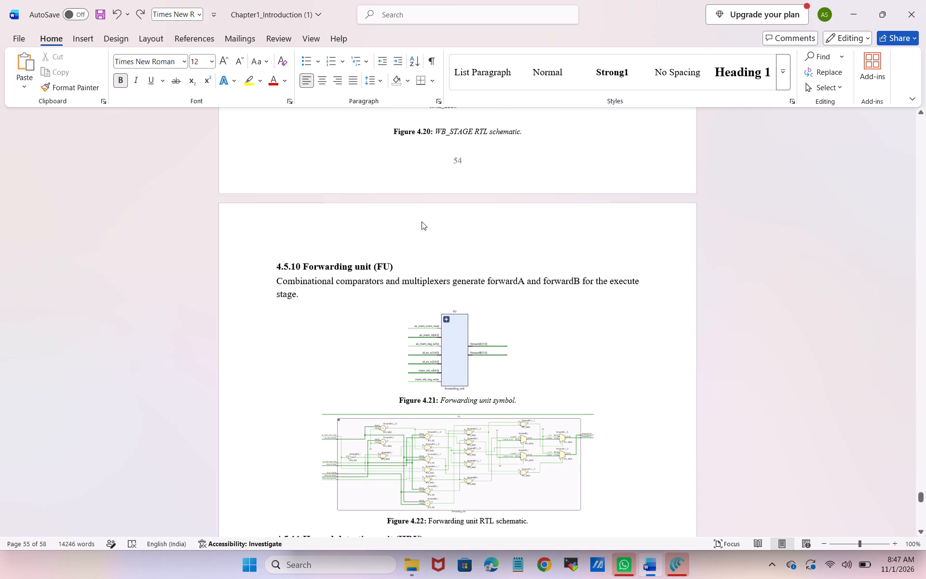
{"action": "scroll", "coordinate": [422, 221], "scroll_direction": "down", "scroll_amount": 1}
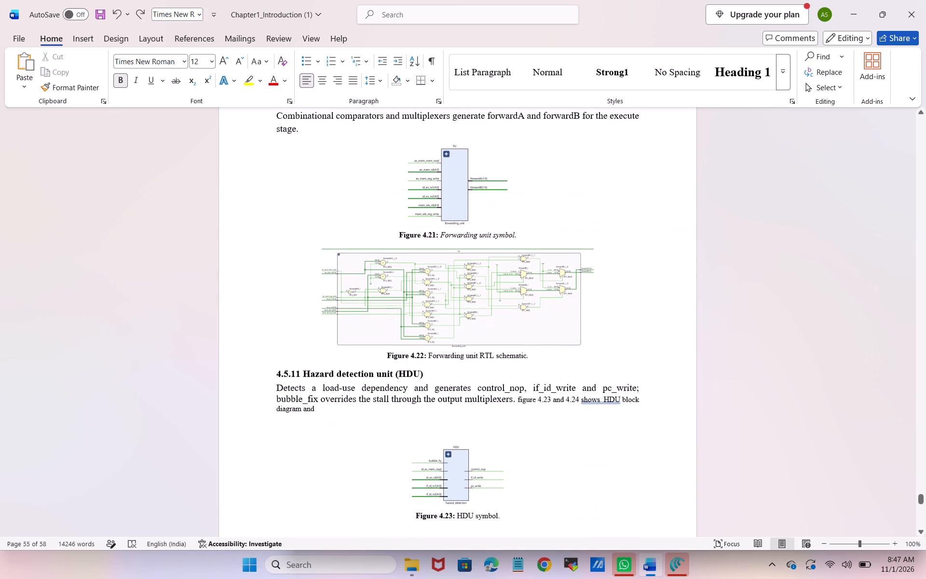
{"action": "scroll", "coordinate": [422, 221], "scroll_direction": "down", "scroll_amount": 1}
{"action": "scroll", "coordinate": [504, 319], "scroll_direction": "down", "scroll_amount": 2}
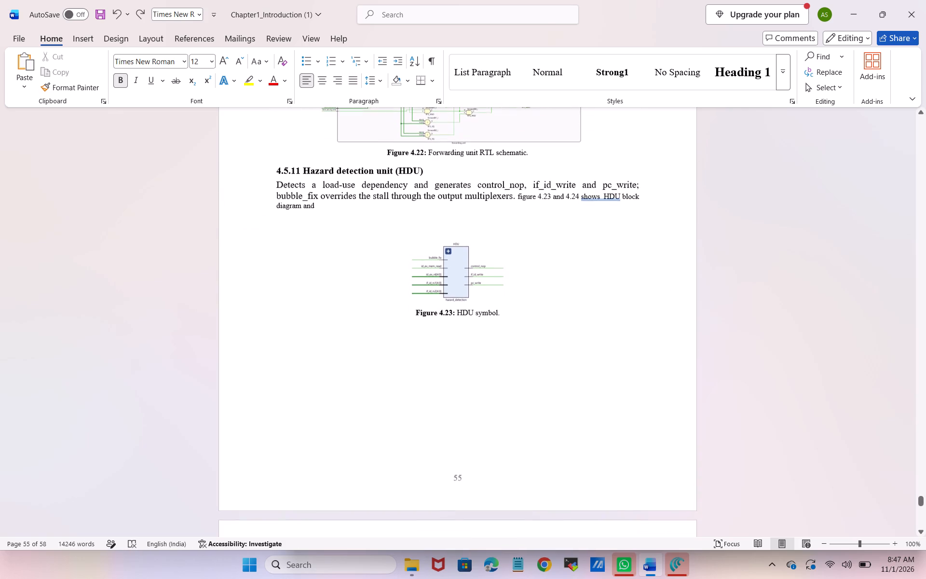
{"action": "right_click", "coordinate": [504, 319]}
{"action": "left_click", "coordinate": [653, 232]}
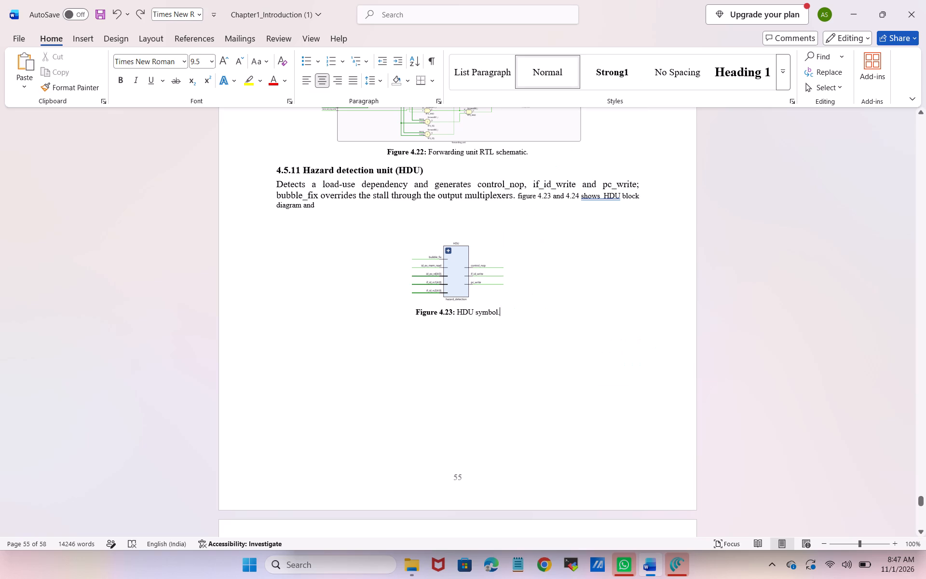
{"action": "left_click", "coordinate": [586, 196]}
{"action": "right_click", "coordinate": [586, 196]}
{"action": "left_click", "coordinate": [548, 224]}
Set the font size of the figure 4.23 and 4.24 reference sentence in section 4.5.11 to 12.
{"action": "left_click_drag", "start_coordinate": [515, 196], "coordinate": [527, 208]}
{"action": "left_click", "coordinate": [617, 171]}
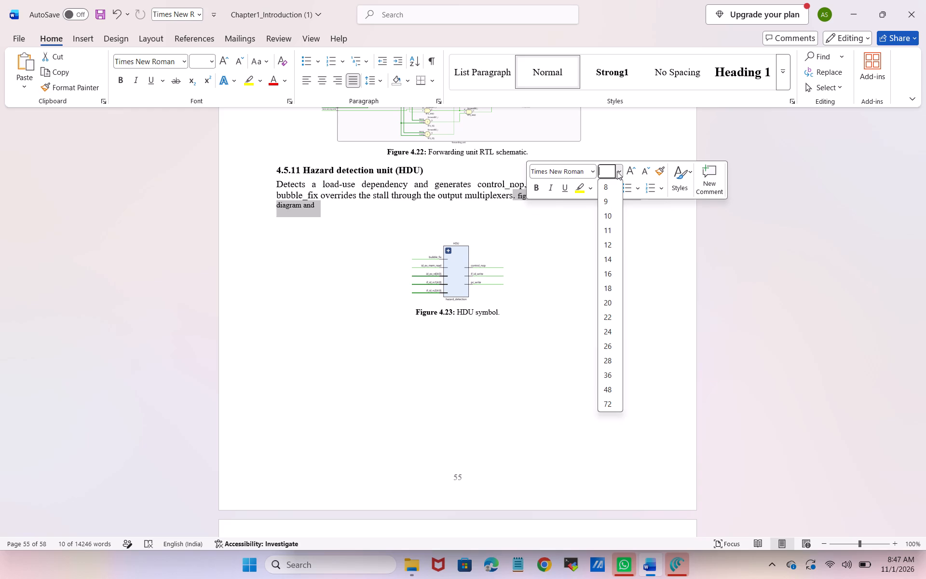
{"action": "left_click", "coordinate": [612, 242]}
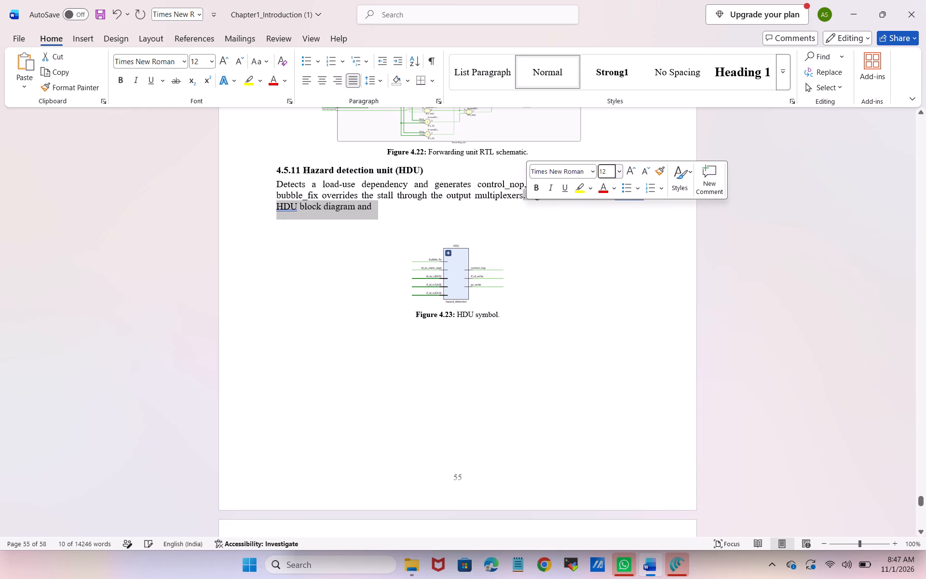
{"action": "left_click", "coordinate": [395, 211]}
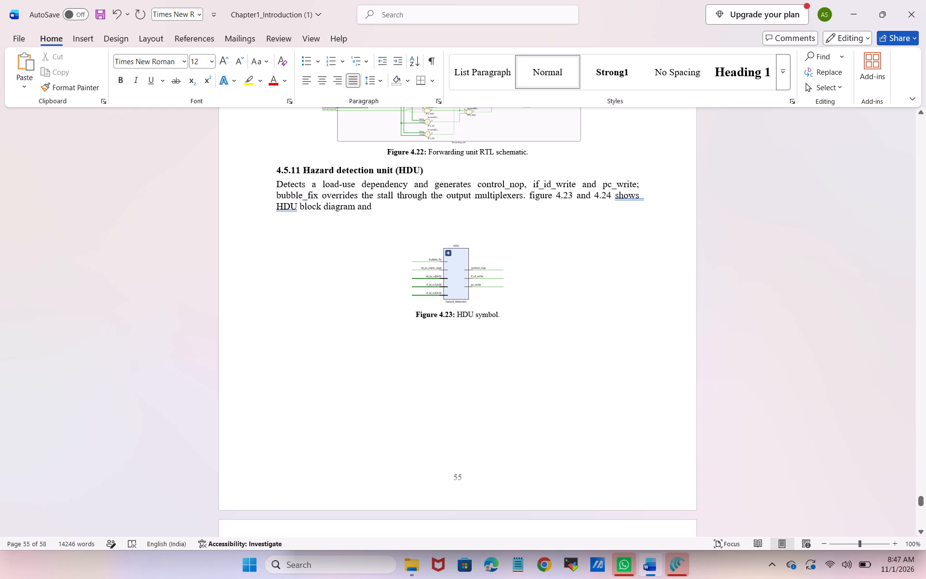
Replace "symbol." with "block diagram." in the Figure 4.23 caption.
{"action": "left_click", "coordinate": [499, 315]}
{"action": "key", "text": "BackSpace"}
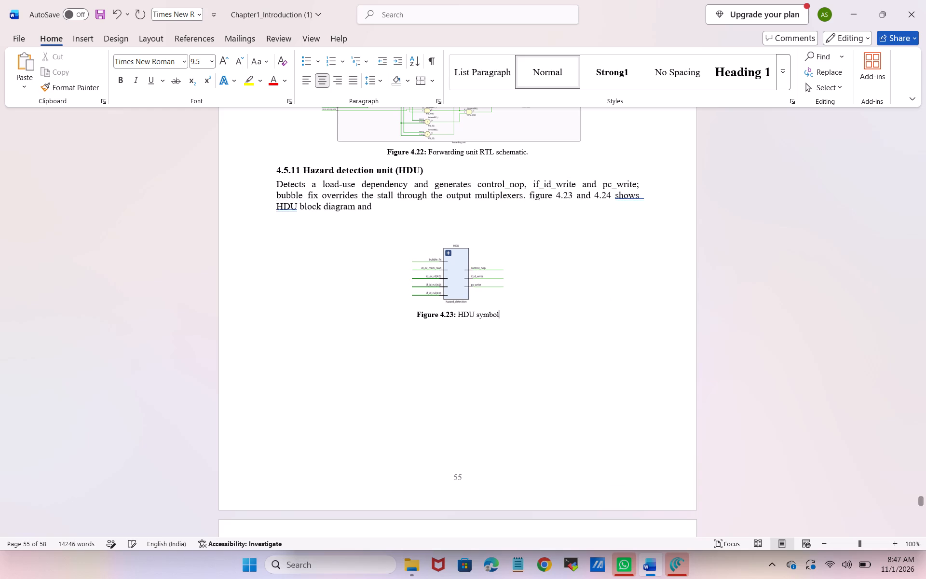
{"action": "key", "text": "BackSpace"}
{"action": "key", "text": "BackSpace"}
{"action": "key", "text": "BackSpace"}
{"action": "key", "text": "BackSpace"}
{"action": "key", "text": "BackSpace"}
{"action": "key", "text": "BackSpace"}
{"action": "type", "text": "block diagram"}
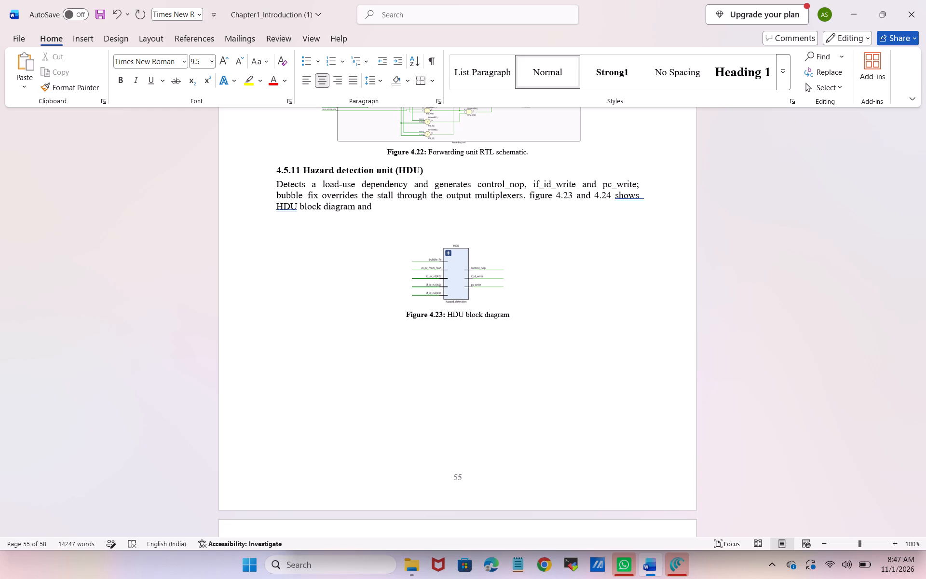
{"action": "key", "text": "period"}
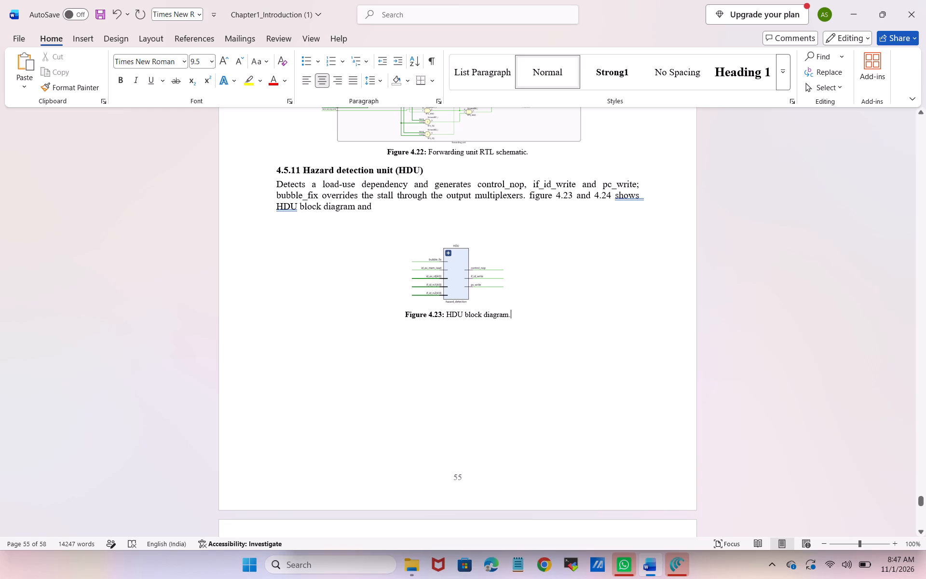
Ignore the grammar flag on "shows HDU" in the resized section 4.5.11 reference sentence.
{"action": "left_click", "coordinate": [633, 194]}
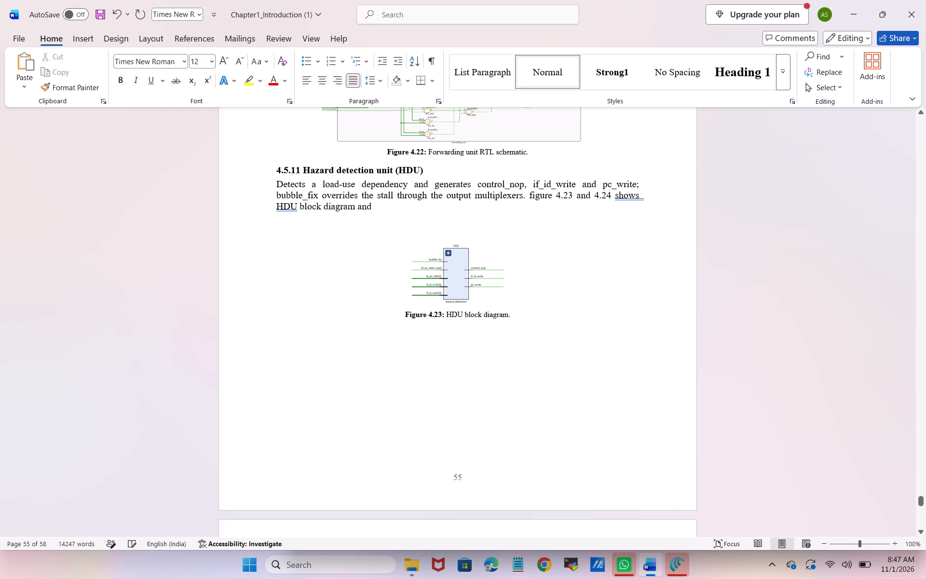
{"action": "right_click", "coordinate": [633, 194]}
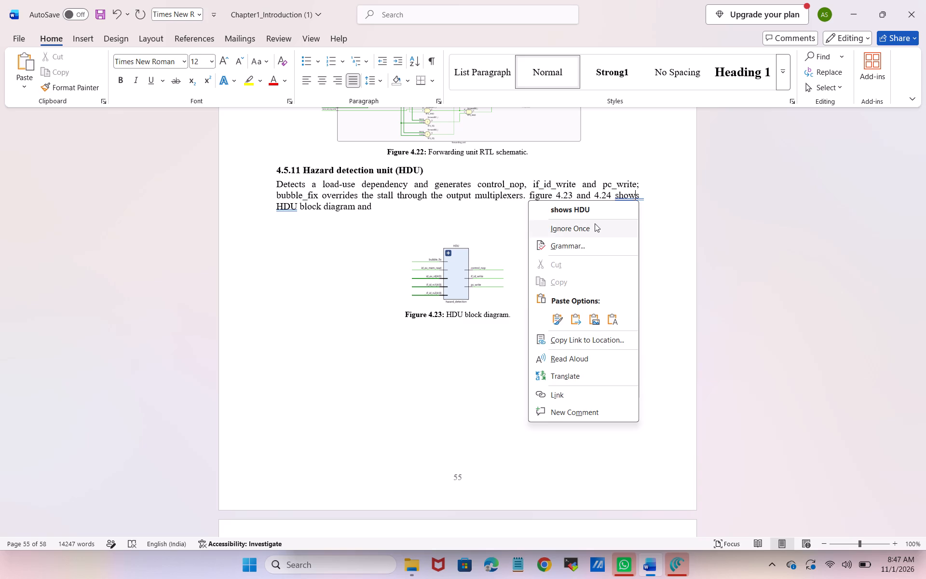
{"action": "left_click", "coordinate": [595, 223]}
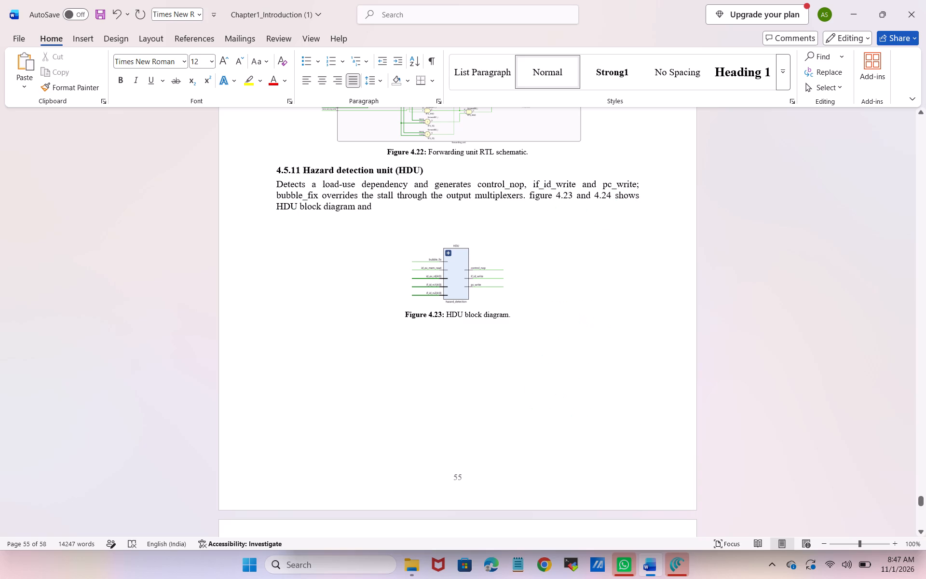
Check the Figure 4.24 caption against the incomplete reference sentence in section 4.5.11.
{"action": "scroll", "coordinate": [378, 210], "scroll_direction": "down", "scroll_amount": 1}
{"action": "scroll", "coordinate": [378, 210], "scroll_direction": "up", "scroll_amount": 1}
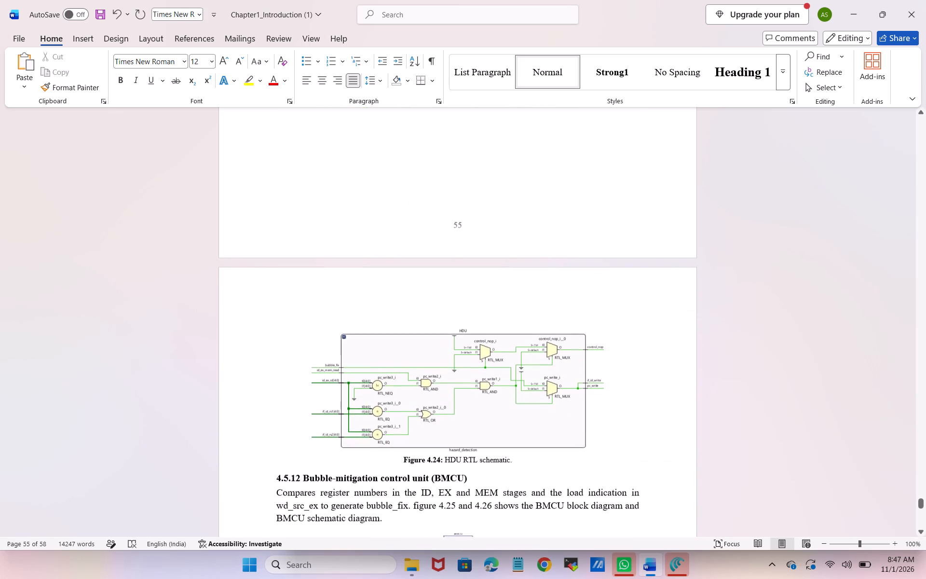
{"action": "scroll", "coordinate": [378, 210], "scroll_direction": "up", "scroll_amount": 2}
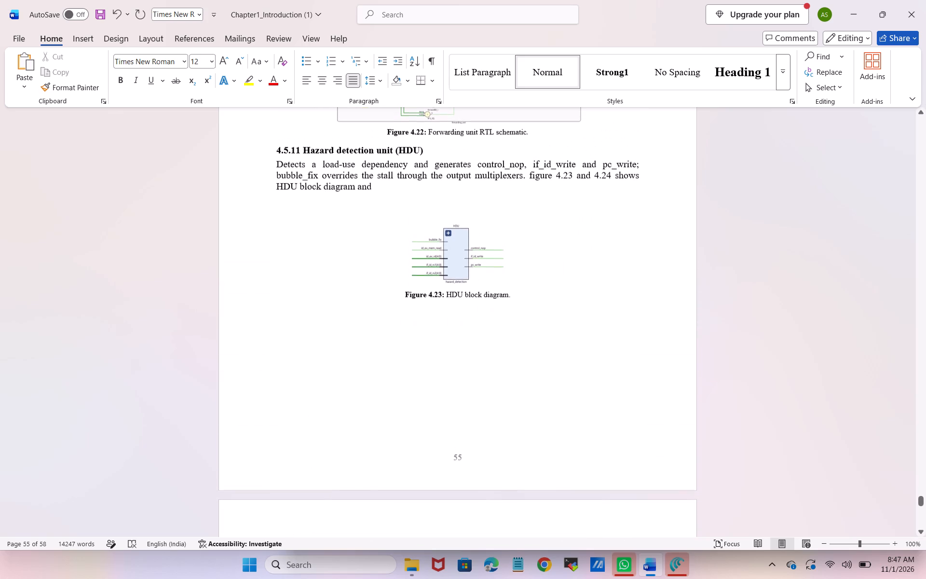
{"action": "scroll", "coordinate": [378, 210], "scroll_direction": "up", "scroll_amount": 2}
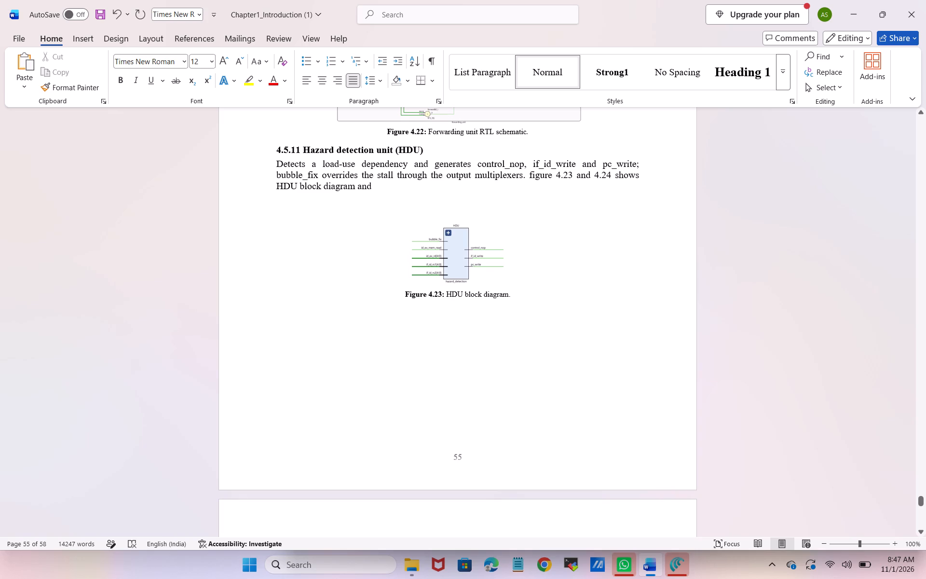
{"action": "scroll", "coordinate": [378, 210], "scroll_direction": "up", "scroll_amount": 3}
Add a space after "block diagram and" at the end of the section 4.5.11 reference sentence.
{"action": "left_click", "coordinate": [371, 184]}
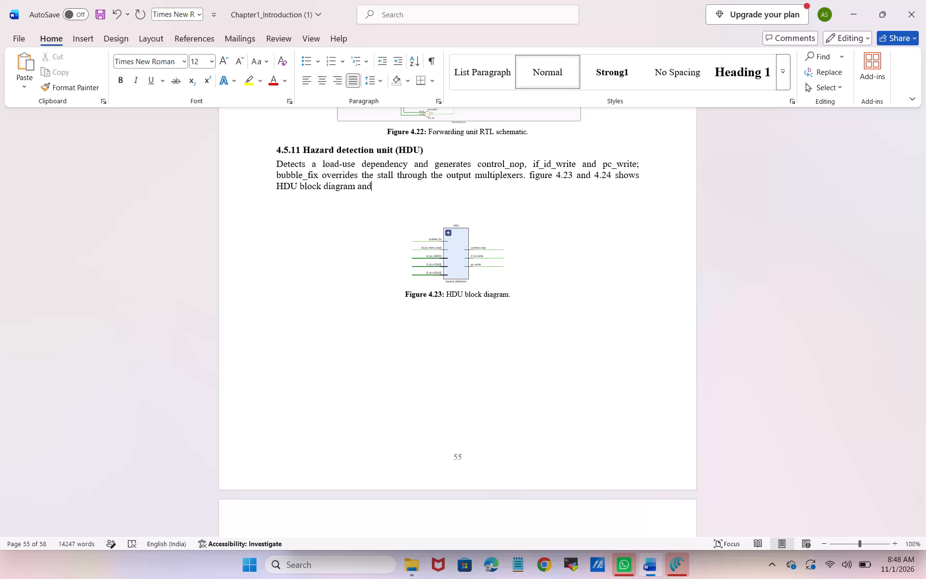
{"action": "key", "text": "space"}
Reword the Figure 4.24 caption by removing "RTL" and adding "diagram" after "schematic".
{"action": "scroll", "coordinate": [371, 184], "scroll_direction": "down", "scroll_amount": 2}
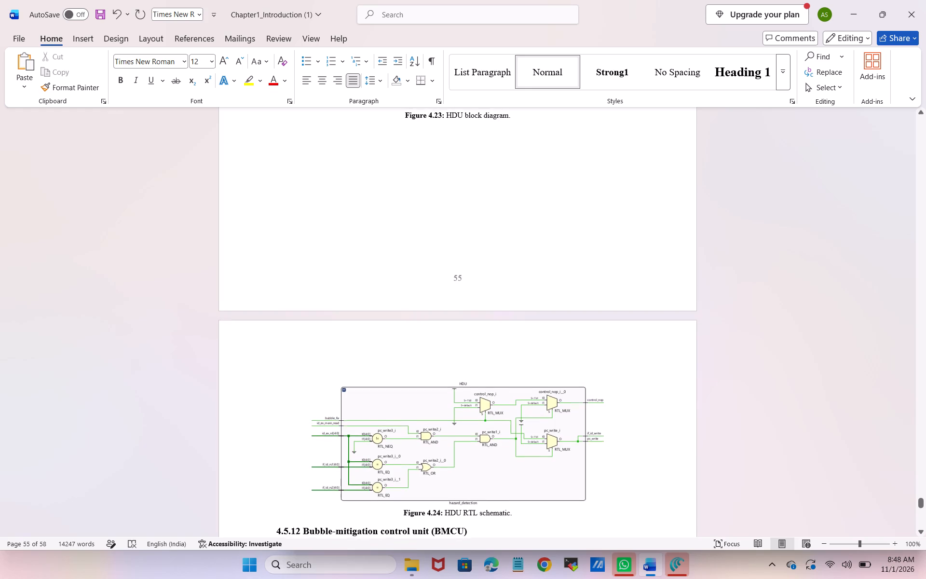
{"action": "scroll", "coordinate": [371, 184], "scroll_direction": "down", "scroll_amount": 2}
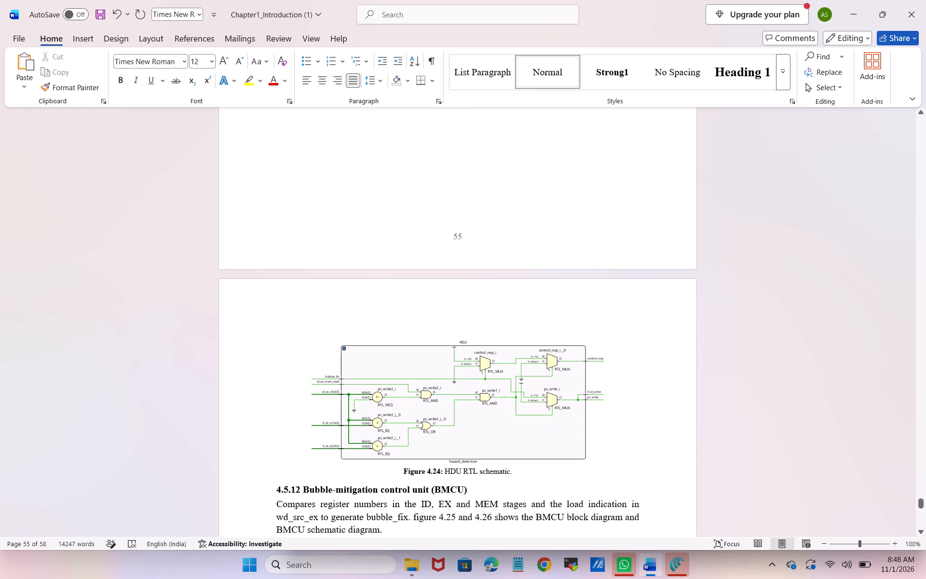
{"action": "left_click", "coordinate": [477, 470]}
{"action": "key", "text": "BackSpace"}
{"action": "key", "text": "BackSpace"}
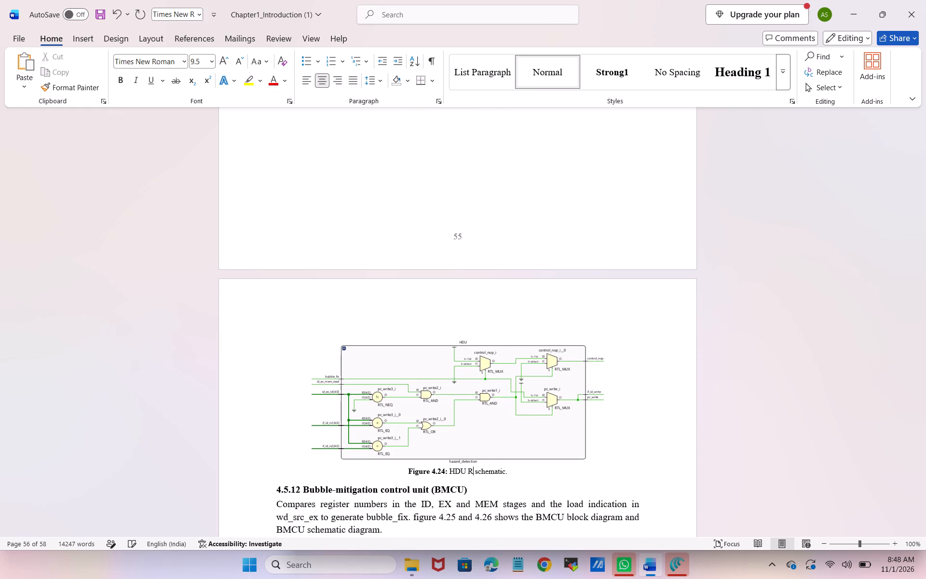
{"action": "key", "text": "BackSpace"}
{"action": "key", "text": "Right"}
{"action": "key", "text": "Right"}
{"action": "key", "text": "Right"}
{"action": "key", "text": "Right"}
{"action": "key", "text": "Right"}
{"action": "key", "text": "Right"}
{"action": "key", "text": "Right"}
{"action": "key", "text": "Right"}
{"action": "key", "text": "Right"}
{"action": "key", "text": "Right"}
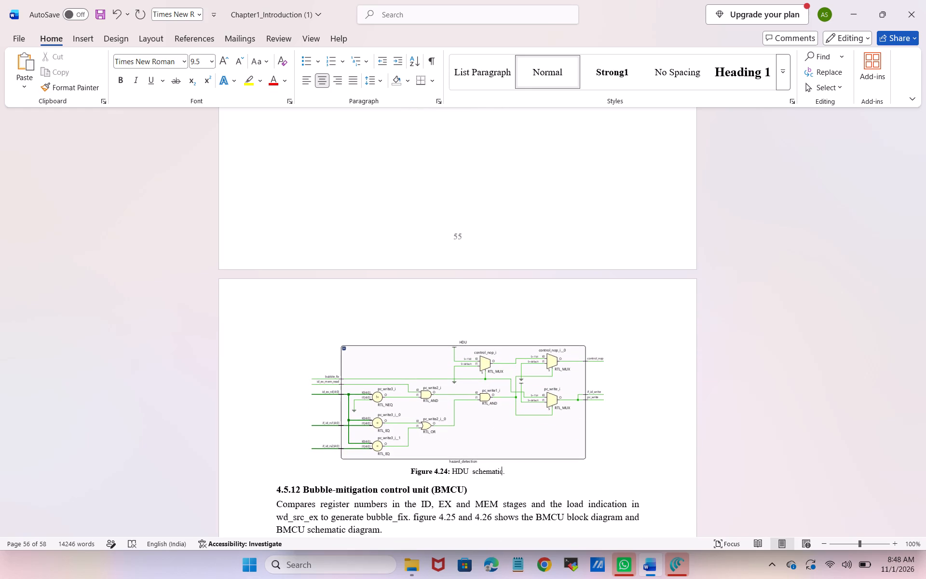
{"action": "key", "text": "space"}
{"action": "type", "text": "diagra"}
{"action": "key", "text": "m"}
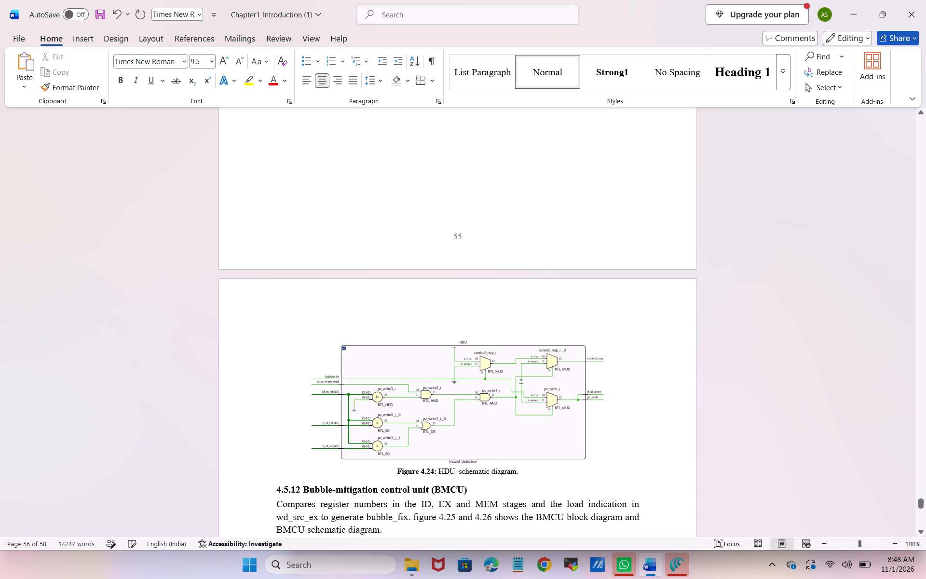
Copy "HDU schematic diagram." from the Figure 4.24 caption to the end of the section 4.5.11 reference sentence.
{"action": "left_click_drag", "start_coordinate": [519, 475], "coordinate": [517, 475]}
{"action": "left_click_drag", "start_coordinate": [517, 475], "coordinate": [447, 474]}
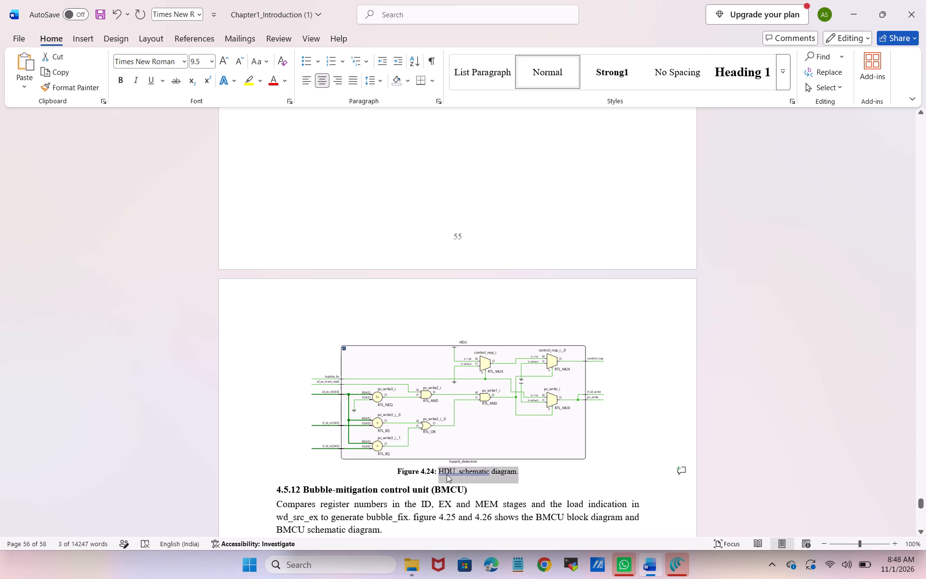
{"action": "key", "text": "ctrl+c"}
{"action": "left_click", "coordinate": [481, 202]}
{"action": "scroll", "coordinate": [481, 202], "scroll_direction": "up", "scroll_amount": 1}
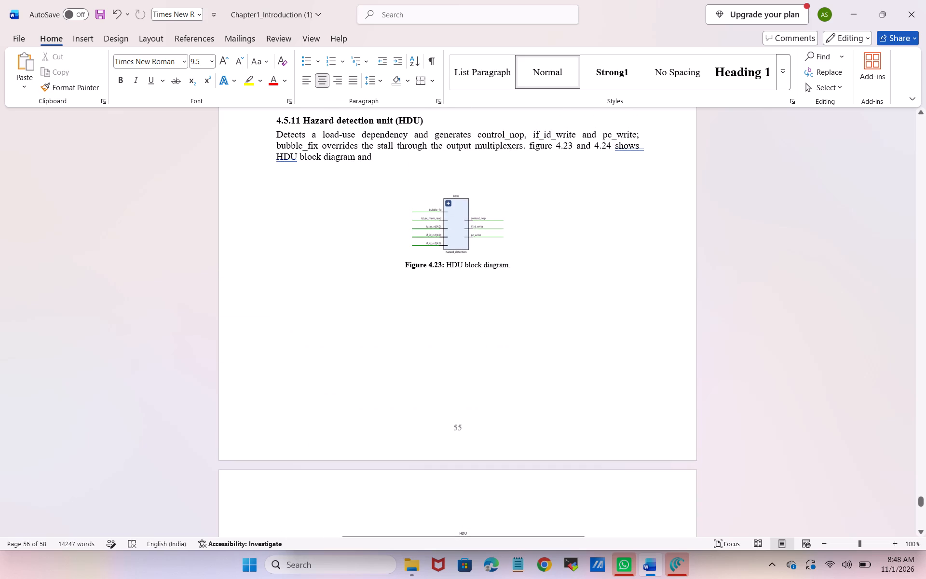
{"action": "left_click", "coordinate": [377, 159]}
{"action": "key", "text": "ctrl+v"}
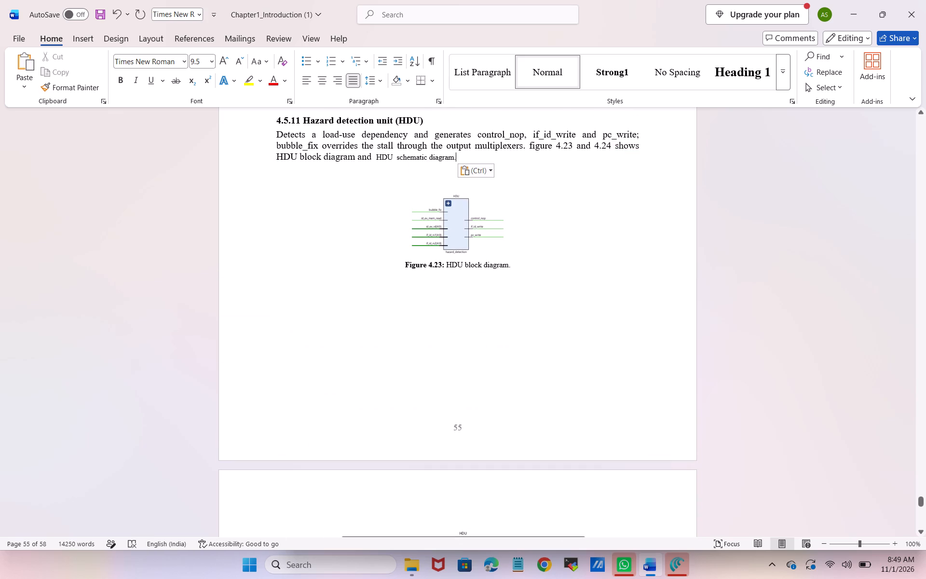
Set the font size of "HDU schematic diagram." at the end of the section 4.5.11 paragraph to 12.
{"action": "left_click_drag", "start_coordinate": [457, 157], "coordinate": [383, 152]}
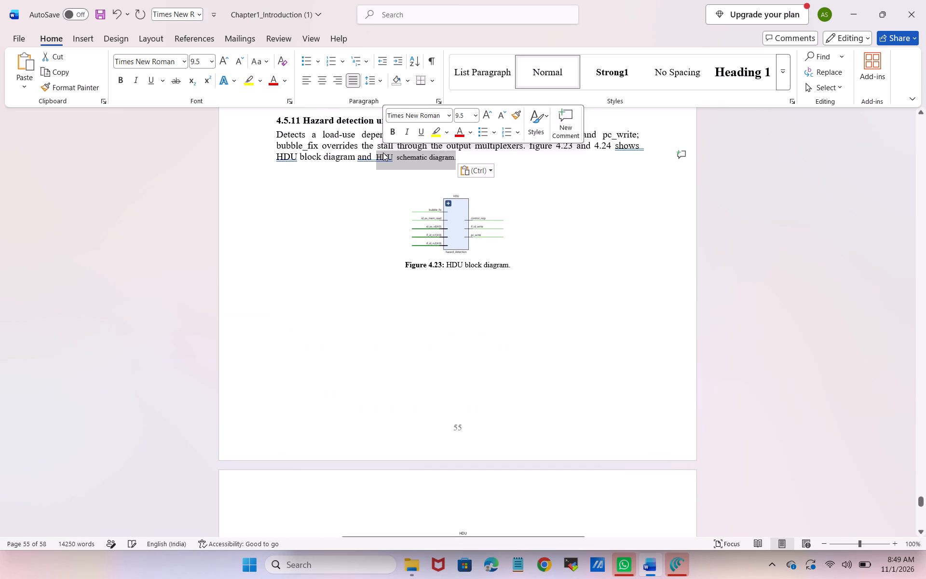
{"action": "left_click", "coordinate": [475, 118]}
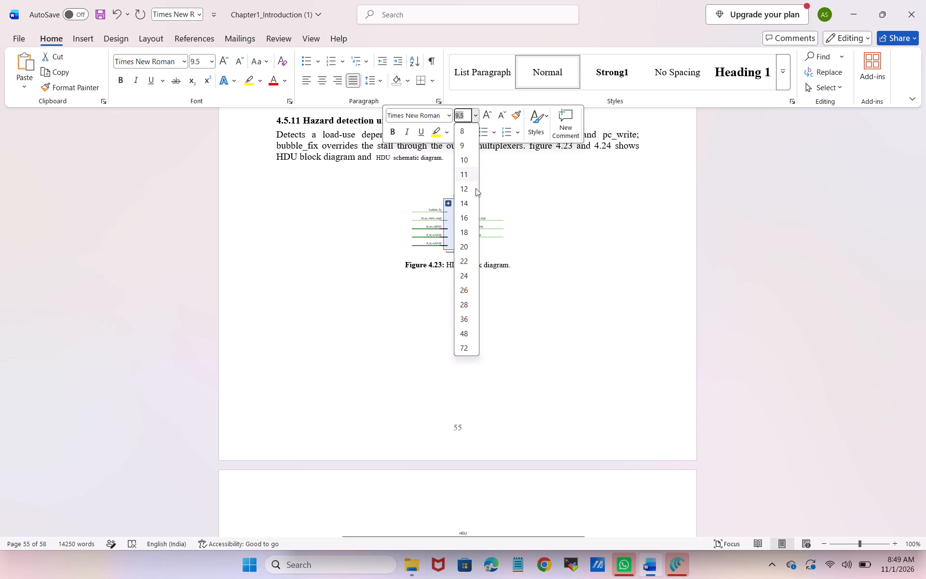
{"action": "left_click", "coordinate": [469, 189]}
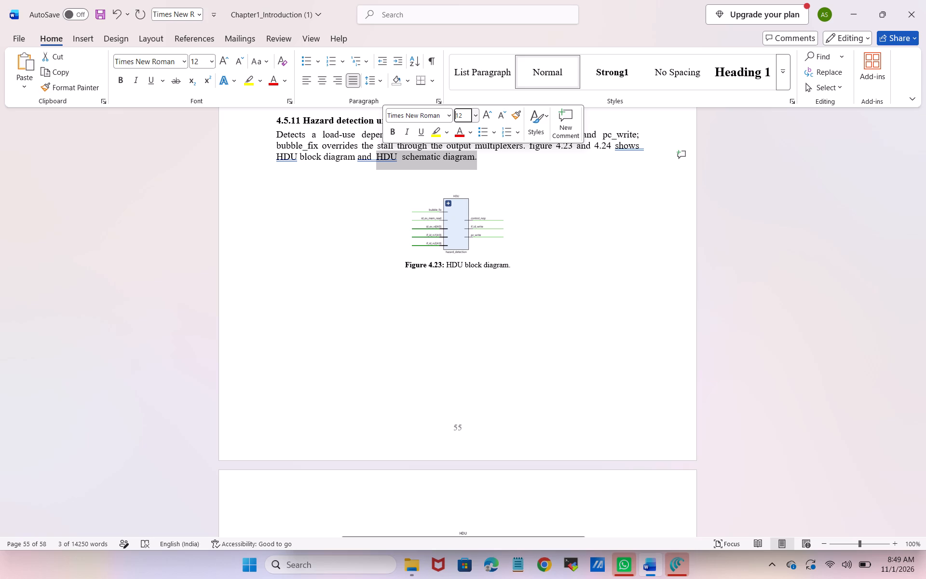
{"action": "left_click", "coordinate": [496, 179]}
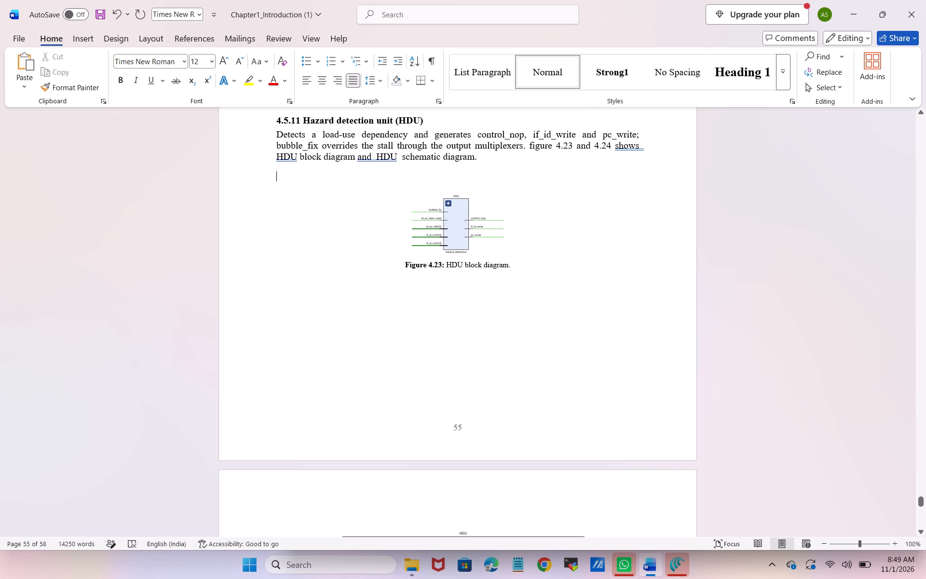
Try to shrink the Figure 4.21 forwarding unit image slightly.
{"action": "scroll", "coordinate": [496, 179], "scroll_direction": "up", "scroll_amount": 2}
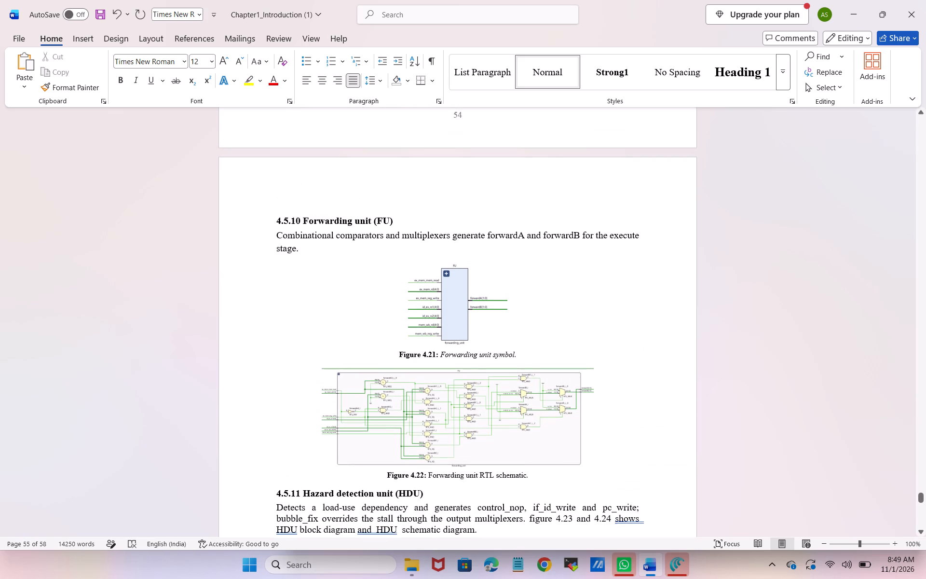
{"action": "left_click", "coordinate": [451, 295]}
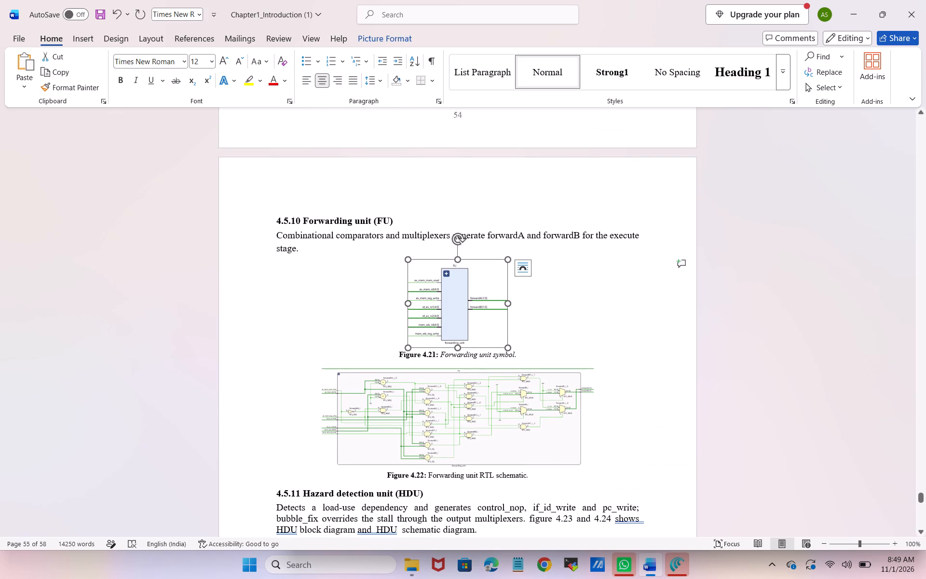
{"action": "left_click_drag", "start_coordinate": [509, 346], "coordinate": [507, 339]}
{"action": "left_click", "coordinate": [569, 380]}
Shrink the Figure 4.24 HDU schematic image proportionally so it fits below Figure 4.23 on page 55.
{"action": "scroll", "coordinate": [569, 380], "scroll_direction": "down", "scroll_amount": 2}
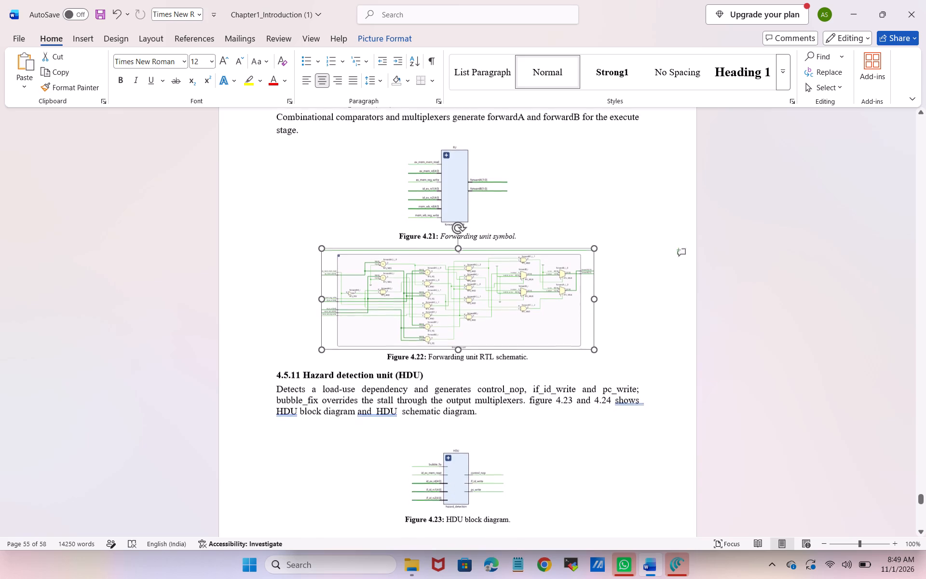
{"action": "scroll", "coordinate": [569, 380], "scroll_direction": "down", "scroll_amount": 2}
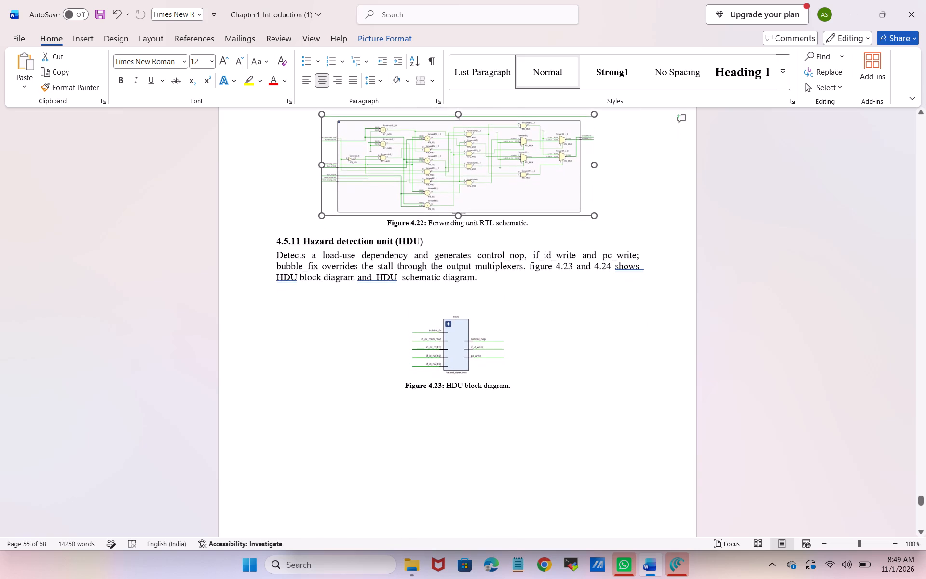
{"action": "left_click", "coordinate": [464, 365]}
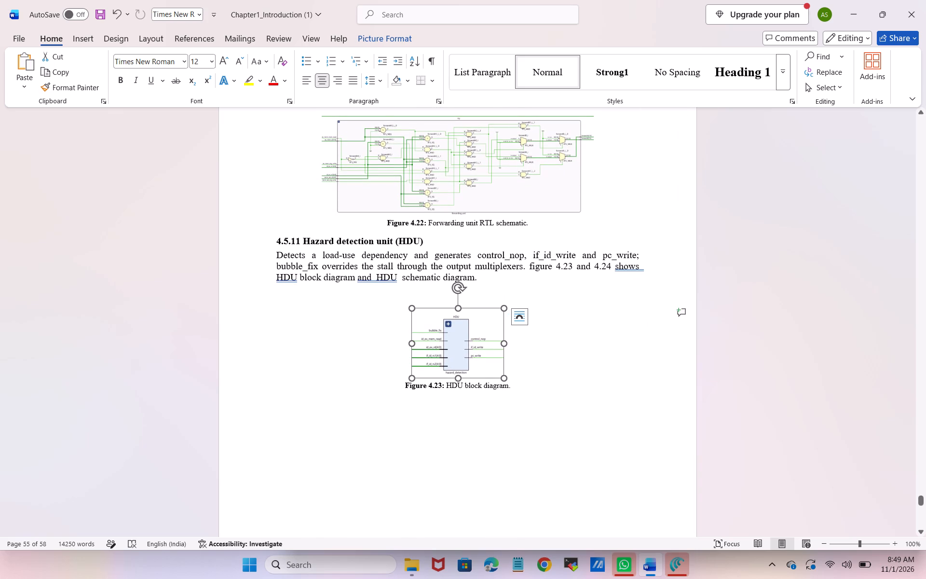
{"action": "left_click", "coordinate": [575, 283]}
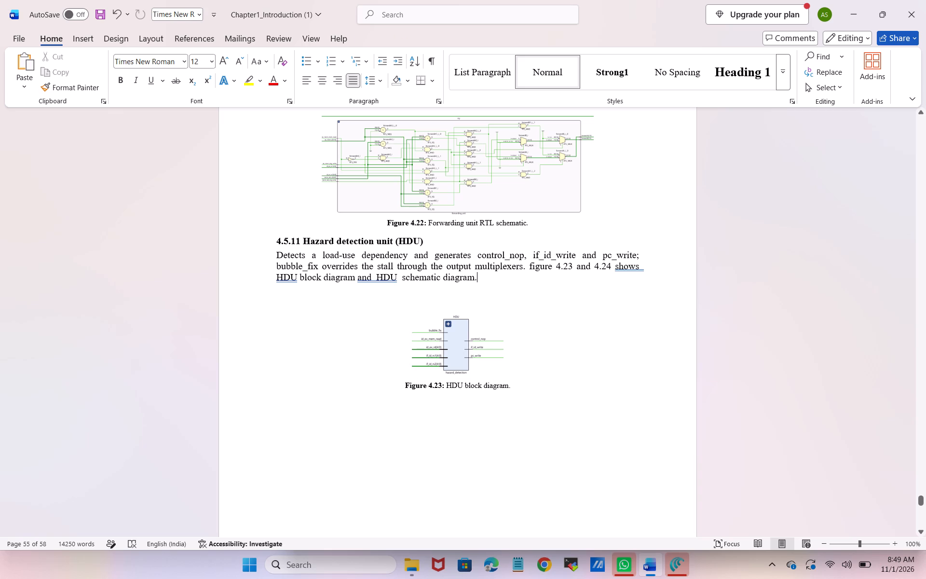
{"action": "scroll", "coordinate": [547, 260], "scroll_direction": "down", "scroll_amount": 2}
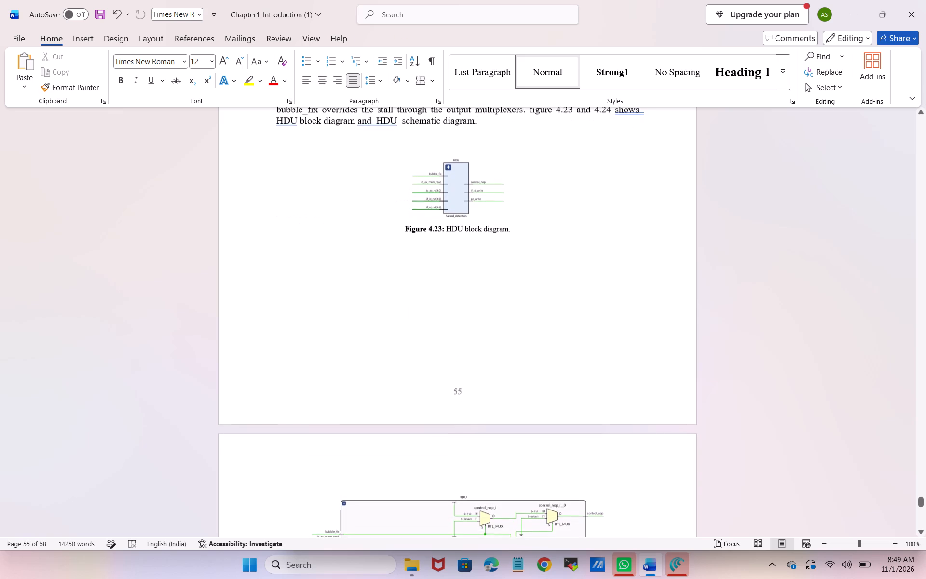
{"action": "scroll", "coordinate": [547, 260], "scroll_direction": "down", "scroll_amount": 2}
{"action": "left_click", "coordinate": [476, 395]}
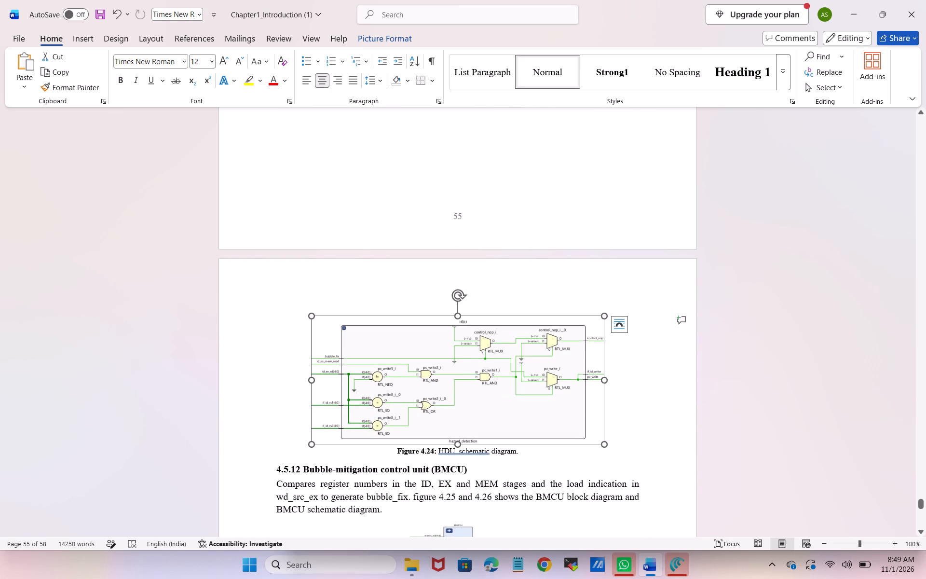
{"action": "left_click_drag", "start_coordinate": [602, 445], "coordinate": [568, 423]}
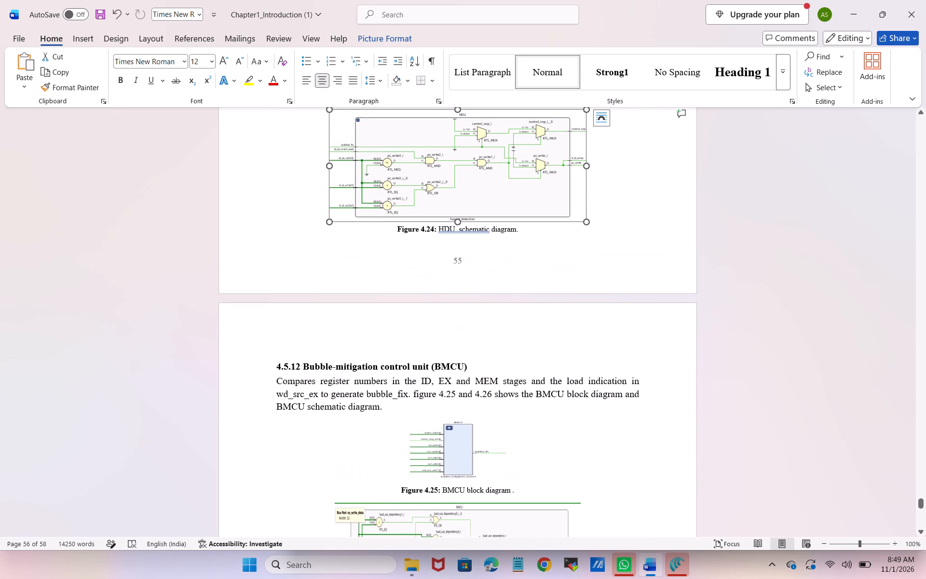
{"action": "scroll", "coordinate": [568, 423], "scroll_direction": "up", "scroll_amount": 1}
{"action": "left_click", "coordinate": [572, 227]}
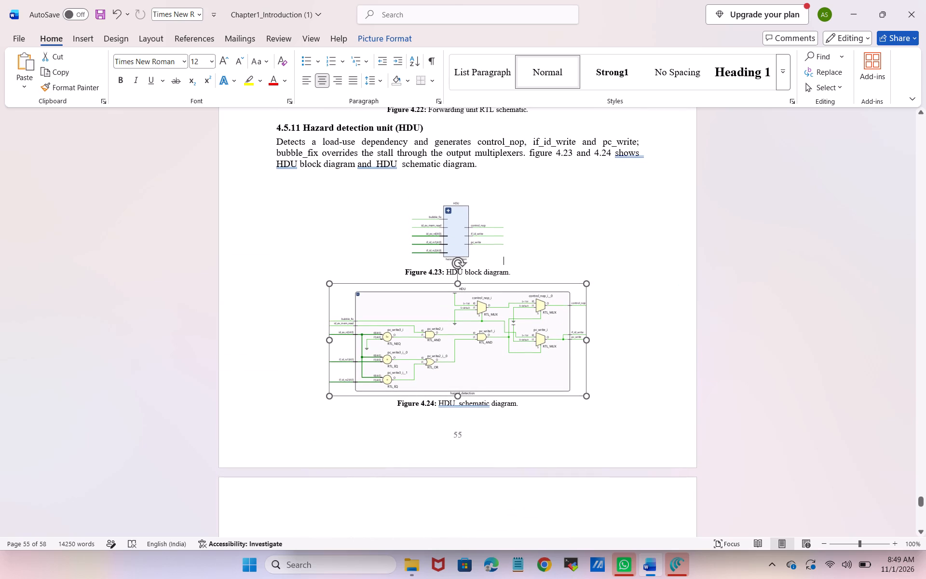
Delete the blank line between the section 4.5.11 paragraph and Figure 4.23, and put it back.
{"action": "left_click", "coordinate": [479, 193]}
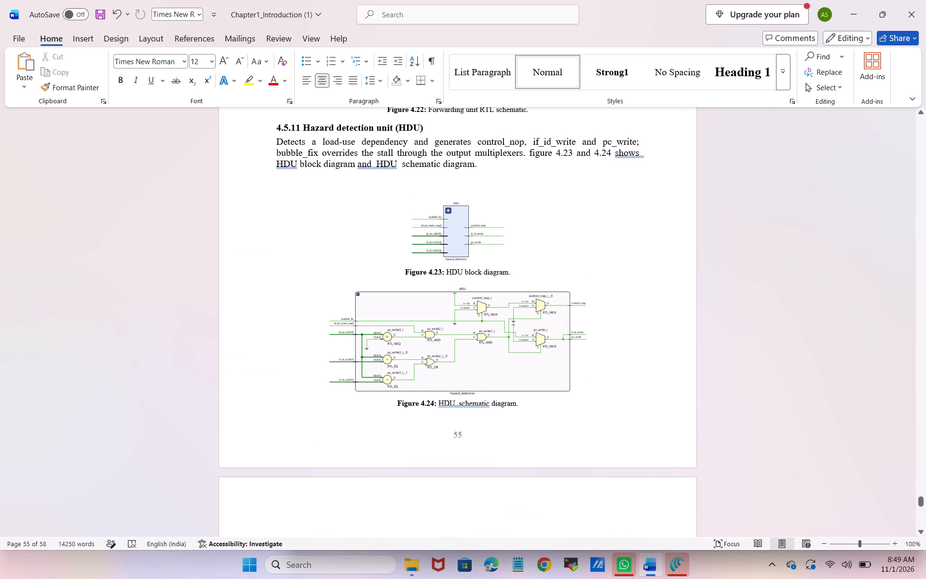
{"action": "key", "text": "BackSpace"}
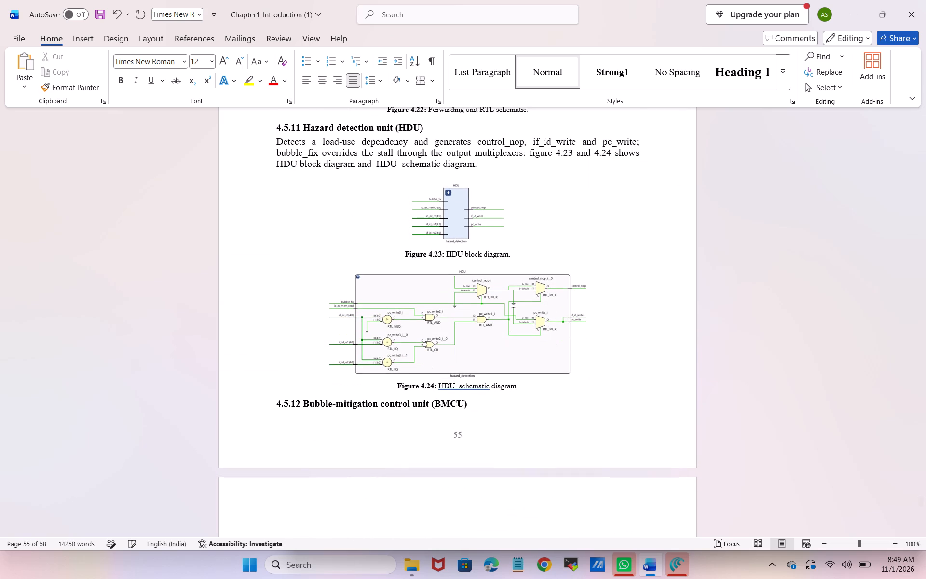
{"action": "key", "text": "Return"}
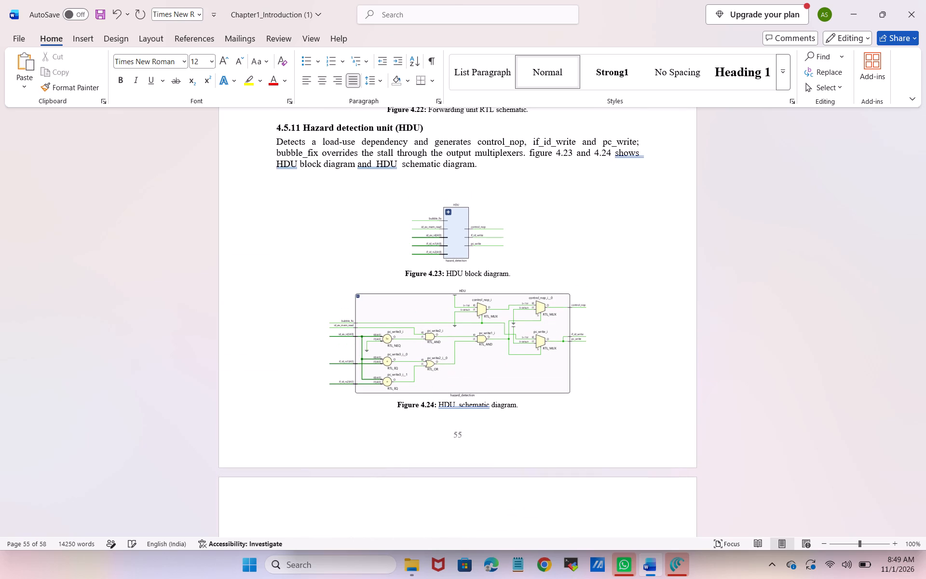
Insert a blank line before the 4.5.11 Hazard detection unit (HDU) heading.
{"action": "scroll", "coordinate": [479, 193], "scroll_direction": "up", "scroll_amount": 1}
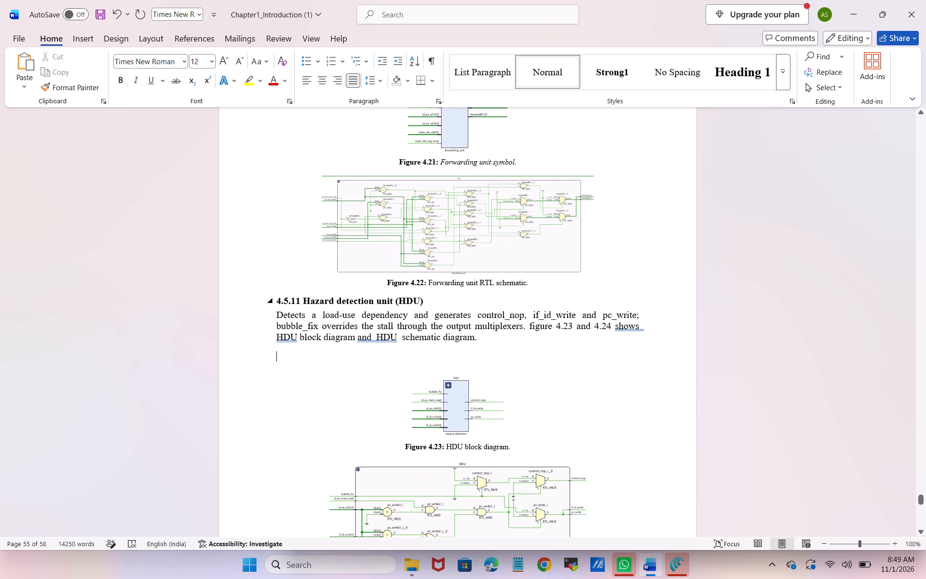
{"action": "left_click", "coordinate": [275, 299]}
{"action": "key", "text": "Return"}
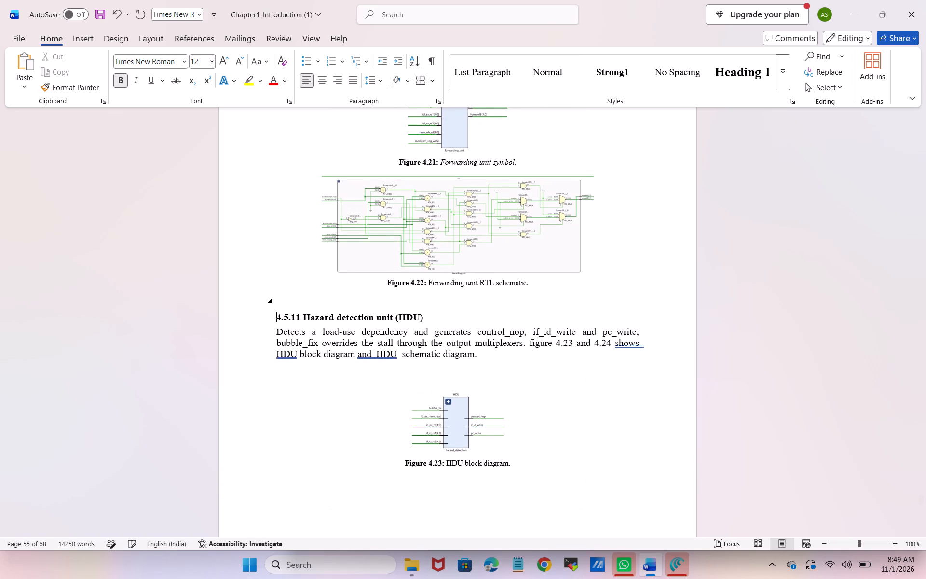
Delete the blank line between the section 4.5.11 paragraph and the Figure 4.23 image.
{"action": "scroll", "coordinate": [275, 299], "scroll_direction": "down", "scroll_amount": 2}
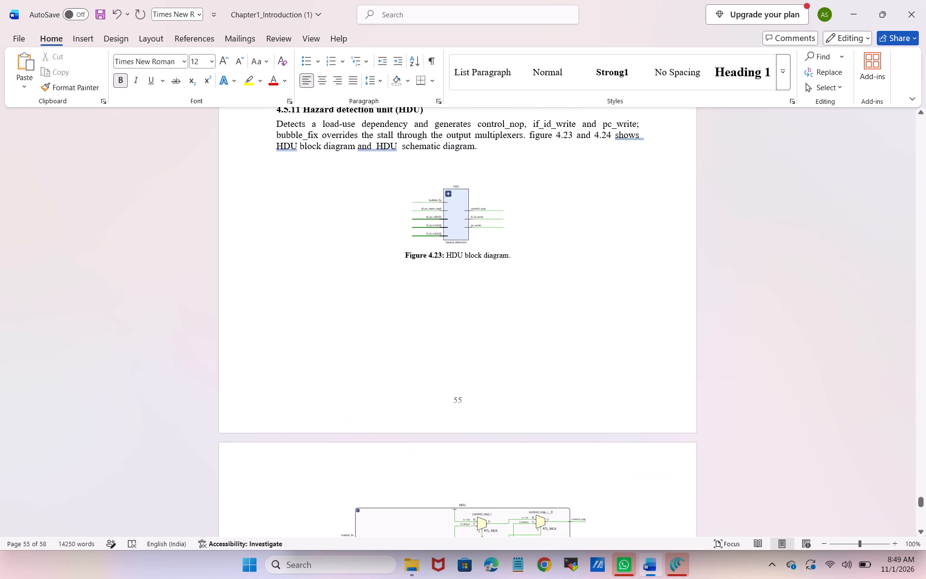
{"action": "left_click", "coordinate": [375, 157]}
{"action": "left_click", "coordinate": [332, 173]}
{"action": "key", "text": "BackSpace"}
Remove the italics from "Forwarding unit symbol." in the Figure 4.21 caption.
{"action": "scroll", "coordinate": [332, 173], "scroll_direction": "up", "scroll_amount": 1}
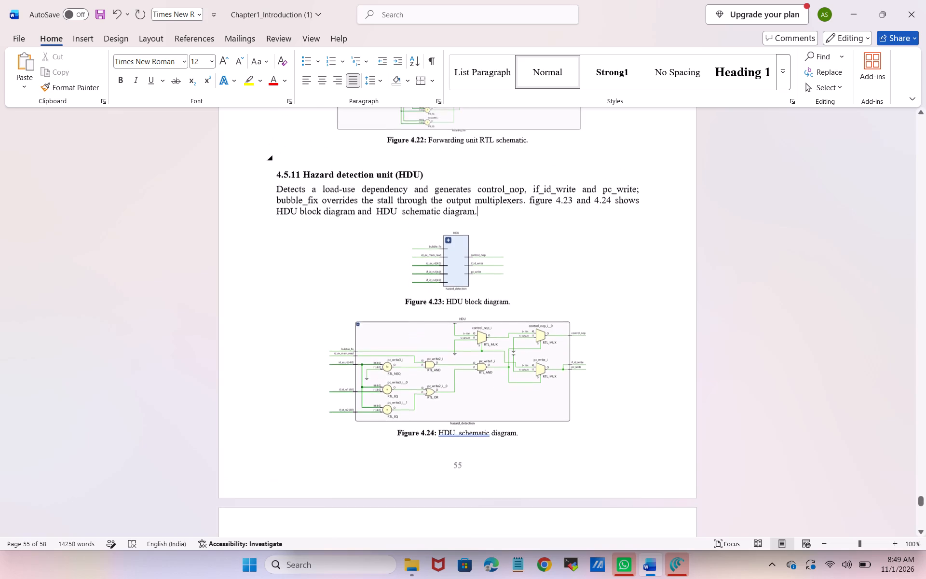
{"action": "scroll", "coordinate": [332, 173], "scroll_direction": "up", "scroll_amount": 2}
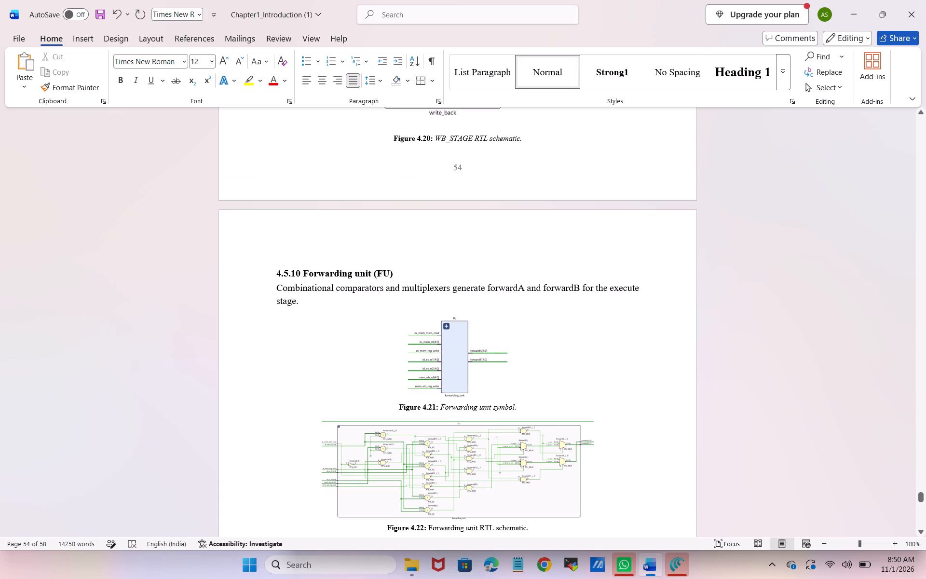
{"action": "left_click_drag", "start_coordinate": [440, 407], "coordinate": [523, 403]}
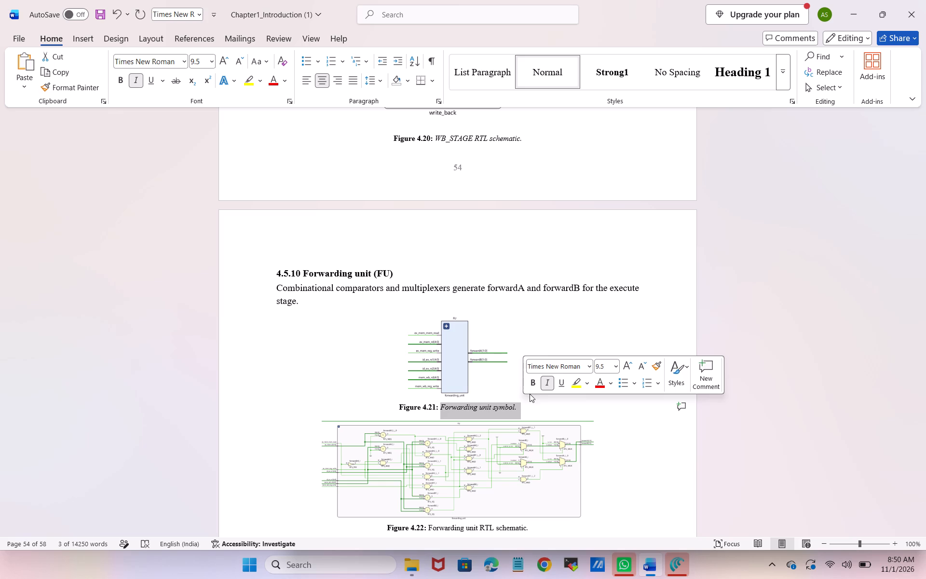
{"action": "key", "text": "ctrl+i"}
{"action": "left_click", "coordinate": [530, 394]}
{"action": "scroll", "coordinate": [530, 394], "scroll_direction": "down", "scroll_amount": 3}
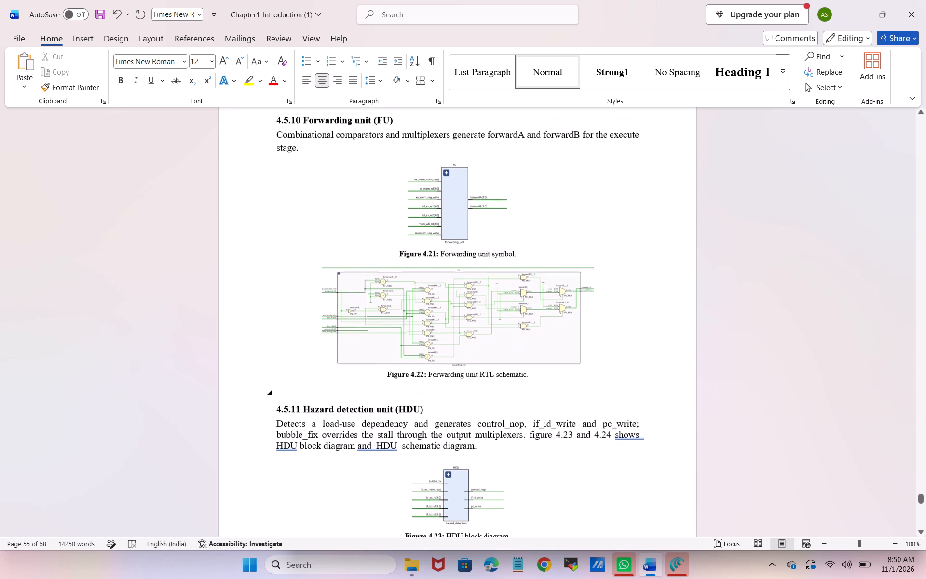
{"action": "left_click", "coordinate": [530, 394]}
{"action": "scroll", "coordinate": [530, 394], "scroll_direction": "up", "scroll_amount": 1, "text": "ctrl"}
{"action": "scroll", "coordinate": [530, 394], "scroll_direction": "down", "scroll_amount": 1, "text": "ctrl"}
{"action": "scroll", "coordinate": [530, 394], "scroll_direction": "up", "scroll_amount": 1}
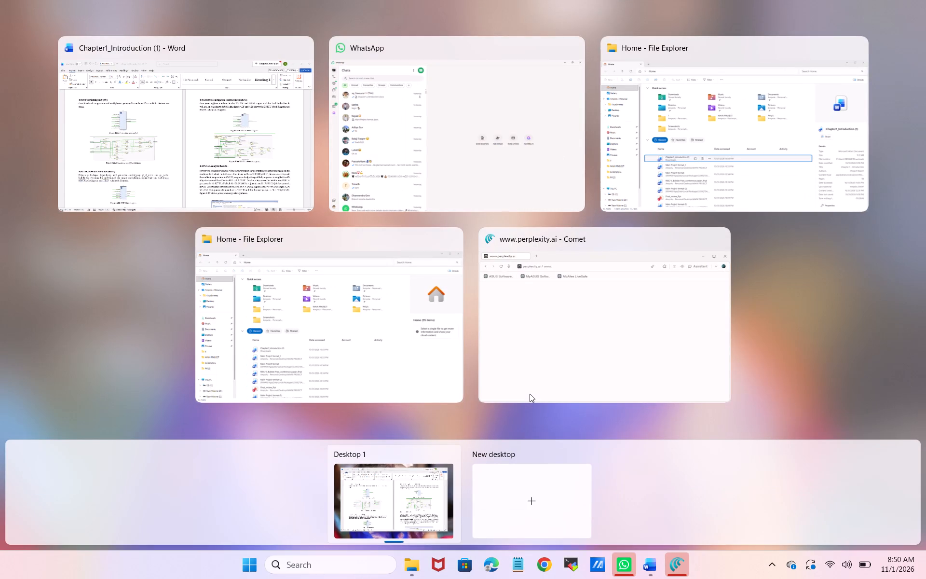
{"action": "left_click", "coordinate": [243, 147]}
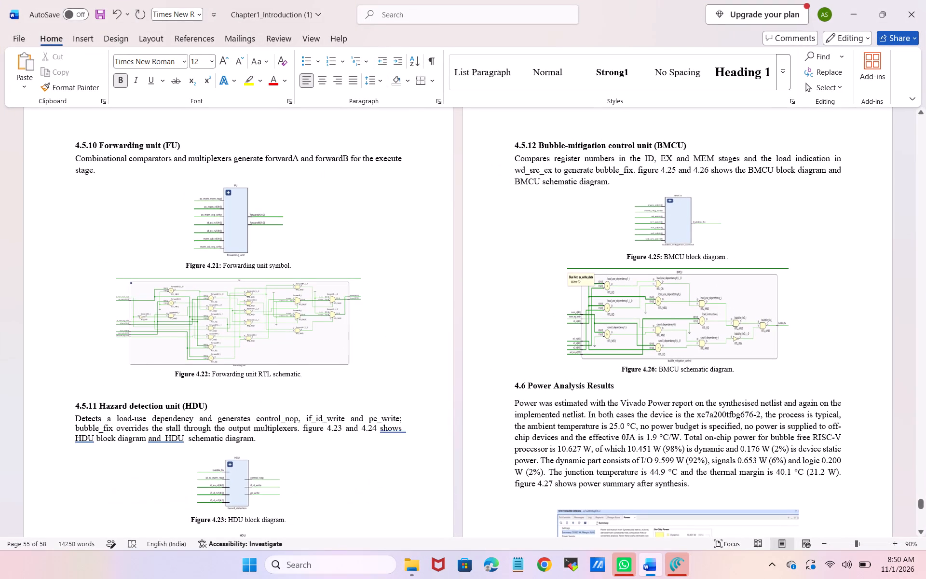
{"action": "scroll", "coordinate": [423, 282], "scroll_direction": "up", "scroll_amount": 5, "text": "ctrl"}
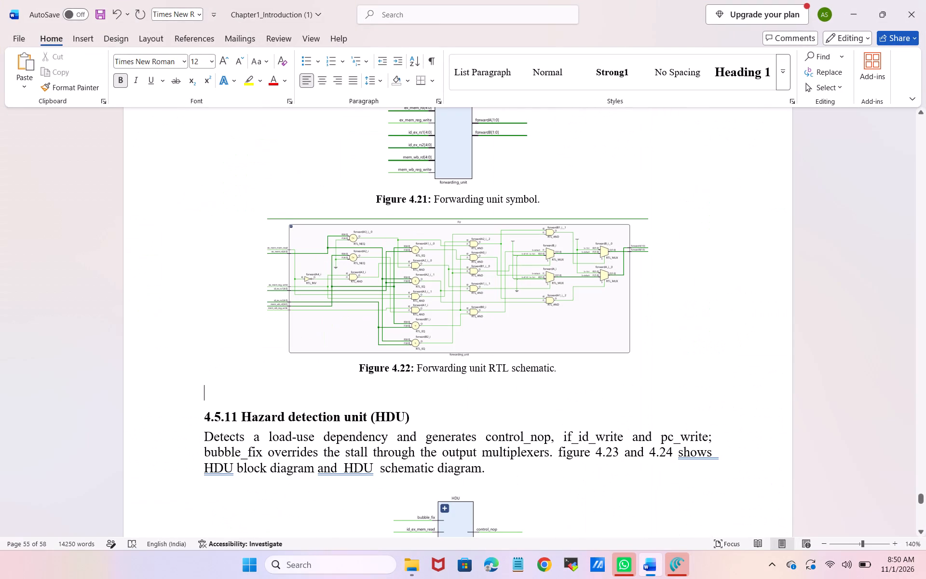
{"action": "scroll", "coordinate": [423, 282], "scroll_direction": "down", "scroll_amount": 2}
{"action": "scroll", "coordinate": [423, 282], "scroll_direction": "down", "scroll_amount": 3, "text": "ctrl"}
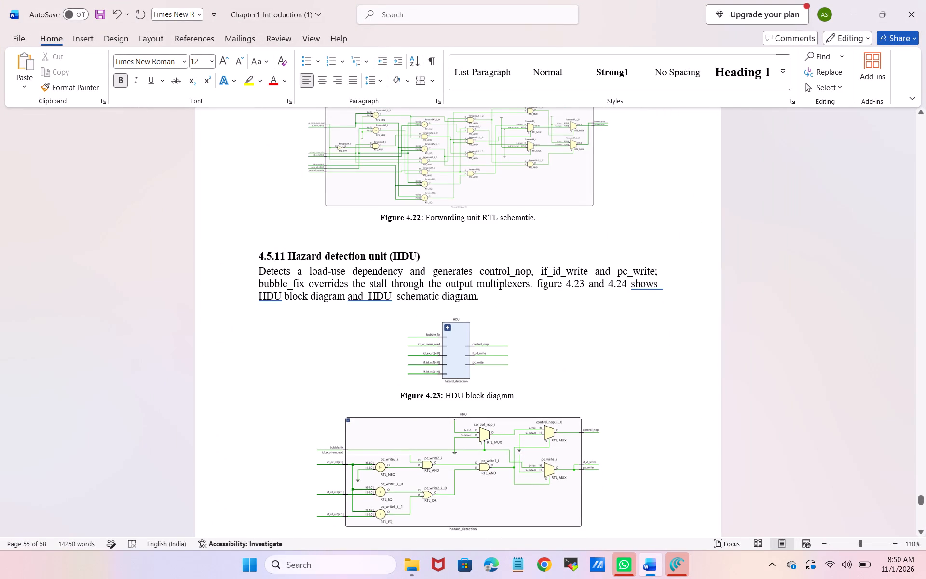
Ignore once the grammar suggestions on "shows HDU" and "and HDU" in the section 4.5.11 paragraph.
{"action": "scroll", "coordinate": [423, 282], "scroll_direction": "up", "scroll_amount": 1}
{"action": "left_click", "coordinate": [642, 292]}
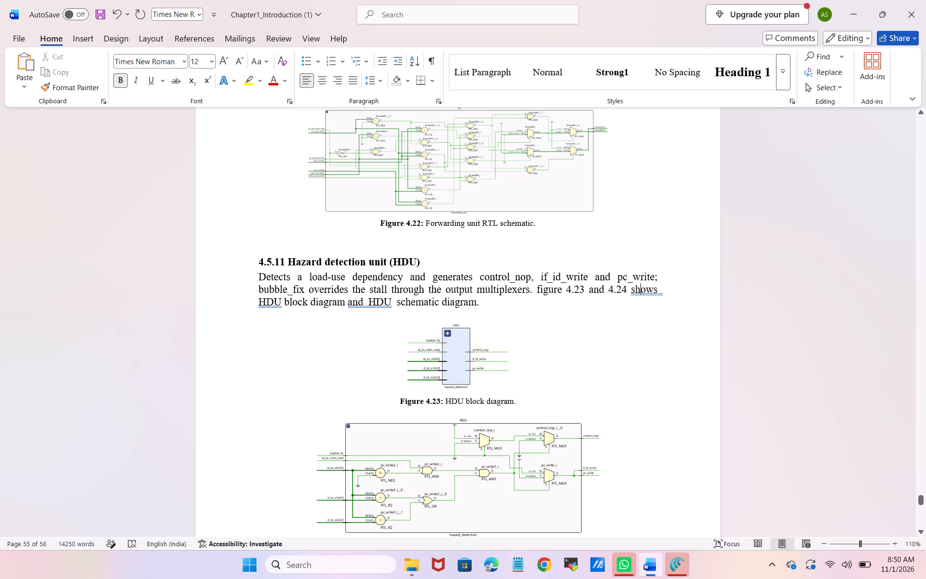
{"action": "right_click", "coordinate": [642, 292]}
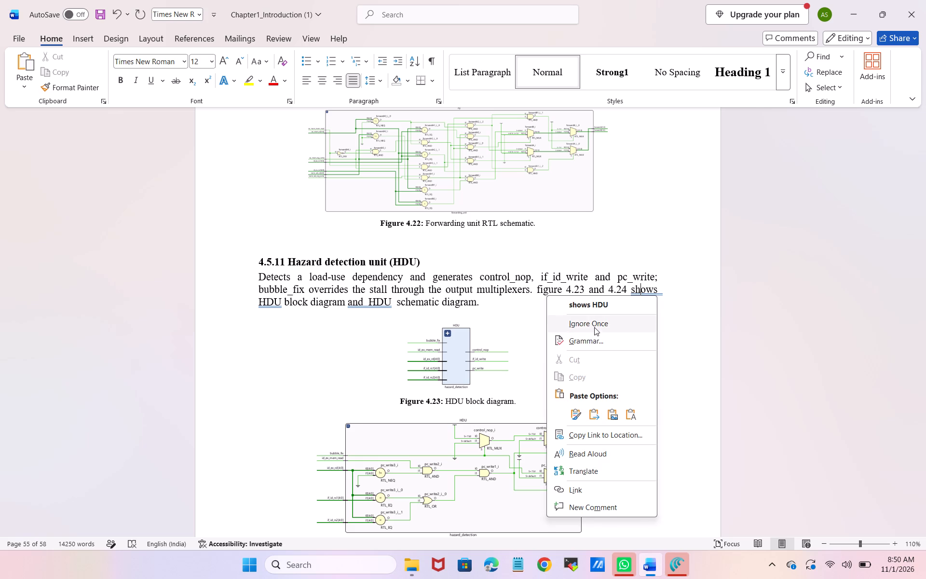
{"action": "left_click", "coordinate": [594, 327]}
{"action": "left_click", "coordinate": [378, 304]}
{"action": "right_click", "coordinate": [378, 304]}
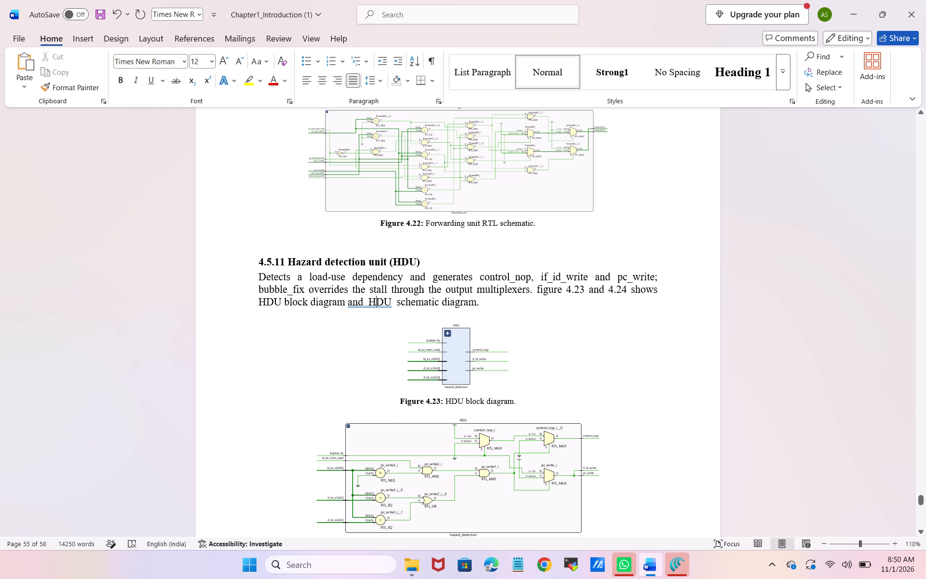
{"action": "left_click", "coordinate": [337, 334]}
Start a reference sentence with "Figure 4.21" after "stage." at the end of the section 4.5.10 Forwarding unit (FU) paragraph.
{"action": "scroll", "coordinate": [337, 334], "scroll_direction": "up", "scroll_amount": 2}
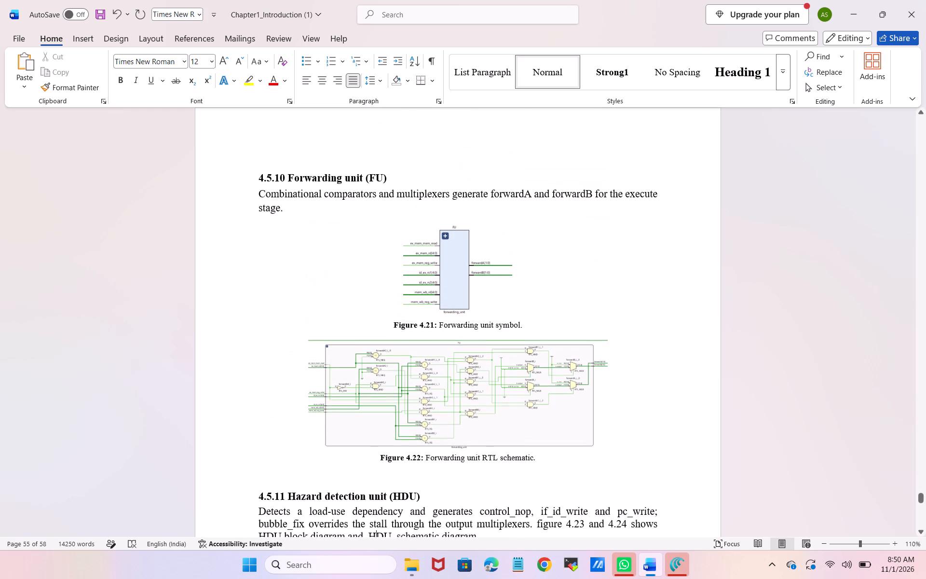
{"action": "scroll", "coordinate": [349, 322], "scroll_direction": "down", "scroll_amount": 1}
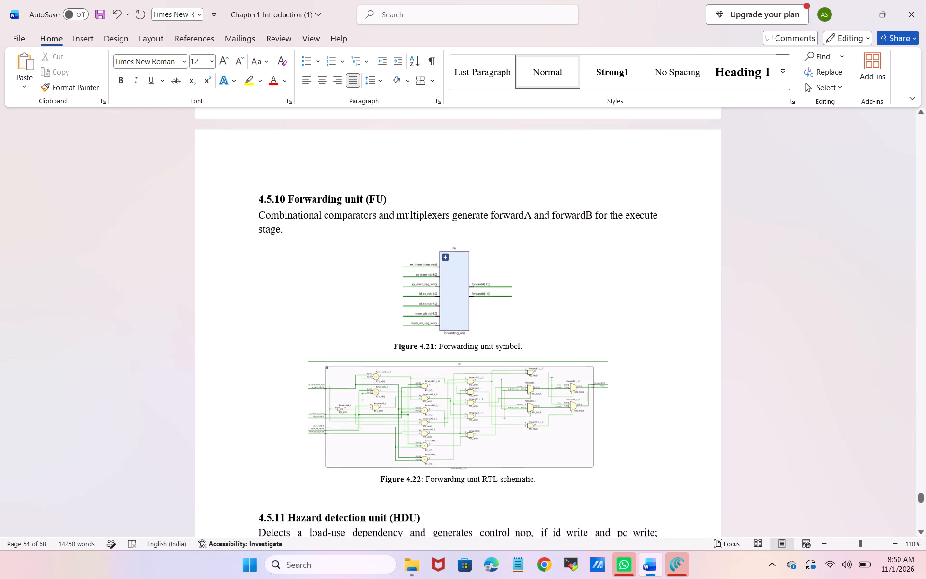
{"action": "scroll", "coordinate": [349, 322], "scroll_direction": "down", "scroll_amount": 2}
{"action": "scroll", "coordinate": [349, 322], "scroll_direction": "up", "scroll_amount": 2}
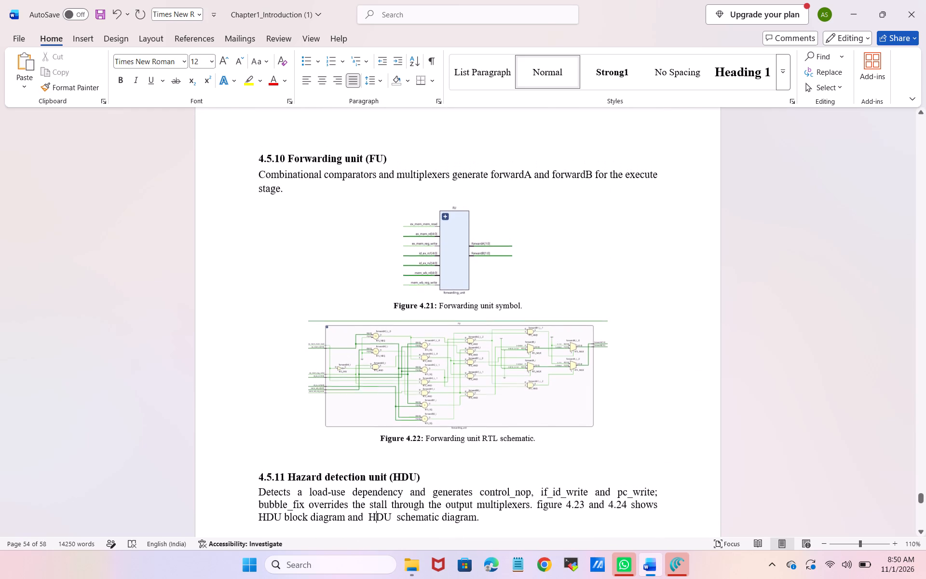
{"action": "left_click", "coordinate": [286, 191]}
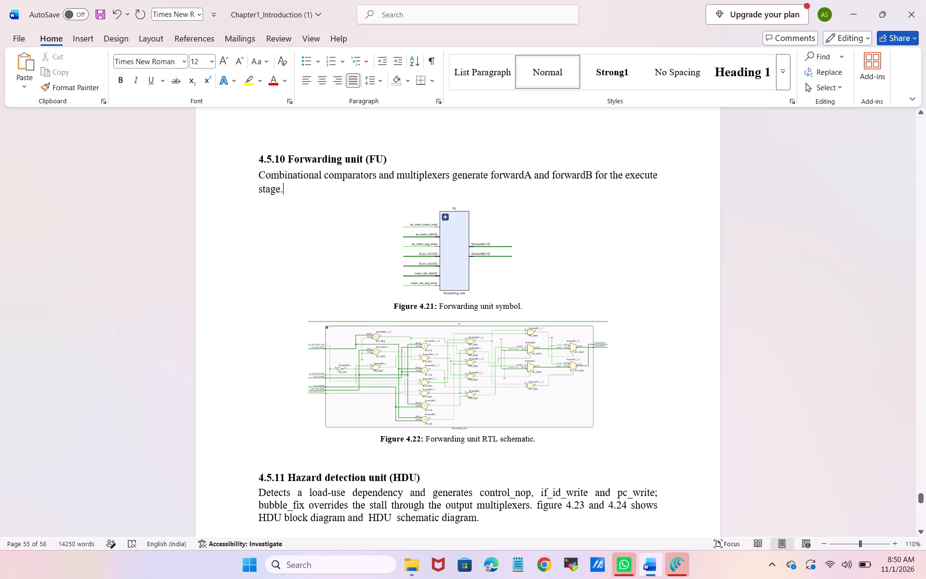
{"action": "type", "text": "fi"}
{"action": "key", "text": "Left"}
{"action": "key", "text": "Left"}
{"action": "key", "text": "space"}
{"action": "key", "text": "Right"}
{"action": "key", "text": "Right"}
{"action": "type", "text": "gure 4."}
{"action": "type", "text": "21"}
{"action": "key", "text": "space"}
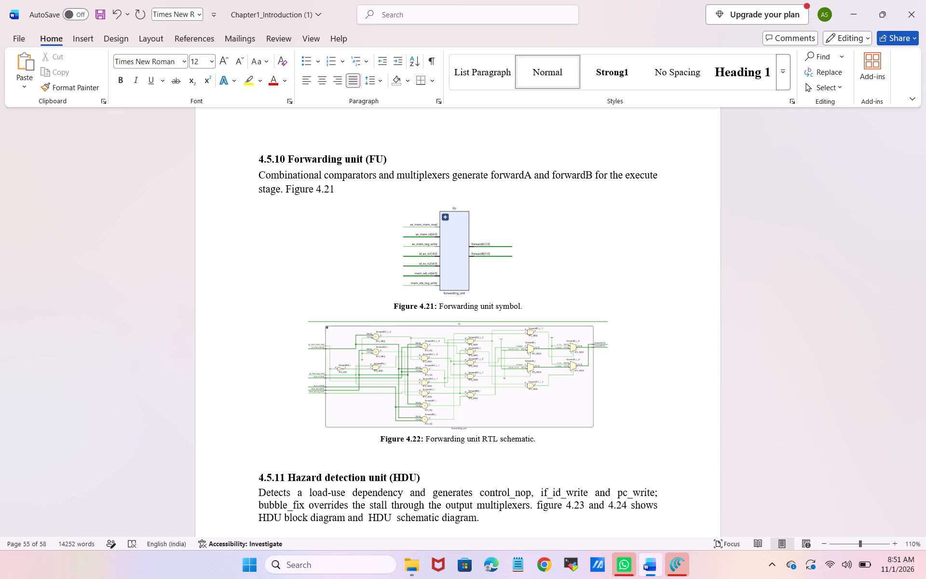
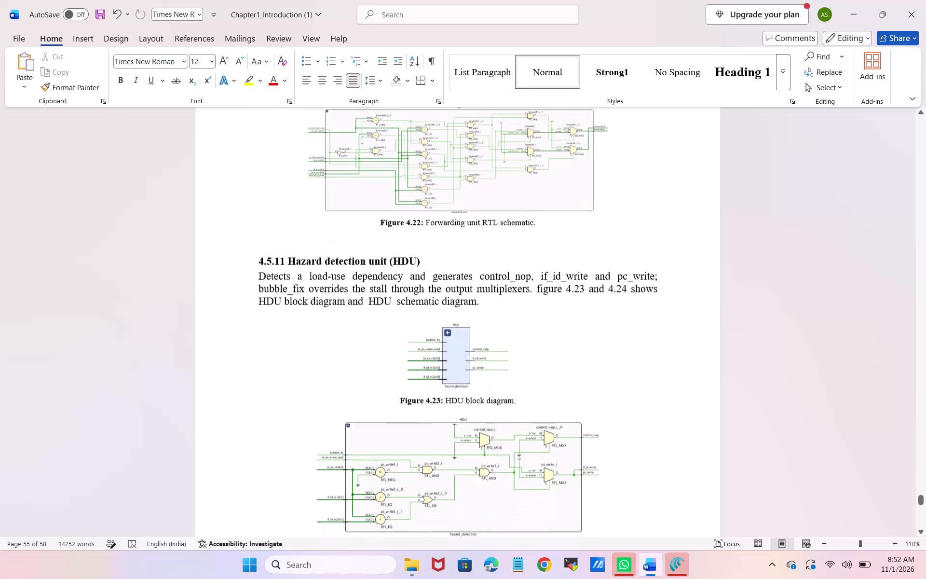
Ignore once the grammar suggestion on "HDU schematic" in the Figure 4.24 caption.
{"action": "scroll", "coordinate": [286, 191], "scroll_direction": "down", "scroll_amount": 1}
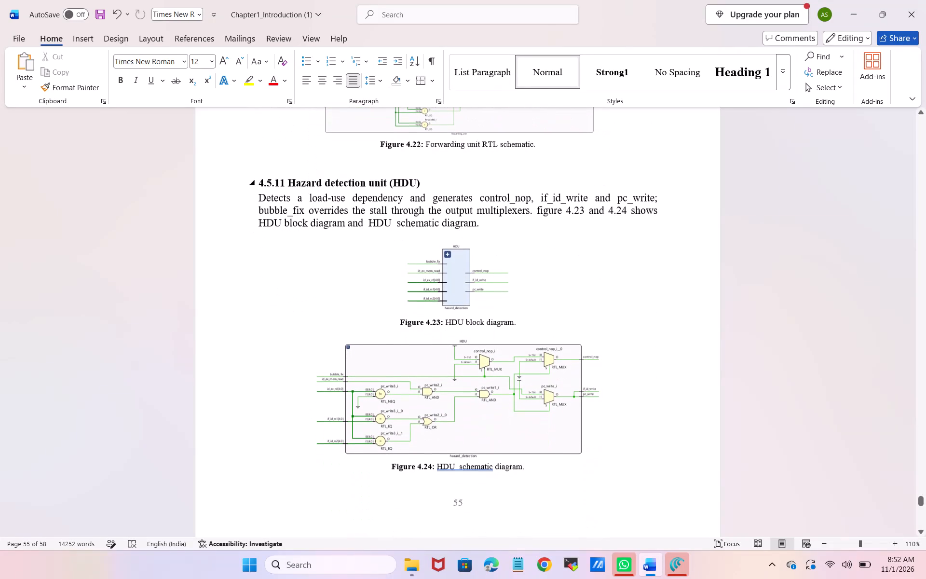
{"action": "left_click", "coordinate": [466, 466]}
{"action": "right_click", "coordinate": [466, 466]}
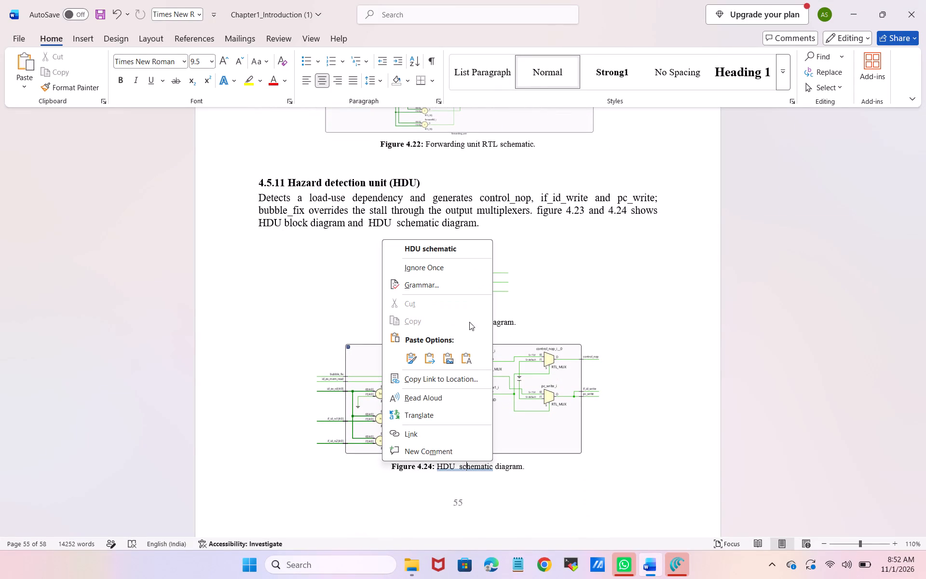
{"action": "left_click", "coordinate": [437, 271]}
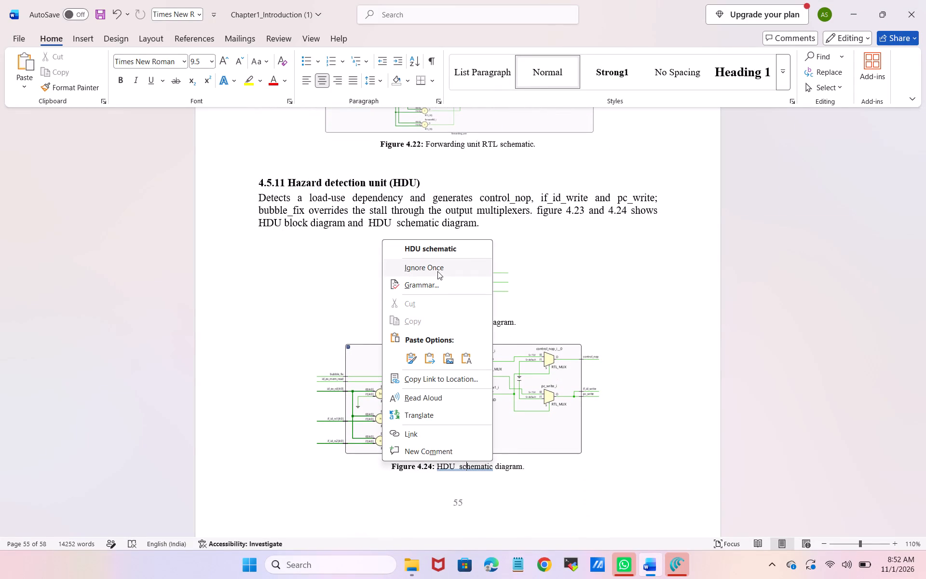
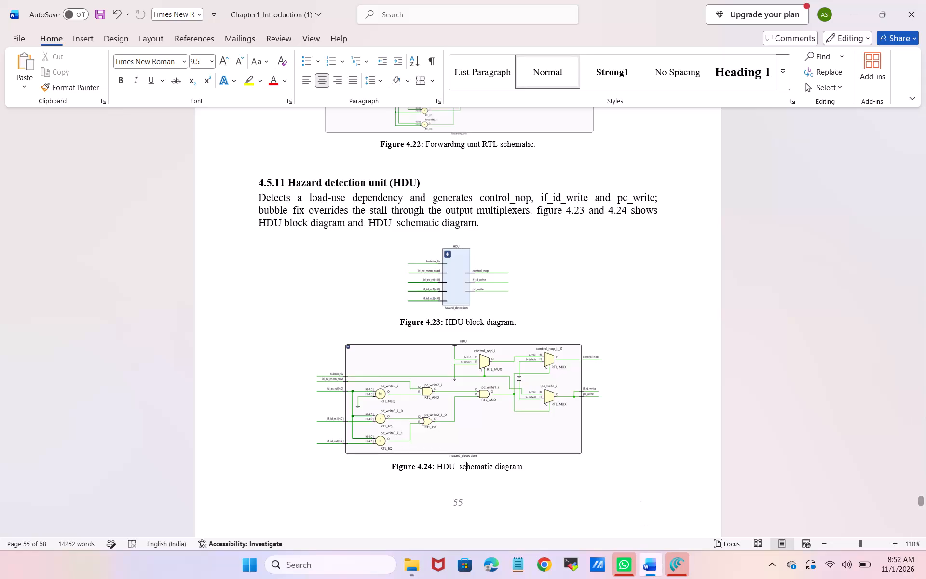
Switch to File Explorer and copy the recent Word document "Chapter1_Introduction (1)".
{"action": "left_click", "coordinate": [405, 560]}
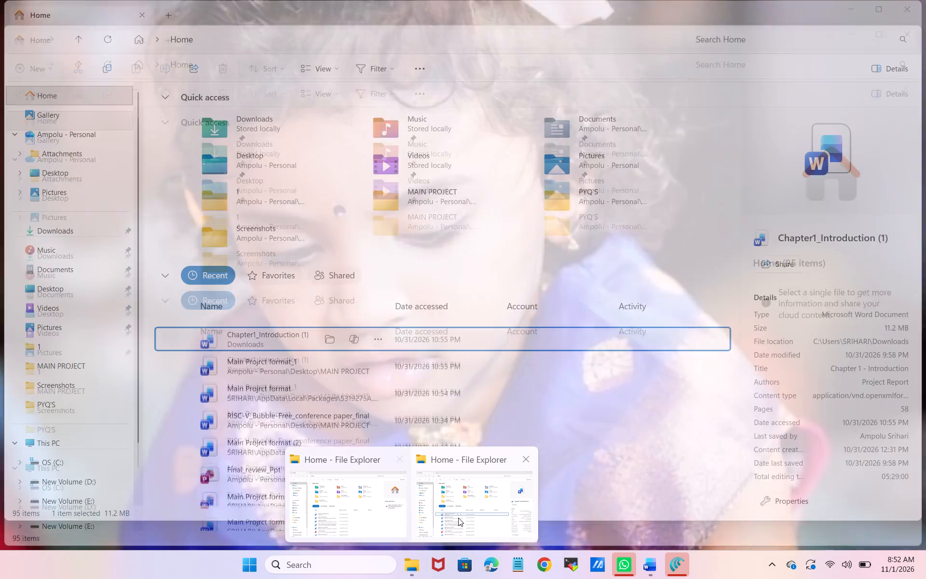
{"action": "left_click", "coordinate": [459, 518]}
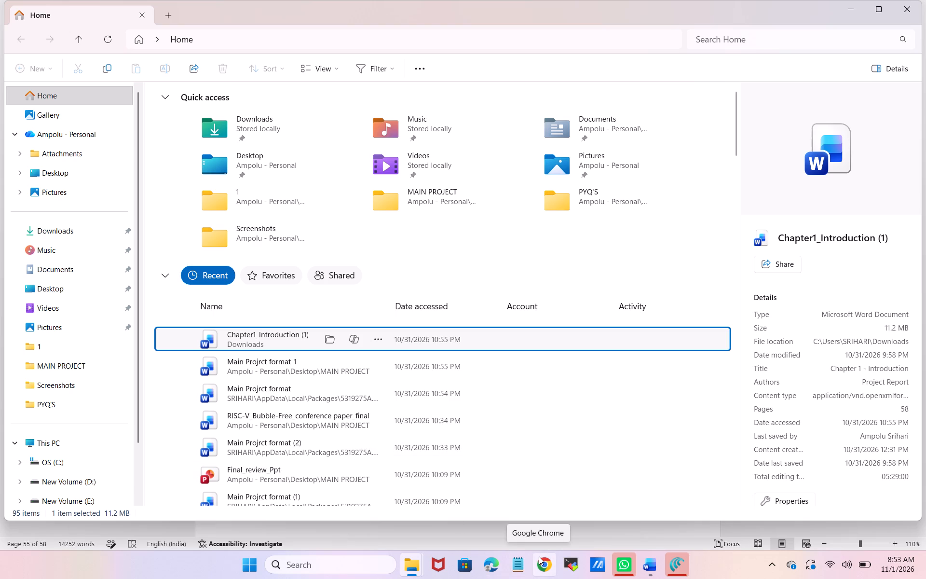
{"action": "left_click", "coordinate": [389, 333]}
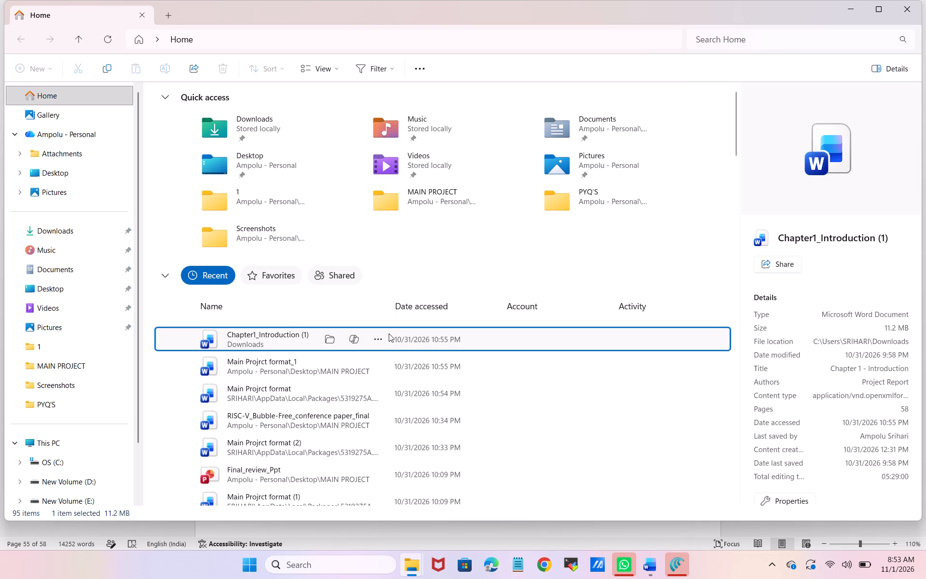
{"action": "right_click", "coordinate": [389, 333]}
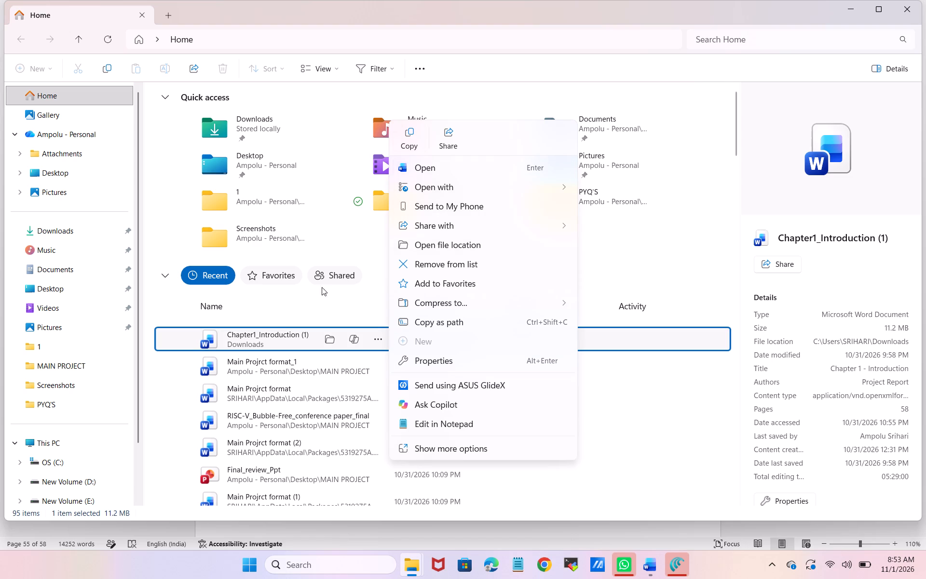
{"action": "left_click", "coordinate": [324, 306]}
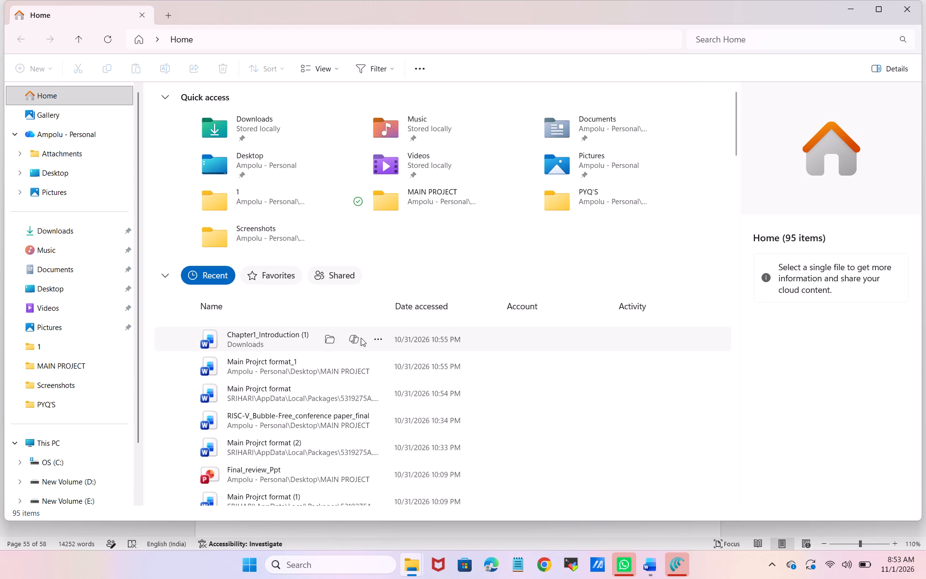
{"action": "left_click", "coordinate": [288, 340]}
{"action": "right_click", "coordinate": [288, 340]}
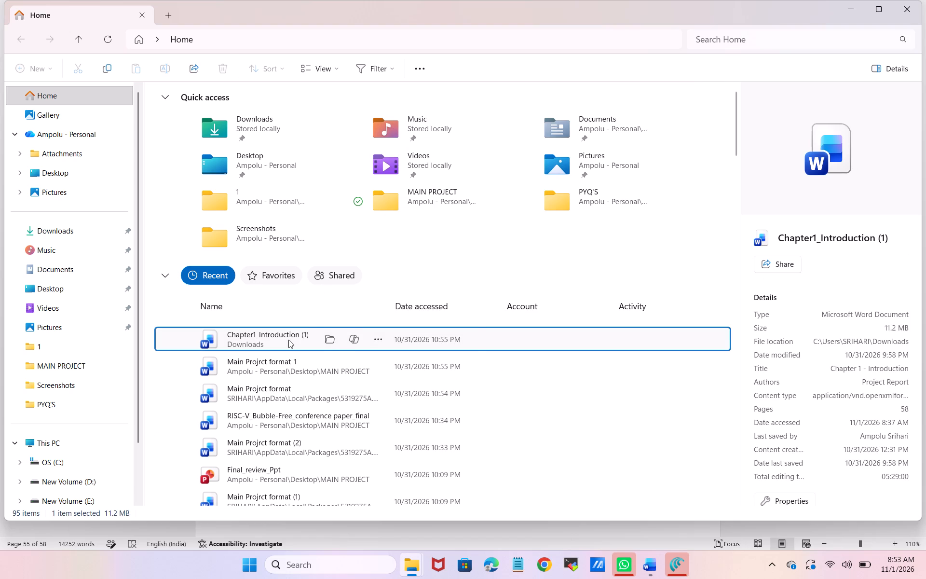
{"action": "left_click", "coordinate": [316, 143]}
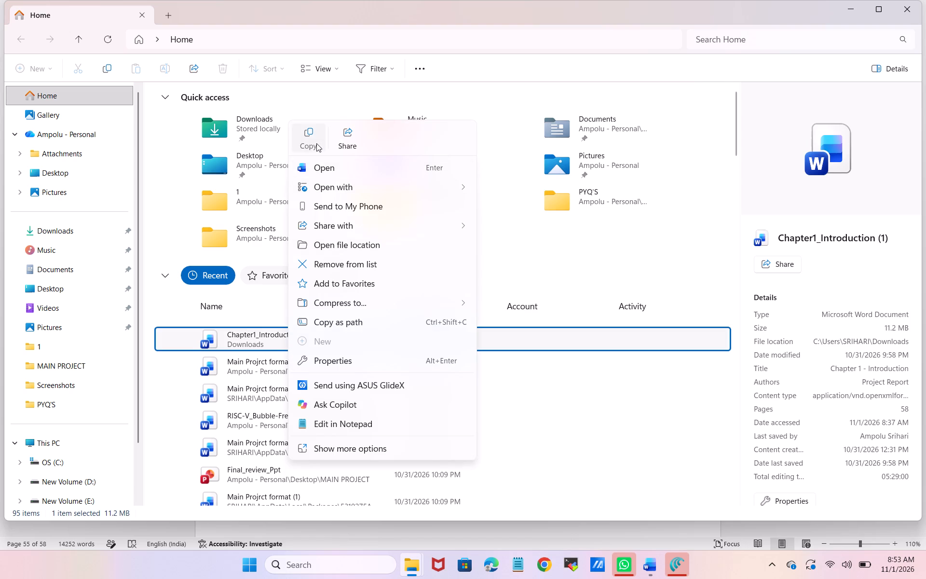
{"action": "left_click", "coordinate": [541, 560]}
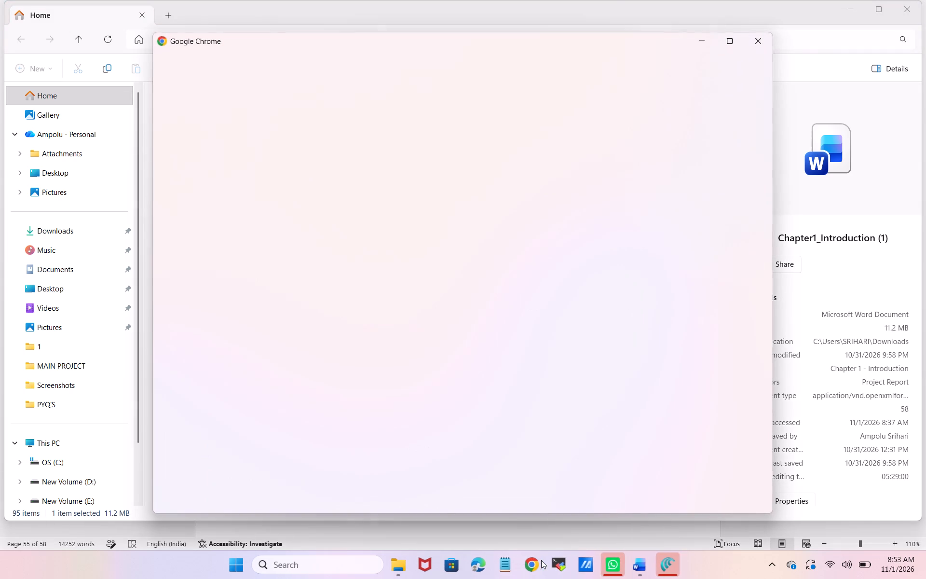
{"action": "double_click", "coordinate": [302, 375]}
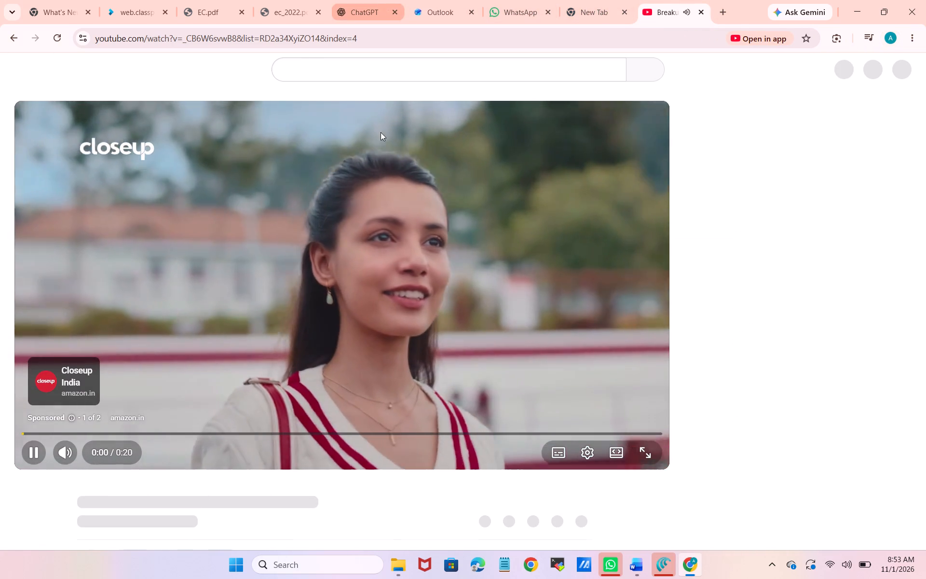
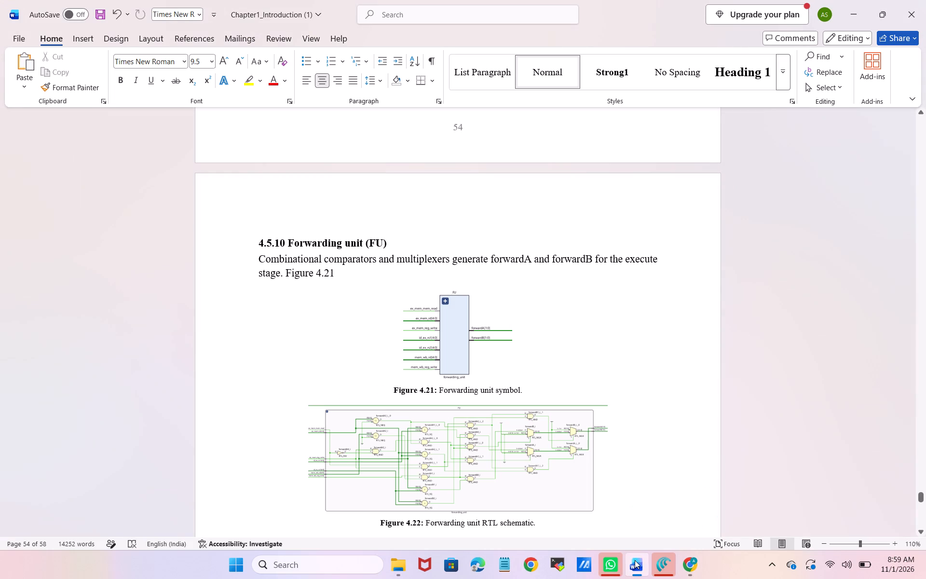
{"action": "scroll", "coordinate": [615, 364], "scroll_direction": "up", "scroll_amount": 2}
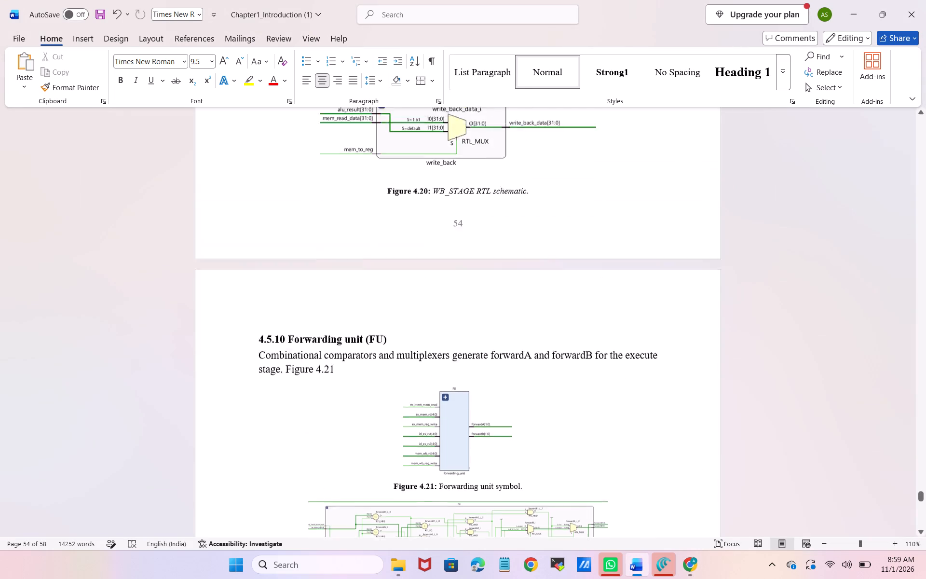
{"action": "scroll", "coordinate": [615, 364], "scroll_direction": "up", "scroll_amount": 4}
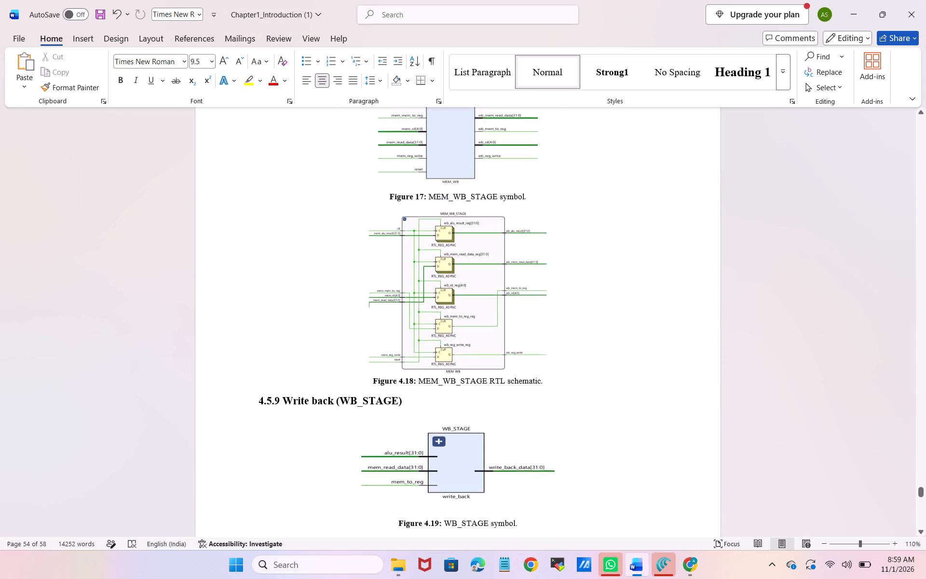
{"action": "scroll", "coordinate": [615, 364], "scroll_direction": "up", "scroll_amount": 3}
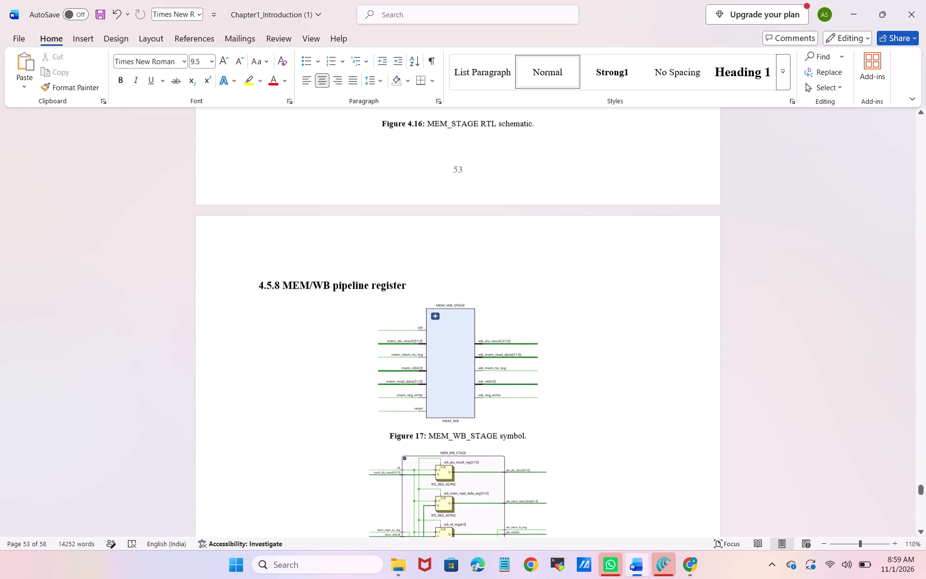
{"action": "scroll", "coordinate": [615, 364], "scroll_direction": "up", "scroll_amount": 2}
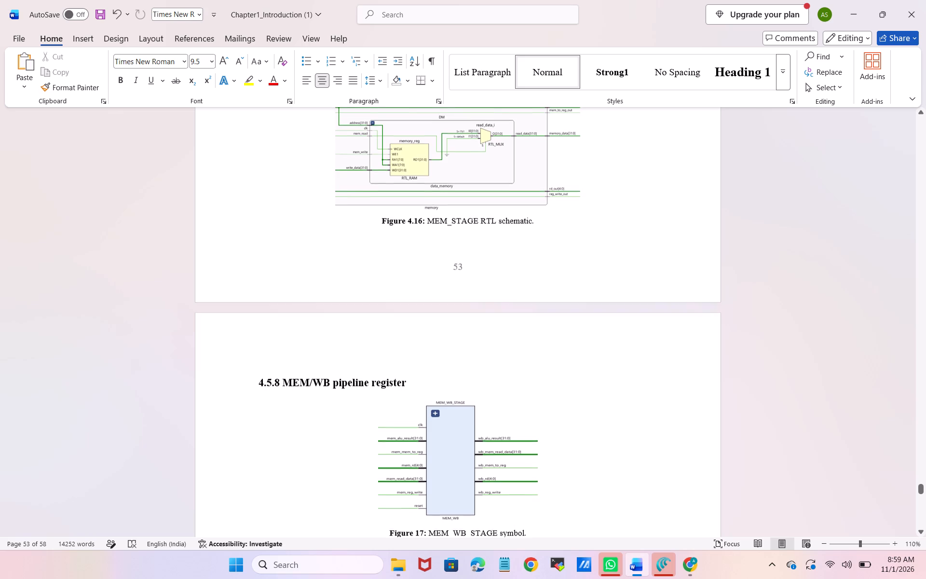
{"action": "scroll", "coordinate": [615, 364], "scroll_direction": "down", "scroll_amount": 1}
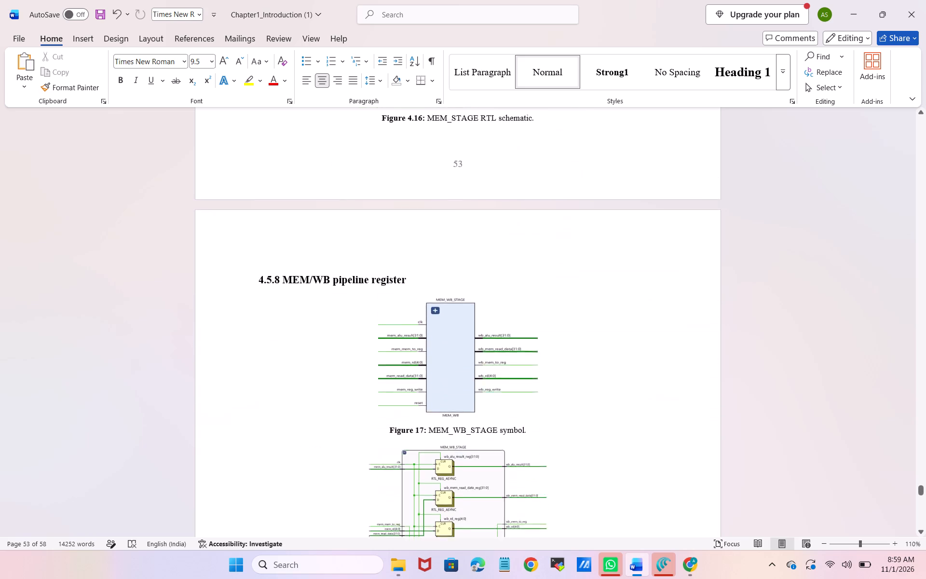
{"action": "scroll", "coordinate": [615, 364], "scroll_direction": "down", "scroll_amount": 4}
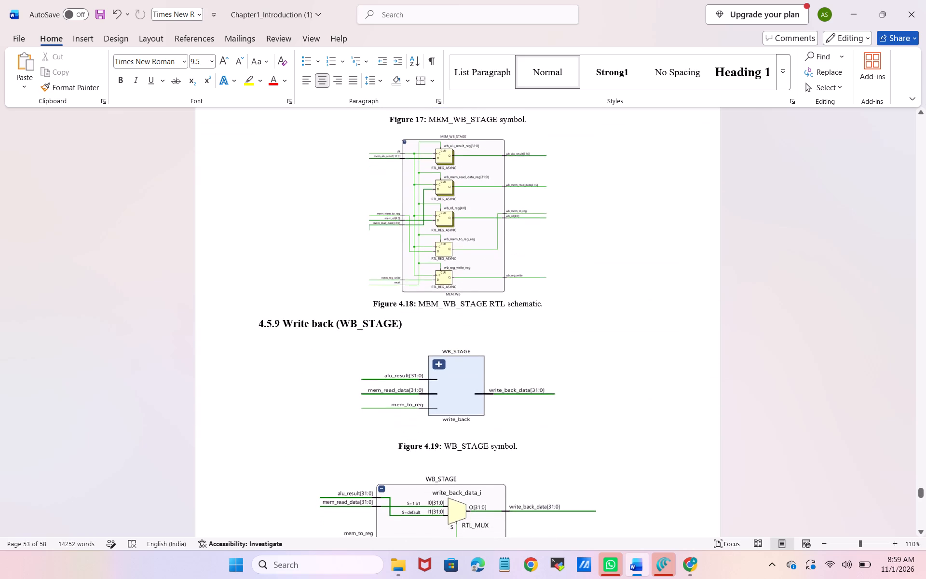
{"action": "scroll", "coordinate": [615, 364], "scroll_direction": "up", "scroll_amount": 3}
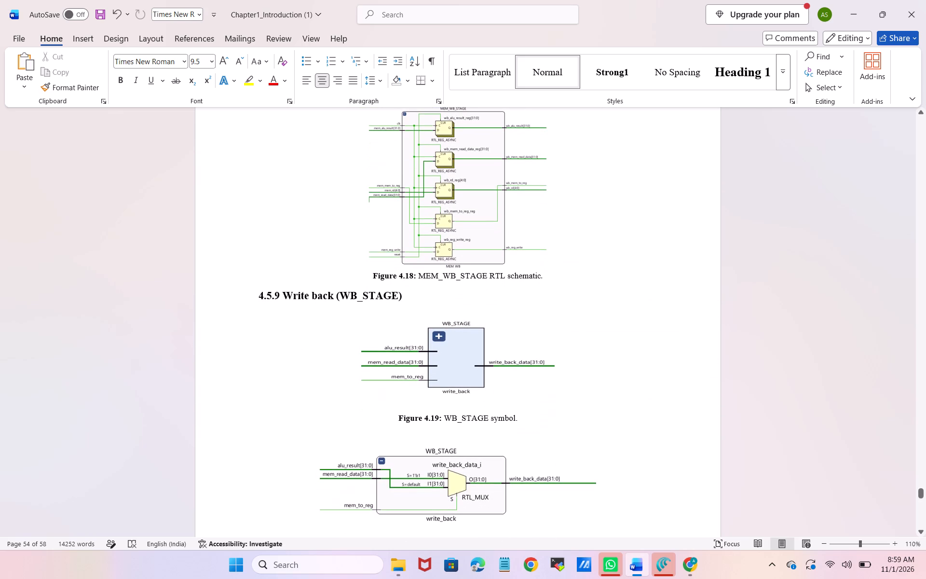
{"action": "scroll", "coordinate": [615, 364], "scroll_direction": "up", "scroll_amount": 2}
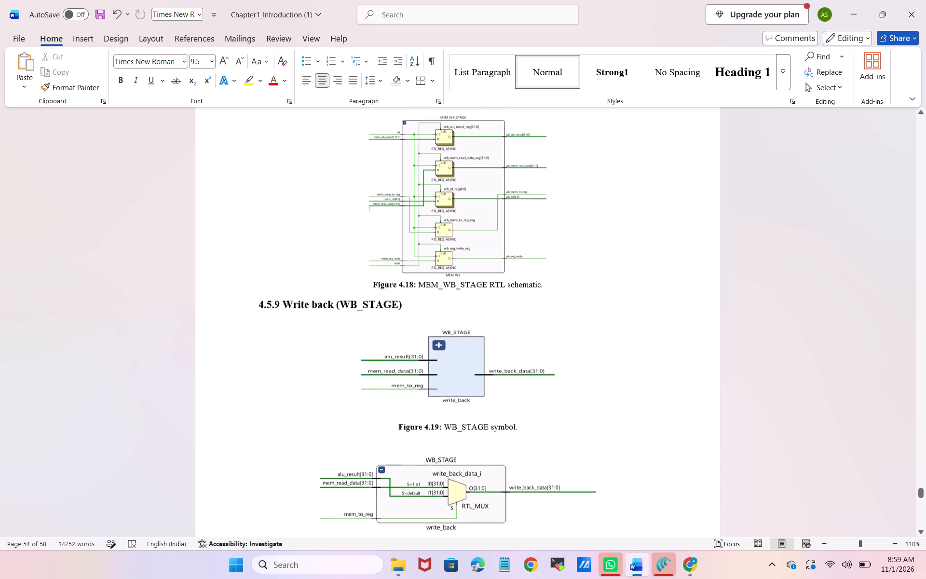
{"action": "scroll", "coordinate": [615, 364], "scroll_direction": "up", "scroll_amount": 1}
{"action": "scroll", "coordinate": [615, 364], "scroll_direction": "down", "scroll_amount": 2}
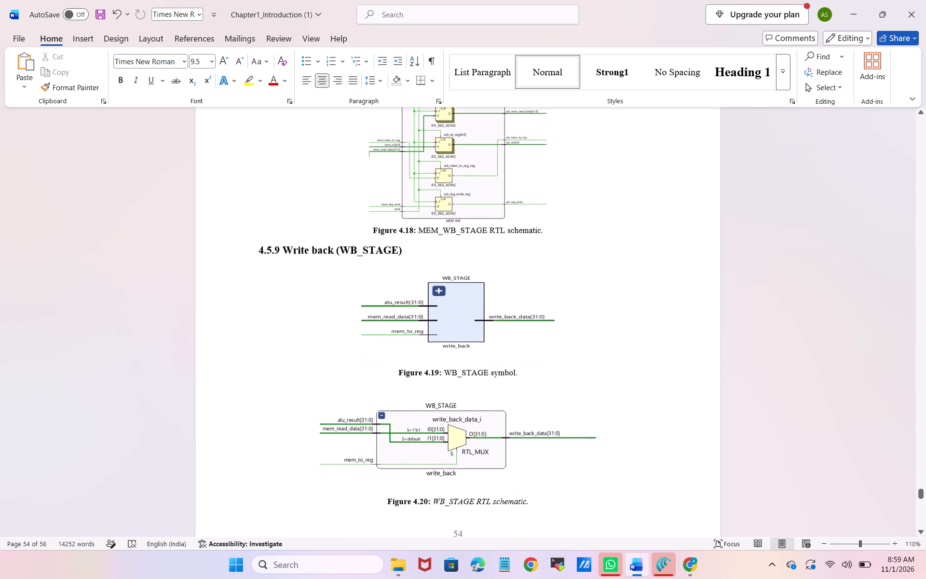
{"action": "scroll", "coordinate": [615, 364], "scroll_direction": "down", "scroll_amount": 2}
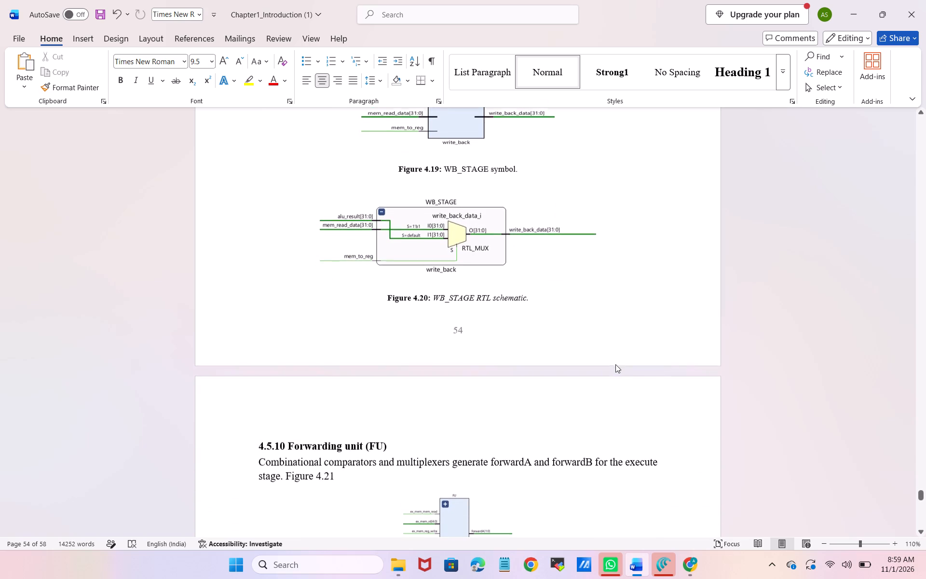
Remove the italic formatting from the Figure 4.20 caption text "WB_STAGE RTL schematic.".
{"action": "left_click_drag", "start_coordinate": [434, 296], "coordinate": [521, 292]}
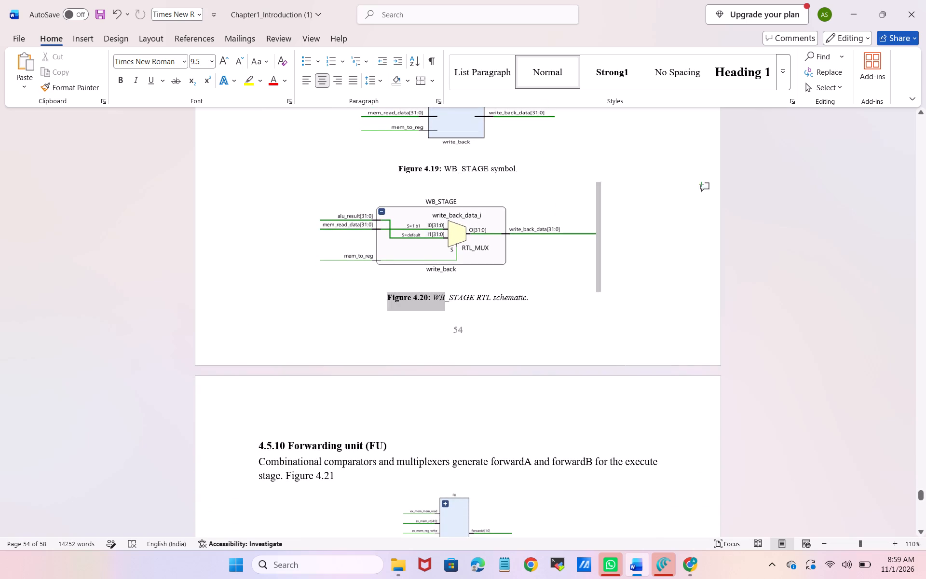
{"action": "left_click_drag", "start_coordinate": [521, 292], "coordinate": [529, 293]}
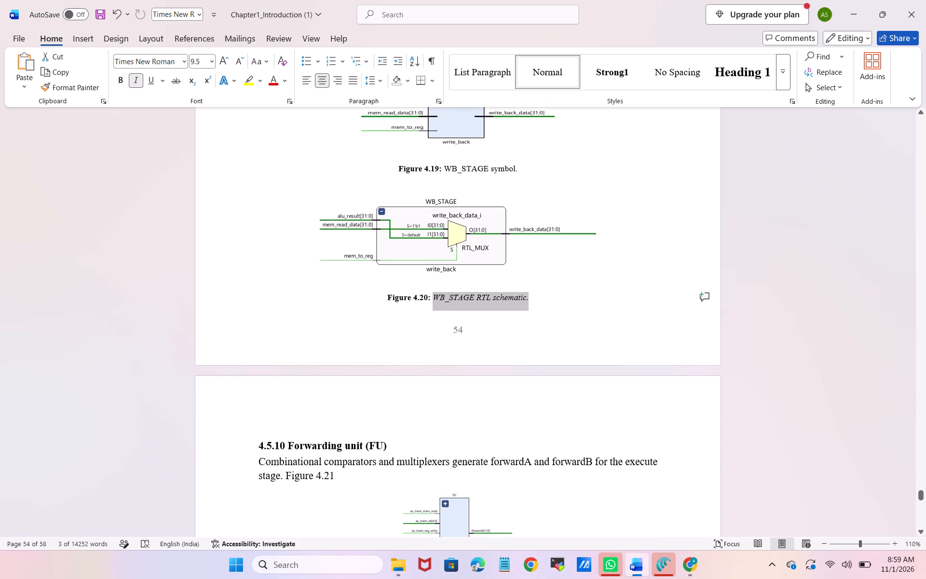
{"action": "key", "text": "ctrl+i"}
{"action": "left_click", "coordinate": [529, 293]}
Open the recent presentation Final_review_Ppt from the MAIN PROJECT folder in PowerPoint.
{"action": "scroll", "coordinate": [529, 293], "scroll_direction": "down", "scroll_amount": 2}
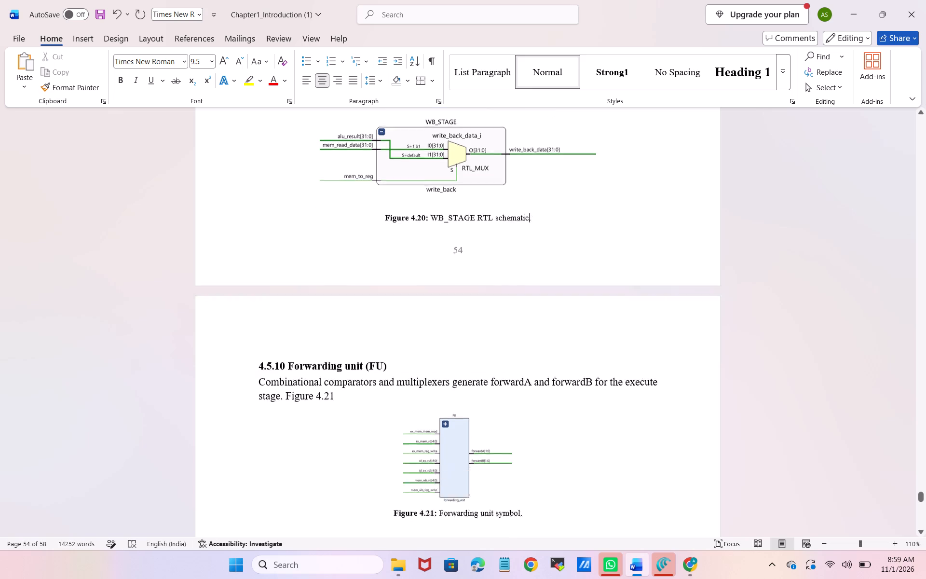
{"action": "scroll", "coordinate": [529, 293], "scroll_direction": "down", "scroll_amount": 3}
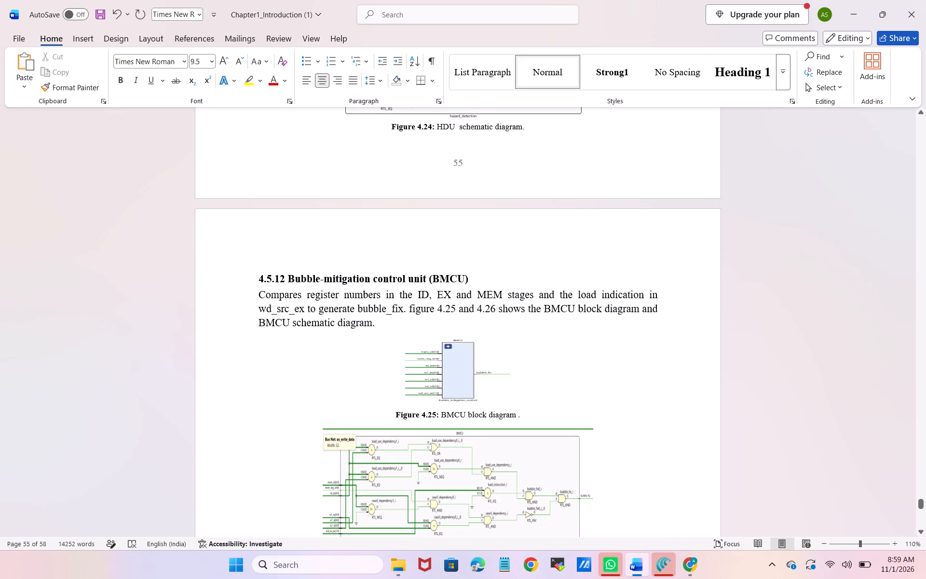
{"action": "left_click", "coordinate": [397, 562]}
{"action": "left_click", "coordinate": [352, 496]}
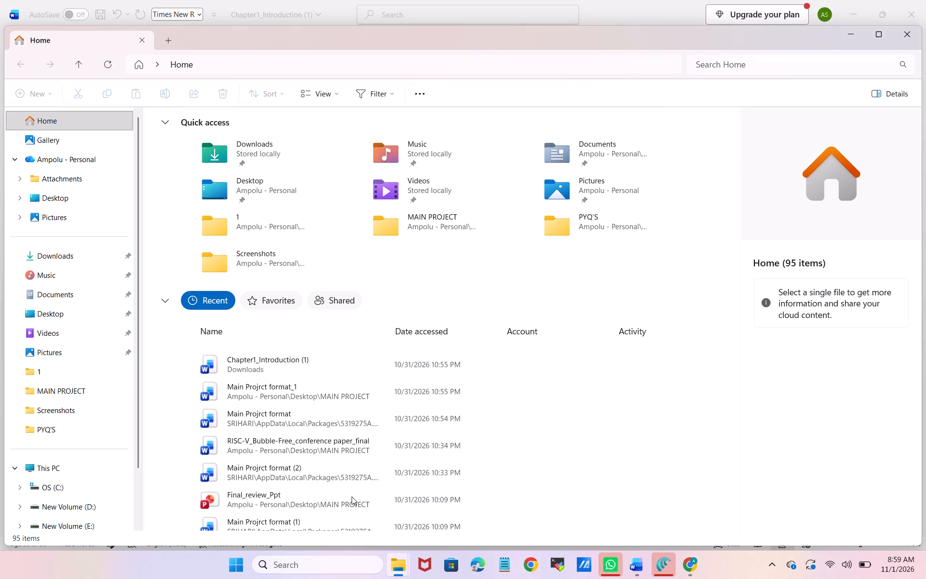
{"action": "scroll", "coordinate": [352, 496], "scroll_direction": "down", "scroll_amount": 1}
{"action": "double_click", "coordinate": [281, 452]}
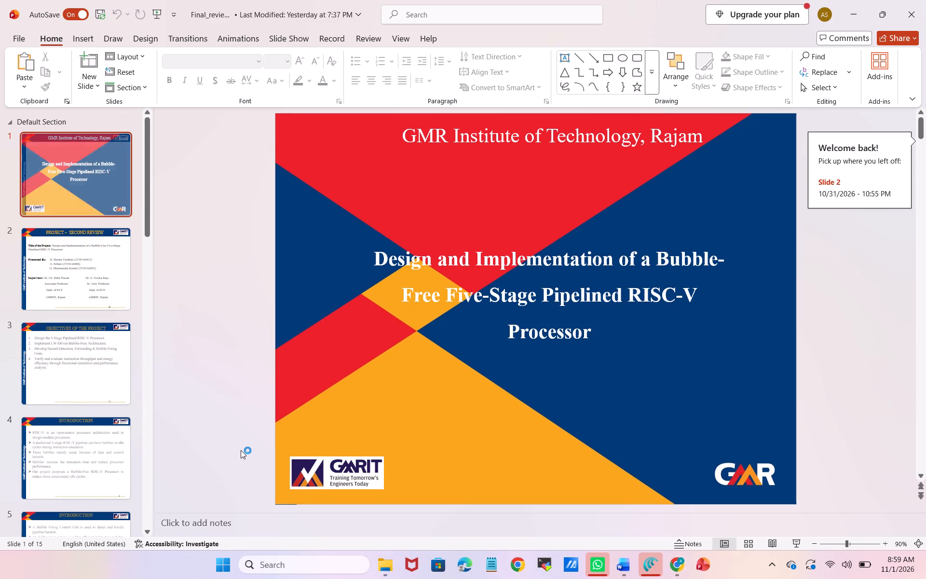
Find the Performance Metrics slide with the traditional versus bubble-free comparison table and copy the whole slide.
{"action": "scroll", "coordinate": [66, 463], "scroll_direction": "down", "scroll_amount": 5}
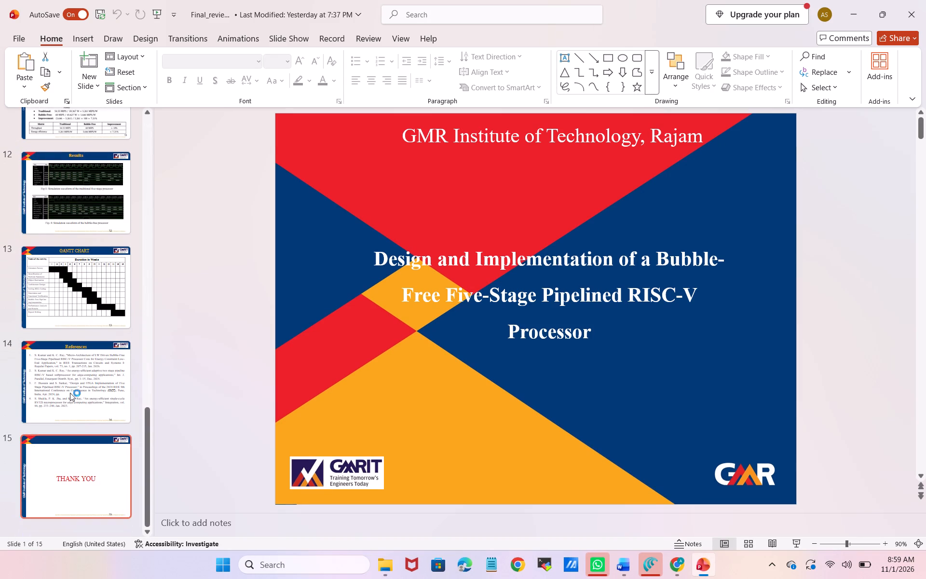
{"action": "scroll", "coordinate": [76, 226], "scroll_direction": "up", "scroll_amount": 1}
{"action": "left_click", "coordinate": [99, 328]}
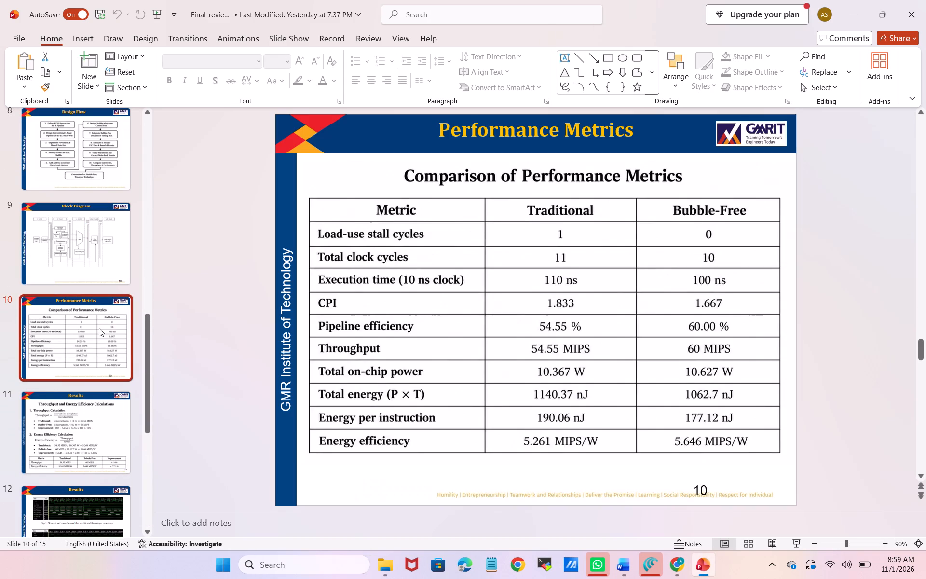
{"action": "left_click", "coordinate": [68, 429]}
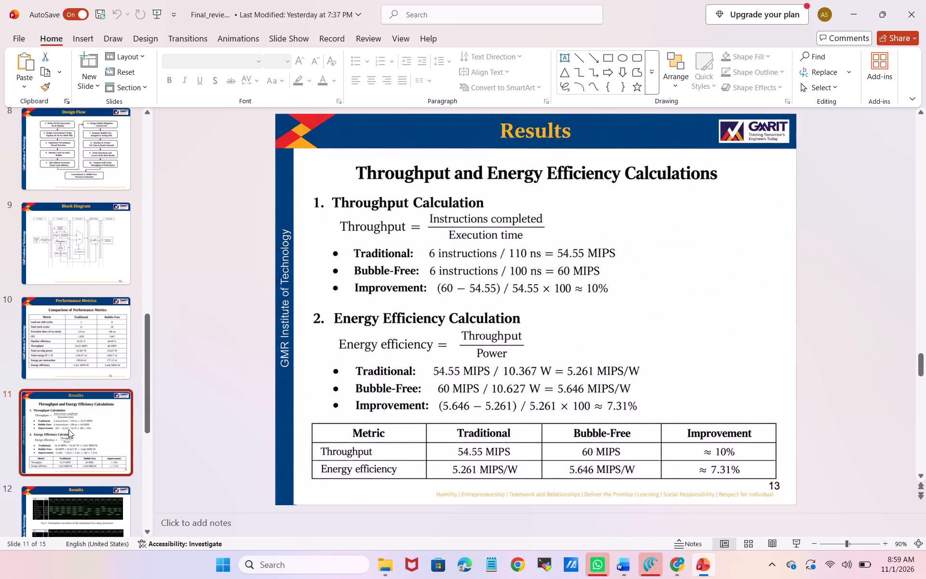
{"action": "left_click", "coordinate": [77, 340]}
{"action": "right_click", "coordinate": [77, 340]}
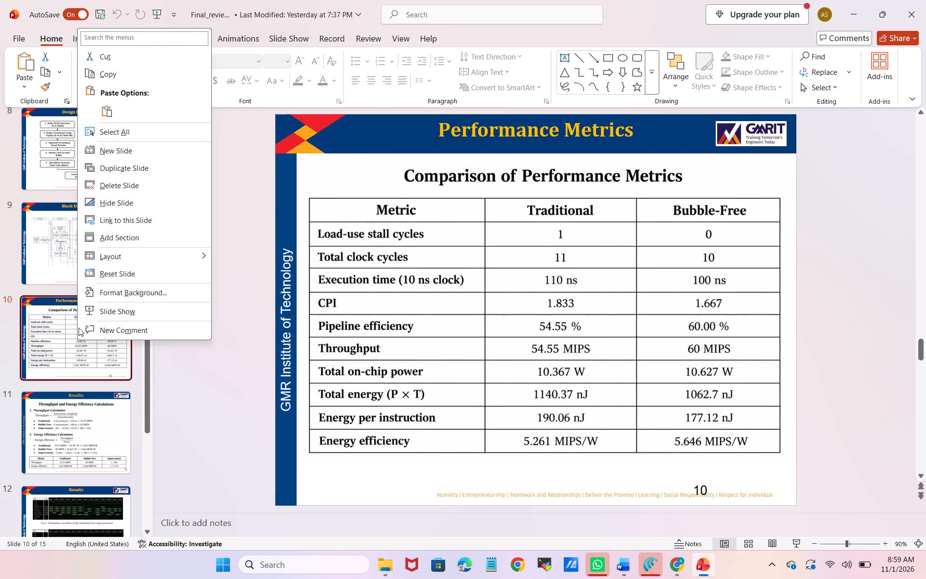
{"action": "left_click", "coordinate": [104, 72]}
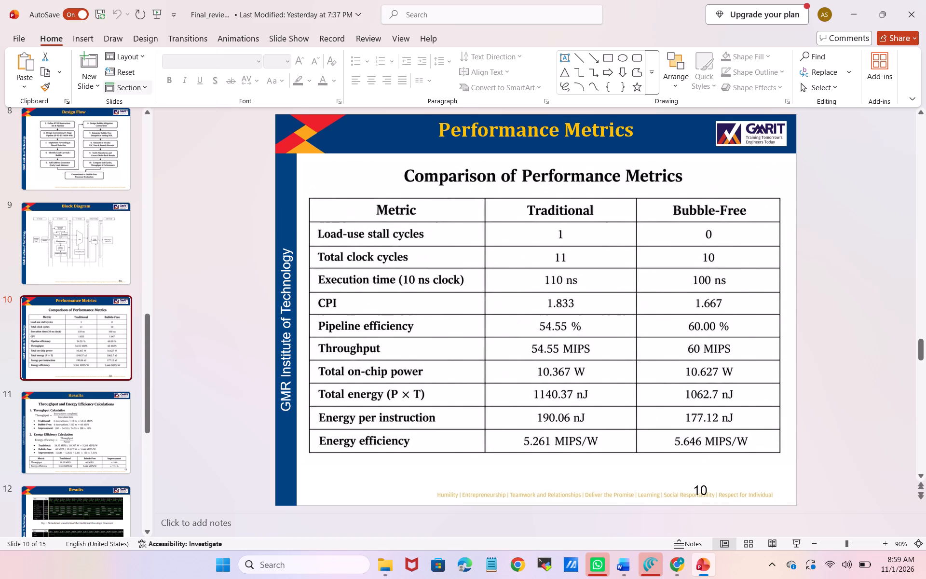
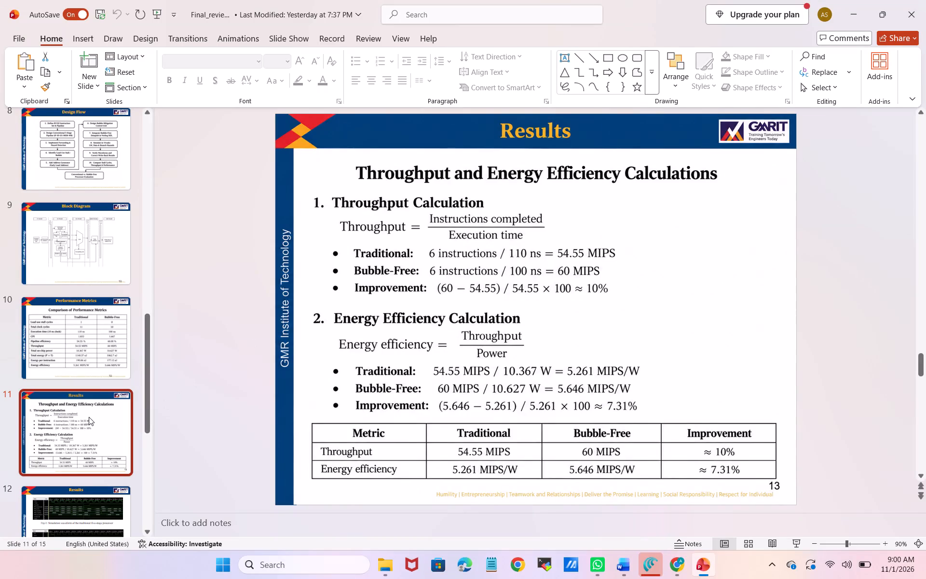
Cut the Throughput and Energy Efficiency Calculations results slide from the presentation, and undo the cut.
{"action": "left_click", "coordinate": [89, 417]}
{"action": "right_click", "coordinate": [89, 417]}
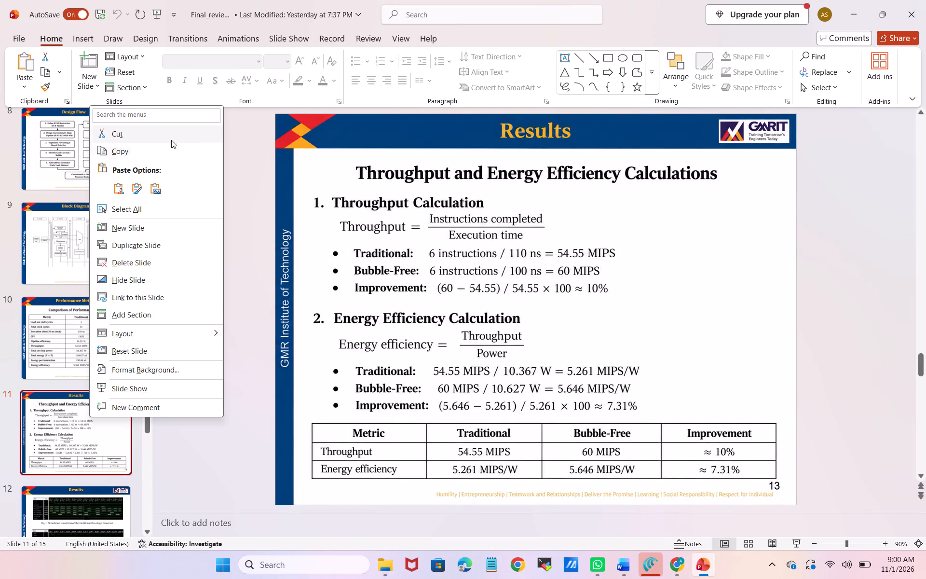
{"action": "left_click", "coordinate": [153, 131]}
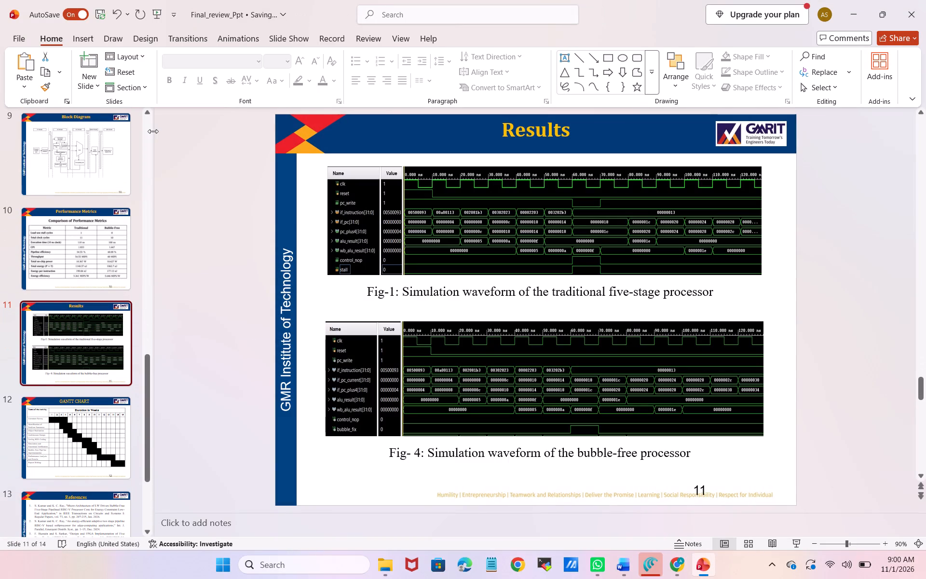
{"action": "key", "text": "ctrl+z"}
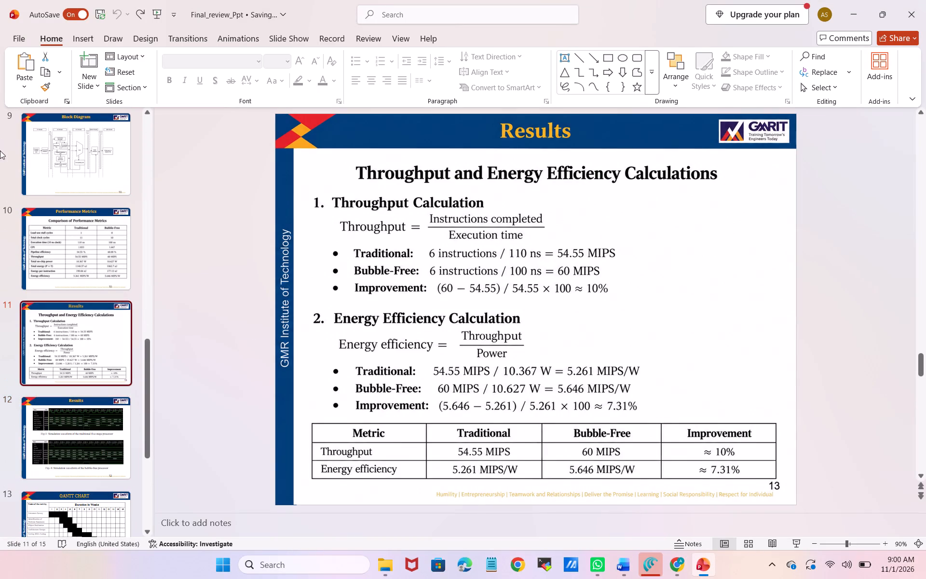
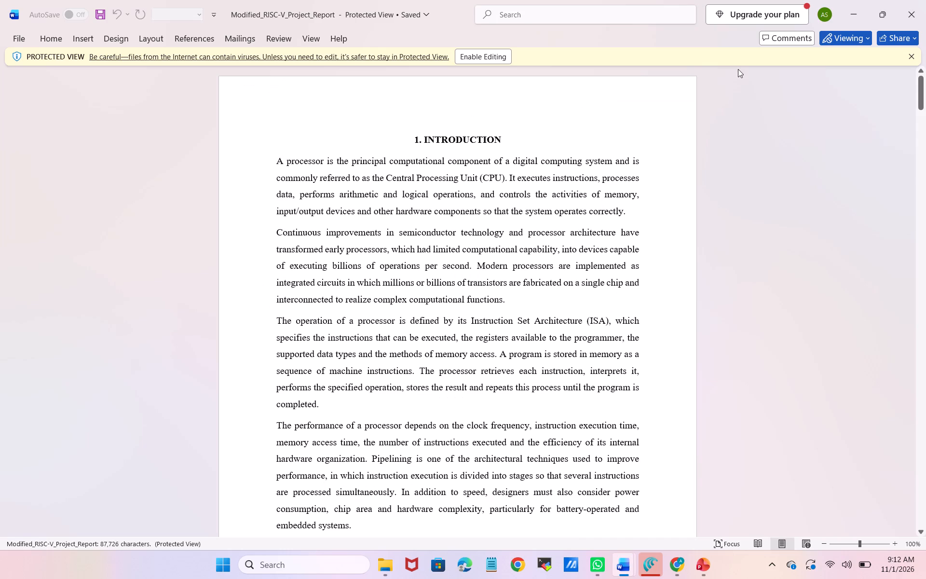
{"action": "left_click", "coordinate": [475, 52]}
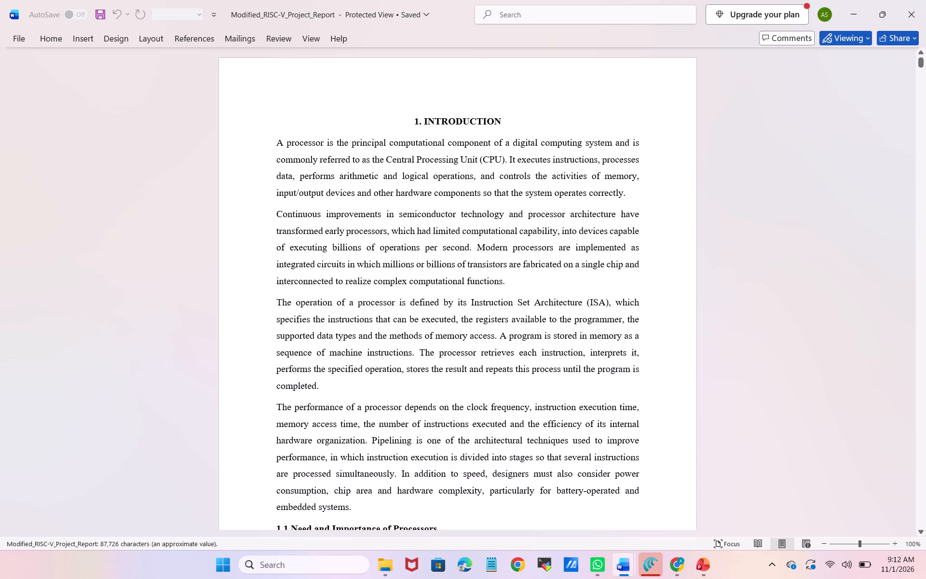
Check the layout of Chapter 6, Future Scope, and Chapter 5, Conclusion, at the end of the Word report.
{"action": "scroll", "coordinate": [425, 211], "scroll_direction": "down", "scroll_amount": 8}
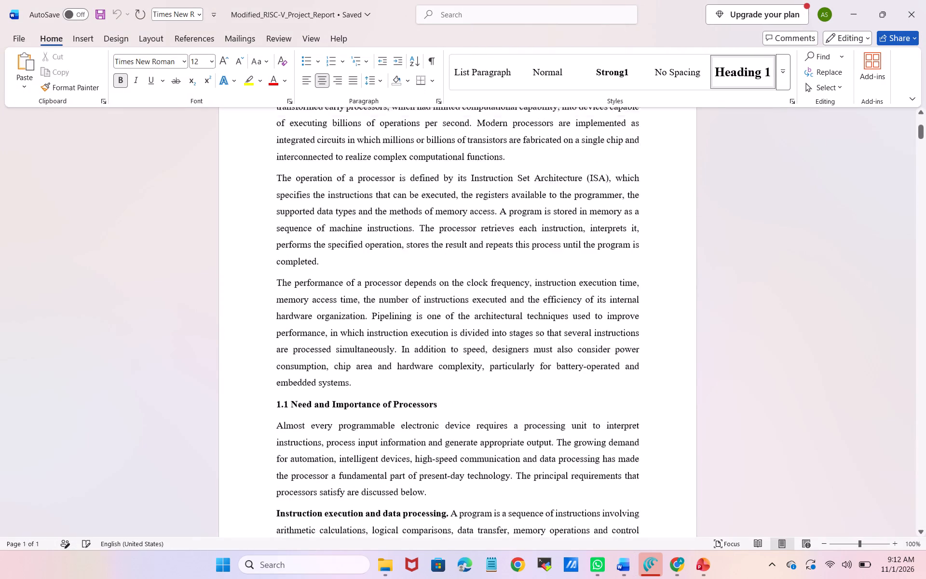
{"action": "scroll", "coordinate": [425, 211], "scroll_direction": "down", "scroll_amount": 8}
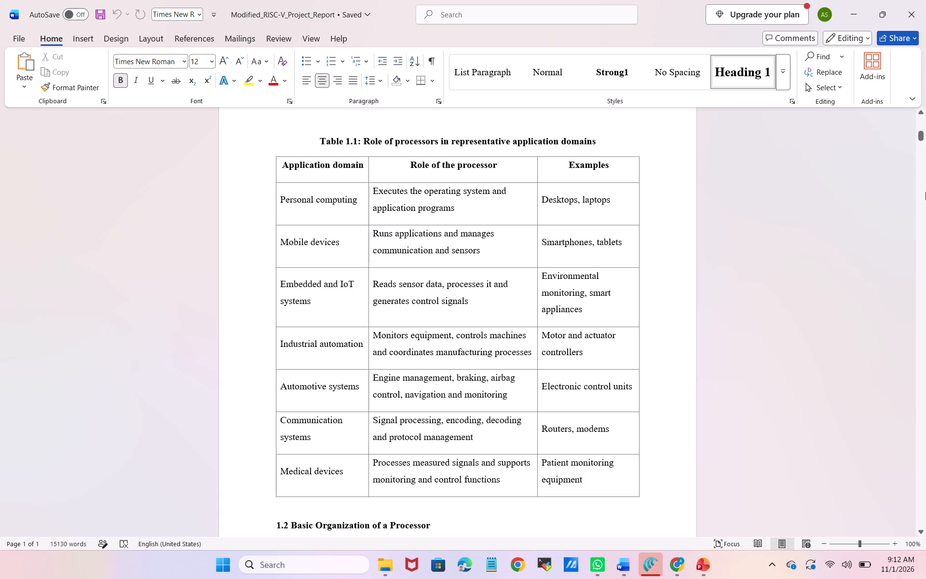
{"action": "left_click_drag", "start_coordinate": [916, 138], "coordinate": [925, 381]}
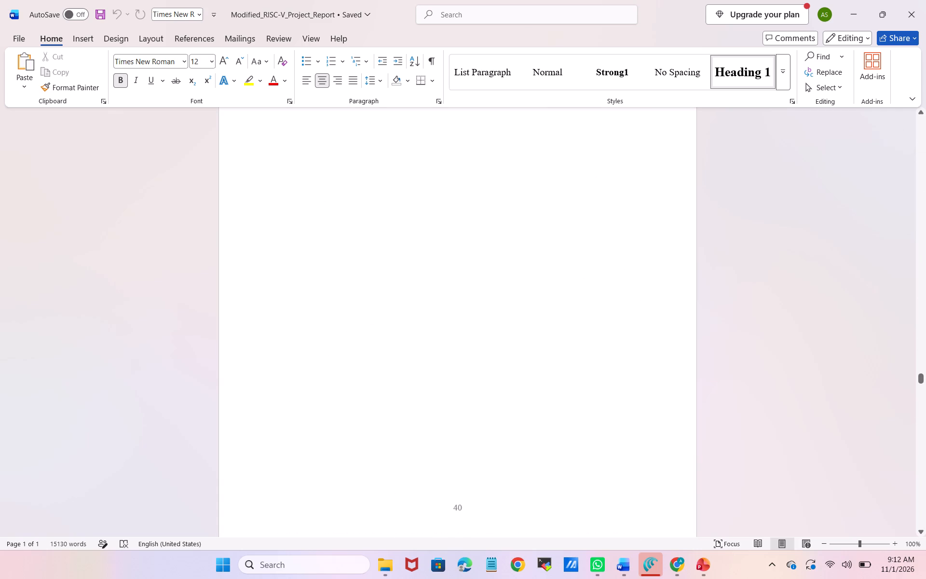
{"action": "left_click_drag", "start_coordinate": [921, 378], "coordinate": [925, 578]}
{"action": "scroll", "coordinate": [661, 430], "scroll_direction": "up", "scroll_amount": 2}
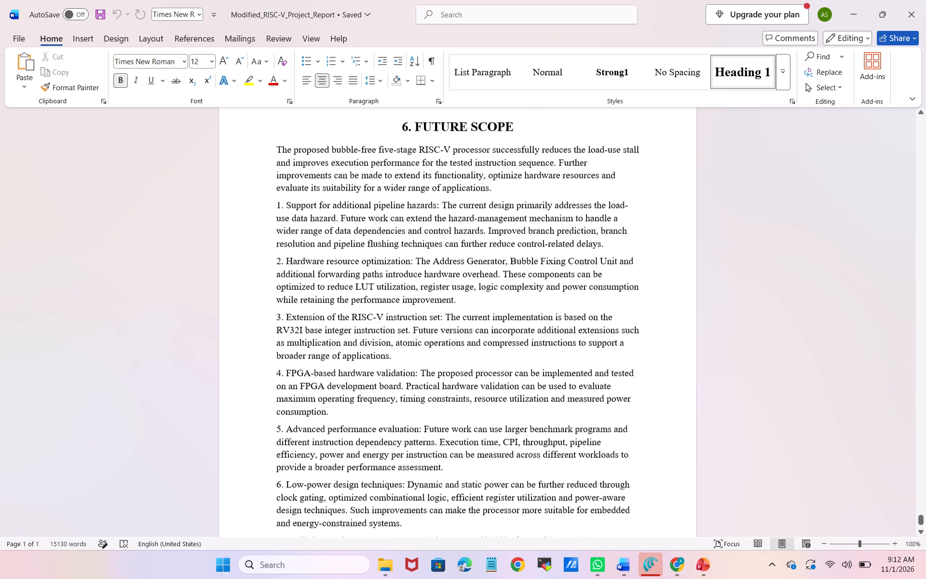
{"action": "left_click", "coordinate": [661, 430]}
{"action": "scroll", "coordinate": [661, 430], "scroll_direction": "up", "scroll_amount": 5}
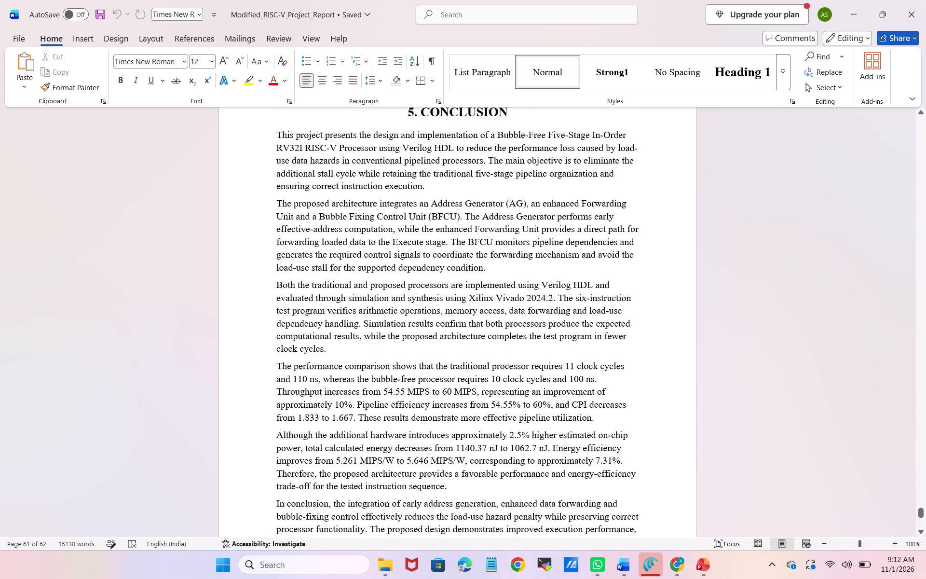
{"action": "scroll", "coordinate": [661, 430], "scroll_direction": "up", "scroll_amount": 3}
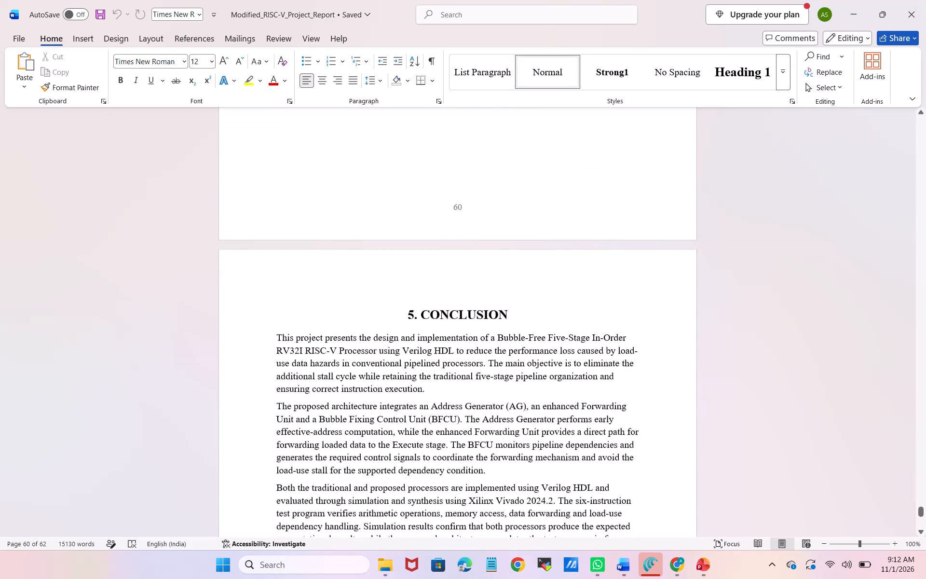
Review the end of Chapter 4 backward from section 4.9, Overall Results, to the performance metrics comparison in section 4.7.
{"action": "scroll", "coordinate": [661, 430], "scroll_direction": "up", "scroll_amount": 7}
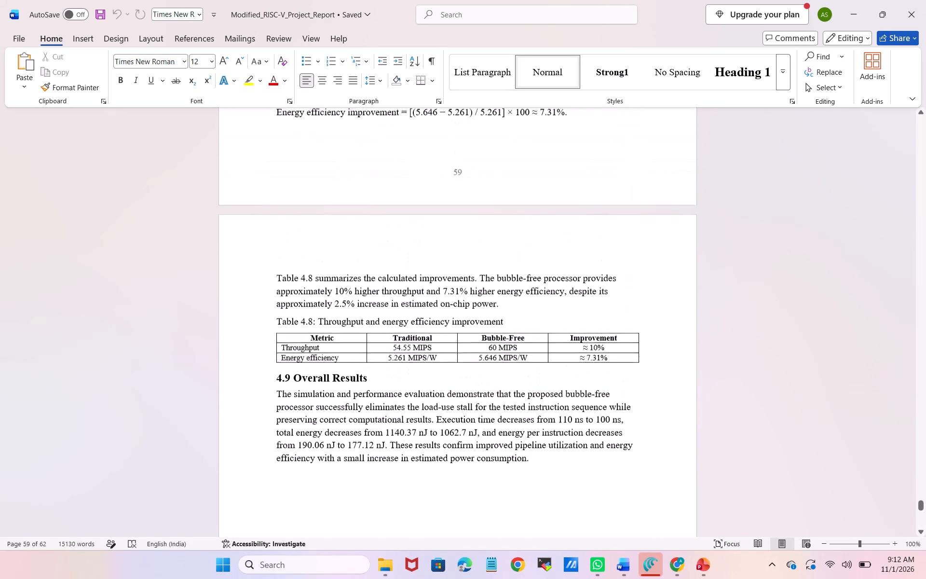
{"action": "scroll", "coordinate": [661, 430], "scroll_direction": "up", "scroll_amount": 2}
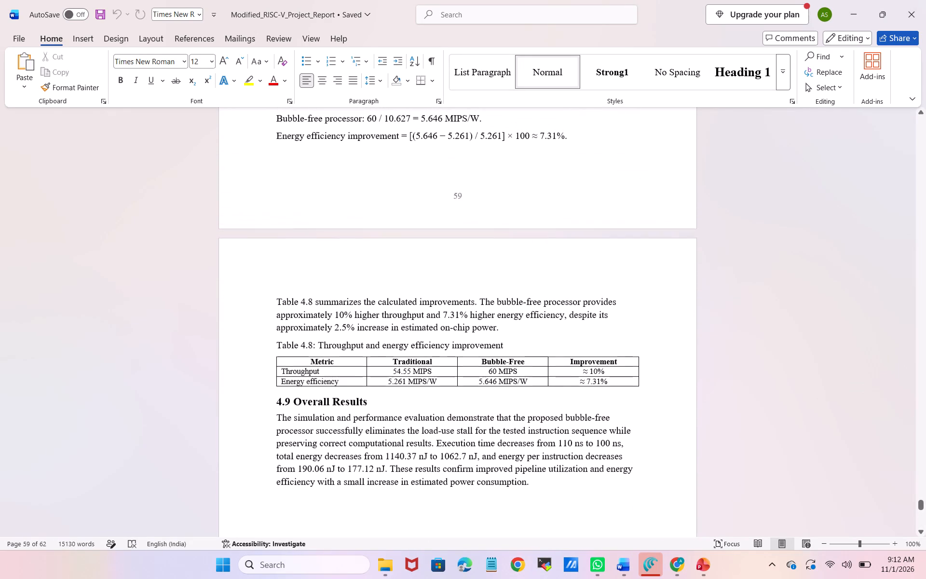
{"action": "scroll", "coordinate": [661, 430], "scroll_direction": "up", "scroll_amount": 1}
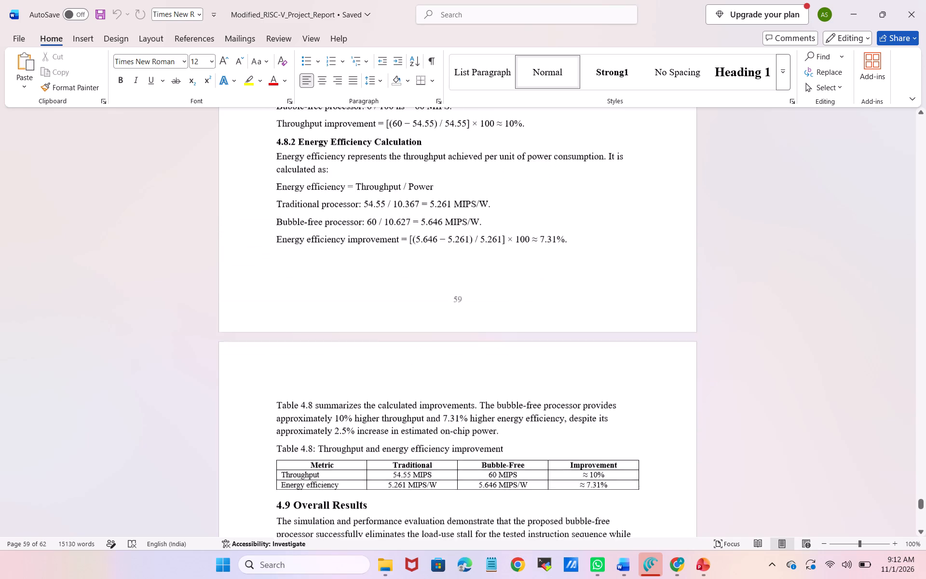
{"action": "scroll", "coordinate": [661, 430], "scroll_direction": "up", "scroll_amount": 3}
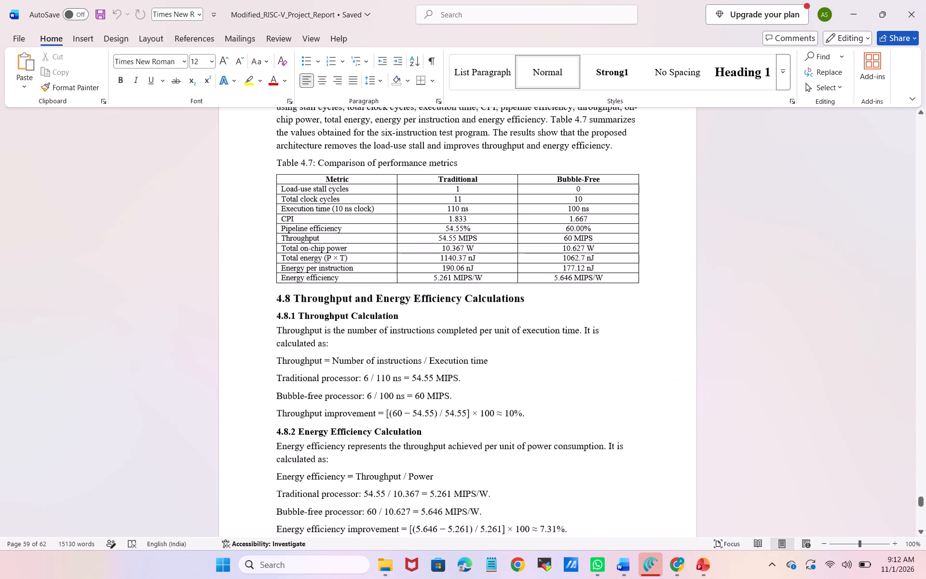
{"action": "scroll", "coordinate": [661, 430], "scroll_direction": "up", "scroll_amount": 2}
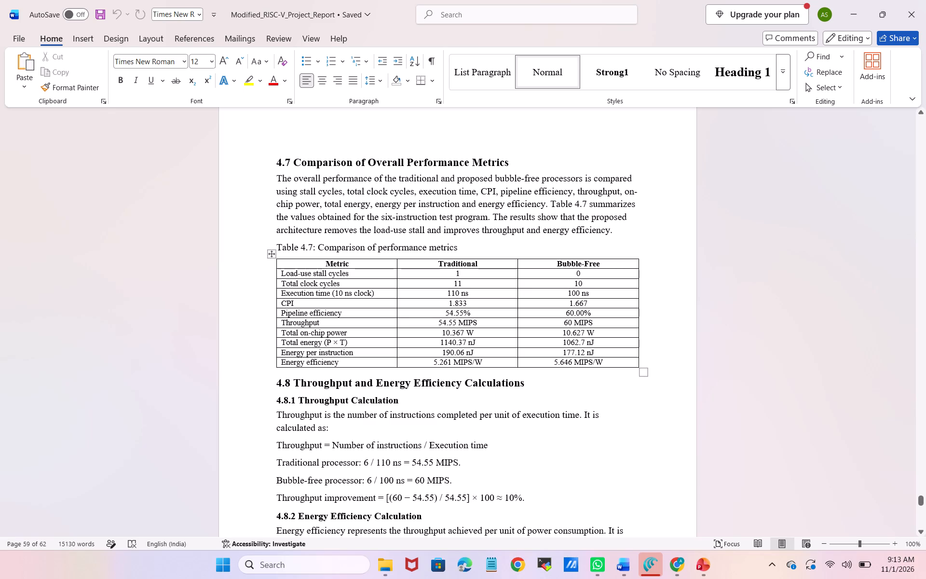
Make the whole caption "Table 4.7: Comparison of performance metrics" bold.
{"action": "left_click_drag", "start_coordinate": [316, 244], "coordinate": [457, 246]}
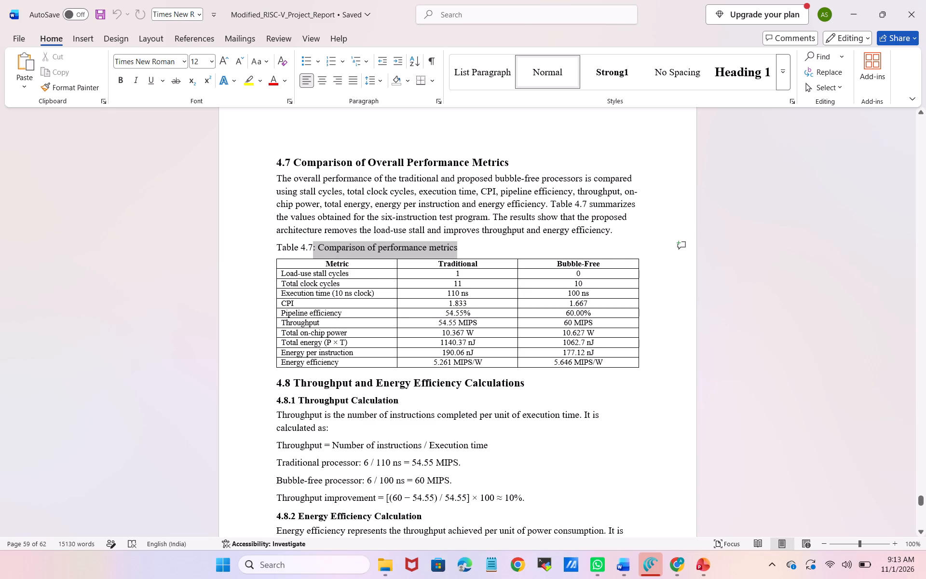
{"action": "left_click_drag", "start_coordinate": [457, 246], "coordinate": [458, 247]}
{"action": "left_click", "coordinate": [466, 223]}
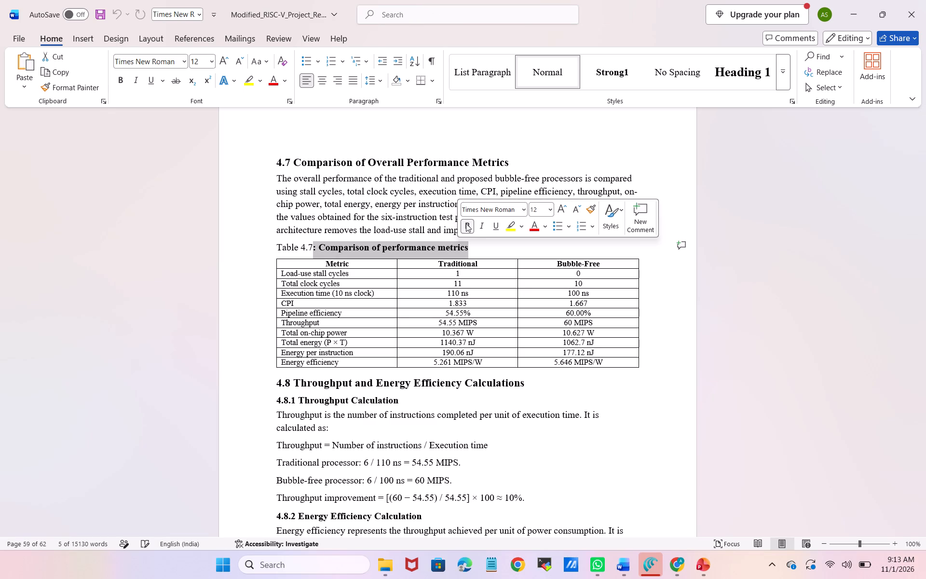
{"action": "left_click", "coordinate": [313, 249]}
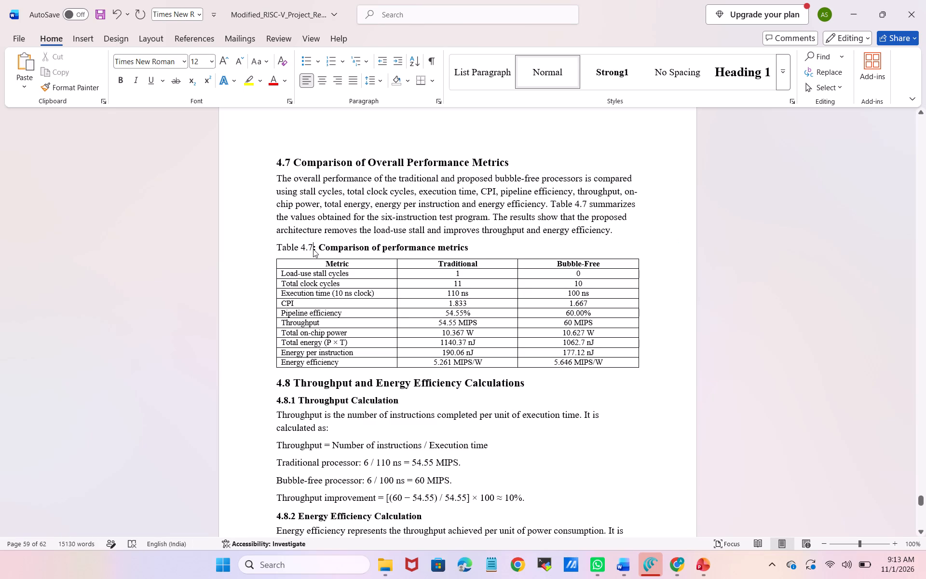
{"action": "left_click_drag", "start_coordinate": [313, 248], "coordinate": [278, 248]}
{"action": "left_click", "coordinate": [289, 227]}
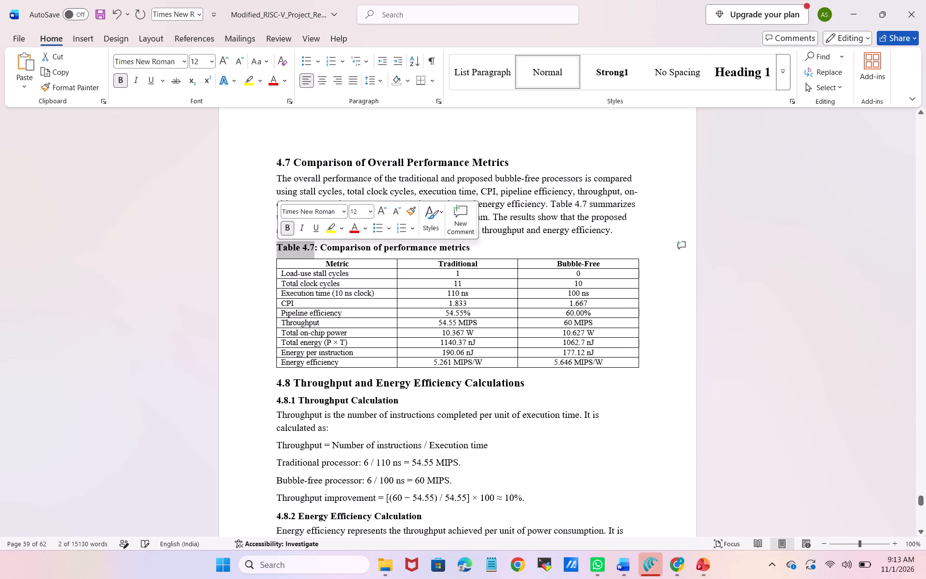
{"action": "left_click", "coordinate": [496, 251]}
Compare the Table 4.7 caption with the Table 4.6 caption's layout and centre it above its table.
{"action": "scroll", "coordinate": [496, 251], "scroll_direction": "up", "scroll_amount": 2}
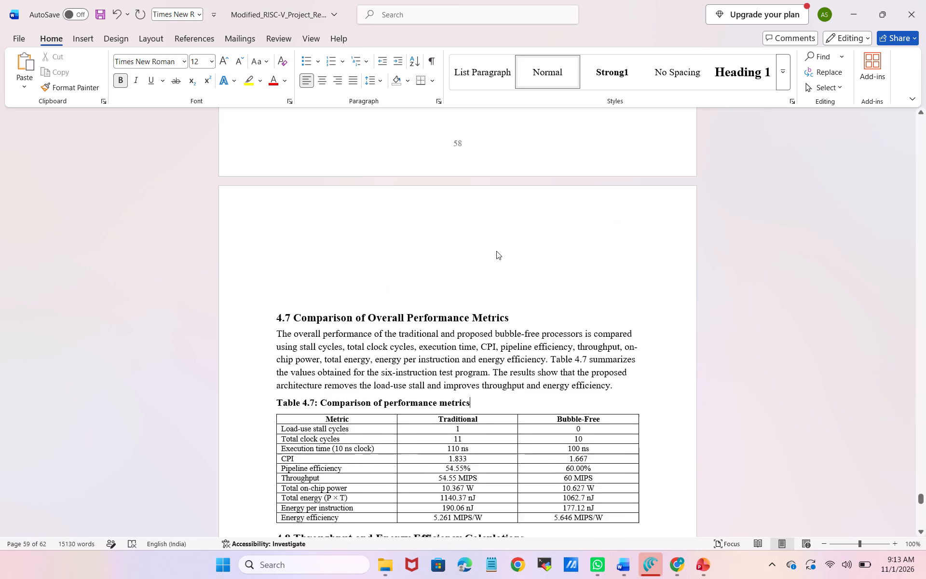
{"action": "scroll", "coordinate": [496, 251], "scroll_direction": "up", "scroll_amount": 4}
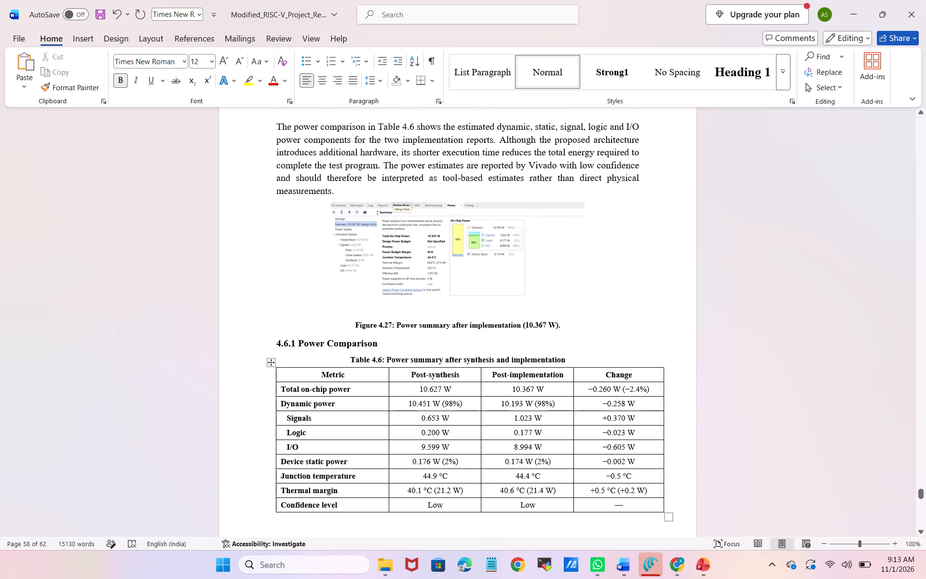
{"action": "scroll", "coordinate": [496, 251], "scroll_direction": "down", "scroll_amount": 4}
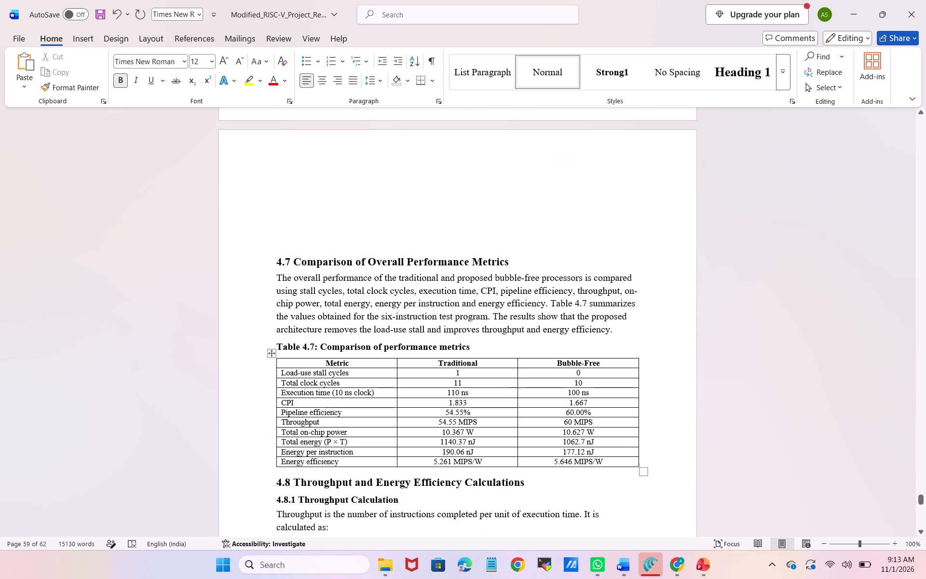
{"action": "left_click_drag", "start_coordinate": [472, 342], "coordinate": [289, 357]}
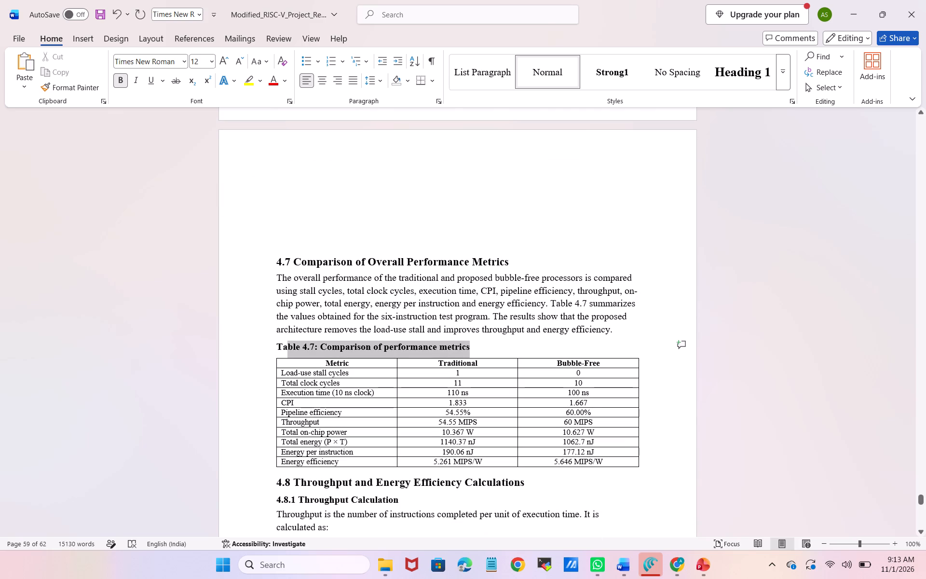
{"action": "left_click_drag", "start_coordinate": [289, 357], "coordinate": [275, 350]}
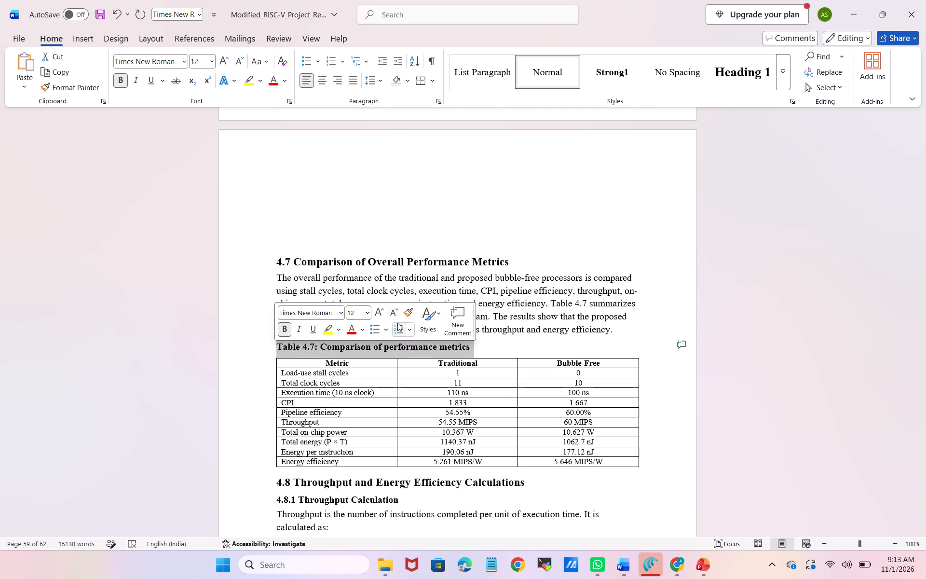
{"action": "left_click", "coordinate": [321, 81]}
{"action": "left_click", "coordinate": [330, 337]}
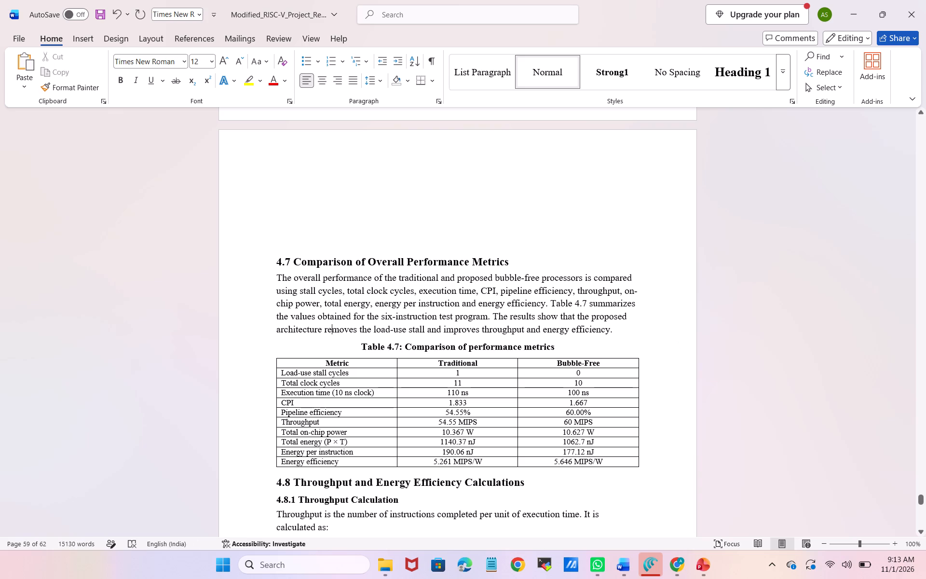
Examine the page break and spacing between Table 4.6 and section 4.7.
{"action": "scroll", "coordinate": [330, 337], "scroll_direction": "up", "scroll_amount": 2}
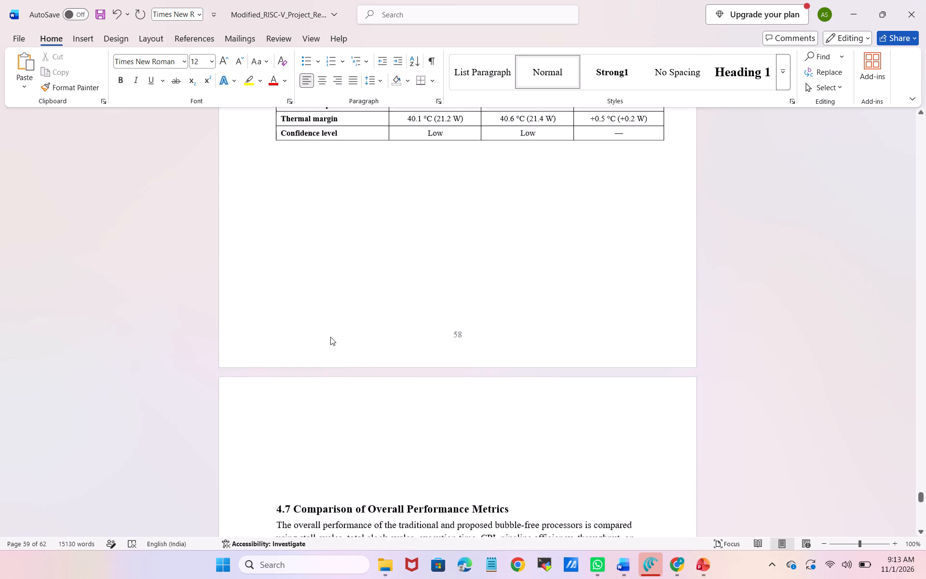
{"action": "scroll", "coordinate": [330, 337], "scroll_direction": "up", "scroll_amount": 1}
{"action": "scroll", "coordinate": [330, 337], "scroll_direction": "down", "scroll_amount": 1}
{"action": "scroll", "coordinate": [330, 337], "scroll_direction": "up", "scroll_amount": 1}
{"action": "scroll", "coordinate": [330, 337], "scroll_direction": "down", "scroll_amount": 1}
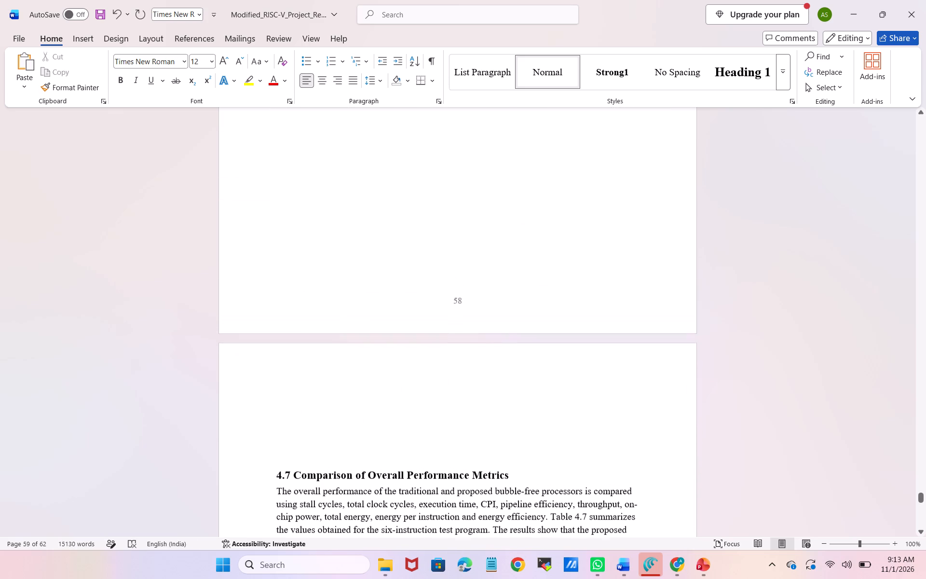
{"action": "scroll", "coordinate": [330, 337], "scroll_direction": "down", "scroll_amount": 1}
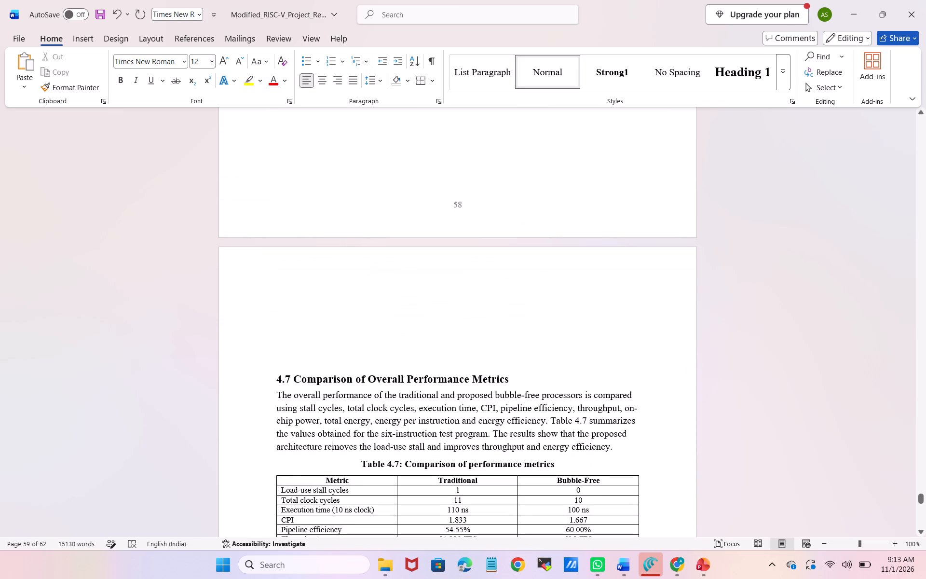
{"action": "scroll", "coordinate": [330, 337], "scroll_direction": "up", "scroll_amount": 2}
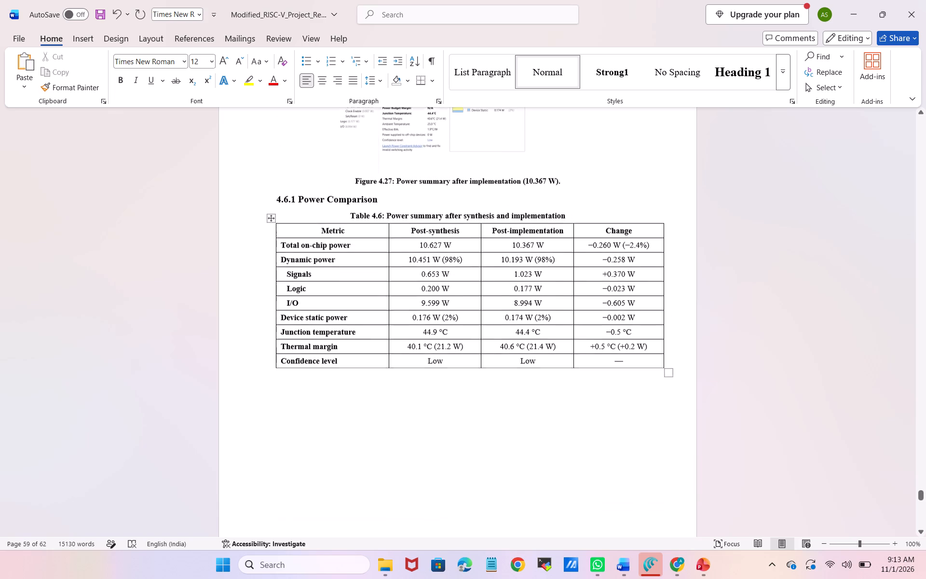
Enlarge the Figure 4.27 post-implementation power summary picture slightly in proportion.
{"action": "scroll", "coordinate": [330, 337], "scroll_direction": "up", "scroll_amount": 3}
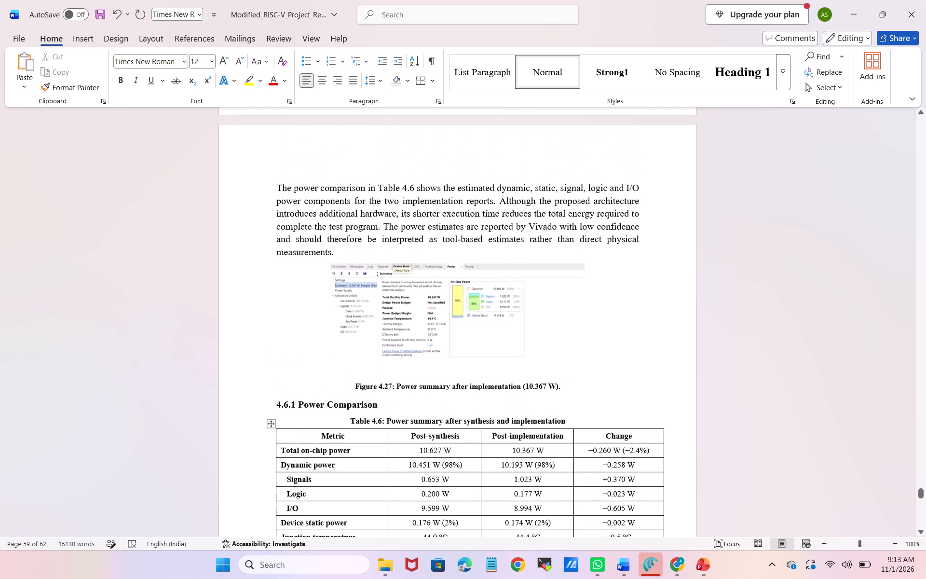
{"action": "left_click", "coordinate": [425, 355]}
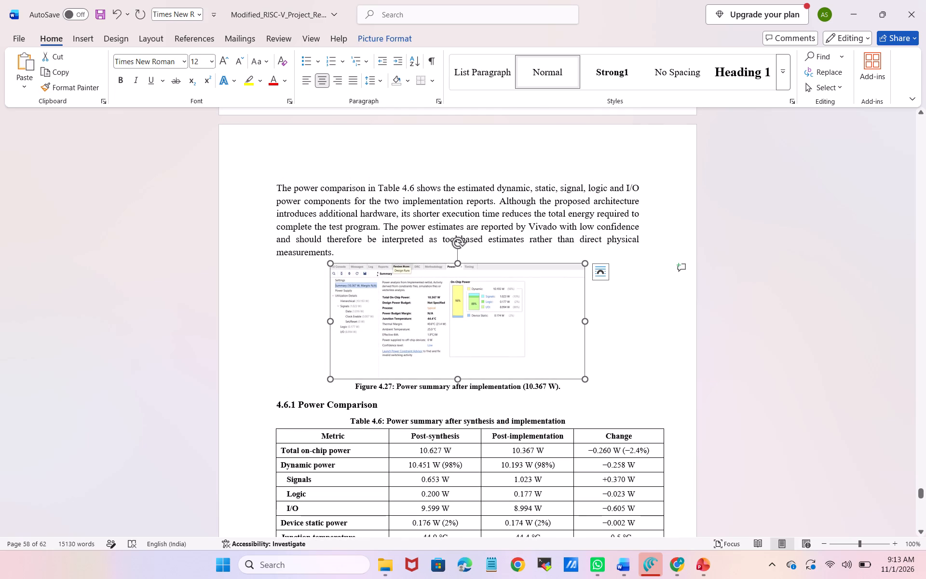
{"action": "left_click_drag", "start_coordinate": [586, 378], "coordinate": [583, 392]}
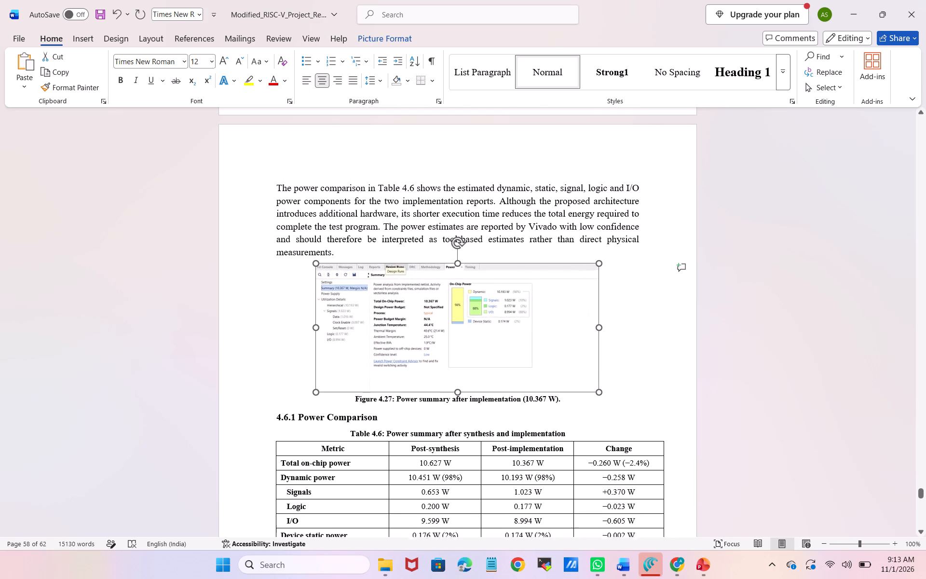
{"action": "left_click_drag", "start_coordinate": [583, 392], "coordinate": [581, 395]}
{"action": "left_click", "coordinate": [647, 386]}
Enlarge the Figure 4.26 post-synthesis power summary picture in proportion.
{"action": "scroll", "coordinate": [647, 386], "scroll_direction": "up", "scroll_amount": 2}
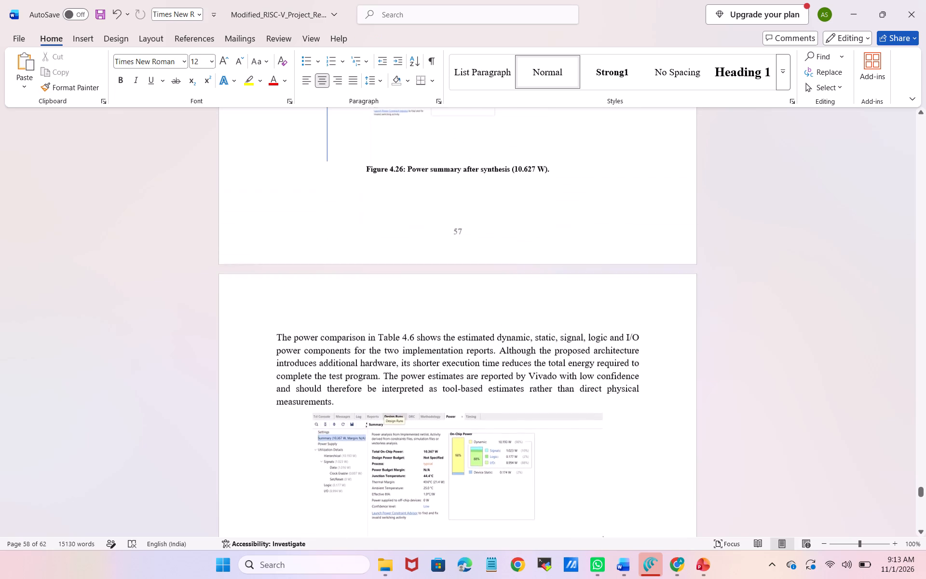
{"action": "scroll", "coordinate": [647, 386], "scroll_direction": "up", "scroll_amount": 2}
{"action": "left_click", "coordinate": [545, 292]}
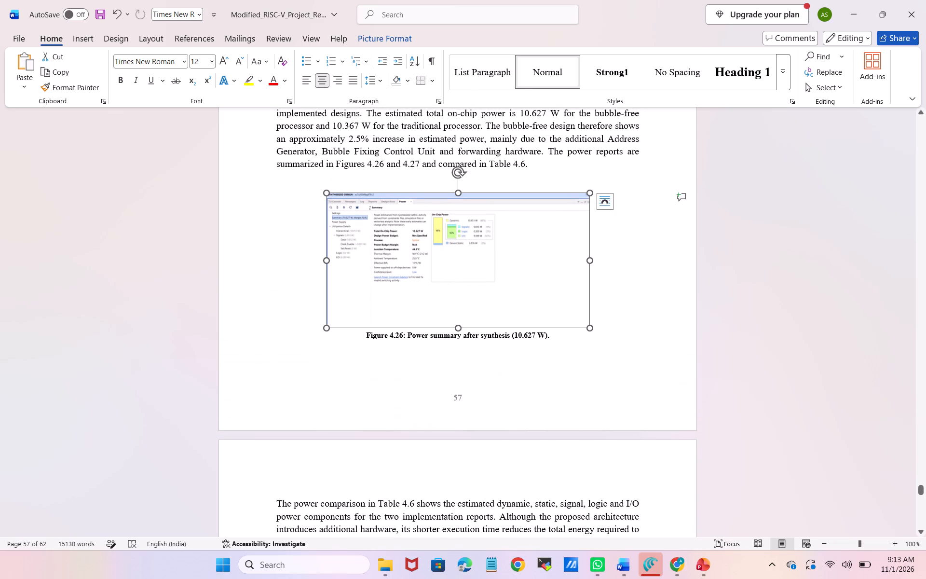
{"action": "left_click_drag", "start_coordinate": [326, 194], "coordinate": [318, 188]}
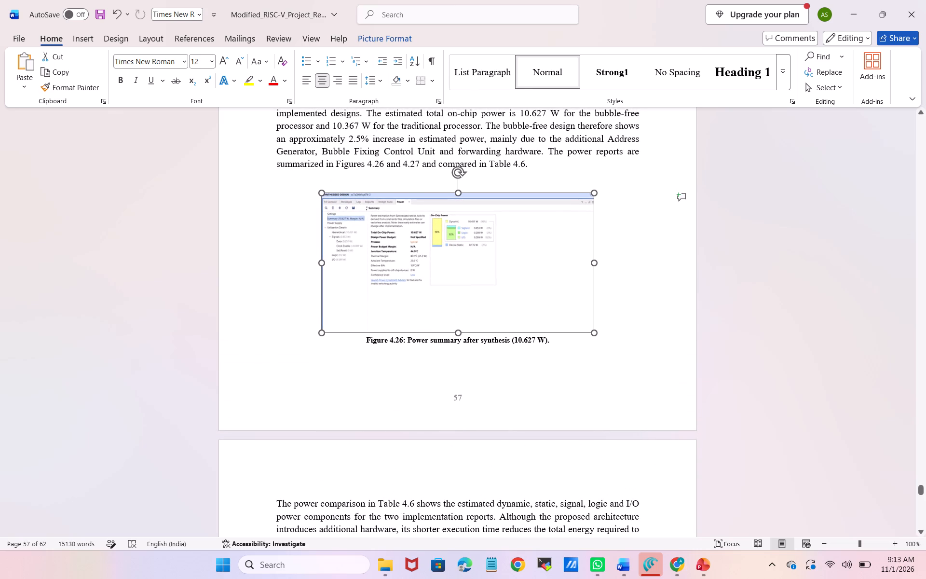
{"action": "left_click_drag", "start_coordinate": [318, 188], "coordinate": [299, 190]}
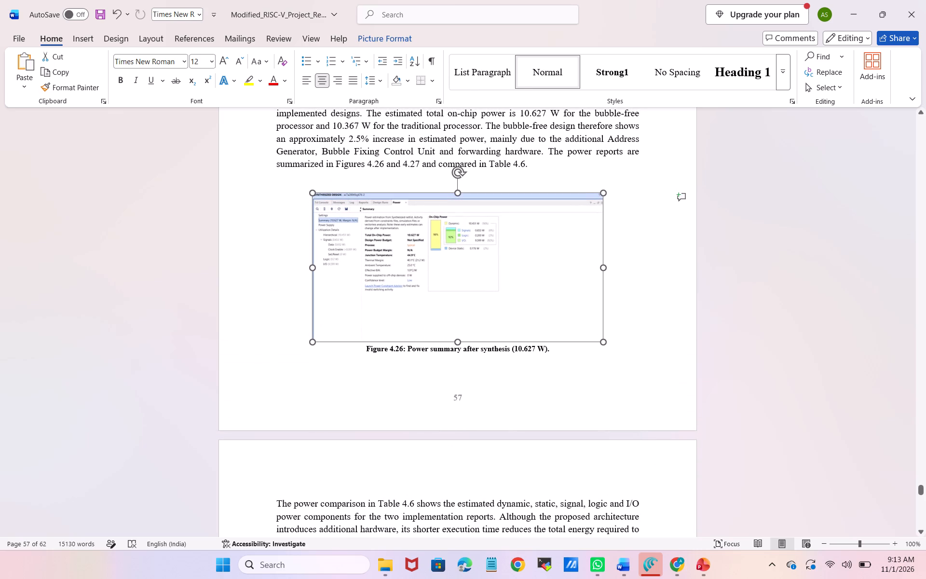
{"action": "left_click_drag", "start_coordinate": [299, 190], "coordinate": [297, 191]}
{"action": "left_click", "coordinate": [281, 217]}
Enlarge the Figure 4.27 post-implementation power summary picture a little more in proportion, comparing it with Figure 4.26.
{"action": "scroll", "coordinate": [281, 217], "scroll_direction": "down", "scroll_amount": 3}
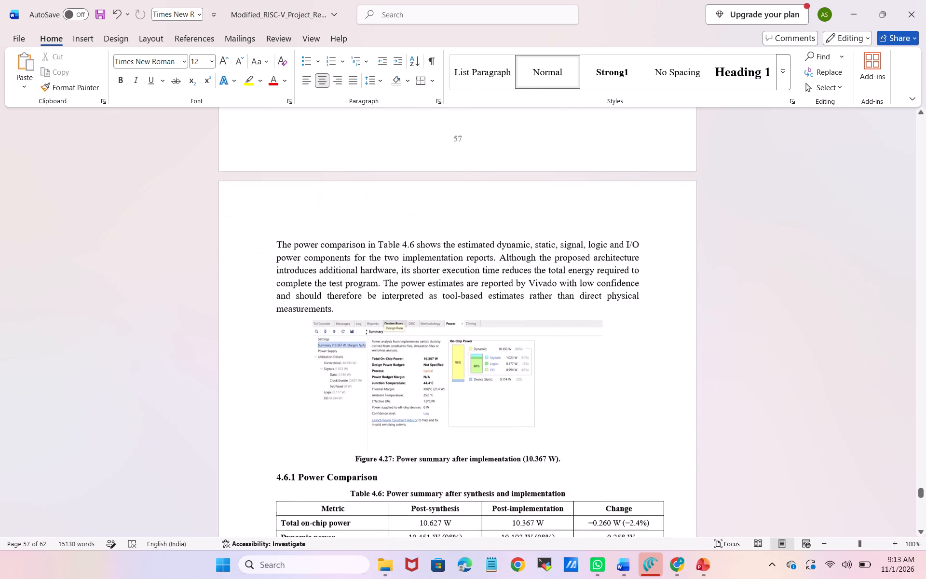
{"action": "scroll", "coordinate": [281, 217], "scroll_direction": "up", "scroll_amount": 2}
{"action": "scroll", "coordinate": [281, 217], "scroll_direction": "down", "scroll_amount": 1}
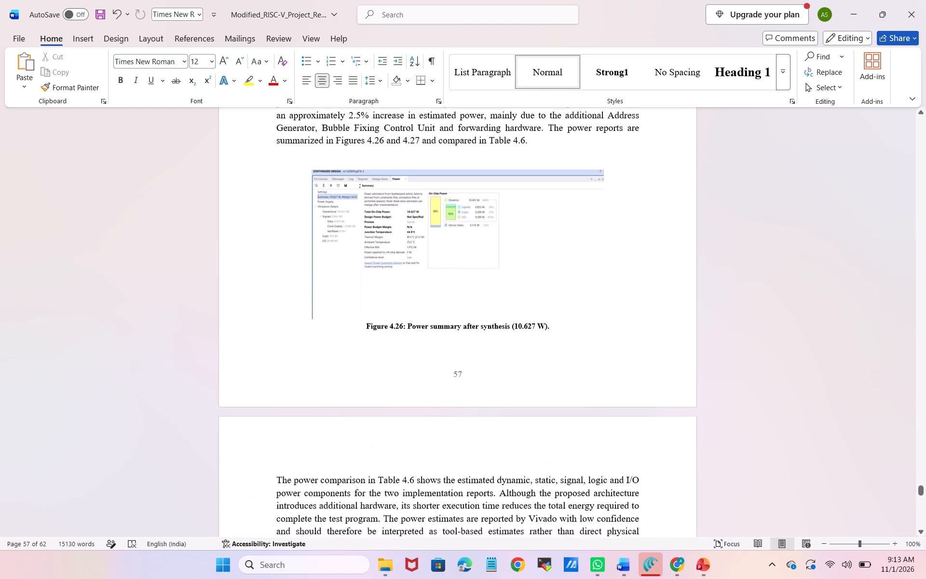
{"action": "scroll", "coordinate": [281, 217], "scroll_direction": "down", "scroll_amount": 1}
{"action": "left_click", "coordinate": [429, 294]}
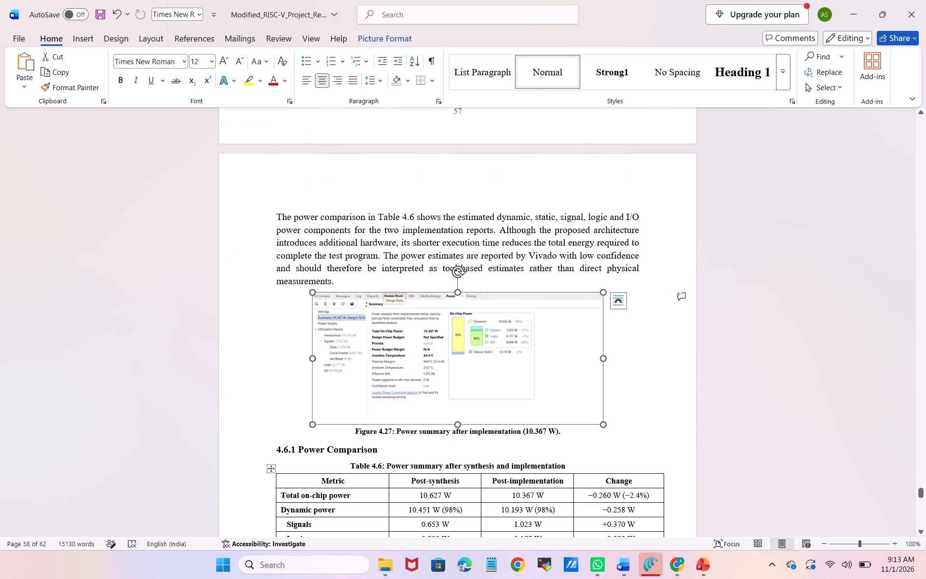
{"action": "left_click", "coordinate": [603, 426]}
{"action": "left_click_drag", "start_coordinate": [604, 426], "coordinate": [623, 435]}
{"action": "left_click", "coordinate": [687, 418]}
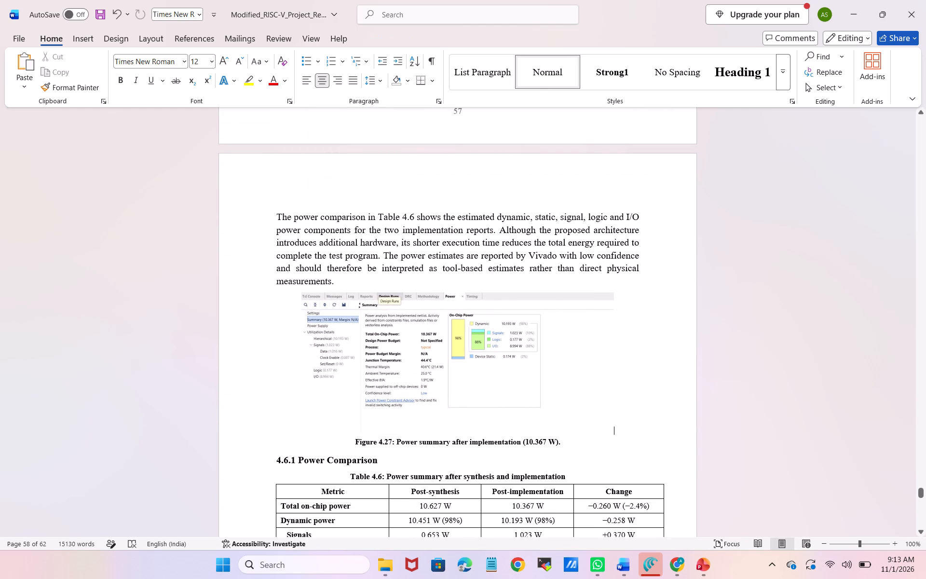
Enlarge the Figure 4.26 picture a little further in proportion, close to the width of Figure 4.27.
{"action": "scroll", "coordinate": [687, 418], "scroll_direction": "up", "scroll_amount": 2}
{"action": "left_click", "coordinate": [552, 268]}
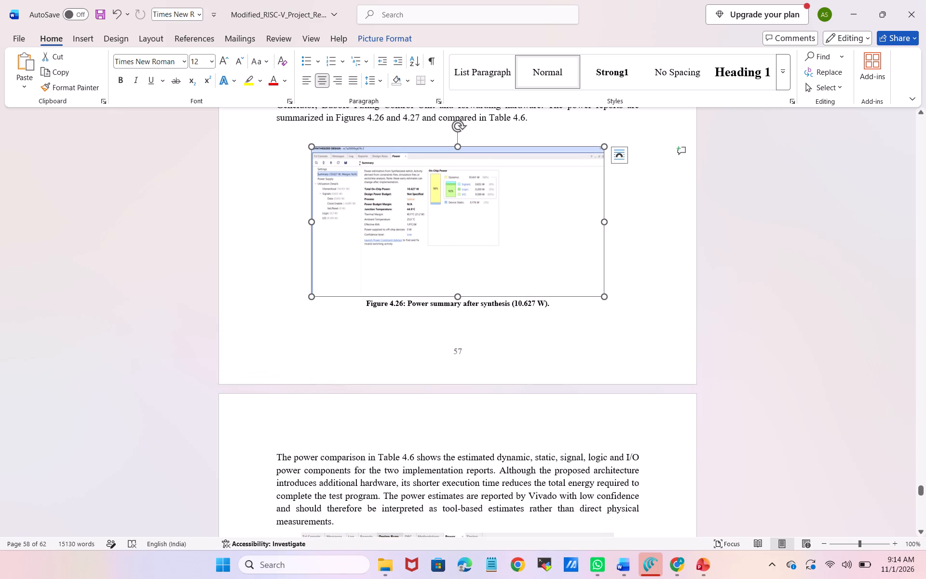
{"action": "left_click_drag", "start_coordinate": [313, 146], "coordinate": [298, 139]}
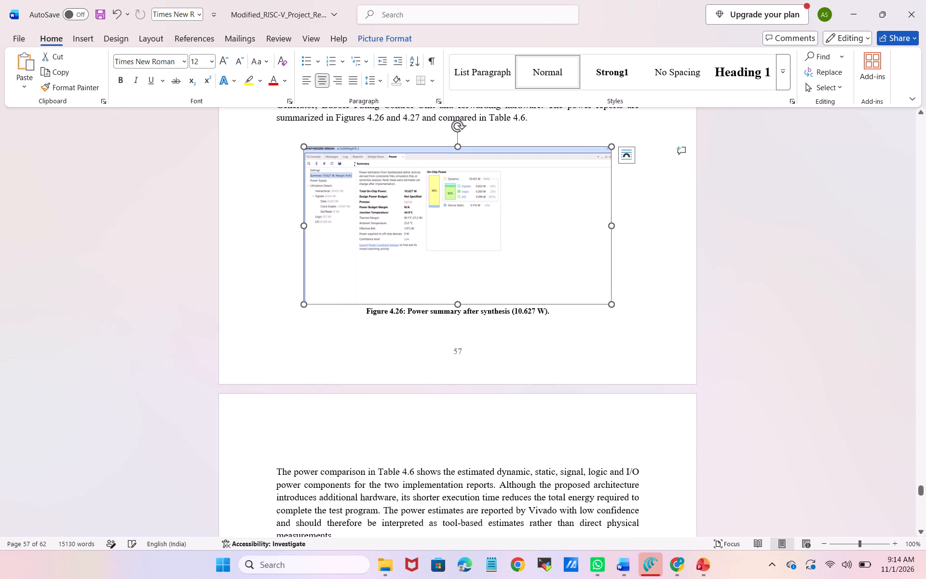
{"action": "left_click", "coordinate": [493, 181]}
Look back through the report from the Figure 4.25 BMCU schematic to the start of Chapter 1, Introduction.
{"action": "scroll", "coordinate": [493, 181], "scroll_direction": "up", "scroll_amount": 2}
{"action": "left_click", "coordinate": [493, 181]}
{"action": "scroll", "coordinate": [493, 181], "scroll_direction": "up", "scroll_amount": 2}
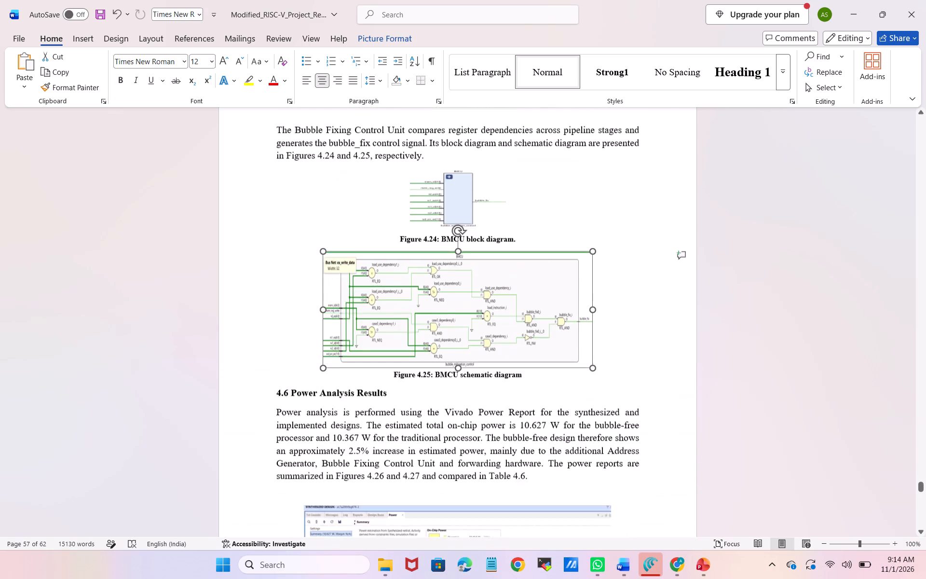
{"action": "scroll", "coordinate": [493, 181], "scroll_direction": "up", "scroll_amount": 3}
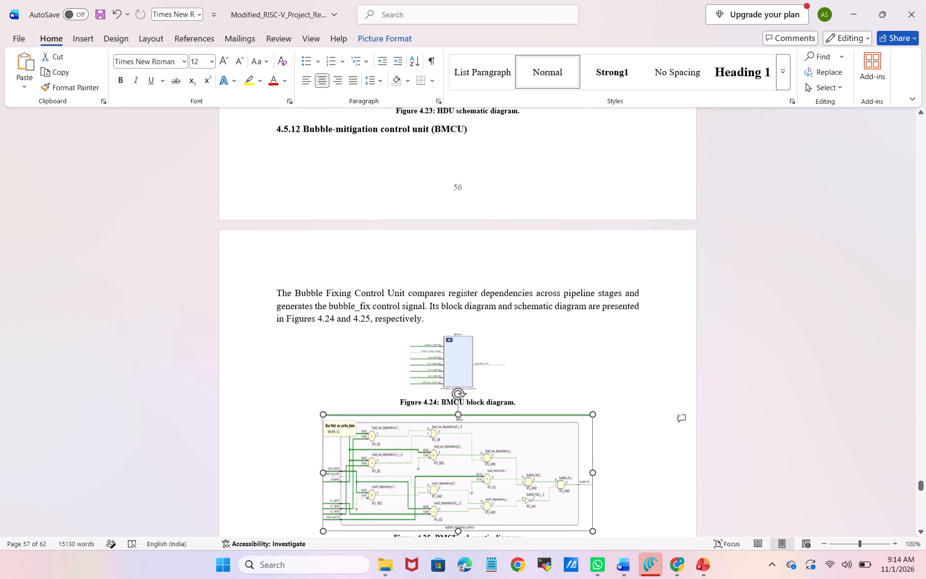
{"action": "scroll", "coordinate": [493, 181], "scroll_direction": "up", "scroll_amount": 7}
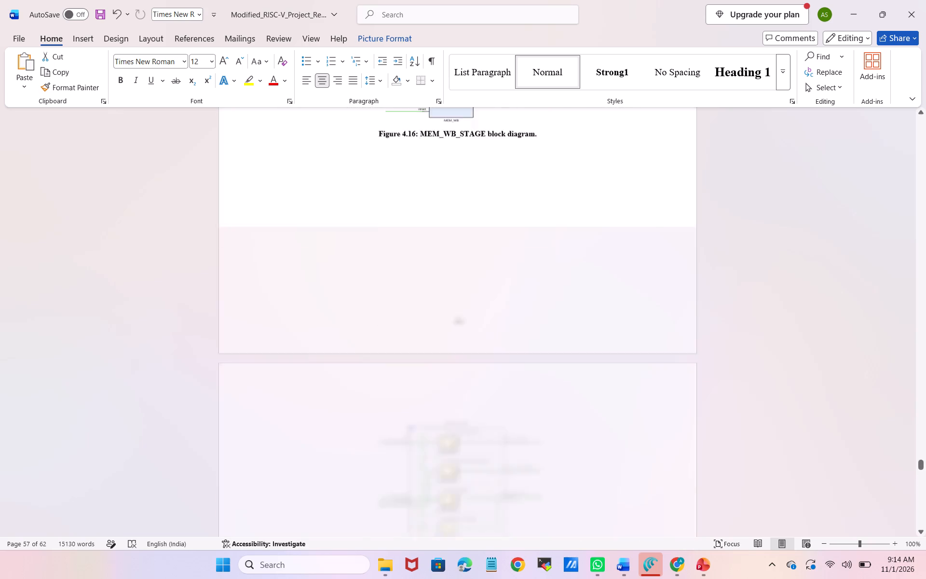
{"action": "scroll", "coordinate": [493, 181], "scroll_direction": "up", "scroll_amount": 13}
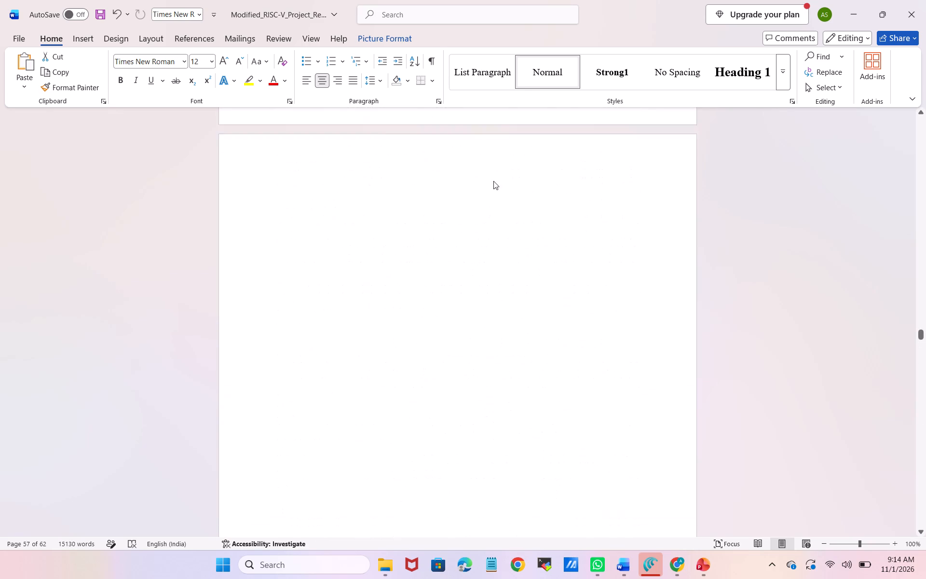
{"action": "scroll", "coordinate": [493, 181], "scroll_direction": "up", "scroll_amount": 20}
{"action": "scroll", "coordinate": [493, 181], "scroll_direction": "up", "scroll_amount": 7}
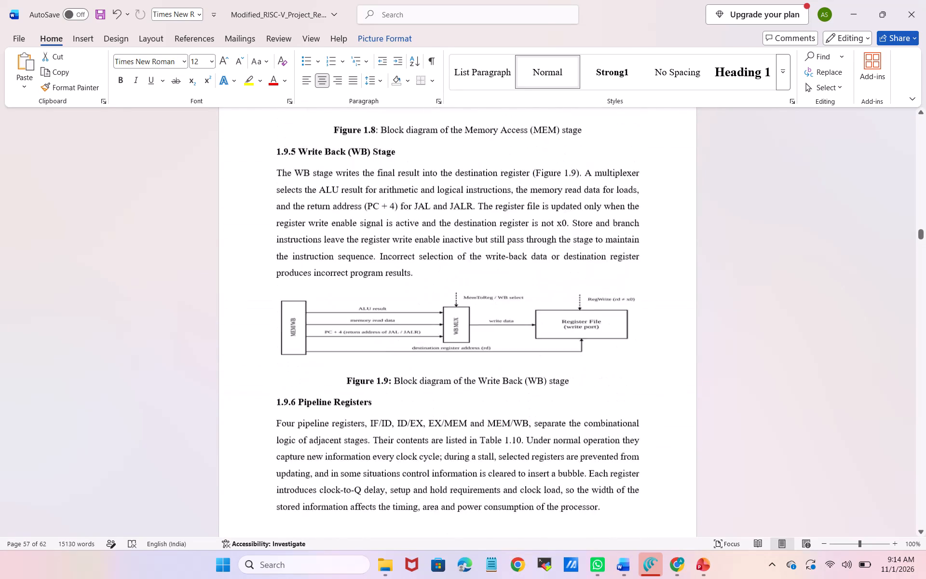
{"action": "scroll", "coordinate": [493, 181], "scroll_direction": "up", "scroll_amount": 13}
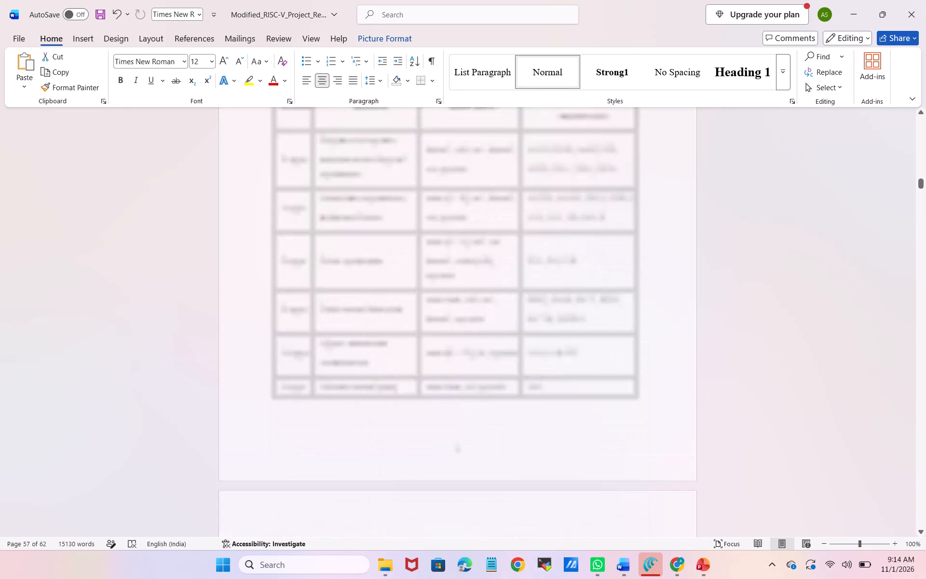
{"action": "scroll", "coordinate": [493, 181], "scroll_direction": "up", "scroll_amount": 11}
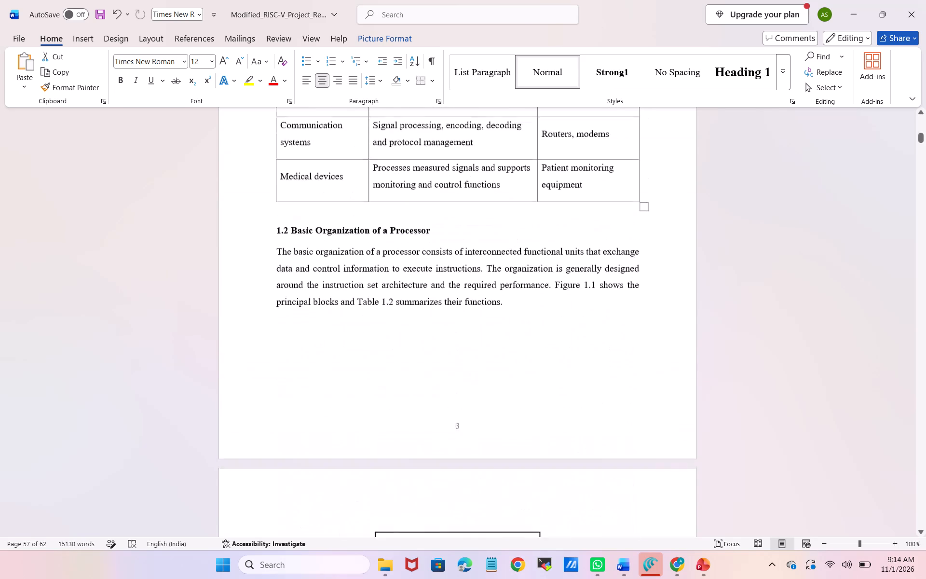
{"action": "scroll", "coordinate": [493, 181], "scroll_direction": "up", "scroll_amount": 14}
{"action": "scroll", "coordinate": [493, 181], "scroll_direction": "down", "scroll_amount": 2}
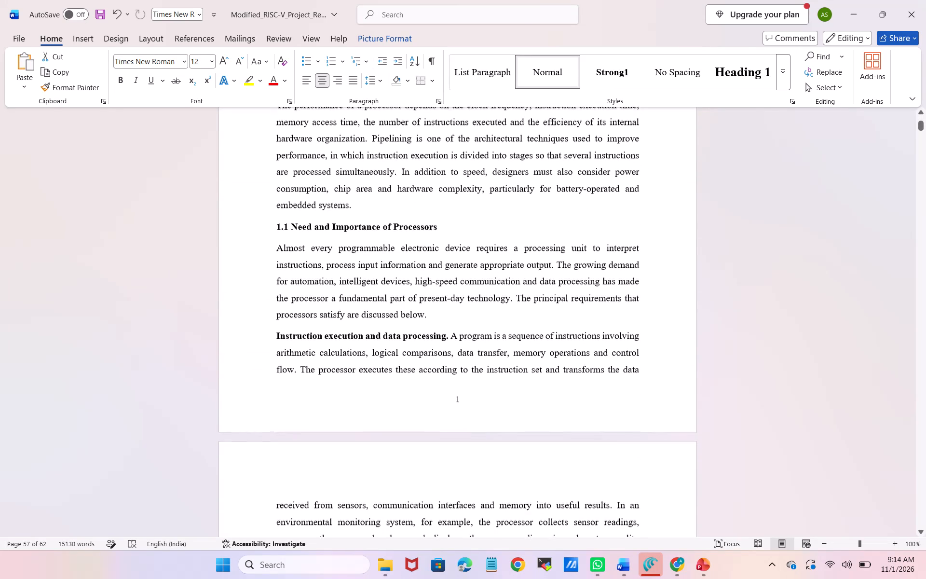
{"action": "scroll", "coordinate": [493, 181], "scroll_direction": "up", "scroll_amount": 1}
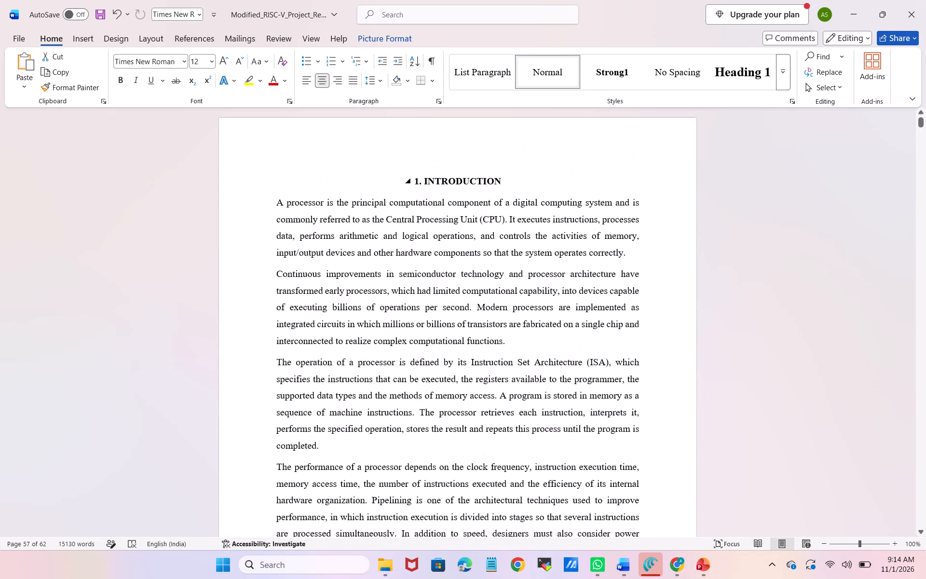
Review the page layout, headings, tables and figure captions throughout Chapter 1, Introduction.
{"action": "scroll", "coordinate": [493, 181], "scroll_direction": "down", "scroll_amount": 7}
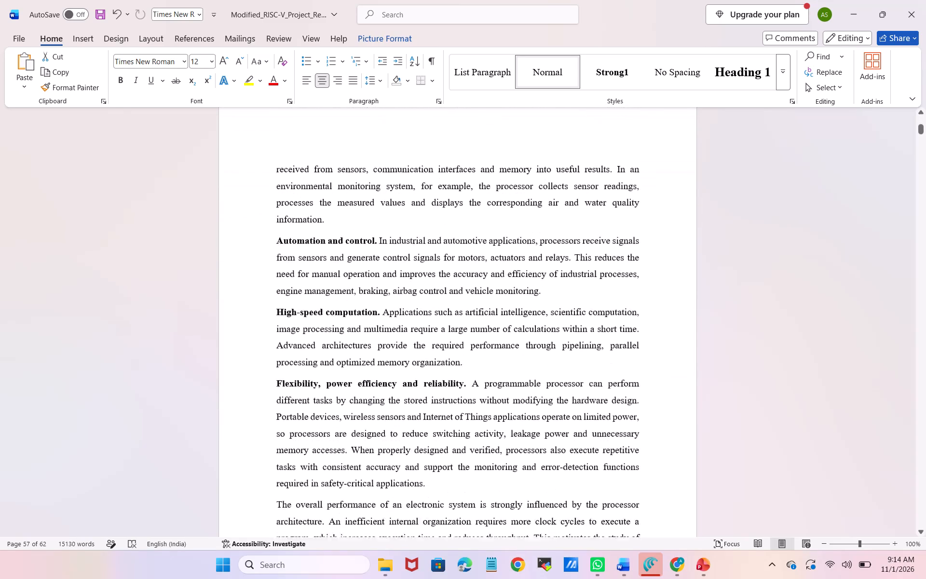
{"action": "scroll", "coordinate": [493, 181], "scroll_direction": "down", "scroll_amount": 5}
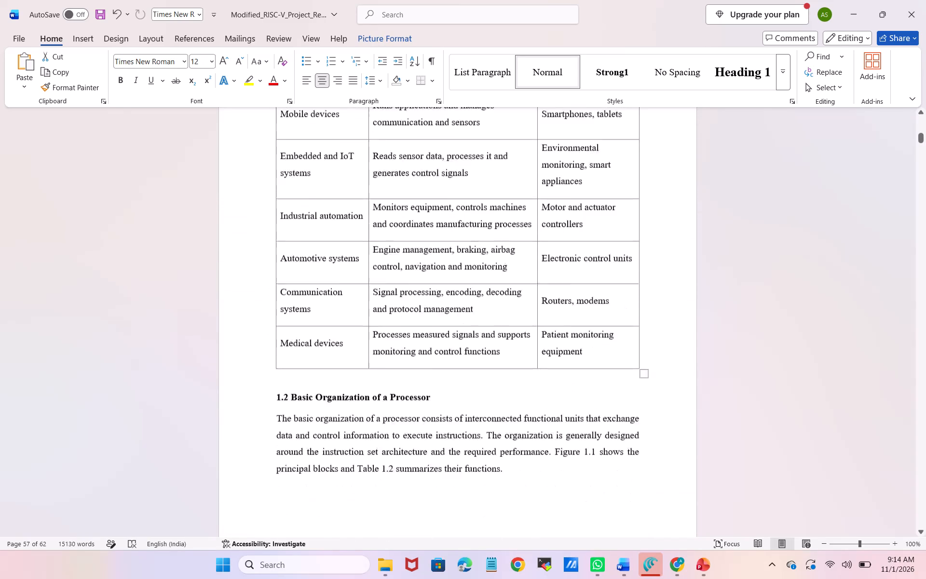
{"action": "scroll", "coordinate": [493, 181], "scroll_direction": "down", "scroll_amount": 5}
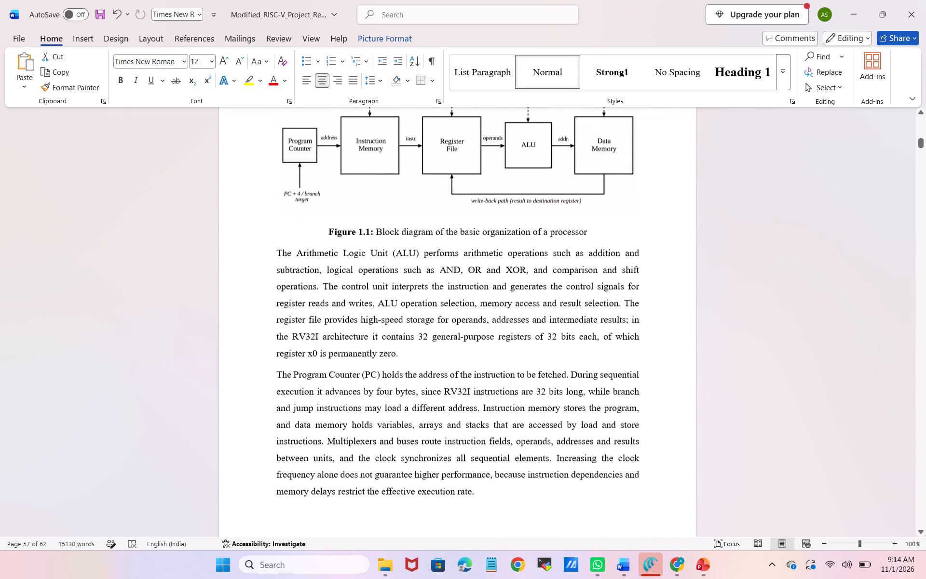
{"action": "scroll", "coordinate": [493, 181], "scroll_direction": "down", "scroll_amount": 5}
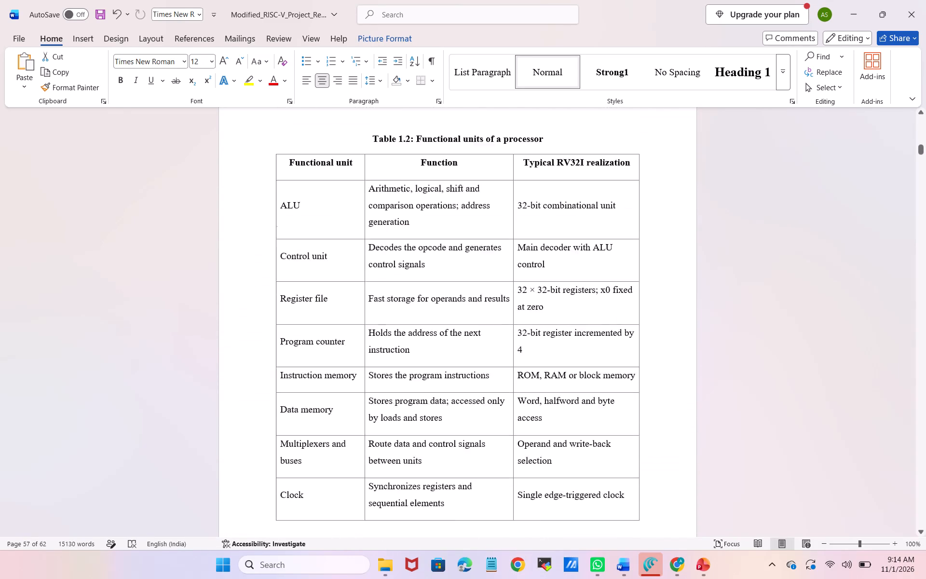
{"action": "scroll", "coordinate": [493, 181], "scroll_direction": "down", "scroll_amount": 5}
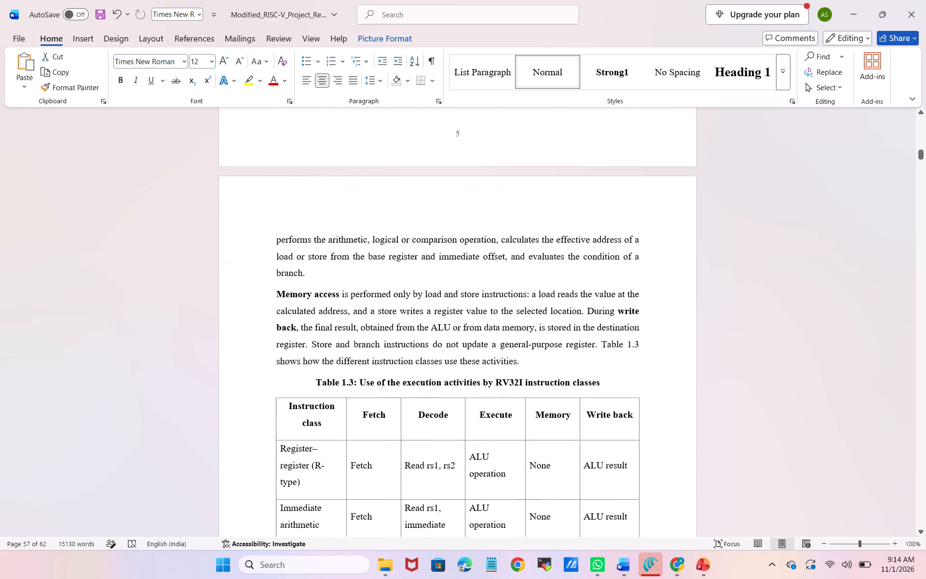
{"action": "scroll", "coordinate": [493, 181], "scroll_direction": "down", "scroll_amount": 7}
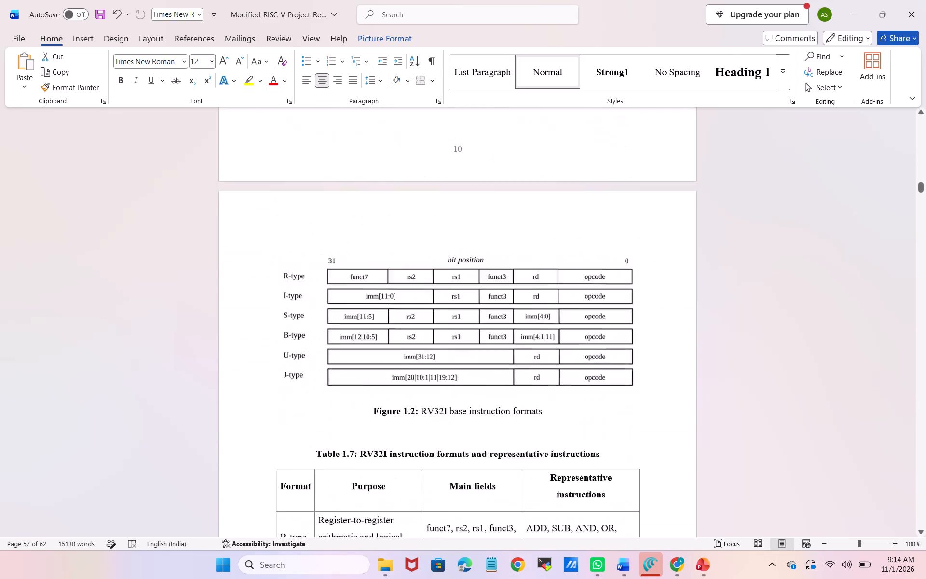
{"action": "scroll", "coordinate": [493, 181], "scroll_direction": "down", "scroll_amount": 6}
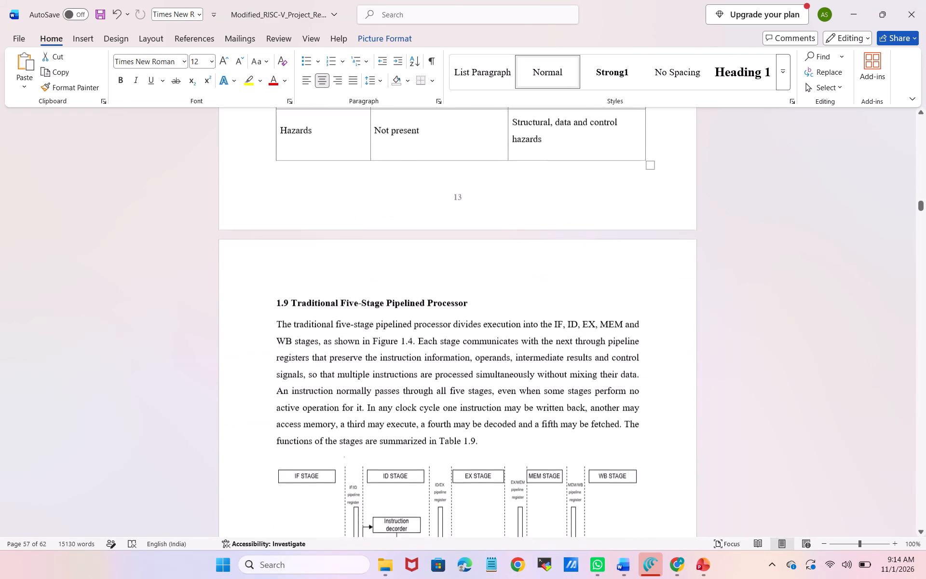
{"action": "scroll", "coordinate": [493, 181], "scroll_direction": "down", "scroll_amount": 9}
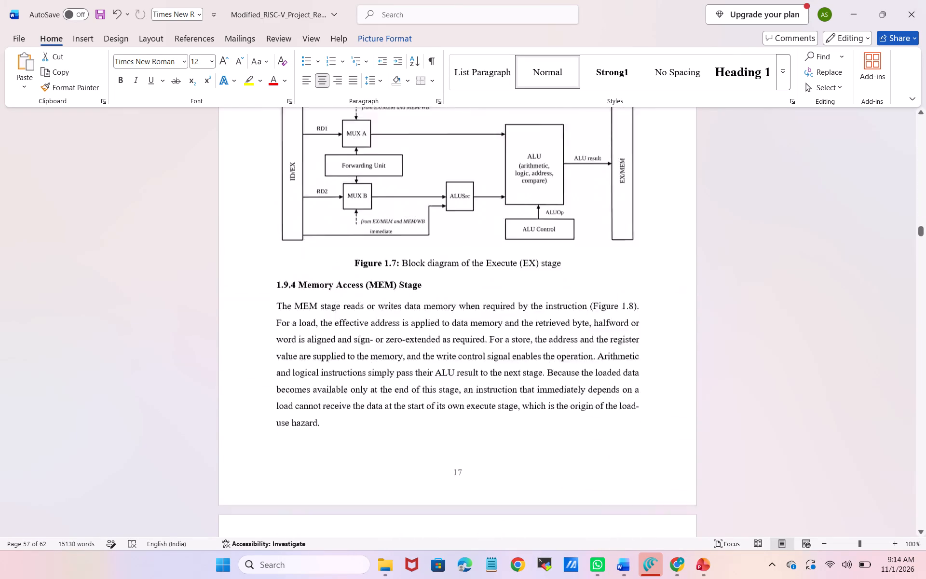
{"action": "scroll", "coordinate": [493, 181], "scroll_direction": "down", "scroll_amount": 8}
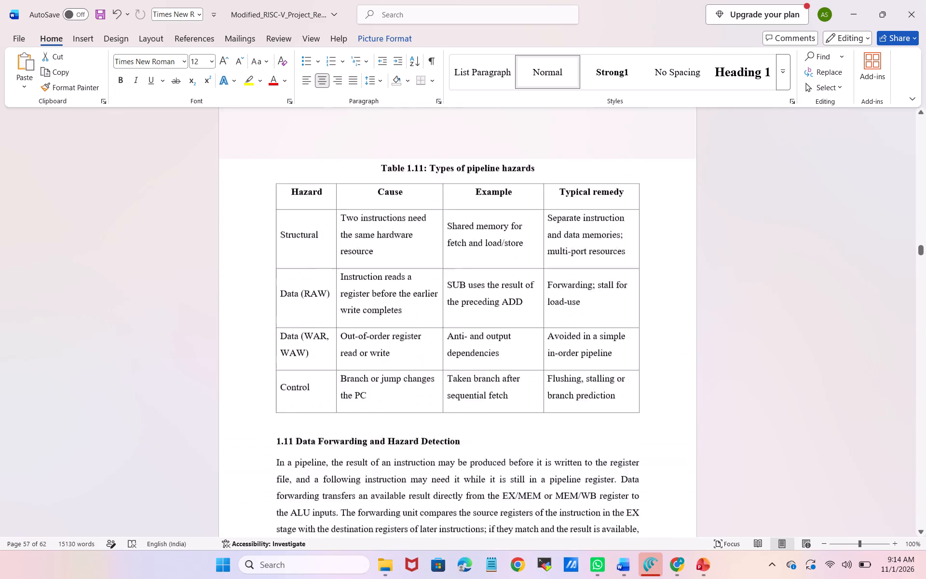
{"action": "scroll", "coordinate": [493, 181], "scroll_direction": "down", "scroll_amount": 5}
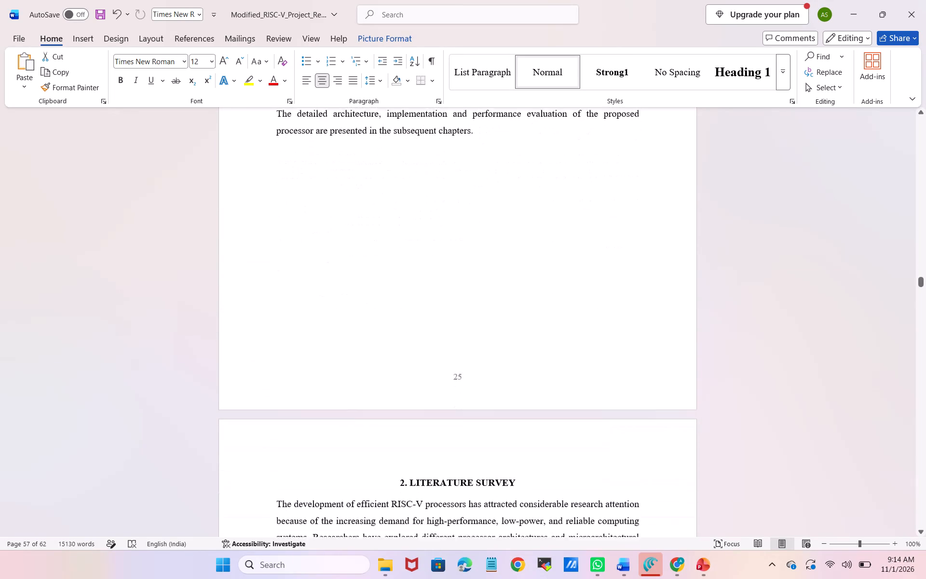
Review the headings, paragraph layout and page breaks throughout Chapter 2, Literature Survey.
{"action": "scroll", "coordinate": [493, 181], "scroll_direction": "down", "scroll_amount": 5}
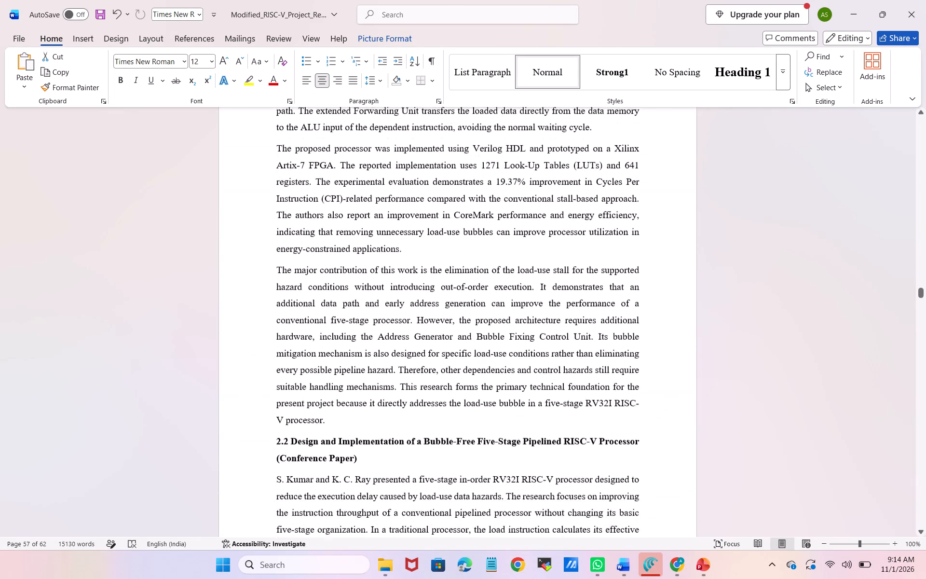
{"action": "scroll", "coordinate": [493, 181], "scroll_direction": "down", "scroll_amount": 6}
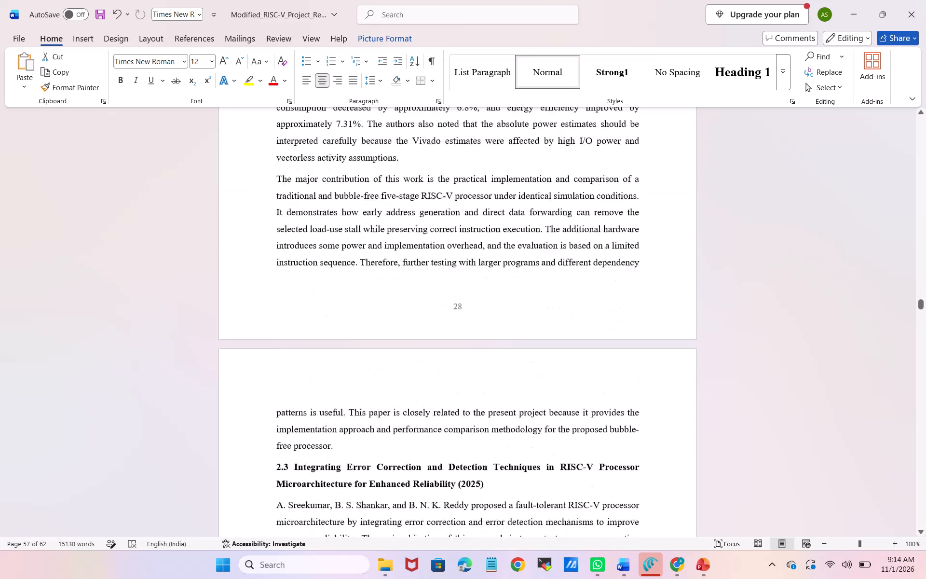
{"action": "scroll", "coordinate": [493, 181], "scroll_direction": "down", "scroll_amount": 5}
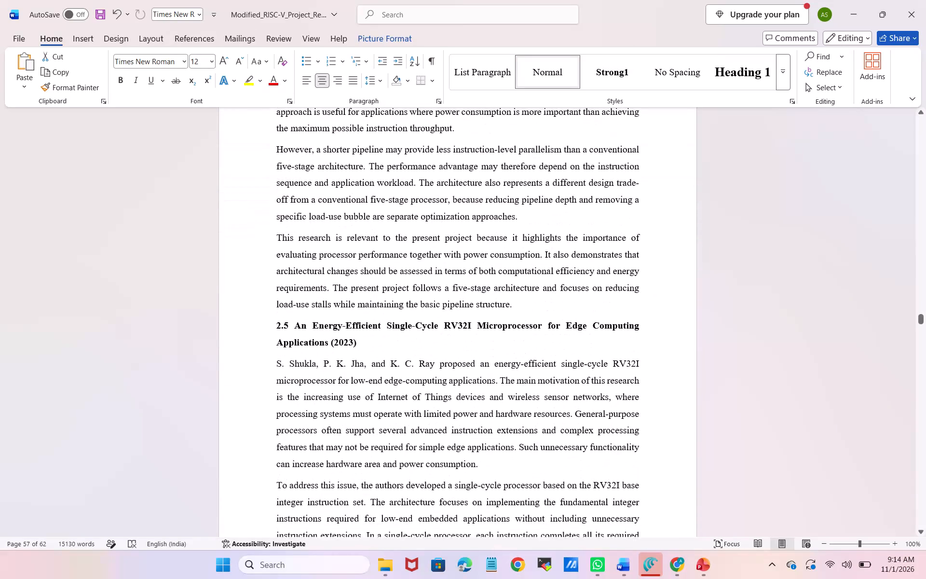
{"action": "scroll", "coordinate": [493, 178], "scroll_direction": "down", "scroll_amount": 6}
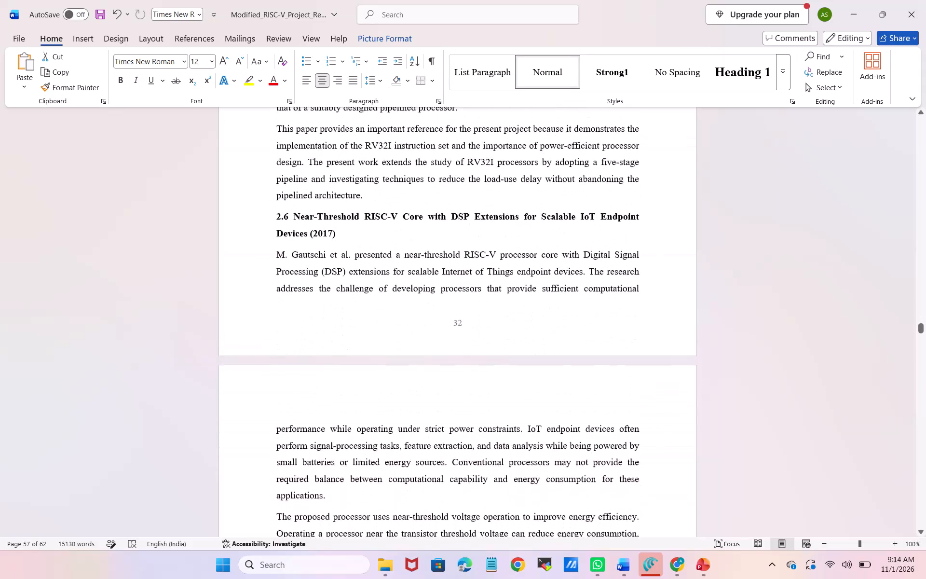
{"action": "scroll", "coordinate": [493, 178], "scroll_direction": "down", "scroll_amount": 7}
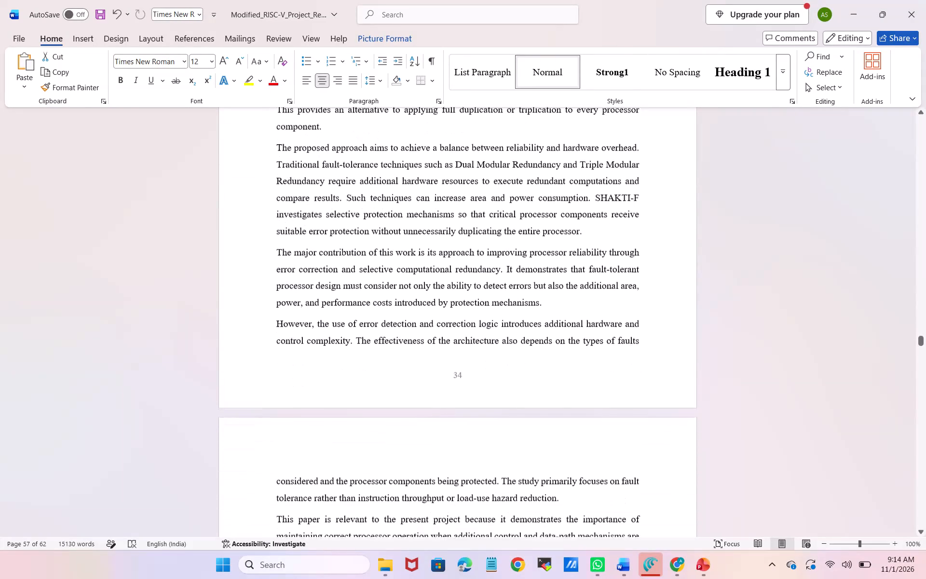
{"action": "scroll", "coordinate": [493, 178], "scroll_direction": "down", "scroll_amount": 4}
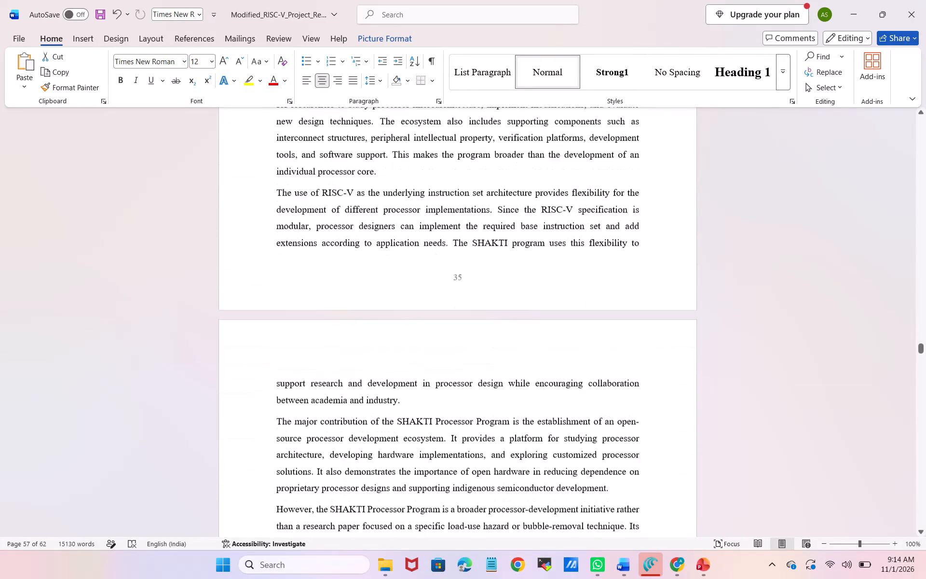
{"action": "scroll", "coordinate": [493, 178], "scroll_direction": "down", "scroll_amount": 5}
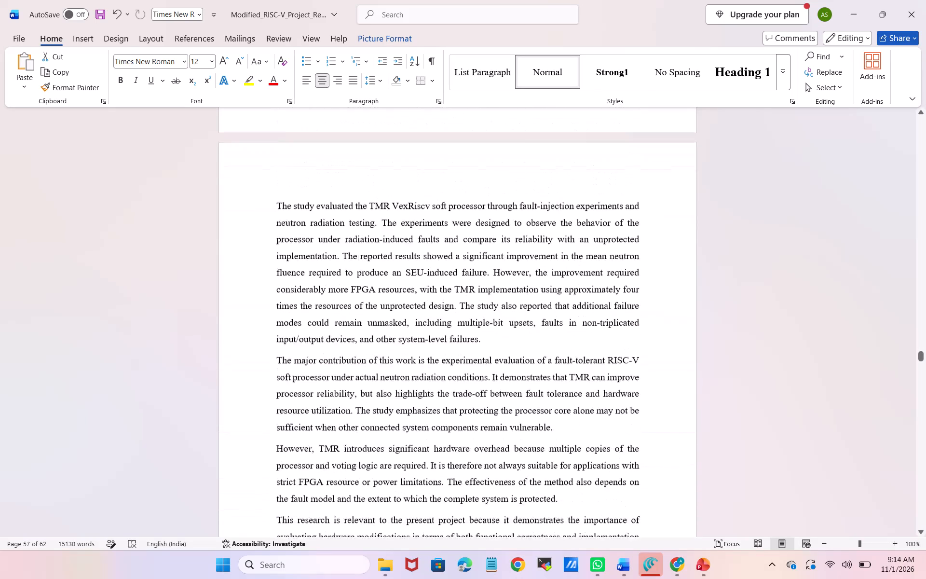
{"action": "scroll", "coordinate": [493, 178], "scroll_direction": "down", "scroll_amount": 5}
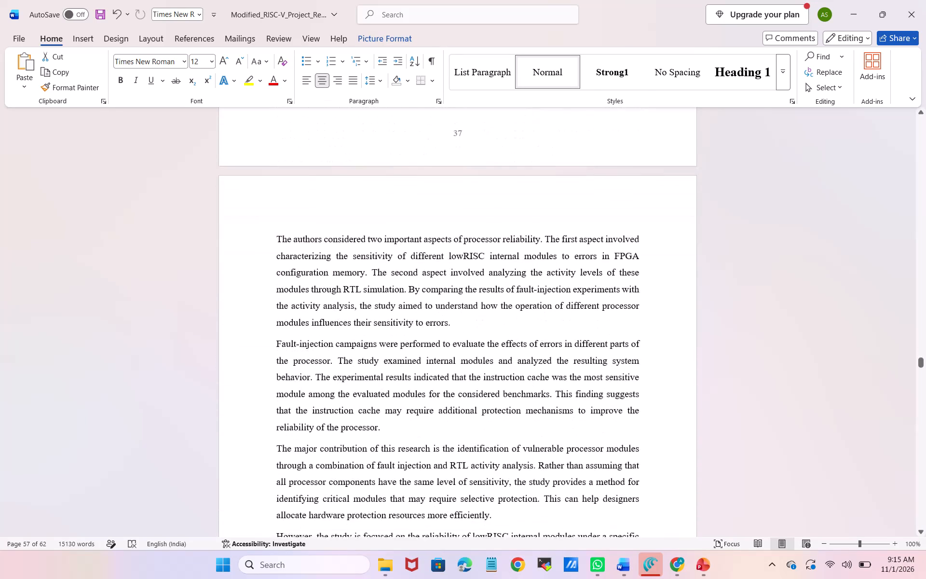
{"action": "scroll", "coordinate": [493, 178], "scroll_direction": "down", "scroll_amount": 5}
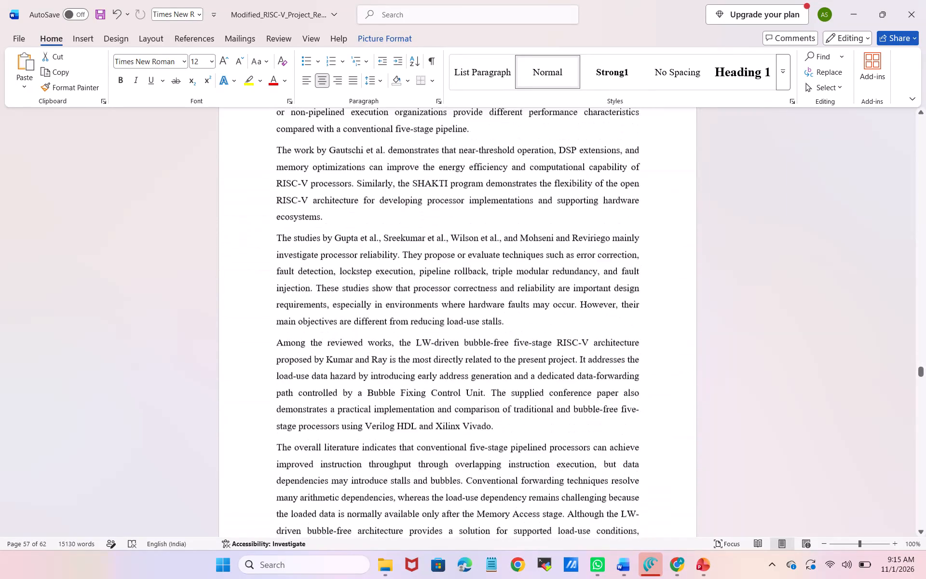
{"action": "scroll", "coordinate": [493, 178], "scroll_direction": "down", "scroll_amount": 5}
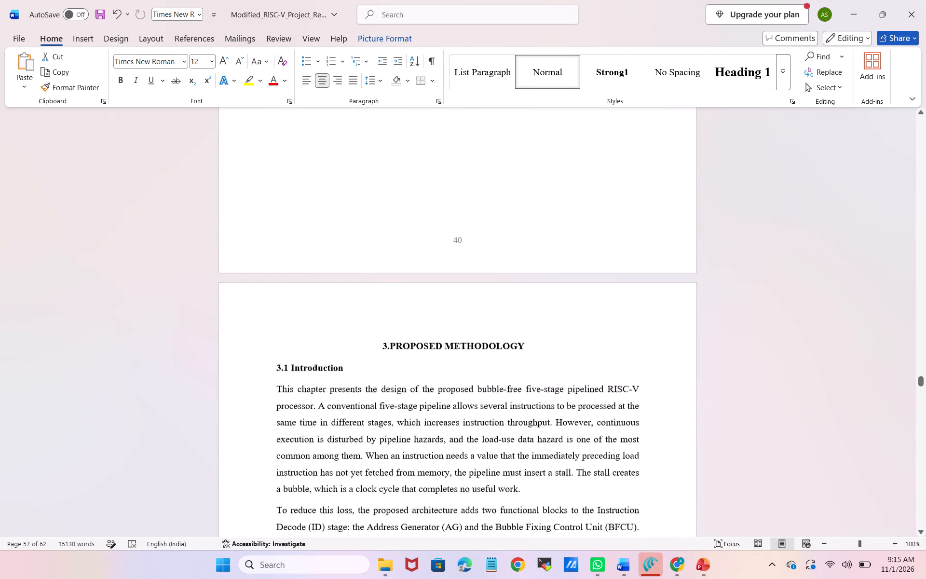
Review Chapter 3, Proposed Methodology, including the Figure 3.1 block diagram, the stage-wise sections and Table 3.1.
{"action": "scroll", "coordinate": [493, 178], "scroll_direction": "down", "scroll_amount": 1}
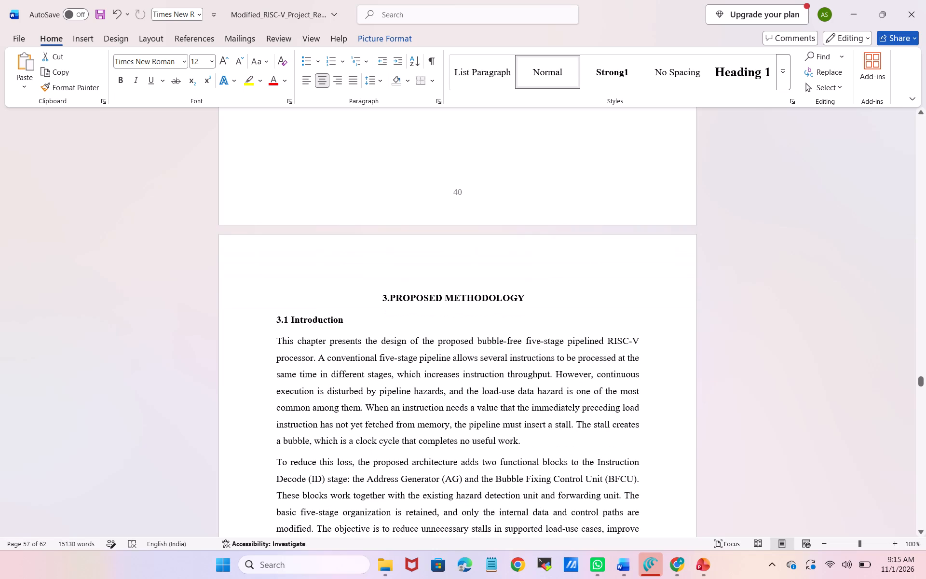
{"action": "scroll", "coordinate": [493, 178], "scroll_direction": "down", "scroll_amount": 3}
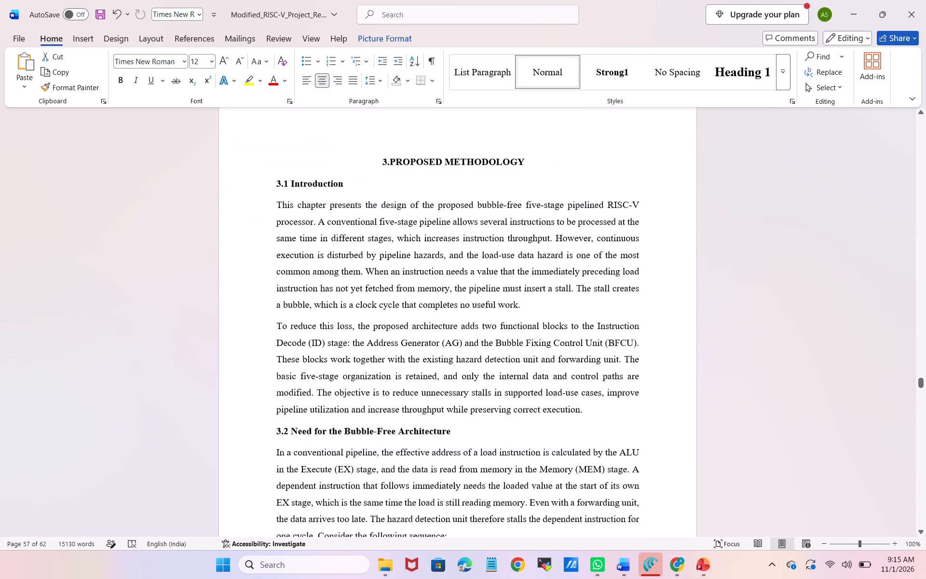
{"action": "scroll", "coordinate": [493, 178], "scroll_direction": "down", "scroll_amount": 4}
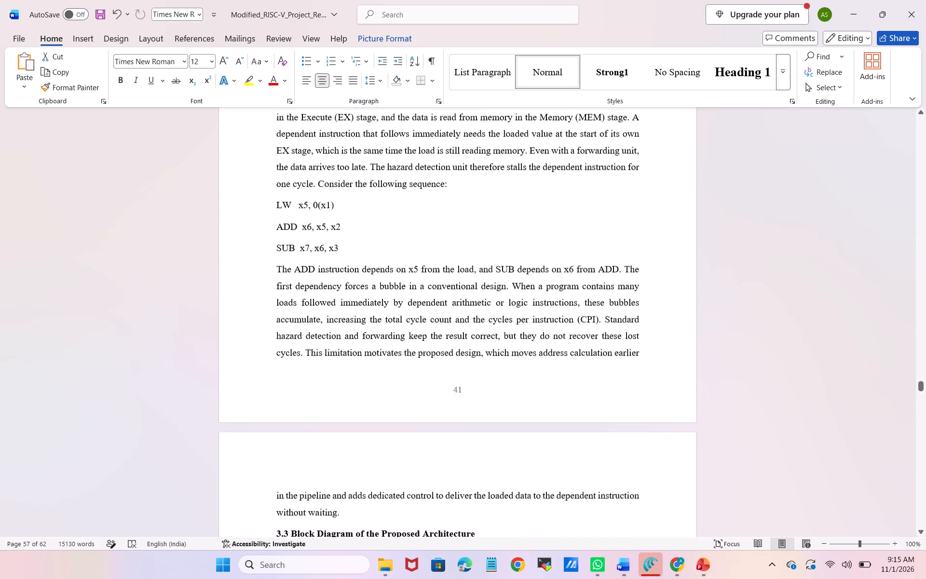
{"action": "scroll", "coordinate": [493, 178], "scroll_direction": "down", "scroll_amount": 3}
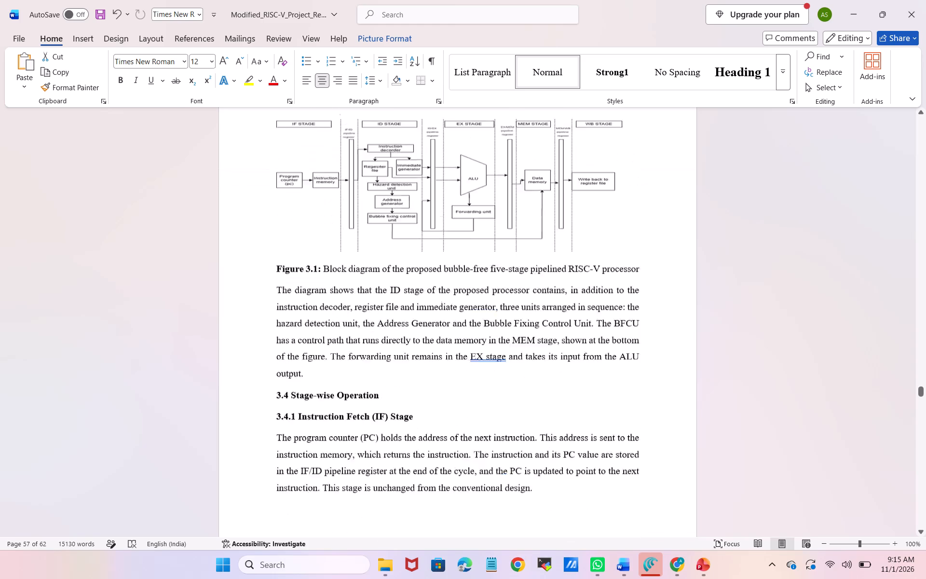
{"action": "scroll", "coordinate": [493, 178], "scroll_direction": "down", "scroll_amount": 3}
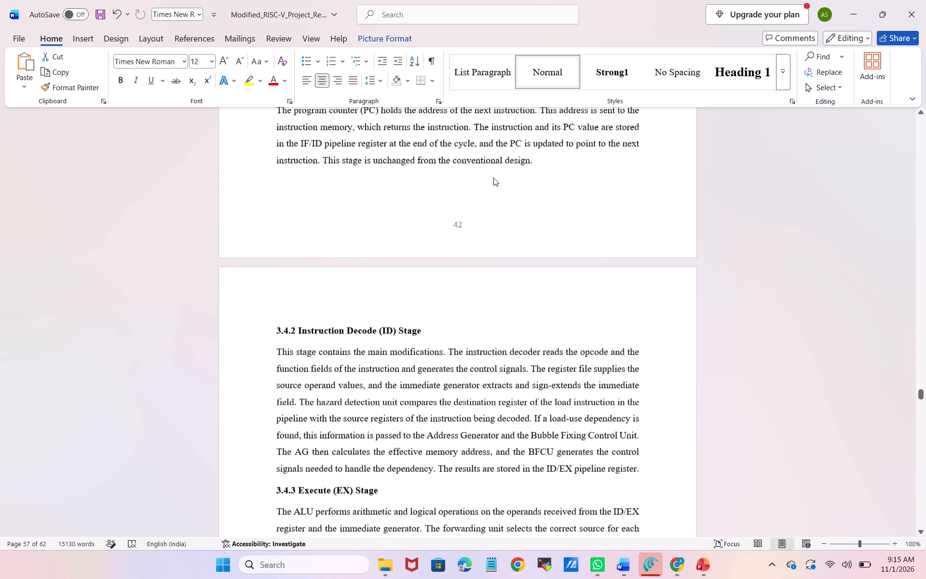
{"action": "scroll", "coordinate": [493, 178], "scroll_direction": "down", "scroll_amount": 5}
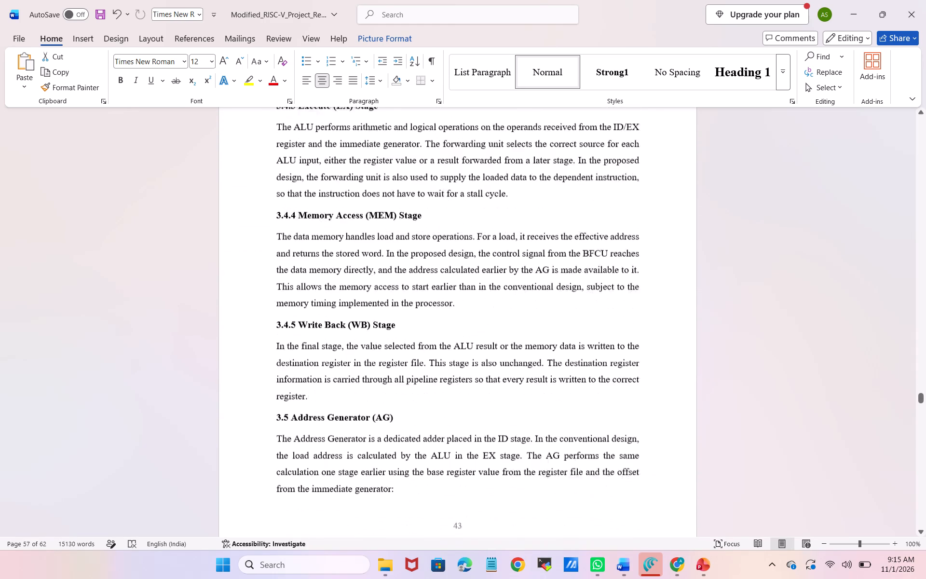
{"action": "scroll", "coordinate": [493, 178], "scroll_direction": "down", "scroll_amount": 6}
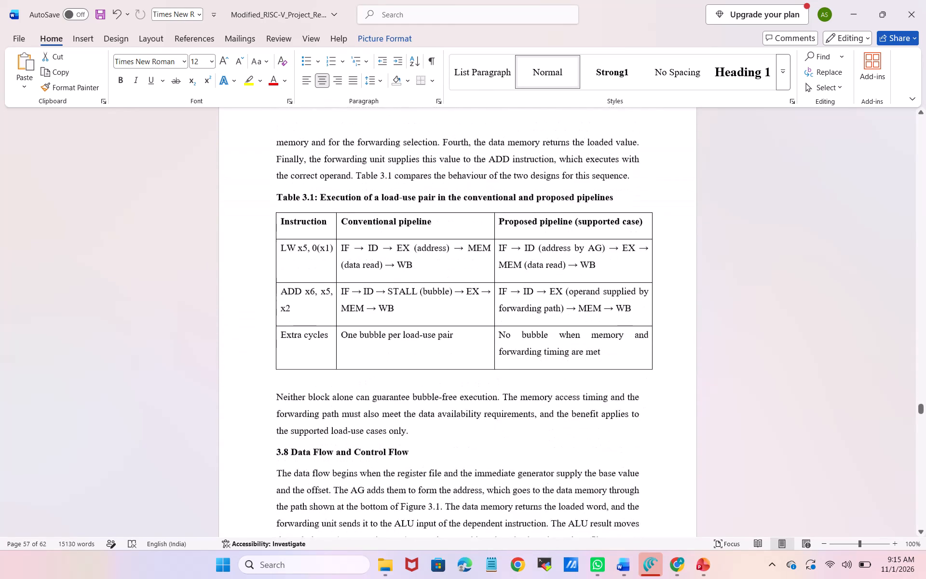
{"action": "scroll", "coordinate": [493, 178], "scroll_direction": "down", "scroll_amount": 5}
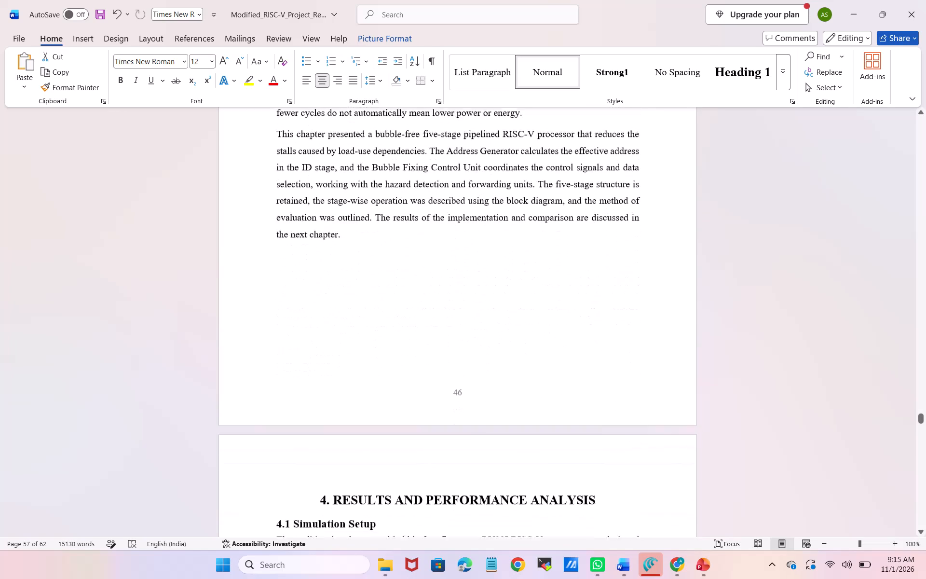
Review the tables, figures, captions and page gaps in Chapter 4, continuing through to the future-scope text near the report's end.
{"action": "scroll", "coordinate": [493, 178], "scroll_direction": "down", "scroll_amount": 5}
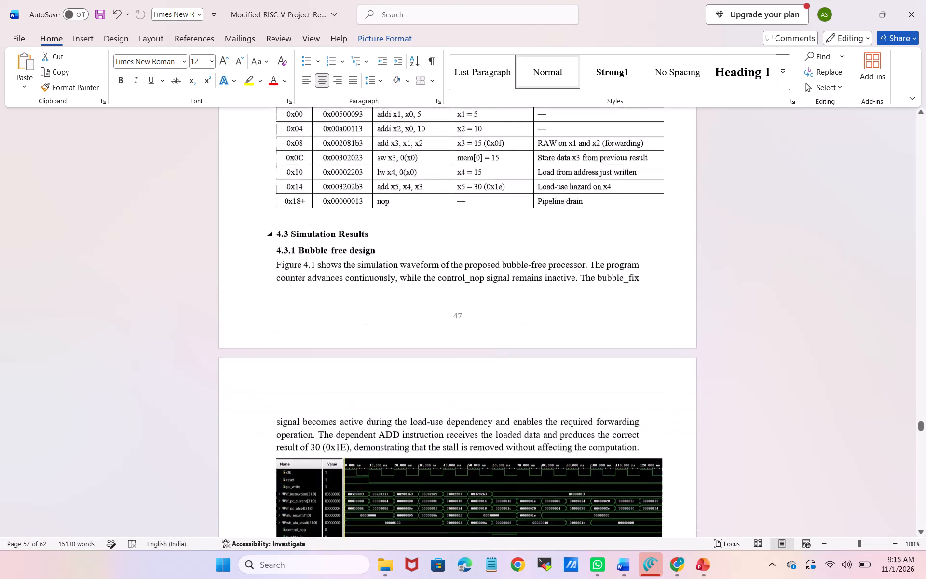
{"action": "scroll", "coordinate": [493, 178], "scroll_direction": "down", "scroll_amount": 6}
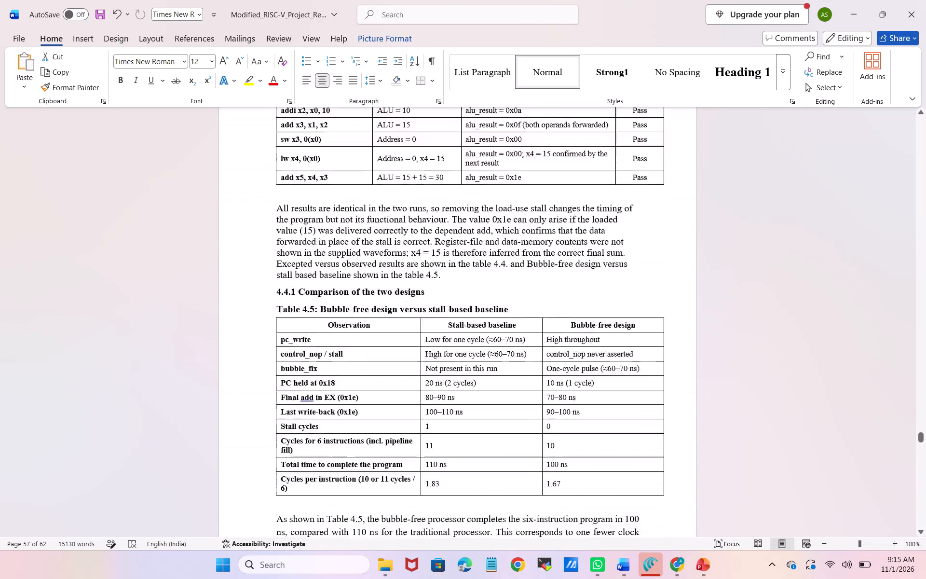
{"action": "scroll", "coordinate": [493, 178], "scroll_direction": "down", "scroll_amount": 4}
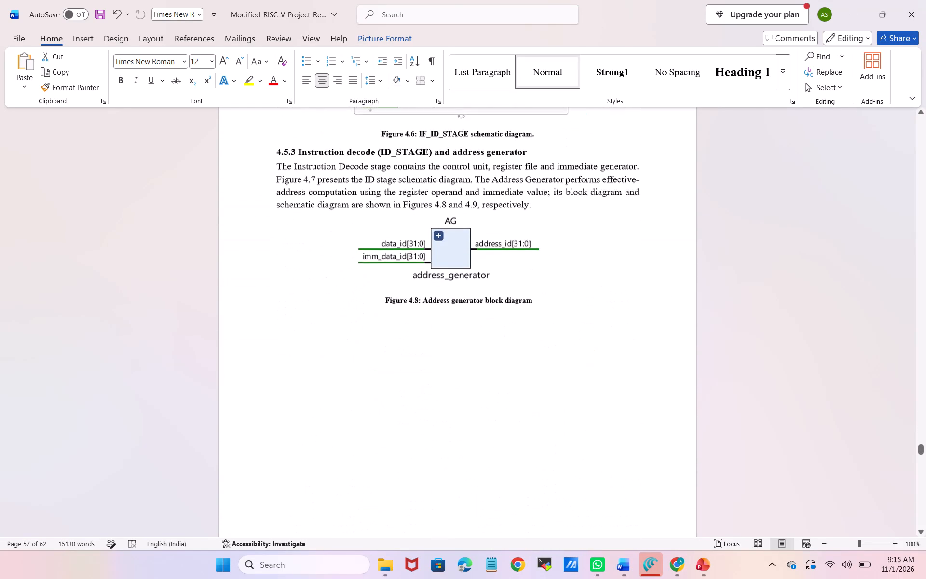
{"action": "scroll", "coordinate": [493, 178], "scroll_direction": "down", "scroll_amount": 3}
{"action": "scroll", "coordinate": [493, 178], "scroll_direction": "up", "scroll_amount": 1}
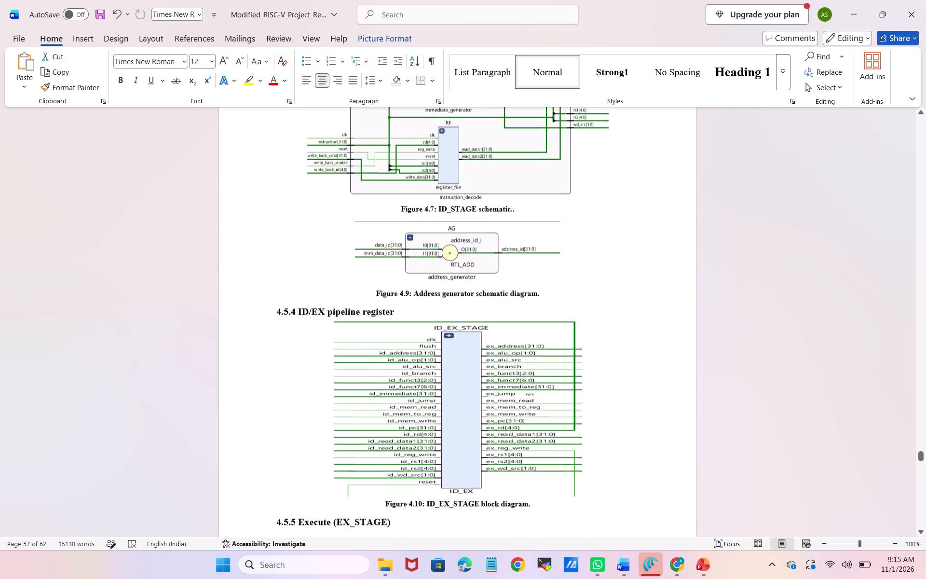
{"action": "scroll", "coordinate": [493, 178], "scroll_direction": "up", "scroll_amount": 1}
{"action": "scroll", "coordinate": [493, 178], "scroll_direction": "down", "scroll_amount": 2}
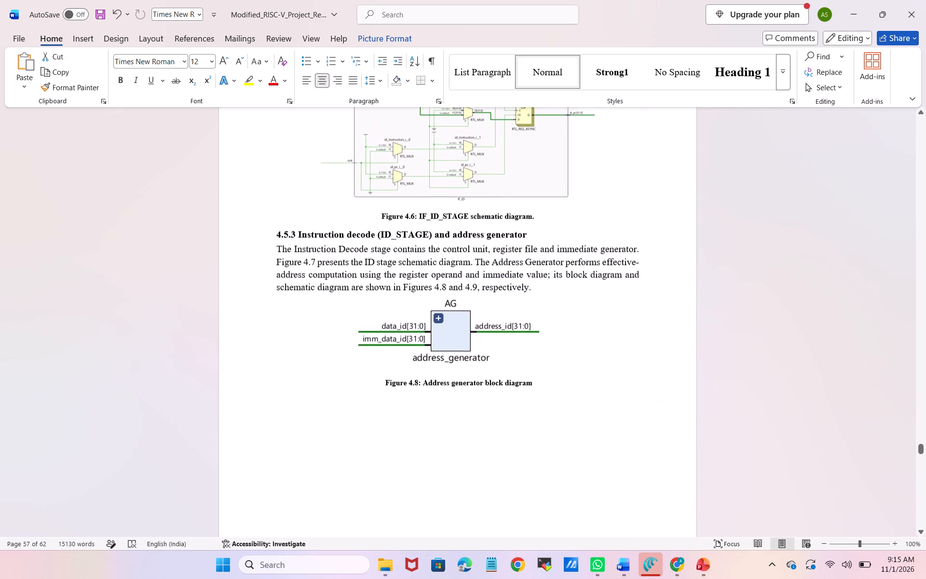
{"action": "scroll", "coordinate": [493, 178], "scroll_direction": "down", "scroll_amount": 2}
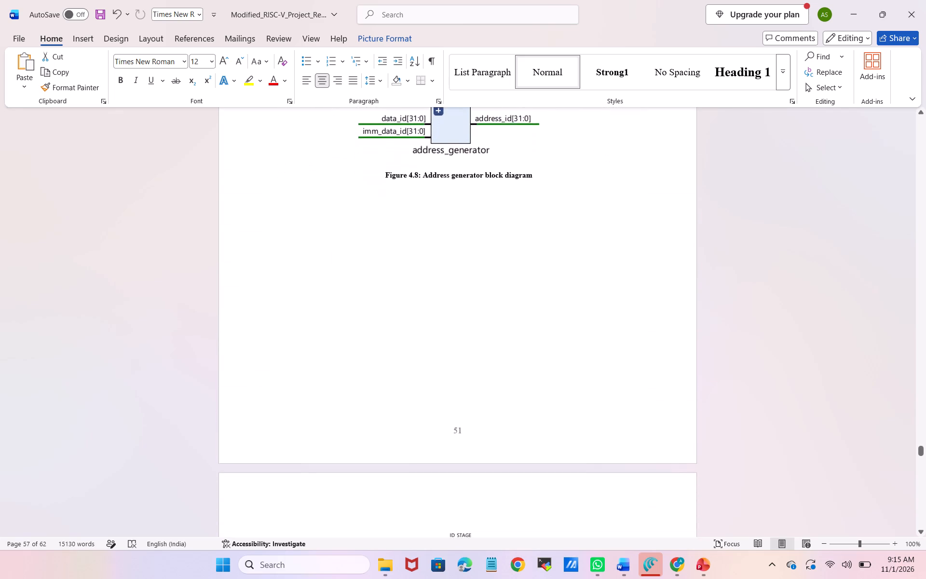
{"action": "scroll", "coordinate": [493, 178], "scroll_direction": "down", "scroll_amount": 2}
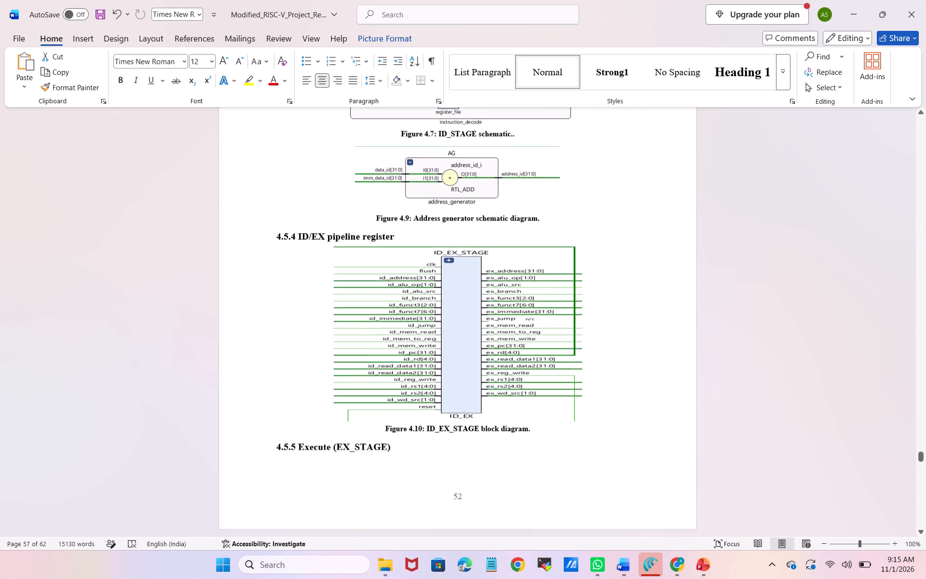
{"action": "scroll", "coordinate": [493, 178], "scroll_direction": "down", "scroll_amount": 6}
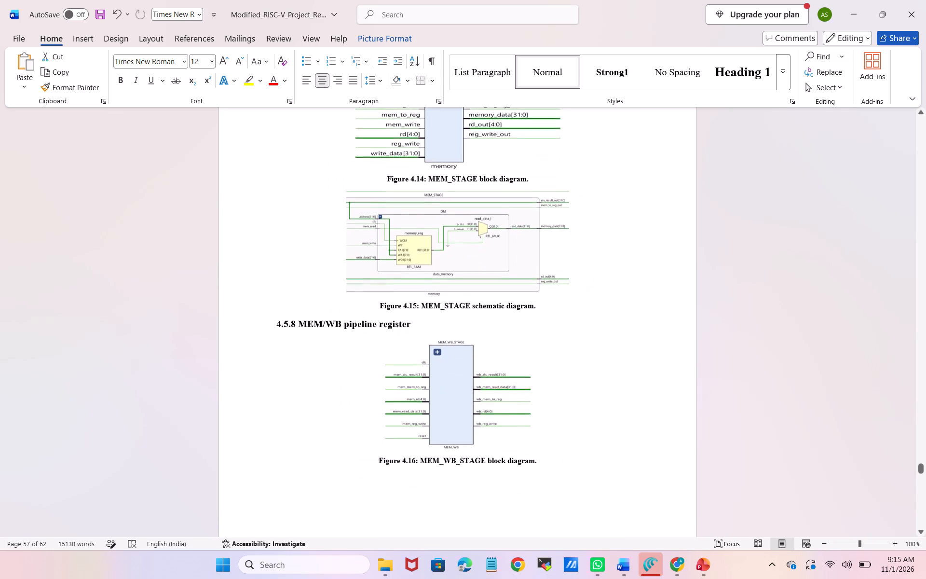
{"action": "scroll", "coordinate": [493, 178], "scroll_direction": "down", "scroll_amount": 6}
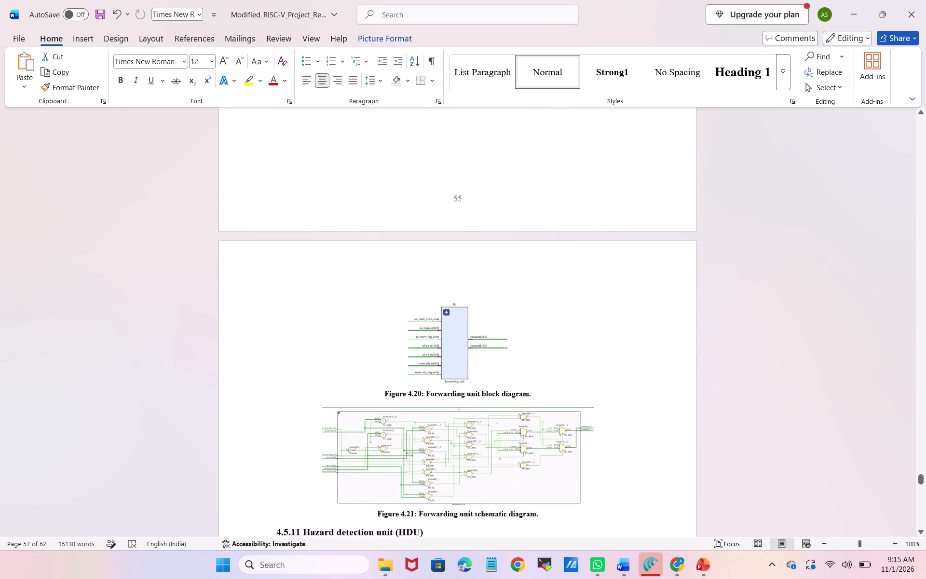
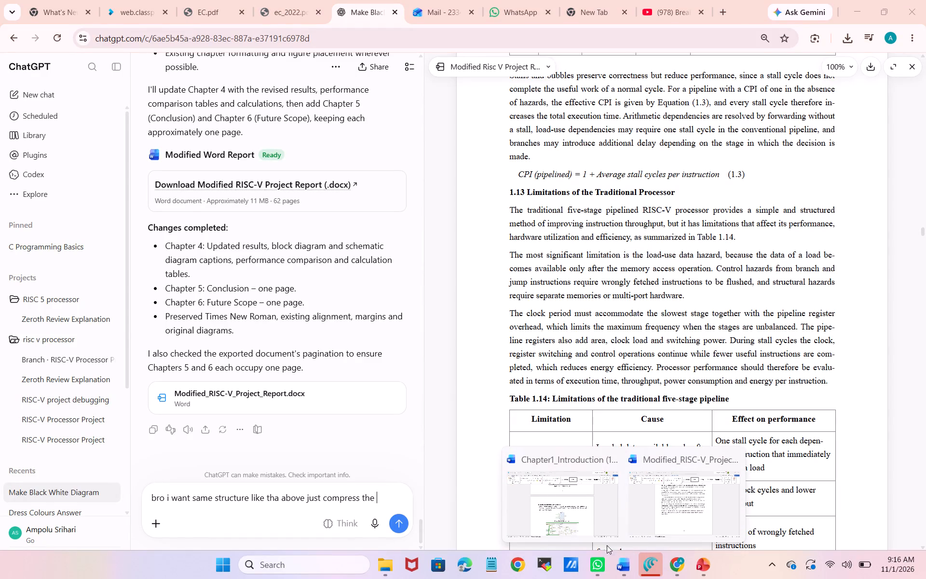
{"action": "left_click", "coordinate": [675, 499]}
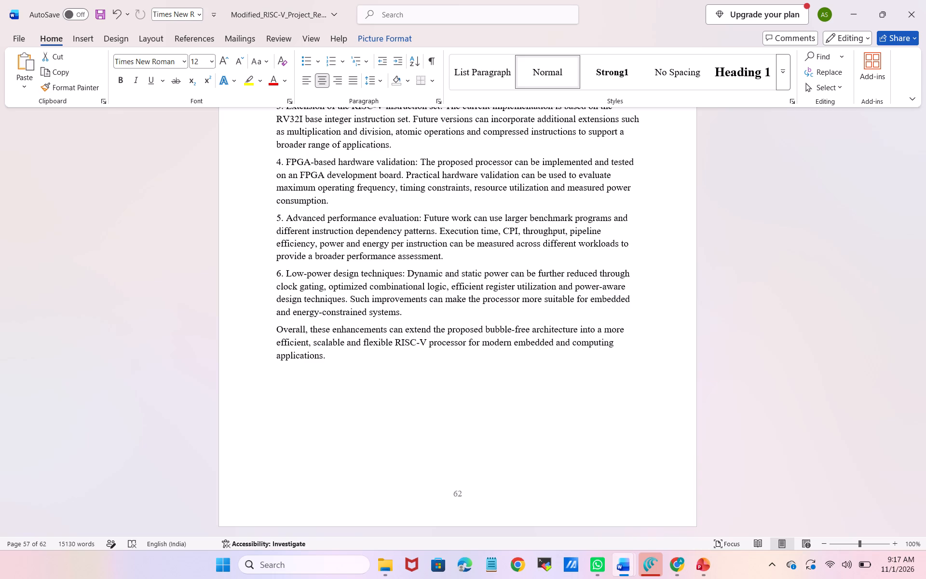
{"action": "scroll", "coordinate": [576, 438], "scroll_direction": "up", "scroll_amount": 4}
{"action": "scroll", "coordinate": [576, 438], "scroll_direction": "right", "scroll_amount": 1}
{"action": "scroll", "coordinate": [576, 438], "scroll_direction": "up", "scroll_amount": 1}
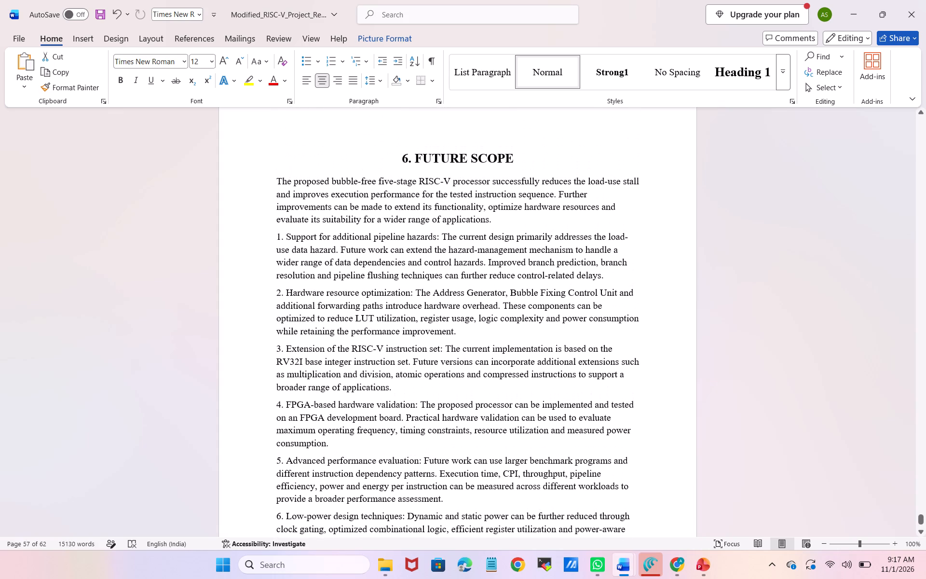
{"action": "scroll", "coordinate": [576, 438], "scroll_direction": "up", "scroll_amount": 6}
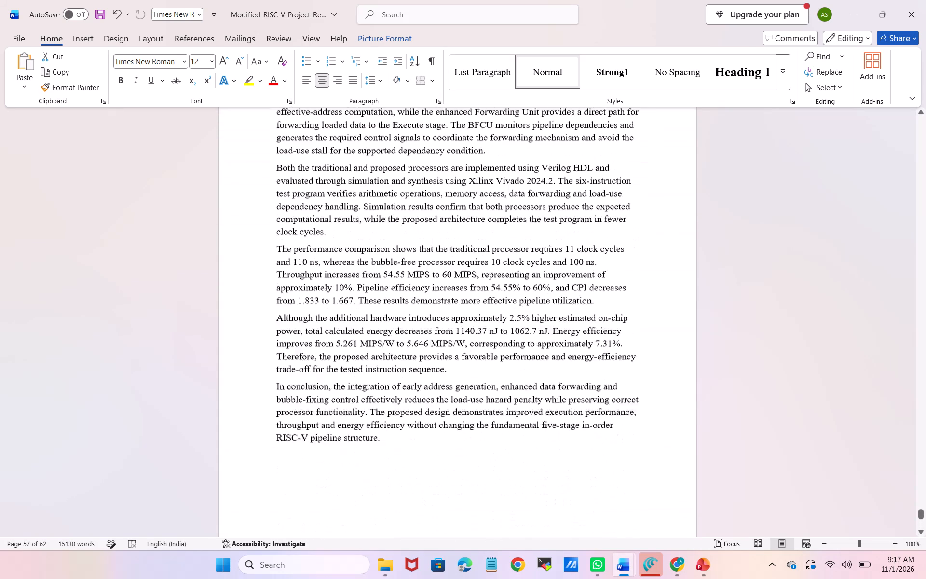
{"action": "scroll", "coordinate": [576, 438], "scroll_direction": "up", "scroll_amount": 10}
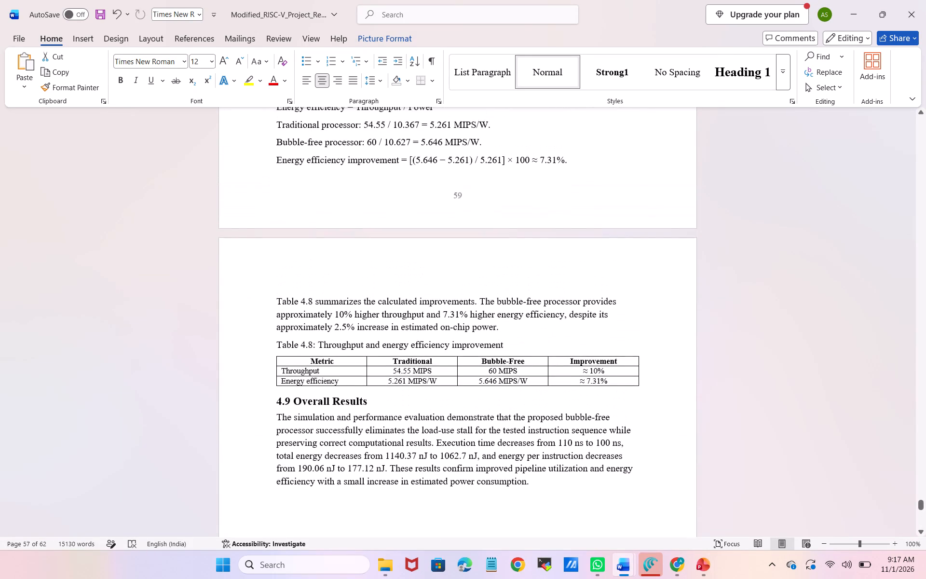
{"action": "scroll", "coordinate": [576, 438], "scroll_direction": "up", "scroll_amount": 1}
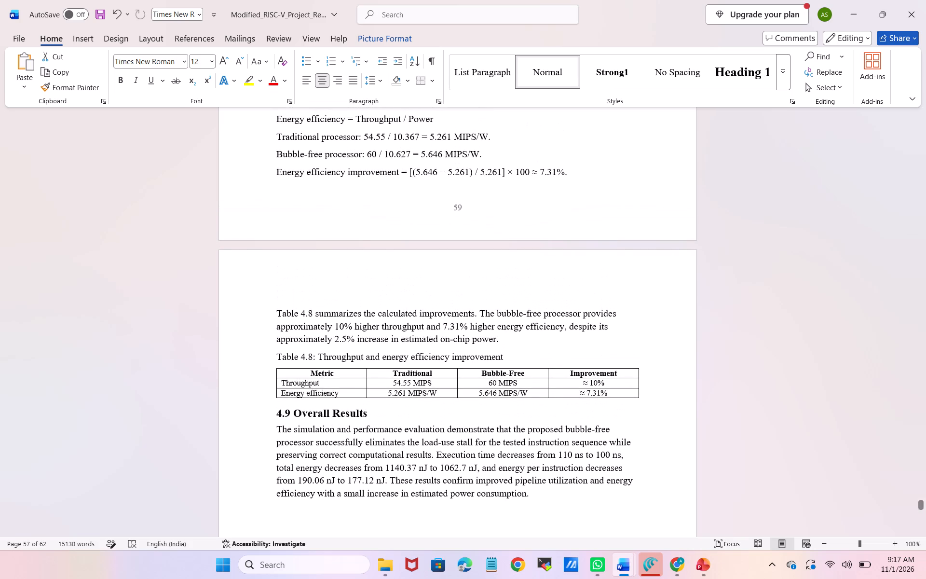
{"action": "scroll", "coordinate": [576, 438], "scroll_direction": "down", "scroll_amount": 2}
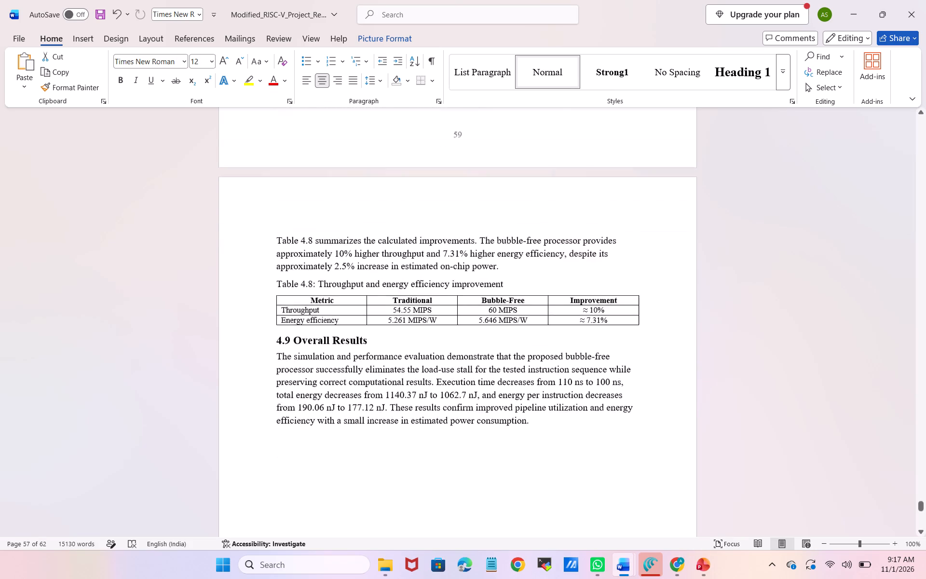
{"action": "scroll", "coordinate": [576, 438], "scroll_direction": "right", "scroll_amount": 2}
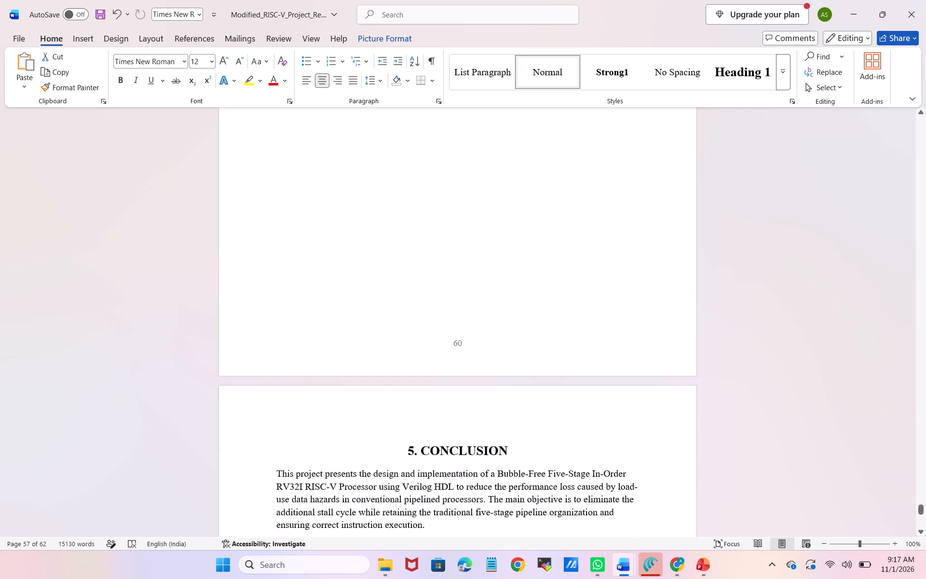
{"action": "scroll", "coordinate": [576, 438], "scroll_direction": "right", "scroll_amount": 1}
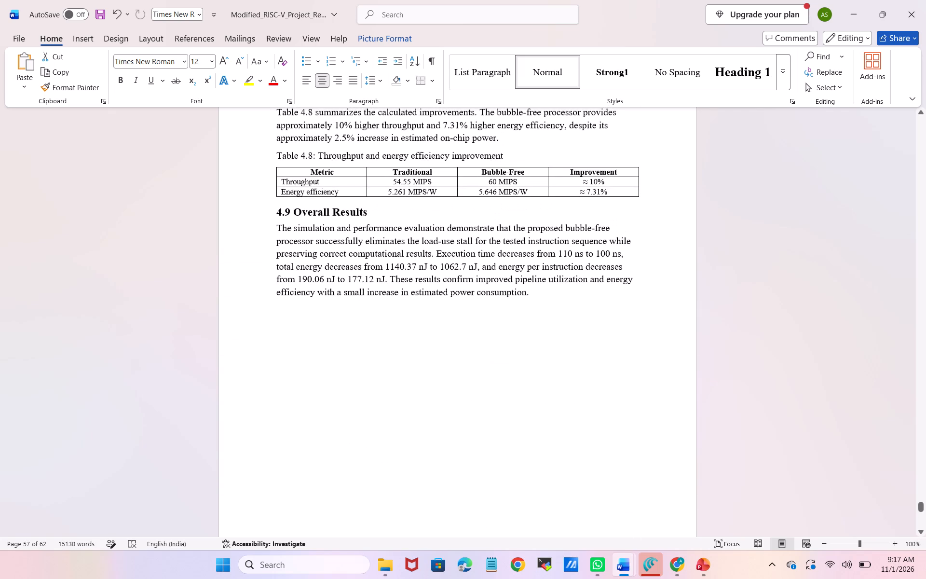
{"action": "scroll", "coordinate": [576, 438], "scroll_direction": "down", "scroll_amount": 1}
{"action": "scroll", "coordinate": [576, 438], "scroll_direction": "up", "scroll_amount": 1}
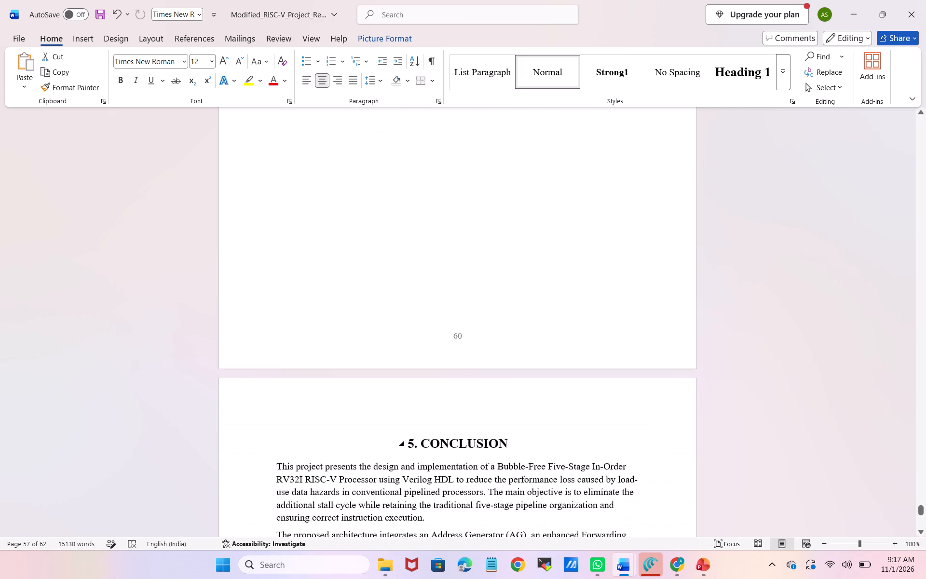
Review the layout of Chapter 4 backwards from Table 4.8 through sections 4.8 and 4.7 to the 4.6 power comparison.
{"action": "scroll", "coordinate": [576, 438], "scroll_direction": "up", "scroll_amount": 3}
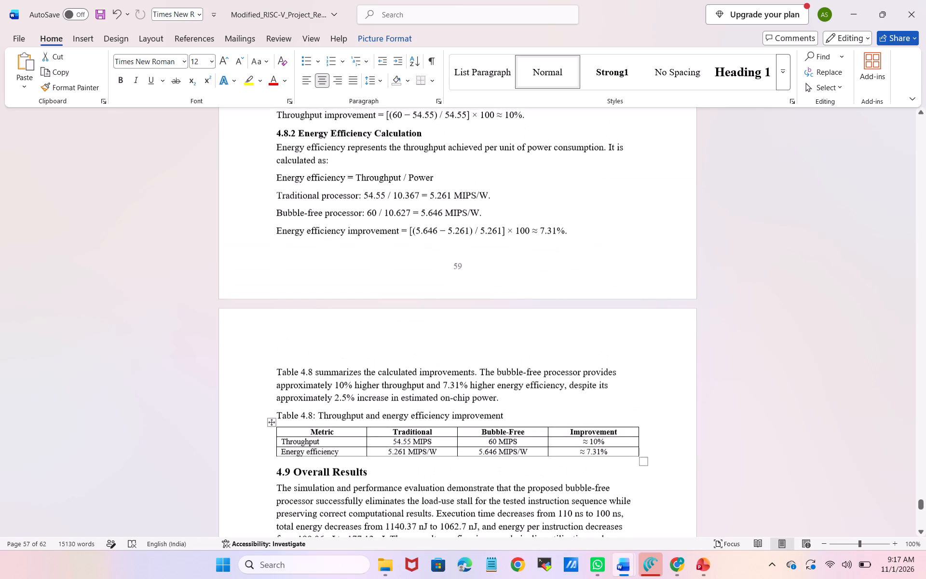
{"action": "scroll", "coordinate": [576, 438], "scroll_direction": "up", "scroll_amount": 3}
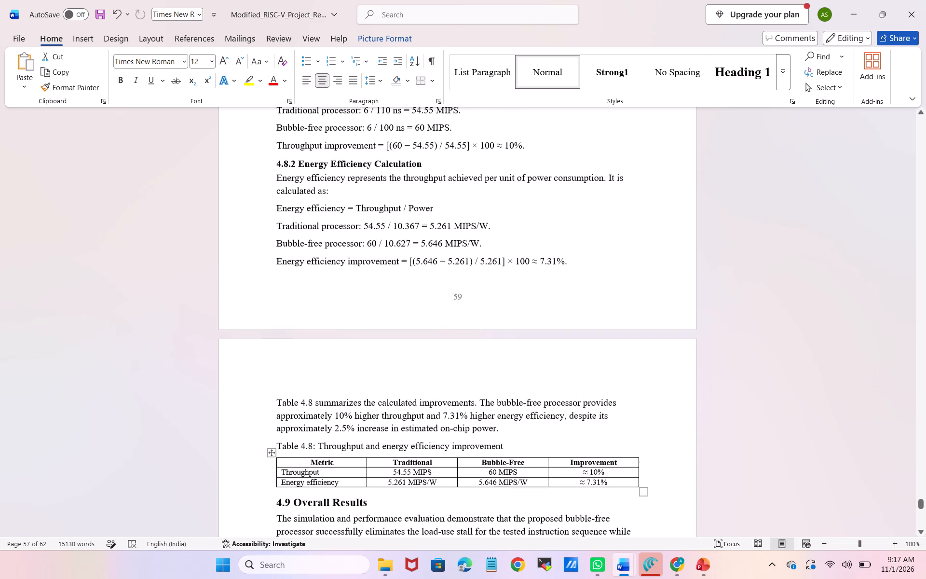
{"action": "scroll", "coordinate": [576, 438], "scroll_direction": "up", "scroll_amount": 1}
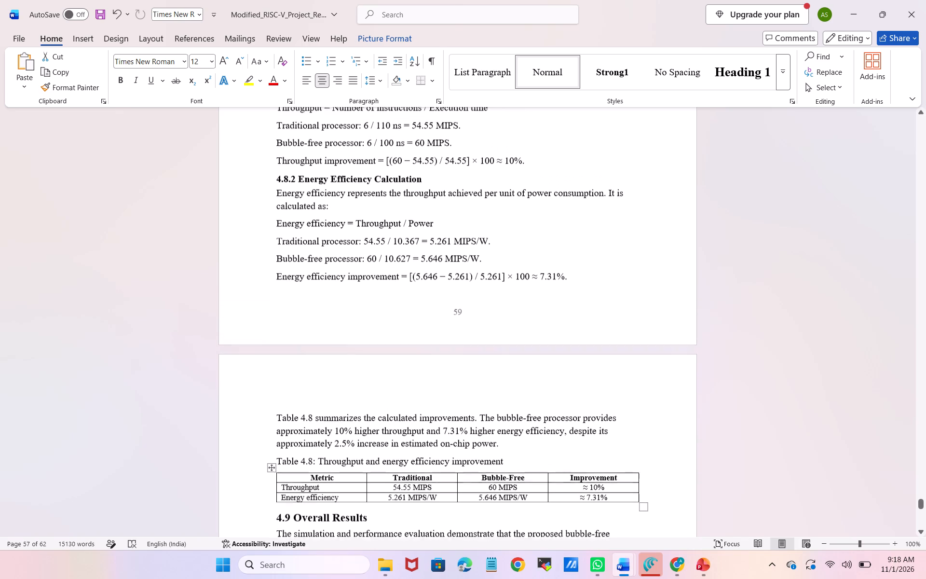
{"action": "scroll", "coordinate": [576, 438], "scroll_direction": "up", "scroll_amount": 1}
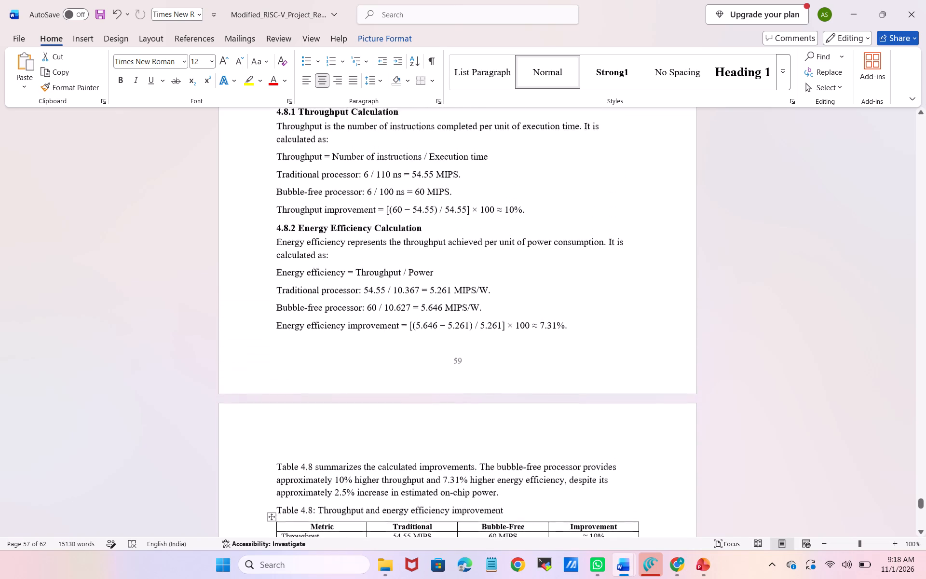
{"action": "scroll", "coordinate": [576, 438], "scroll_direction": "up", "scroll_amount": 4}
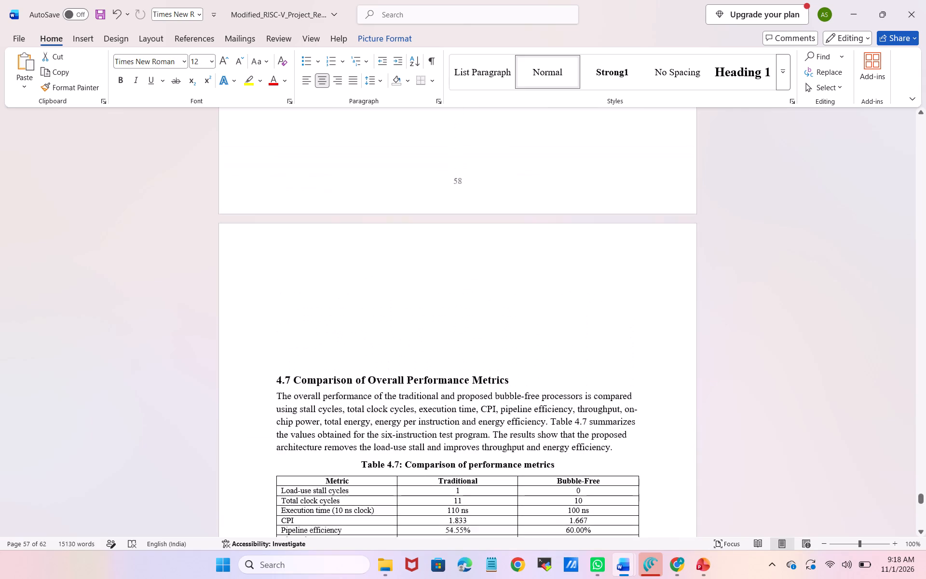
{"action": "scroll", "coordinate": [576, 438], "scroll_direction": "up", "scroll_amount": 4}
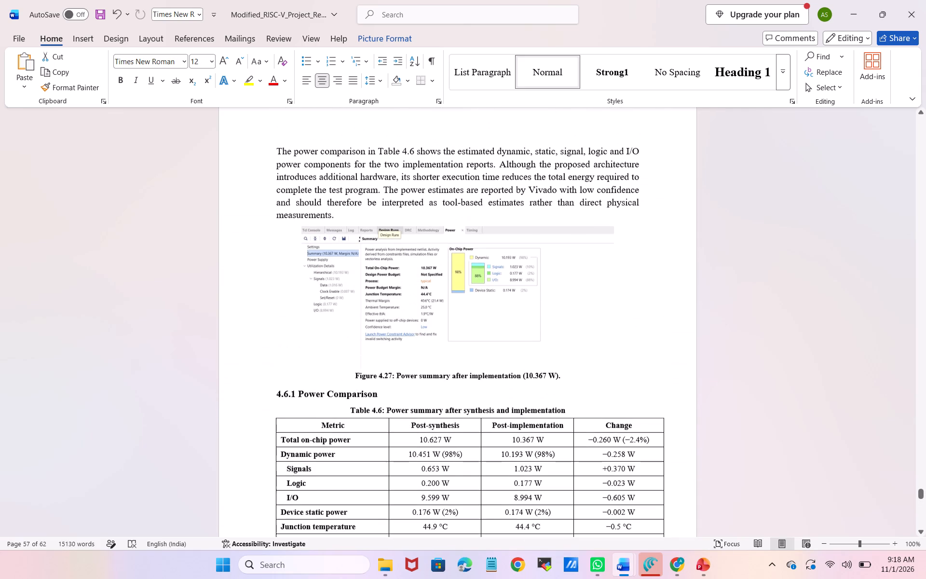
Enlarge Table 4.6, the power summary after synthesis and implementation, to fill more of the empty space on page 58.
{"action": "scroll", "coordinate": [576, 440], "scroll_direction": "down", "scroll_amount": 3}
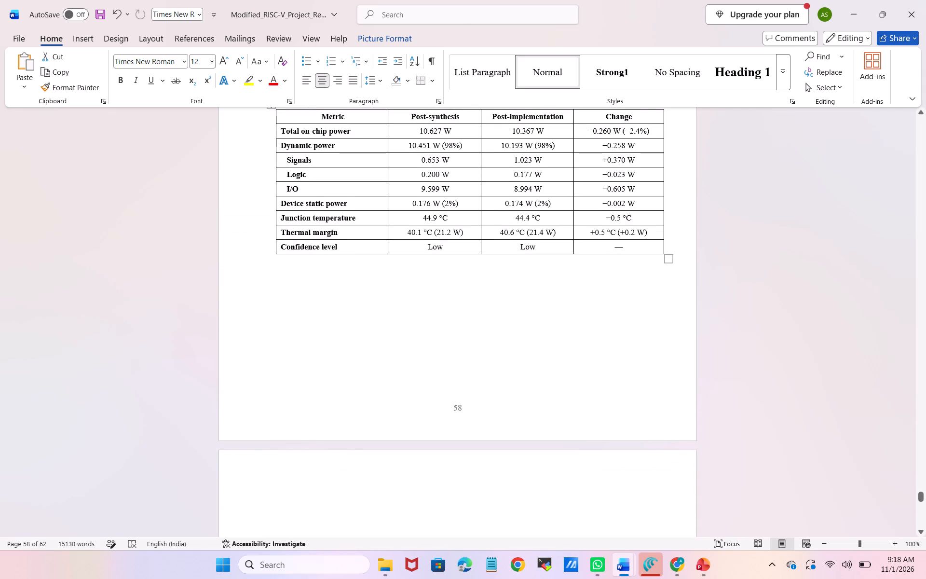
{"action": "left_click_drag", "start_coordinate": [667, 260], "coordinate": [667, 278]}
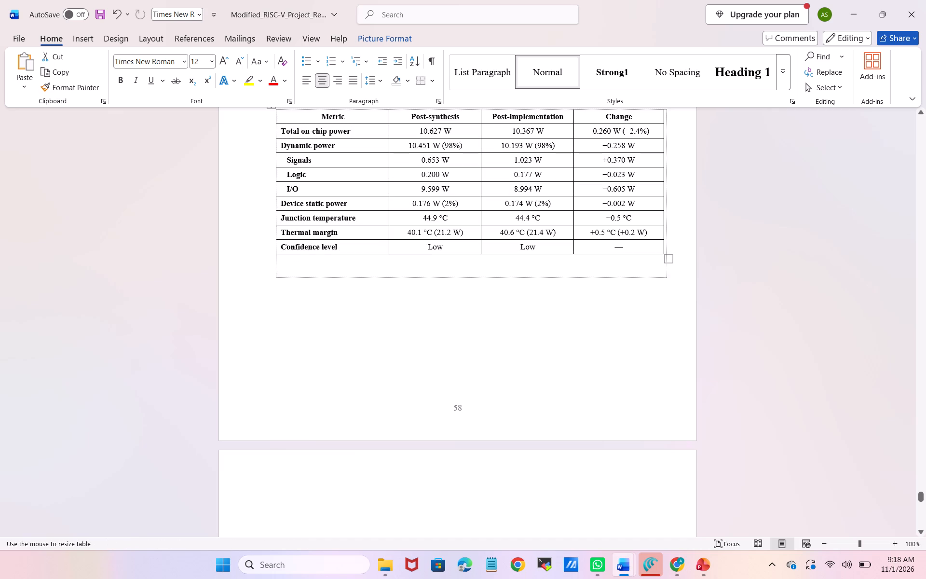
{"action": "left_click_drag", "start_coordinate": [667, 278], "coordinate": [674, 305]}
{"action": "left_click", "coordinate": [722, 277]}
{"action": "scroll", "coordinate": [722, 277], "scroll_direction": "up", "scroll_amount": 1}
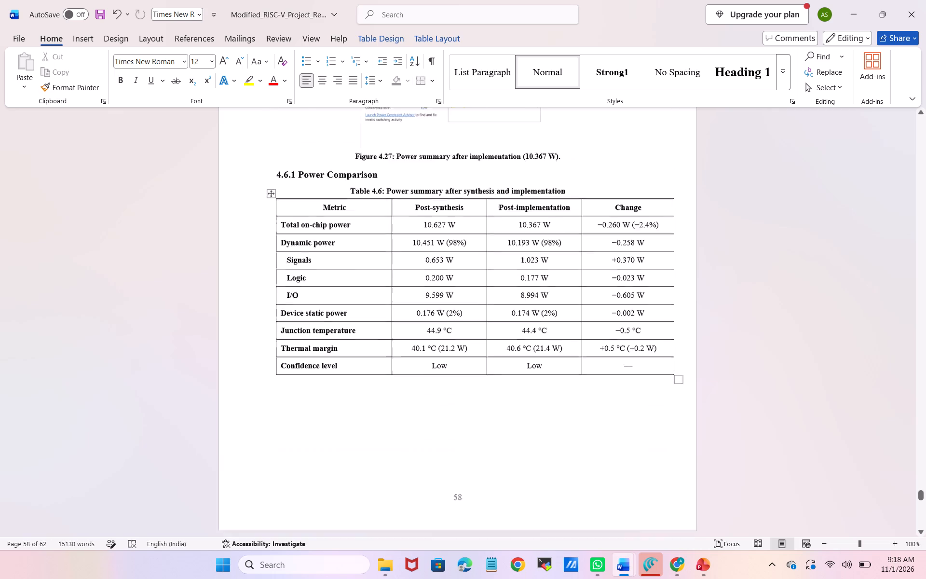
{"action": "scroll", "coordinate": [722, 277], "scroll_direction": "up", "scroll_amount": 1}
{"action": "scroll", "coordinate": [722, 277], "scroll_direction": "down", "scroll_amount": 5}
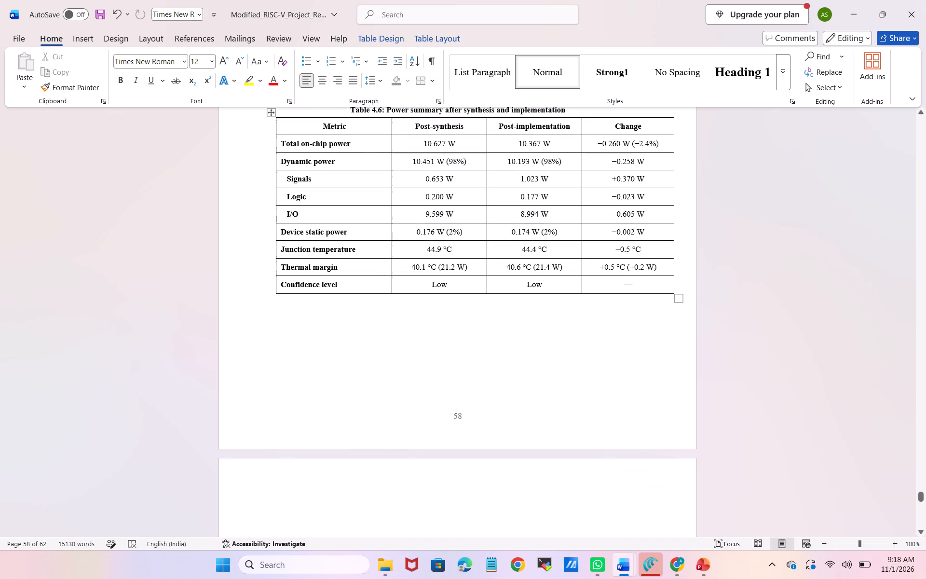
Insert blank paragraphs before the heading "4.5.12 Bubble-mitigation control unit (BMCU)" to move it onto the next page with its text.
{"action": "scroll", "coordinate": [722, 277], "scroll_direction": "up", "scroll_amount": 5}
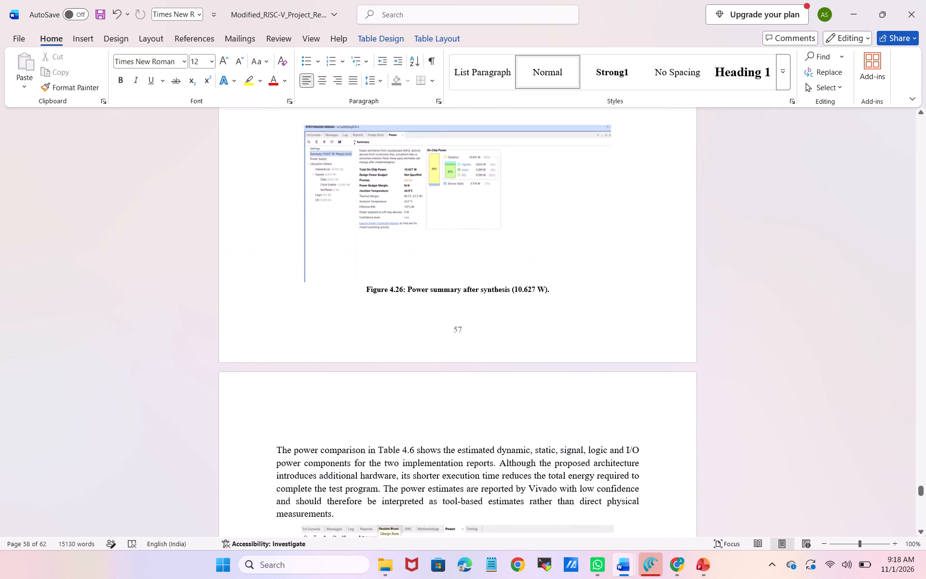
{"action": "scroll", "coordinate": [722, 277], "scroll_direction": "up", "scroll_amount": 4}
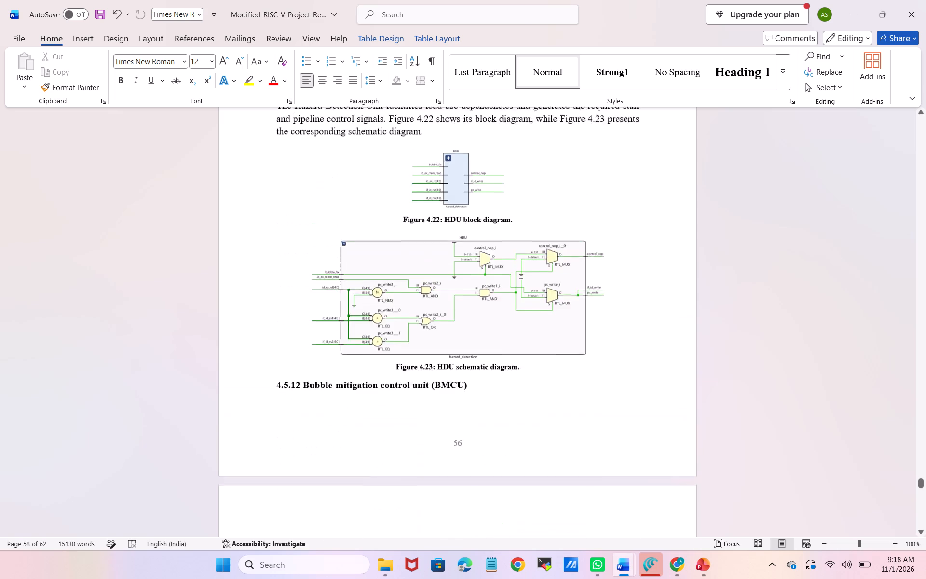
{"action": "scroll", "coordinate": [722, 277], "scroll_direction": "down", "scroll_amount": 2}
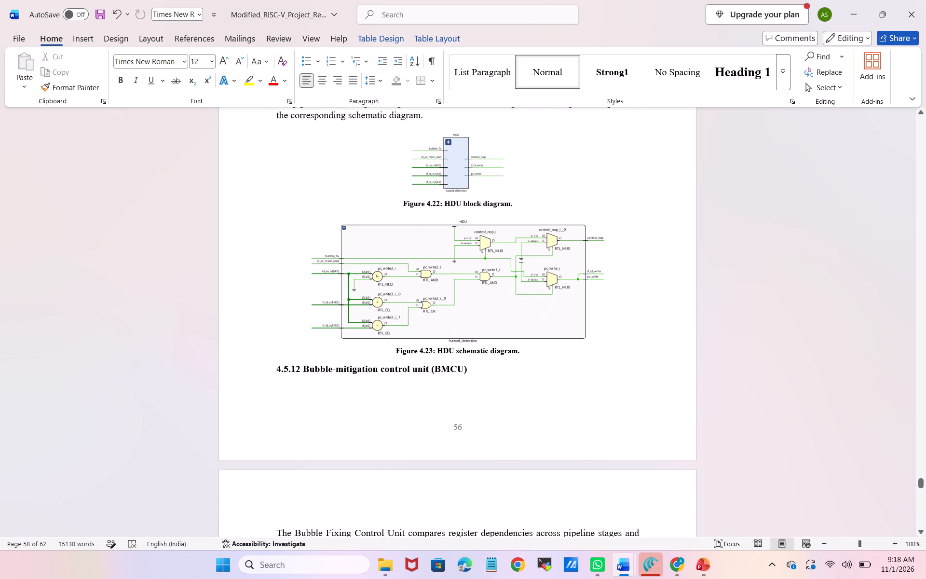
{"action": "left_click", "coordinate": [284, 365]}
{"action": "key", "text": "Left"}
{"action": "key", "text": "Left"}
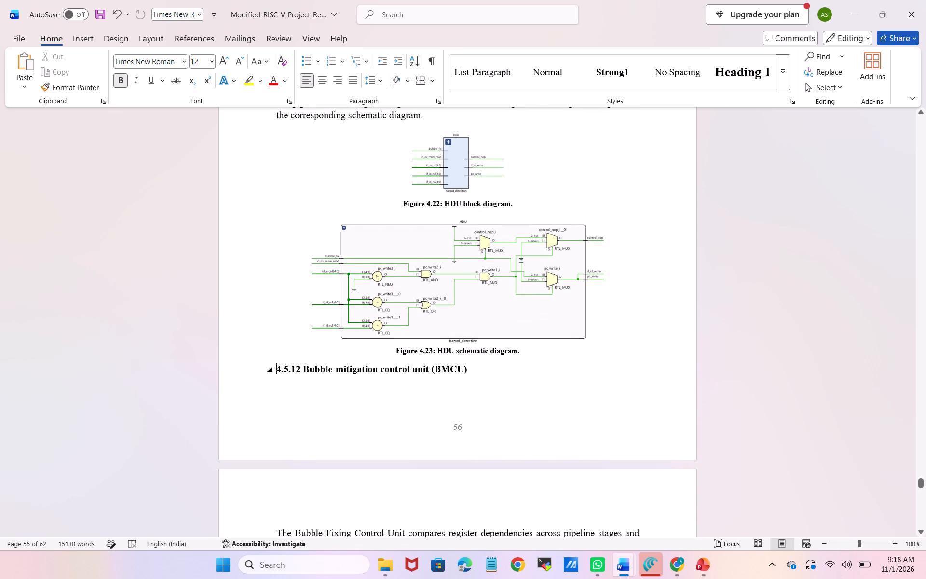
{"action": "key", "text": "Return"}
{"action": "key", "text": "Return"}
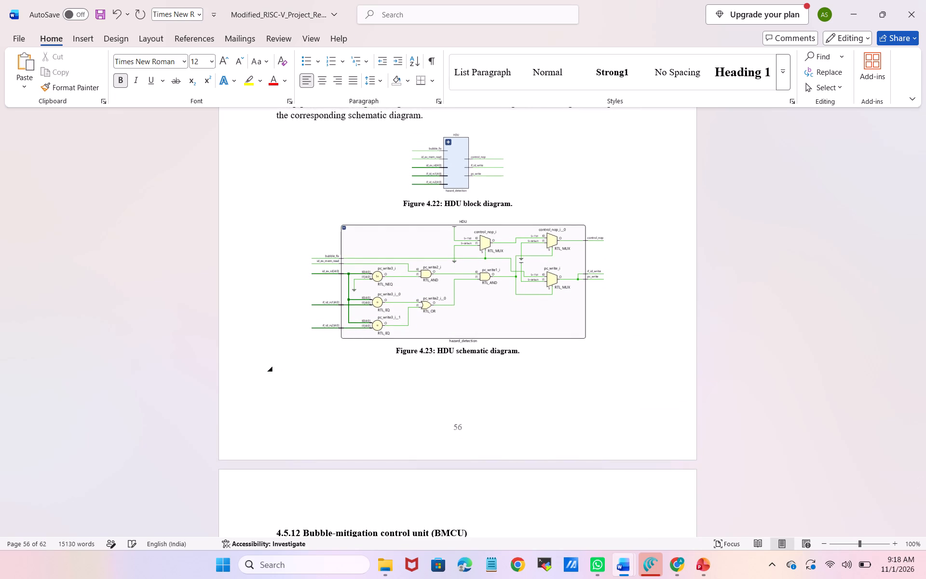
{"action": "scroll", "coordinate": [284, 365], "scroll_direction": "down", "scroll_amount": 5}
{"action": "scroll", "coordinate": [284, 365], "scroll_direction": "up", "scroll_amount": 1}
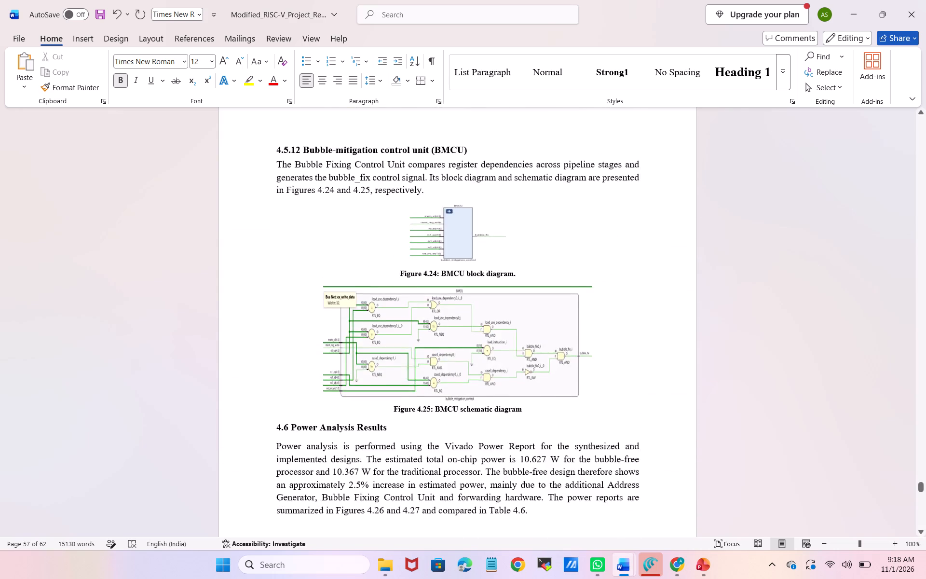
{"action": "scroll", "coordinate": [284, 365], "scroll_direction": "up", "scroll_amount": 1}
Slightly enlarge the BMCU block diagram in Figure 4.24, keeping its proportions.
{"action": "scroll", "coordinate": [284, 365], "scroll_direction": "down", "scroll_amount": 1}
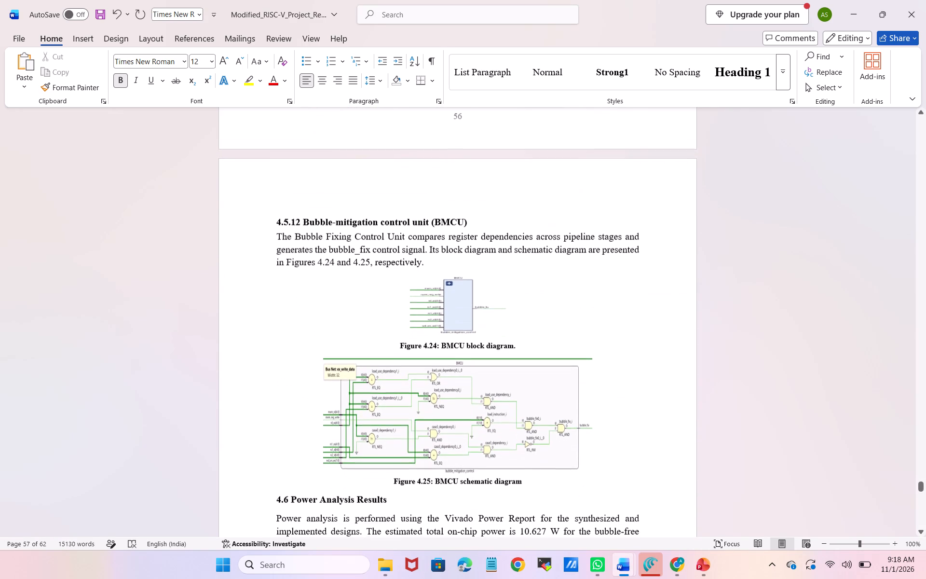
{"action": "scroll", "coordinate": [284, 365], "scroll_direction": "down", "scroll_amount": 1}
{"action": "left_click", "coordinate": [444, 321]}
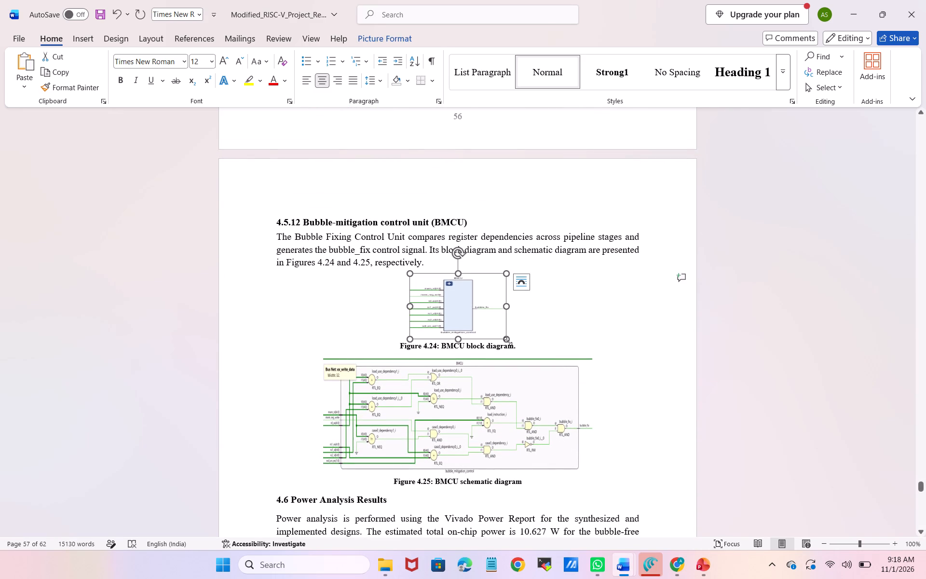
{"action": "left_click_drag", "start_coordinate": [509, 342], "coordinate": [515, 353]}
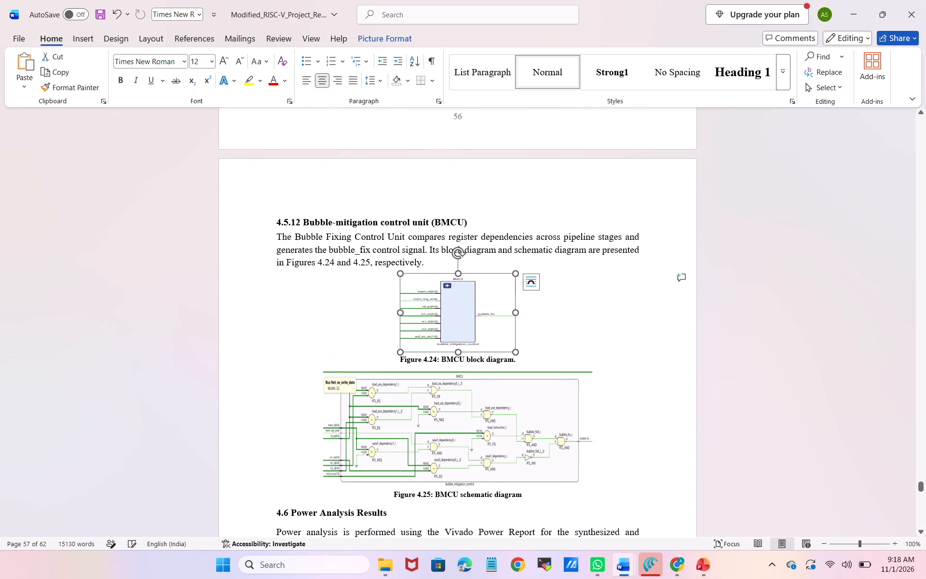
{"action": "left_click", "coordinate": [580, 332]}
Slightly enlarge the HDU block diagram in Figure 4.22, keeping its proportions.
{"action": "scroll", "coordinate": [580, 332], "scroll_direction": "up", "scroll_amount": 3}
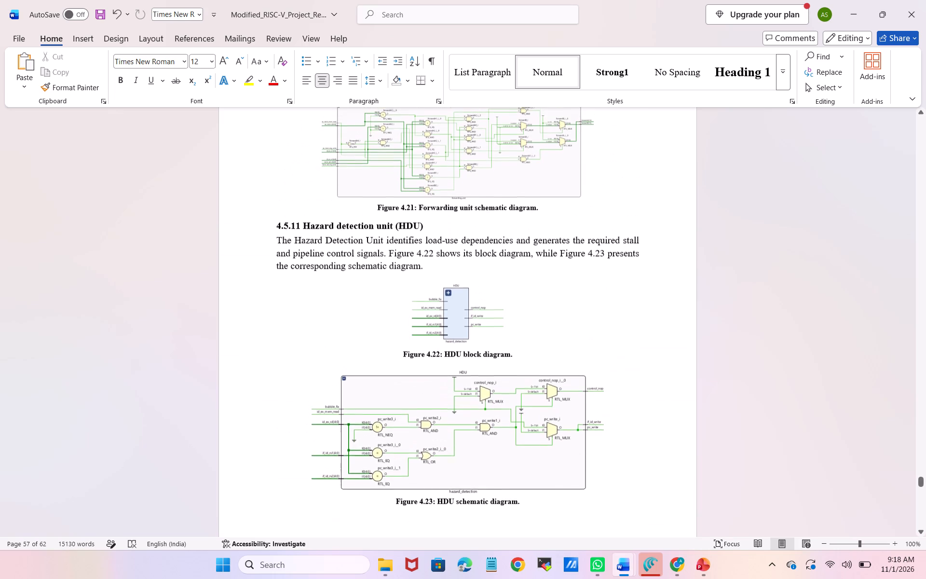
{"action": "left_click", "coordinate": [472, 297]}
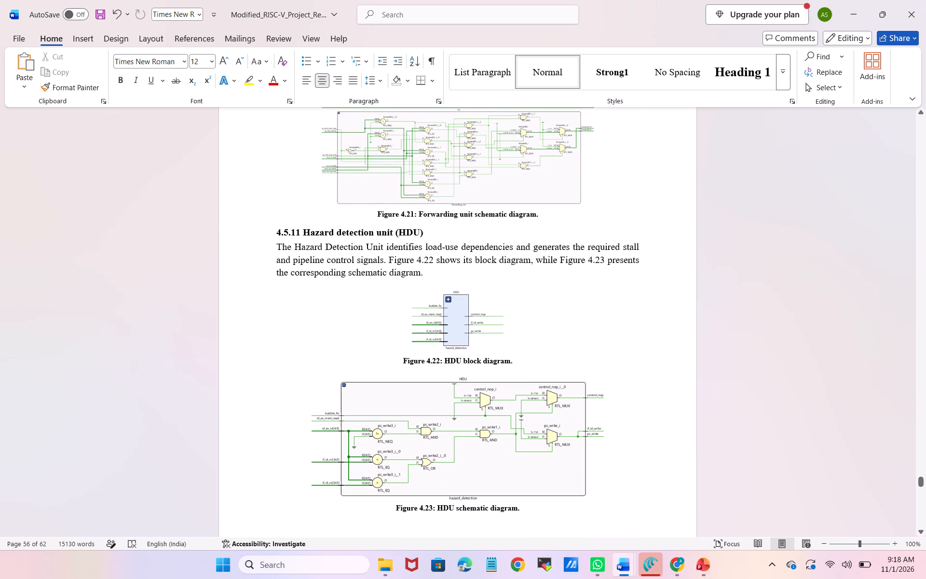
{"action": "left_click_drag", "start_coordinate": [503, 354], "coordinate": [504, 355]}
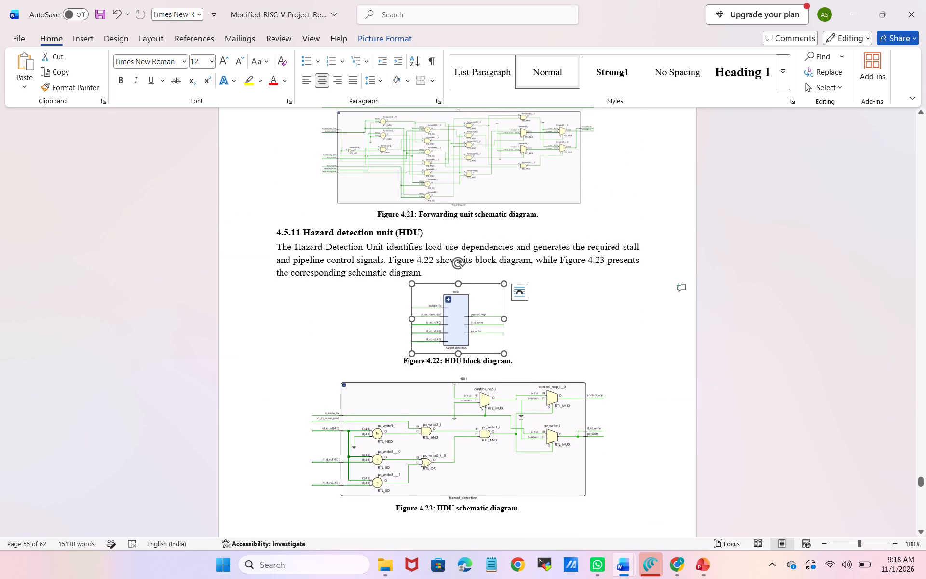
{"action": "left_click_drag", "start_coordinate": [504, 355], "coordinate": [517, 364]}
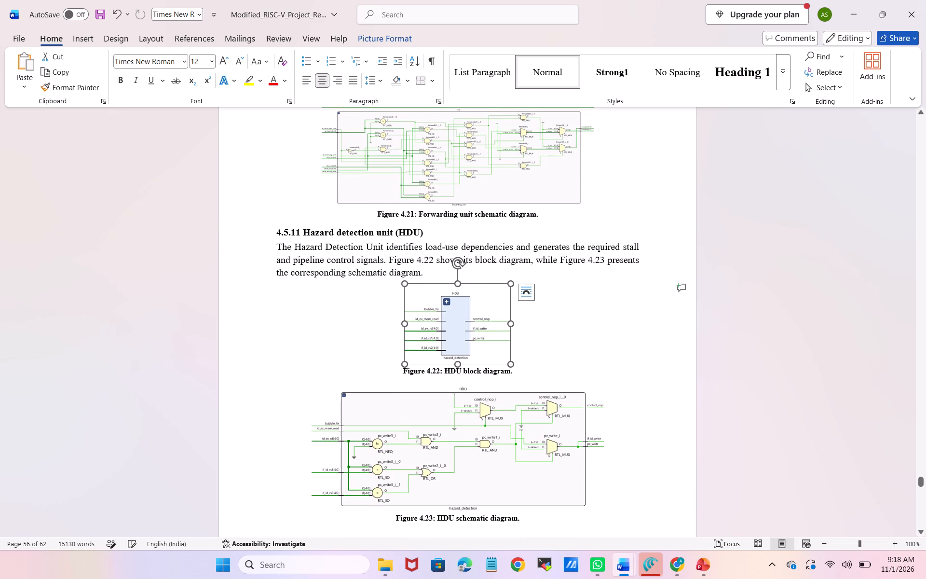
{"action": "left_click", "coordinate": [556, 356]}
Slightly enlarge the HDU schematic diagram in Figure 4.23, keeping its proportions.
{"action": "left_click", "coordinate": [505, 433]}
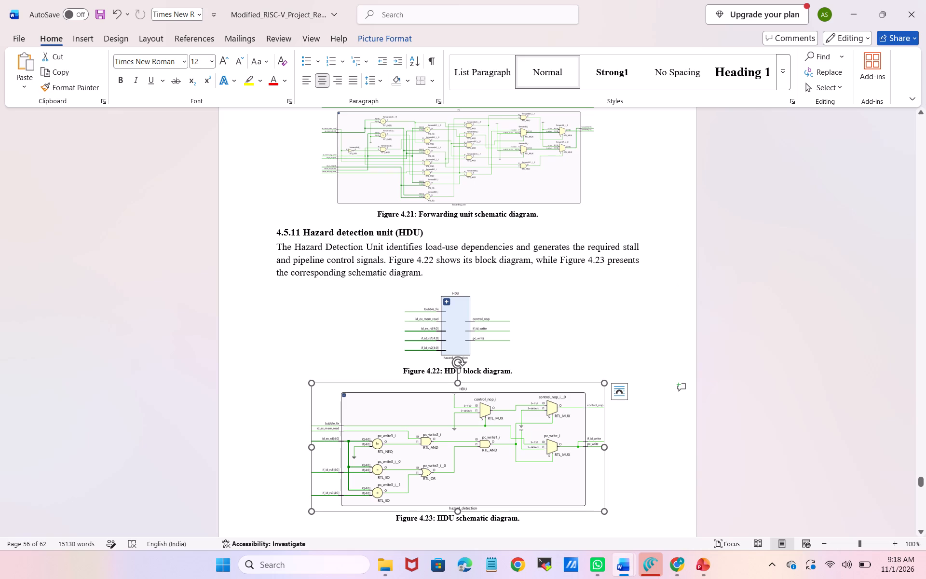
{"action": "left_click_drag", "start_coordinate": [602, 510], "coordinate": [608, 518]}
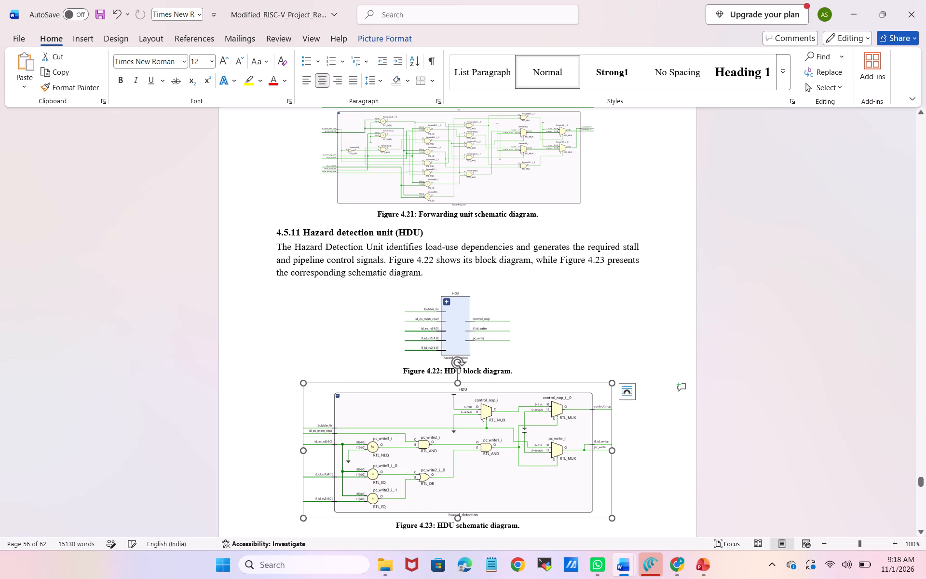
Deselect the HDU schematic figure and save the modified report.
{"action": "left_click", "coordinate": [630, 341]}
{"action": "scroll", "coordinate": [630, 341], "scroll_direction": "up", "scroll_amount": 2}
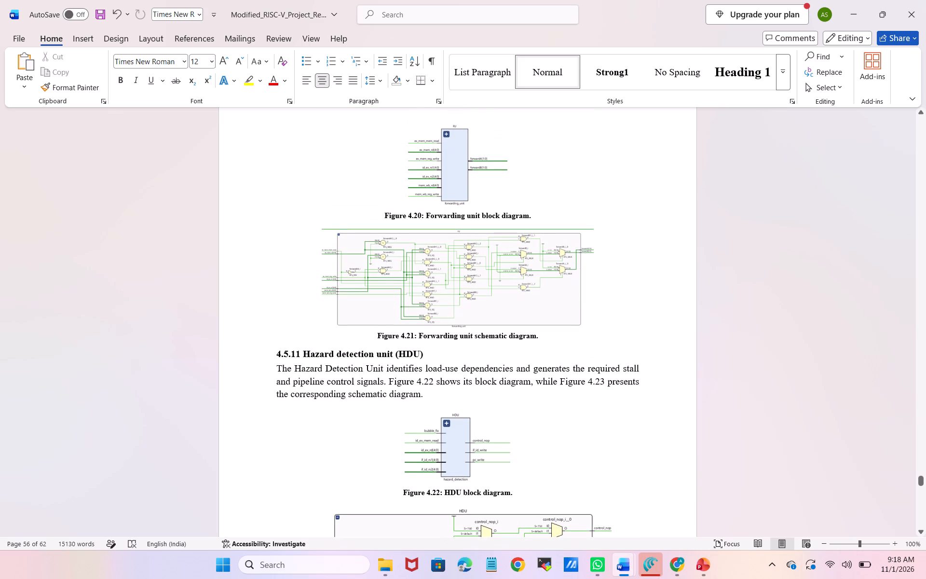
{"action": "key", "text": "ctrl+s"}
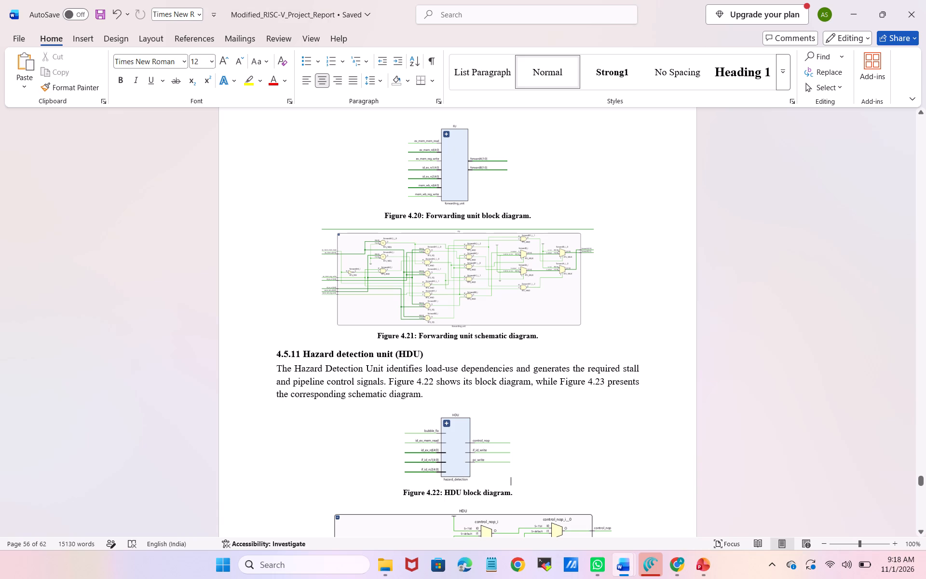
Check the file details of the saved Modified_RISC-V_Project_Report in File Explorer's recent files, and close File Explorer.
{"action": "left_click", "coordinate": [377, 578]}
{"action": "left_click", "coordinate": [323, 506]}
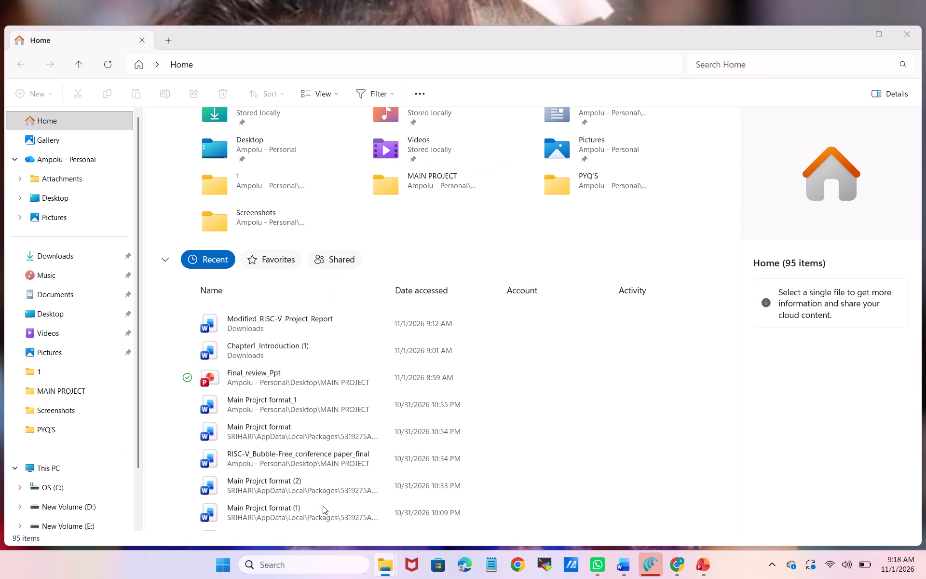
{"action": "left_click", "coordinate": [269, 314]}
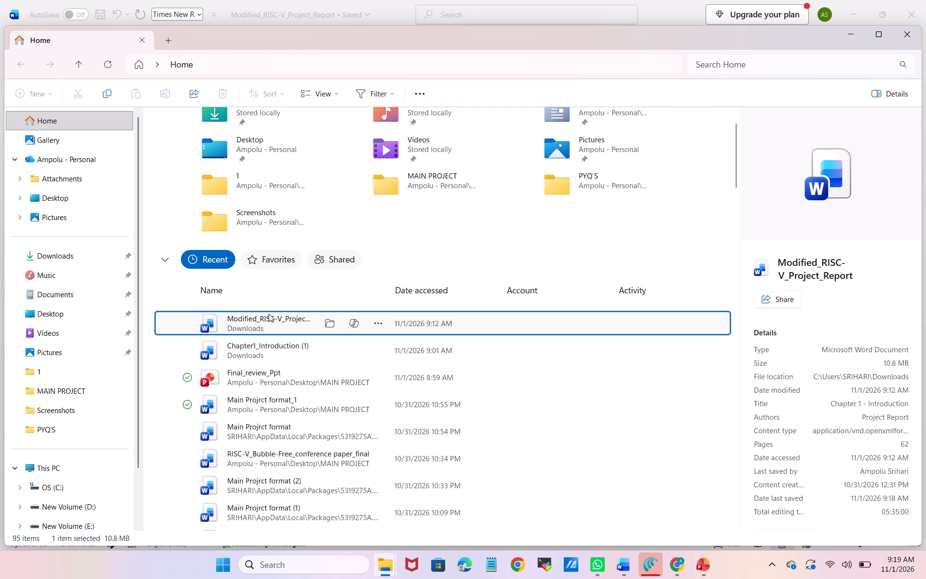
{"action": "scroll", "coordinate": [269, 314], "scroll_direction": "up", "scroll_amount": 5}
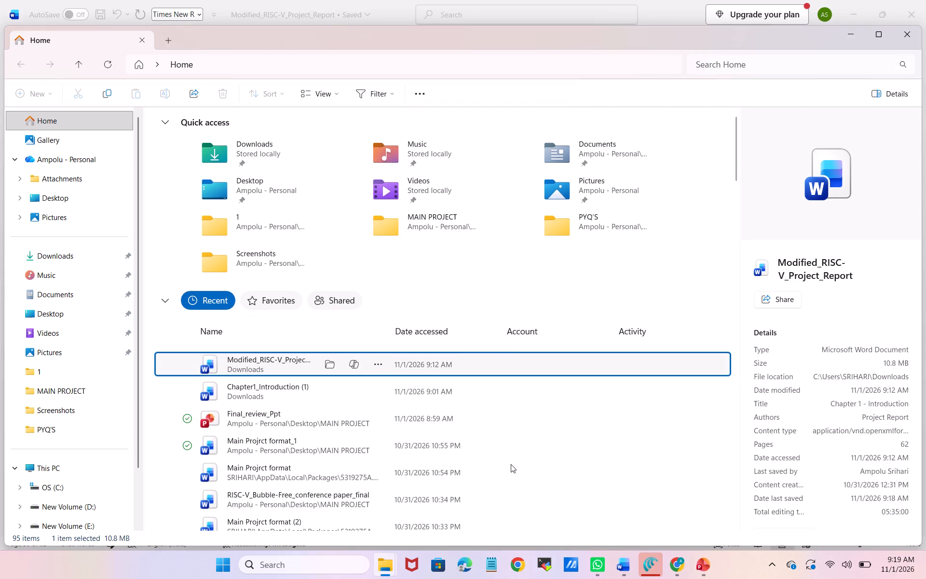
{"action": "left_click", "coordinate": [906, 35]}
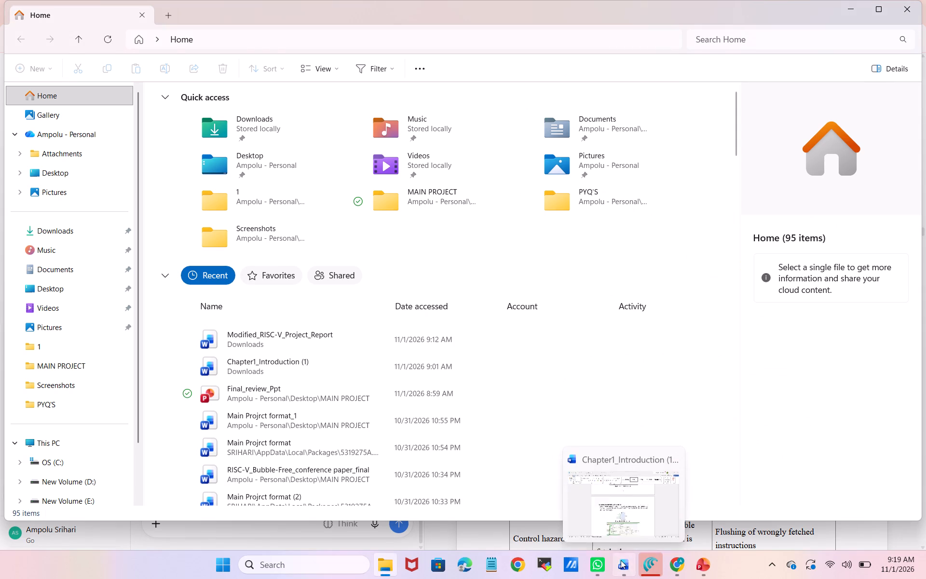
{"action": "left_click", "coordinate": [925, 0]}
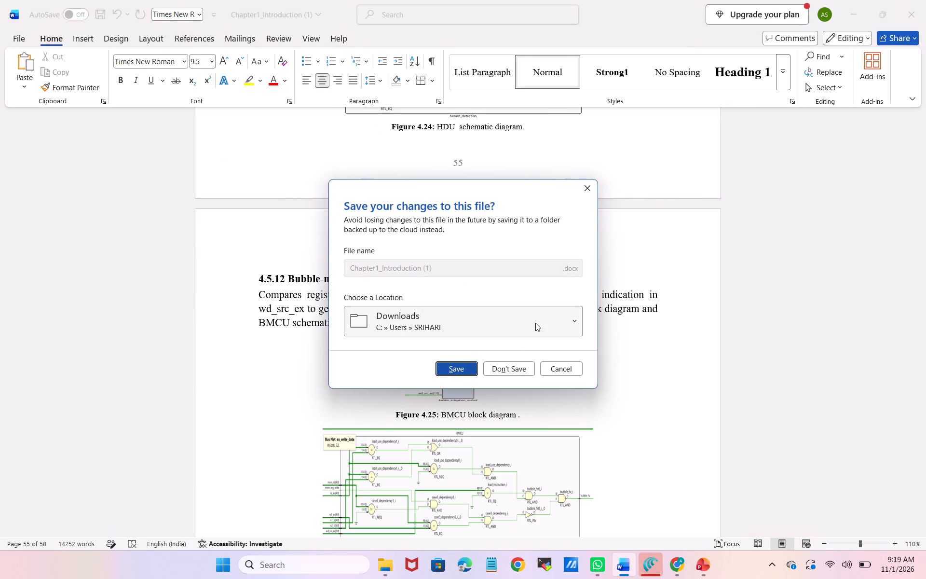
{"action": "left_click", "coordinate": [484, 366]}
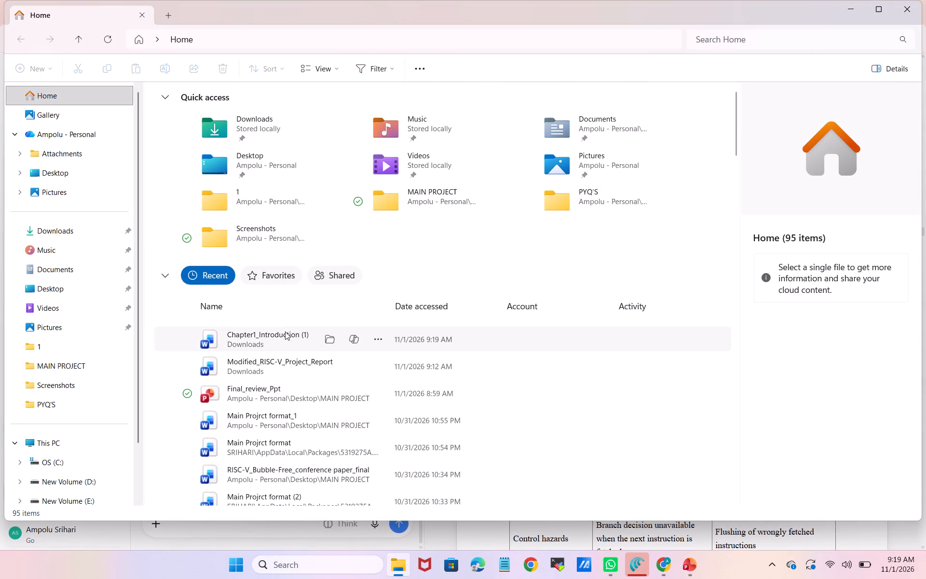
Reopen Modified_RISC-V_Project_Report from File Explorer's recent files.
{"action": "left_click", "coordinate": [260, 362]}
{"action": "double_click", "coordinate": [260, 362]}
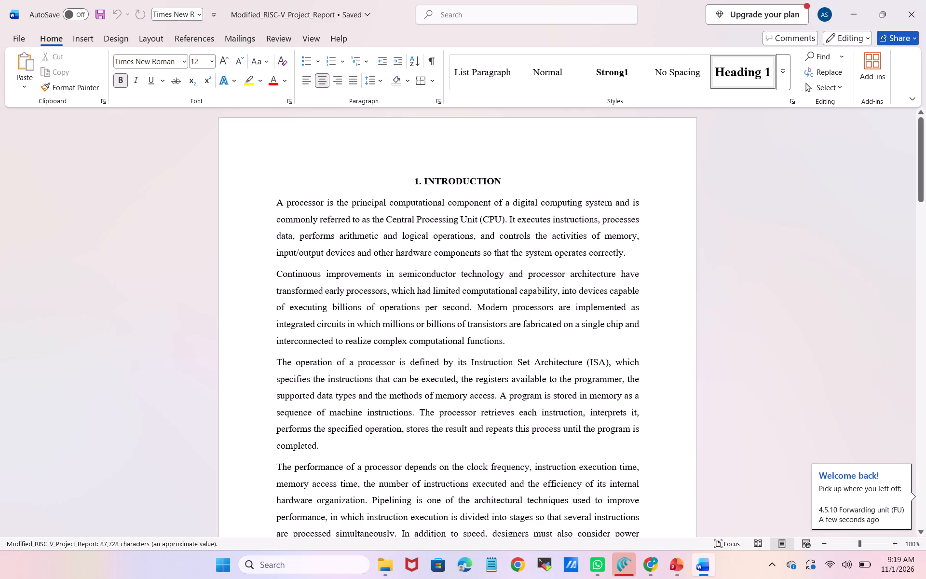
Review the layout of the last part of Chapter 4, from the power comparison to the throughput and energy efficiency calculations.
{"action": "scroll", "coordinate": [402, 319], "scroll_direction": "down", "scroll_amount": 8}
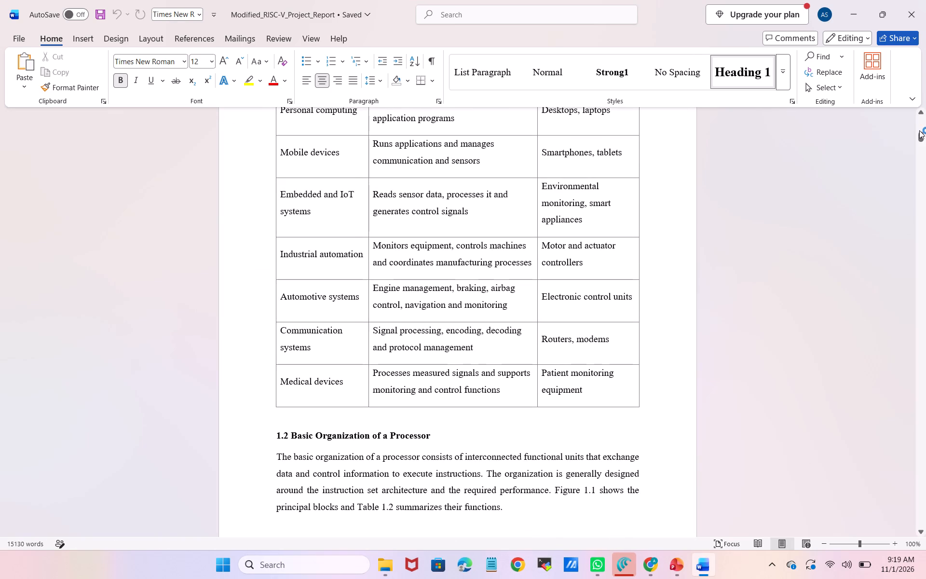
{"action": "left_click_drag", "start_coordinate": [919, 132], "coordinate": [925, 494]}
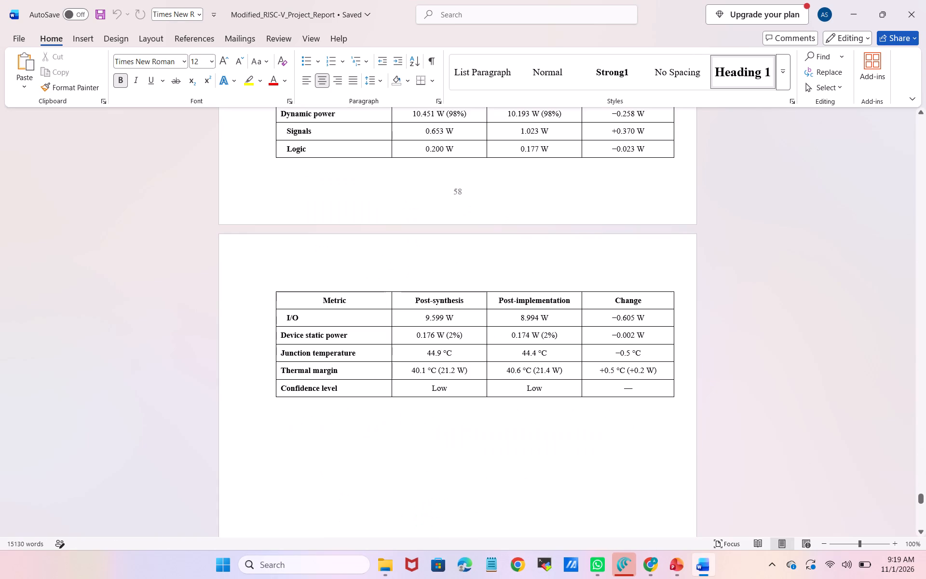
{"action": "scroll", "coordinate": [767, 407], "scroll_direction": "down", "scroll_amount": 3}
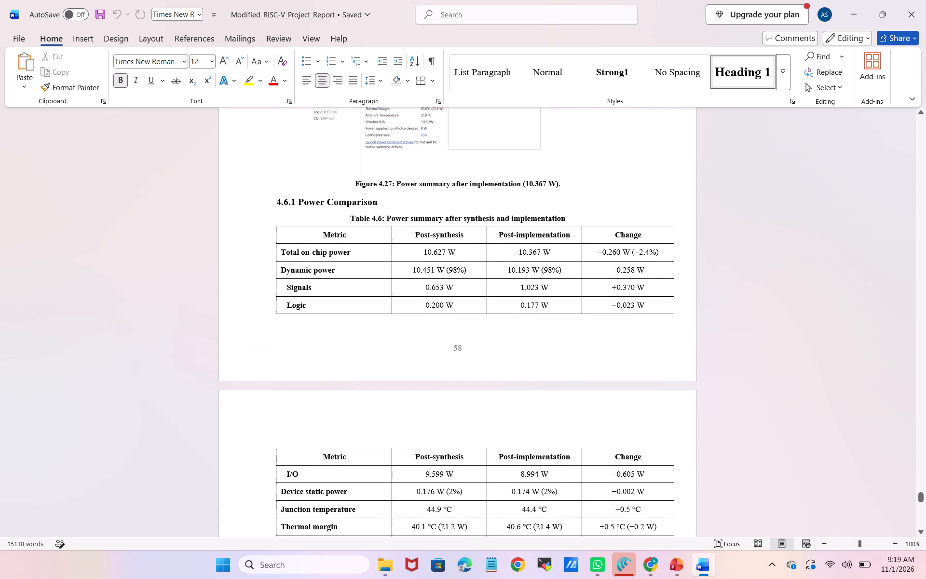
{"action": "scroll", "coordinate": [767, 407], "scroll_direction": "down", "scroll_amount": 5}
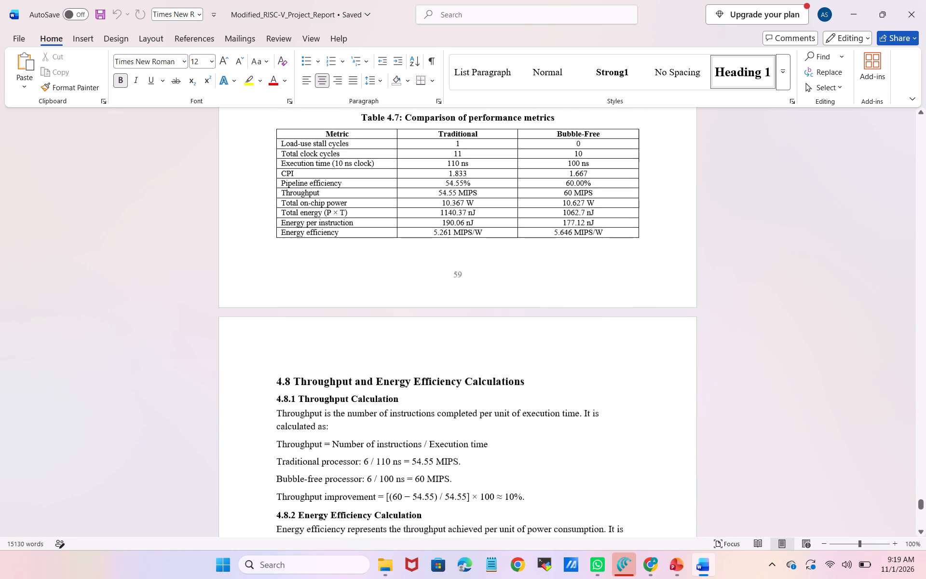
{"action": "scroll", "coordinate": [767, 407], "scroll_direction": "down", "scroll_amount": 2}
Shorten the Chapter 4 title to "4. RESULTS" by removing "AND PERFORMANCE ANALYSIS".
{"action": "scroll", "coordinate": [767, 407], "scroll_direction": "up", "scroll_amount": 20}
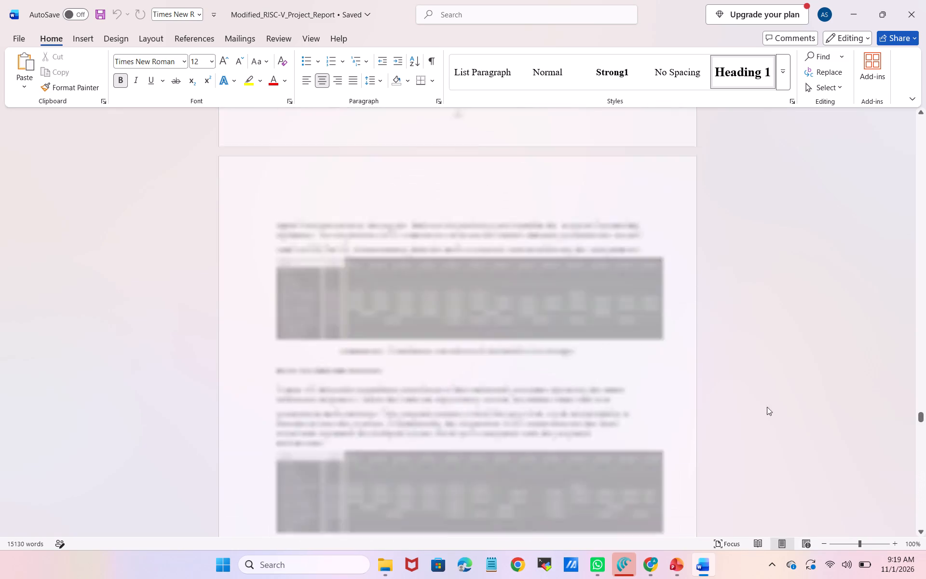
{"action": "scroll", "coordinate": [767, 407], "scroll_direction": "up", "scroll_amount": 8}
{"action": "scroll", "coordinate": [767, 407], "scroll_direction": "down", "scroll_amount": 6}
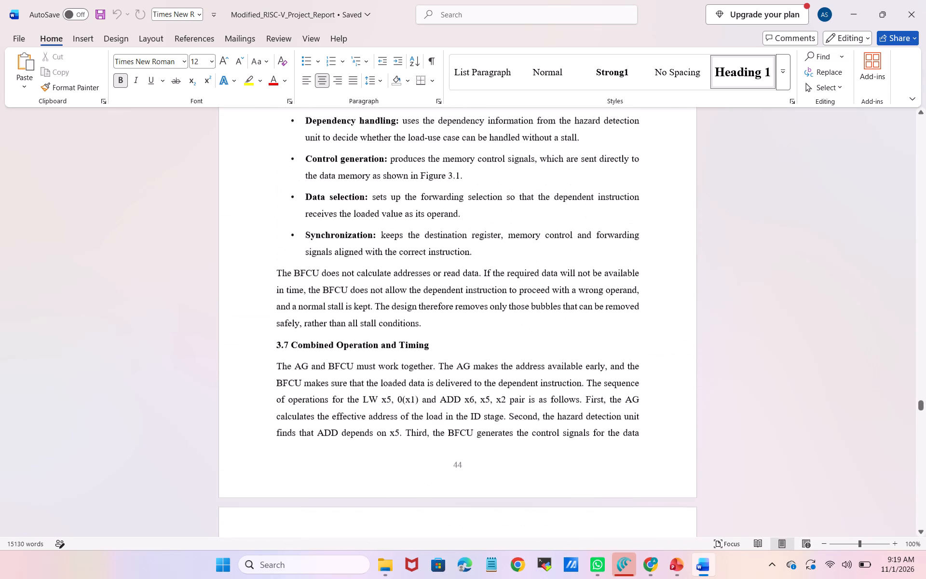
{"action": "scroll", "coordinate": [767, 407], "scroll_direction": "down", "scroll_amount": 5}
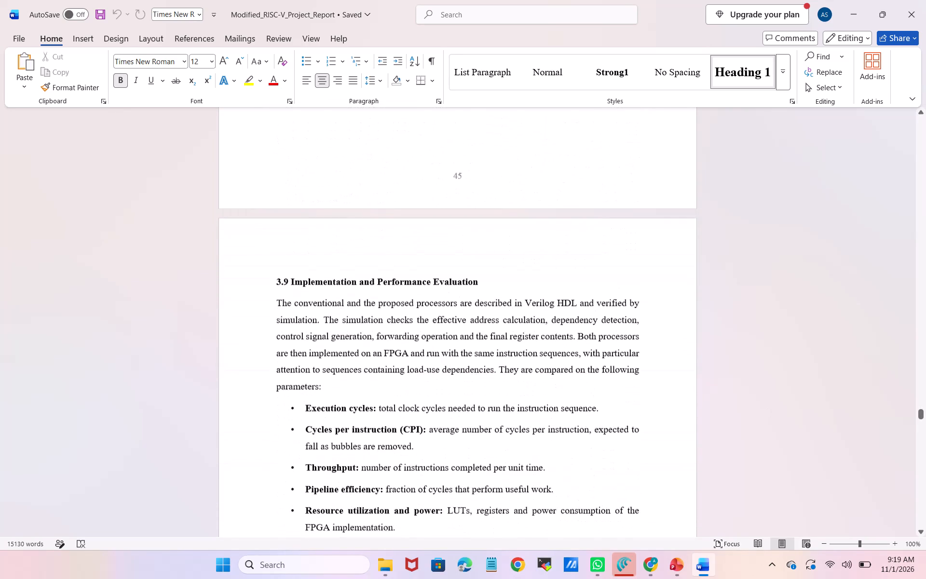
{"action": "scroll", "coordinate": [767, 407], "scroll_direction": "down", "scroll_amount": 6}
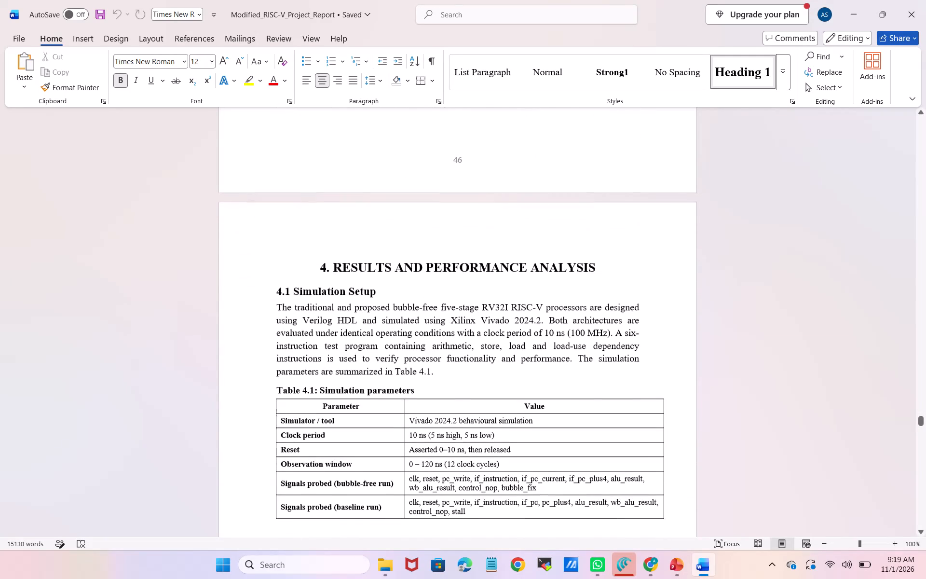
{"action": "scroll", "coordinate": [767, 407], "scroll_direction": "down", "scroll_amount": 2}
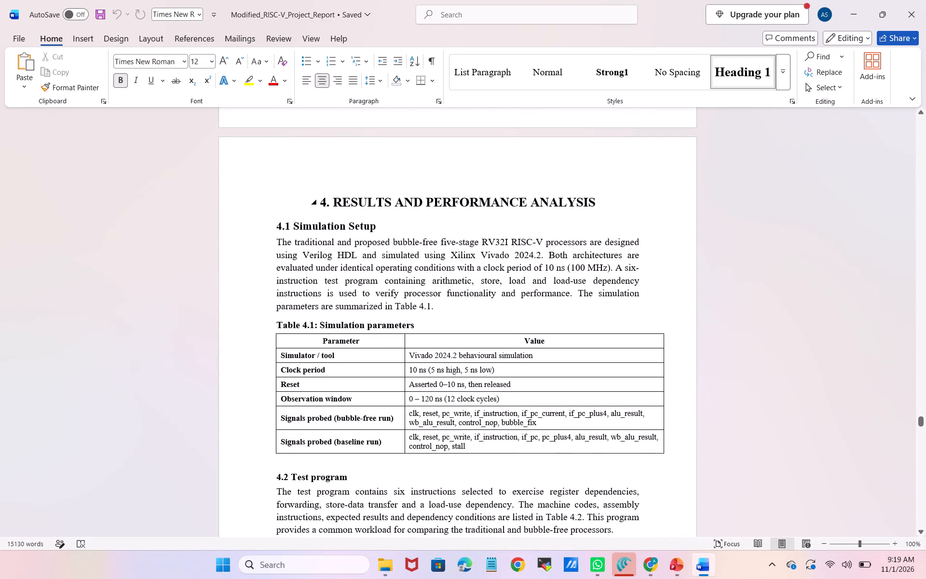
{"action": "left_click_drag", "start_coordinate": [597, 199], "coordinate": [410, 200]}
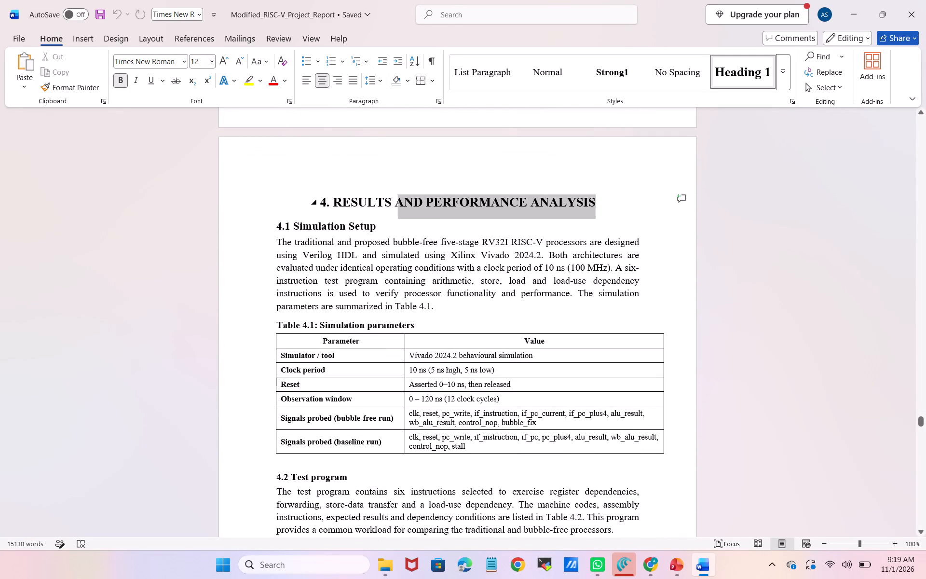
{"action": "left_click_drag", "start_coordinate": [410, 200], "coordinate": [399, 202]}
{"action": "key", "text": "BackSpace"}
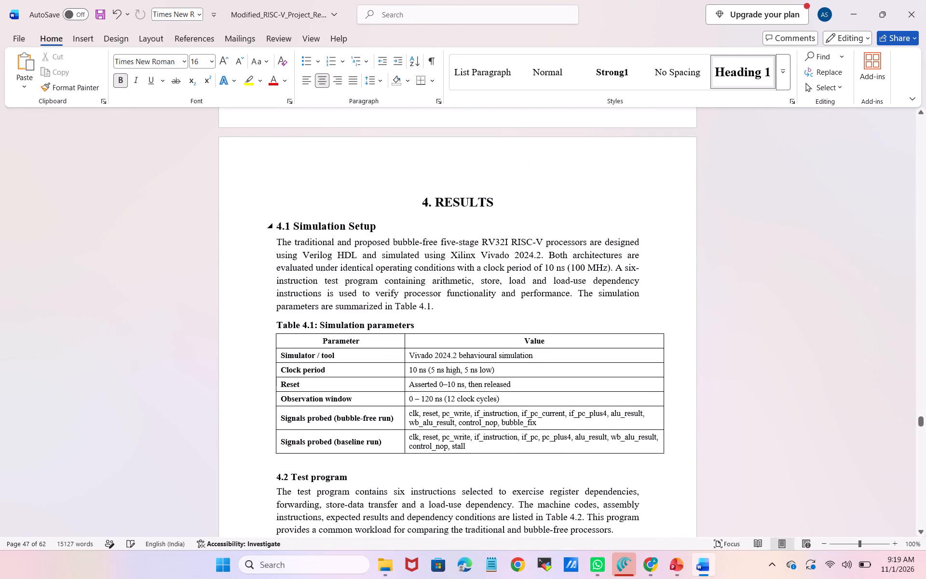
Insert two blank paragraphs before the heading "4.4 Functional verification" to move it onto the next page with Table 4.4.
{"action": "scroll", "coordinate": [410, 227], "scroll_direction": "down", "scroll_amount": 5}
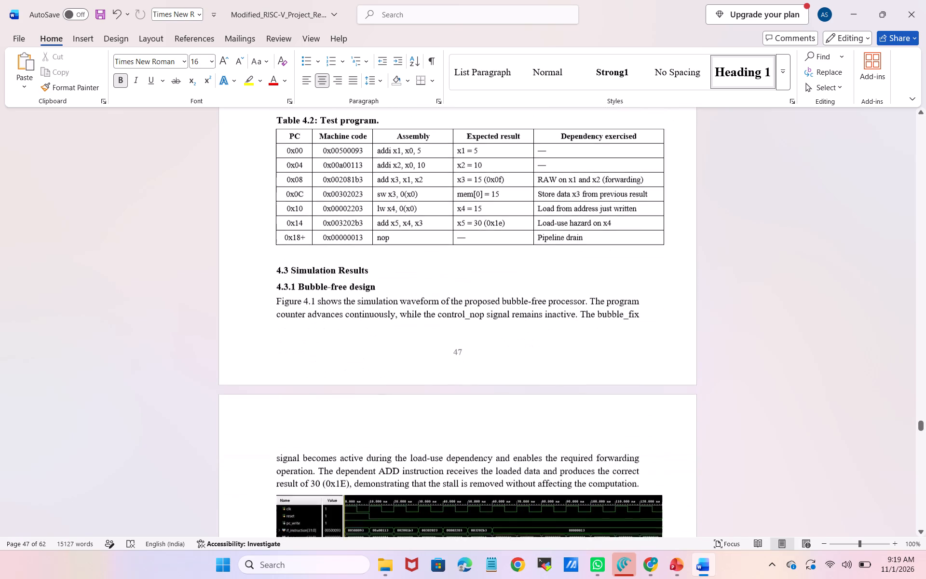
{"action": "scroll", "coordinate": [410, 227], "scroll_direction": "down", "scroll_amount": 4}
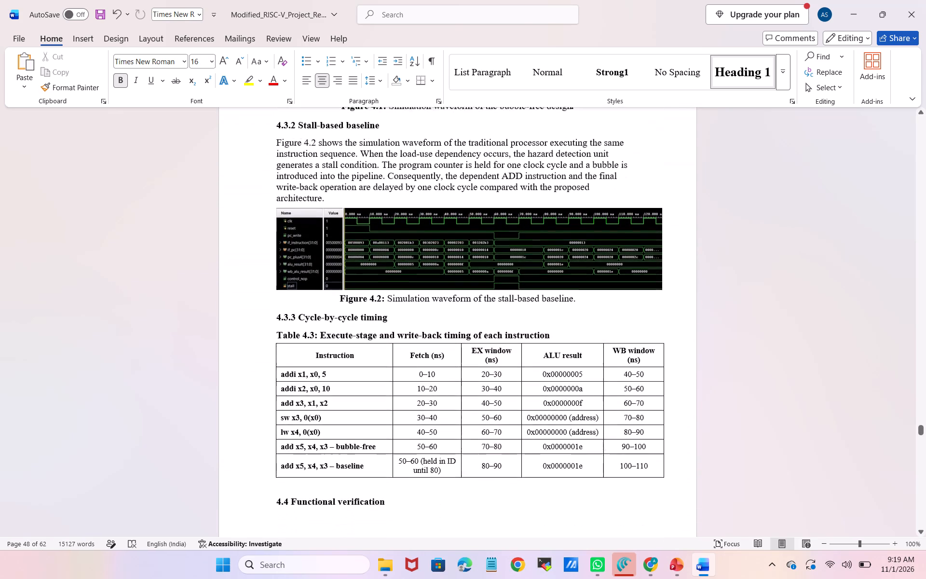
{"action": "scroll", "coordinate": [410, 227], "scroll_direction": "down", "scroll_amount": 3}
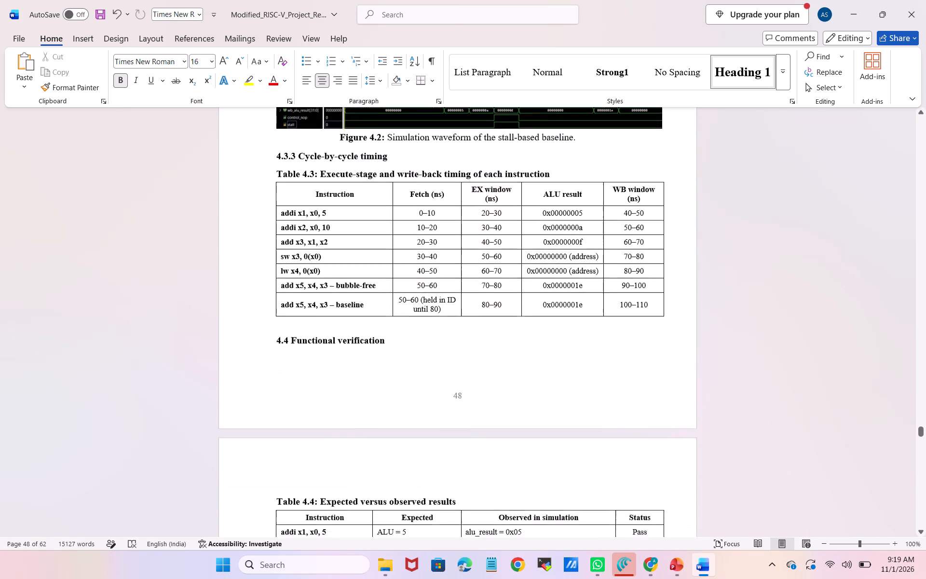
{"action": "left_click", "coordinate": [274, 327]}
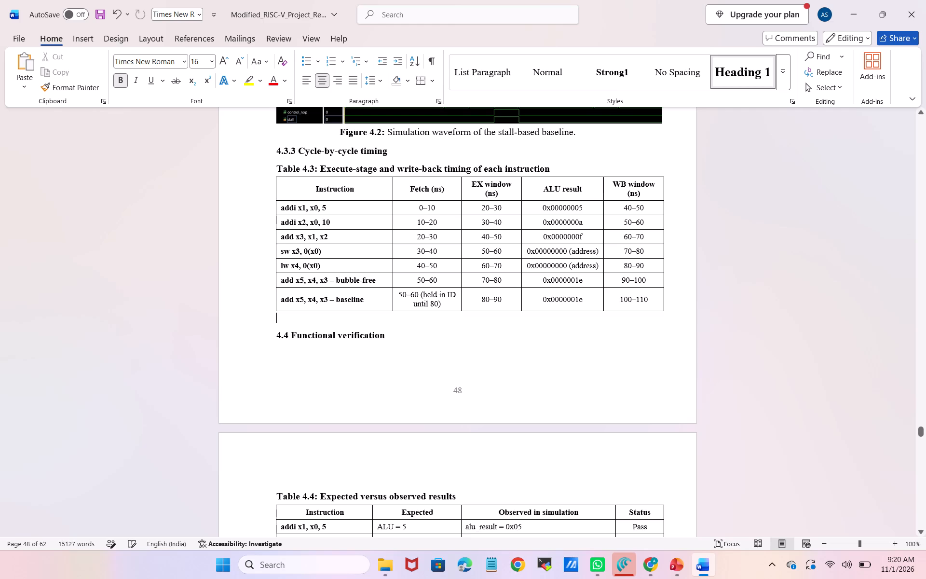
{"action": "scroll", "coordinate": [274, 327], "scroll_direction": "down", "scroll_amount": 1}
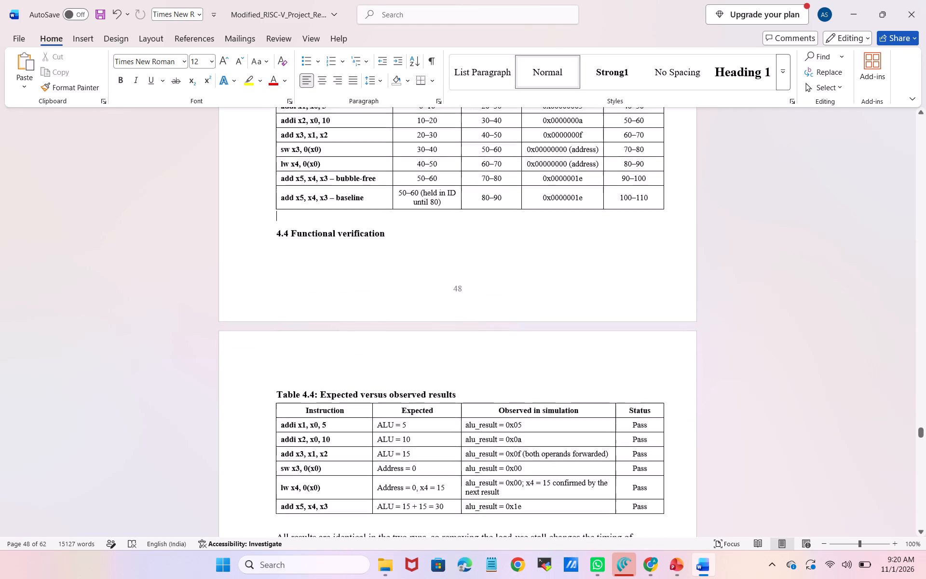
{"action": "scroll", "coordinate": [274, 327], "scroll_direction": "down", "scroll_amount": 1}
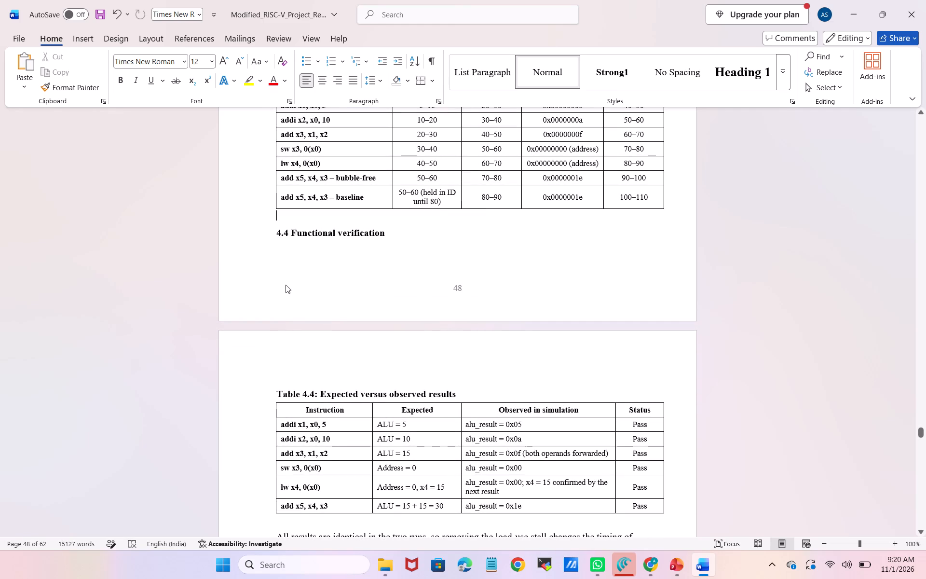
{"action": "left_click", "coordinate": [278, 232]}
{"action": "key", "text": "Return"}
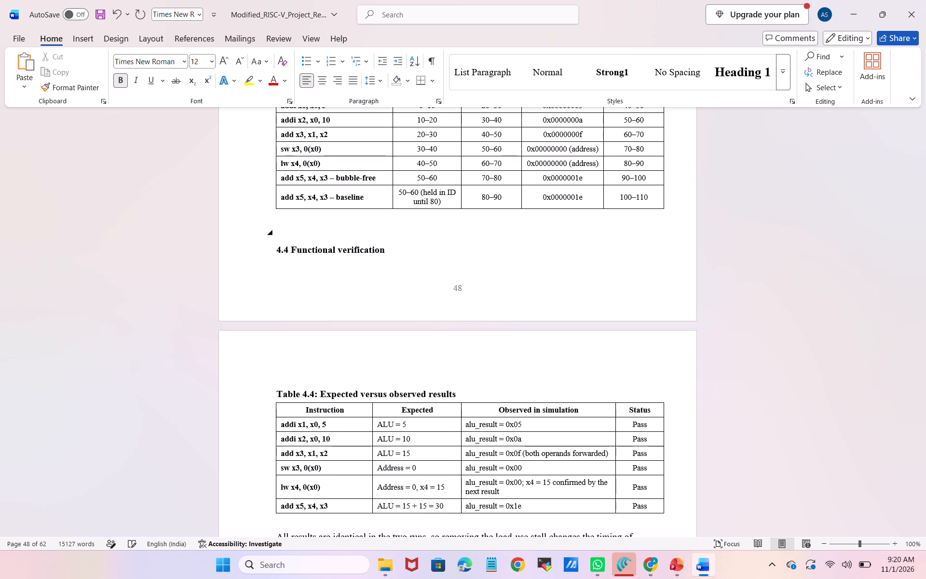
{"action": "key", "text": "Return"}
Insert two blank paragraphs before the heading "4.5 Block Diagrams and Schematic Diagrams" to move it onto the next page with its text.
{"action": "scroll", "coordinate": [278, 232], "scroll_direction": "down", "scroll_amount": 2}
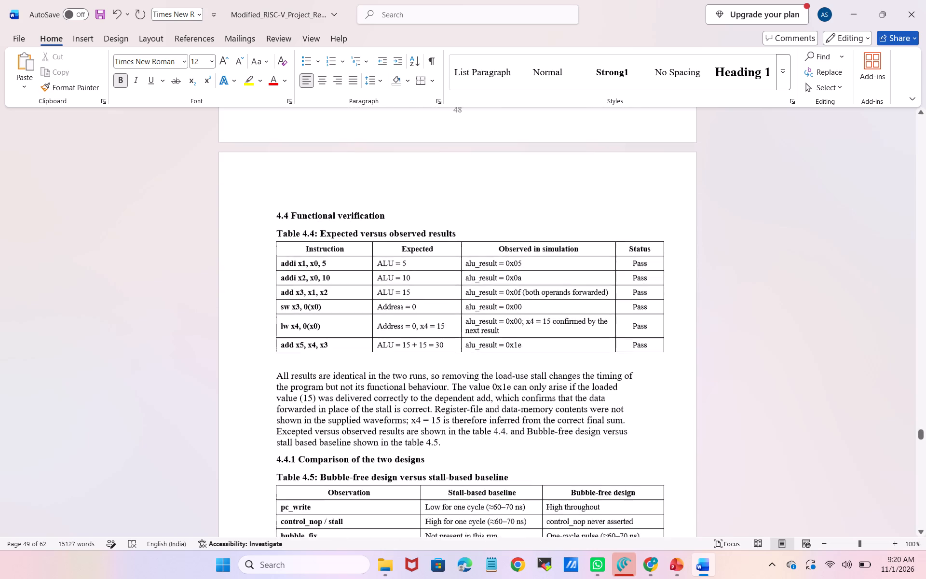
{"action": "scroll", "coordinate": [278, 232], "scroll_direction": "down", "scroll_amount": 3}
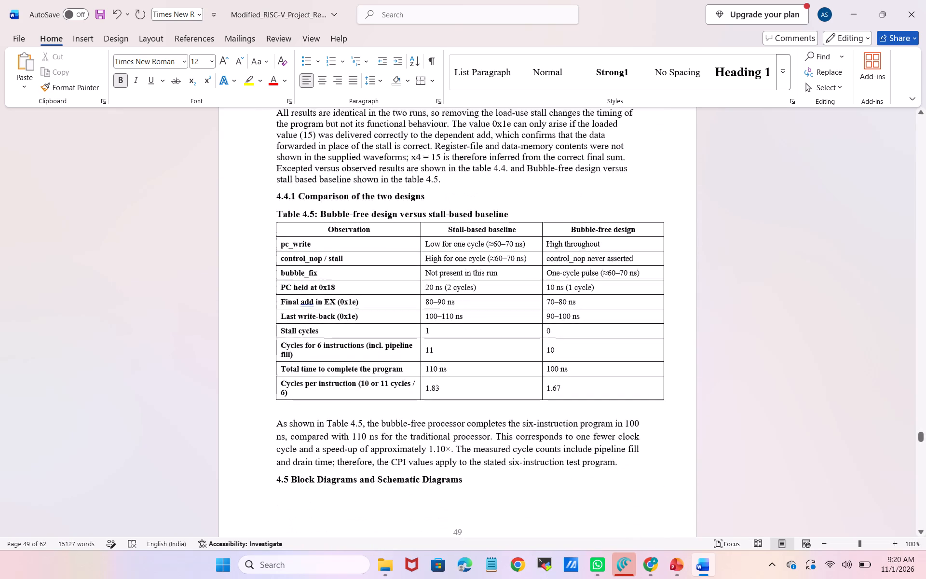
{"action": "scroll", "coordinate": [278, 232], "scroll_direction": "down", "scroll_amount": 2}
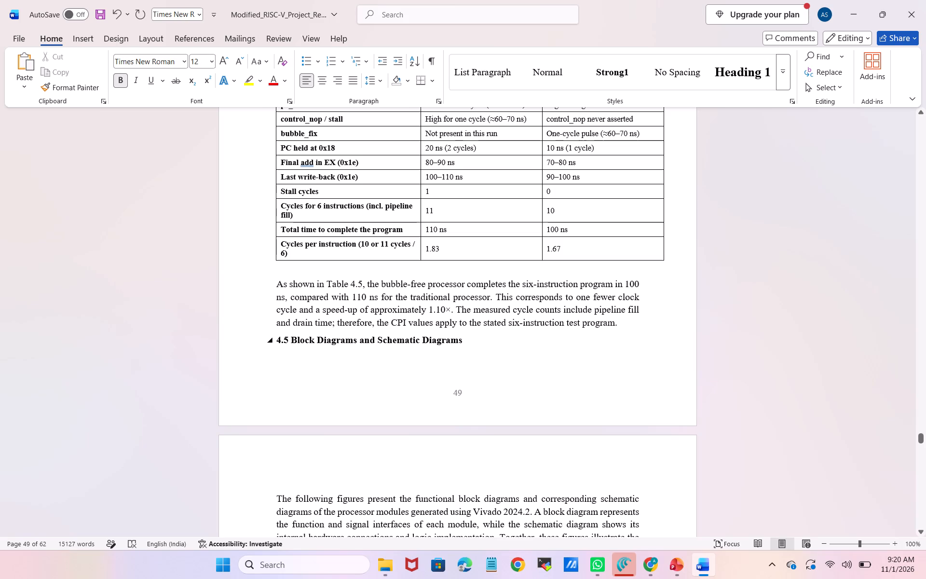
{"action": "left_click", "coordinate": [276, 339]}
{"action": "key", "text": "Return"}
{"action": "key", "text": "Return"}
Enlarge Table 4.4 (Expected versus observed results) slightly in width and height.
{"action": "scroll", "coordinate": [276, 339], "scroll_direction": "up", "scroll_amount": 1}
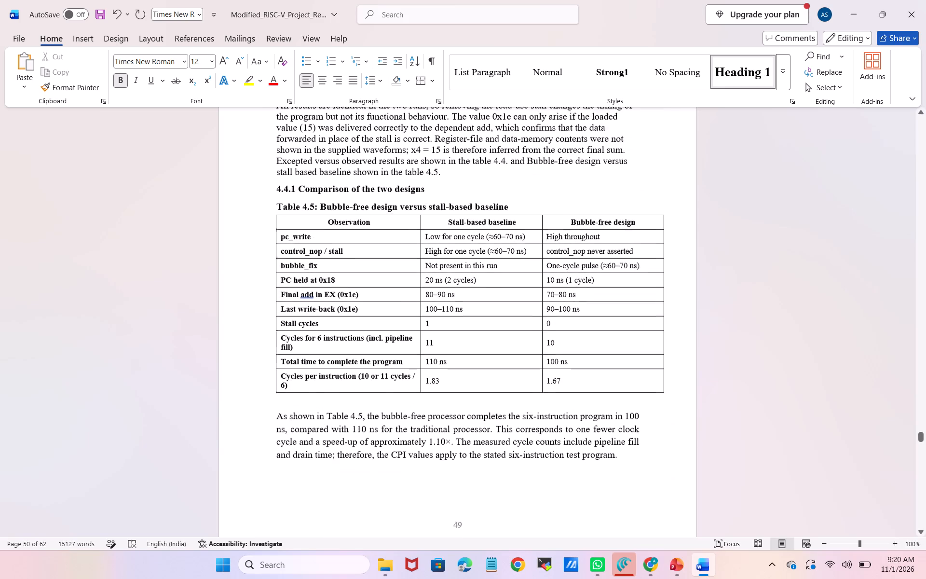
{"action": "scroll", "coordinate": [276, 339], "scroll_direction": "up", "scroll_amount": 1}
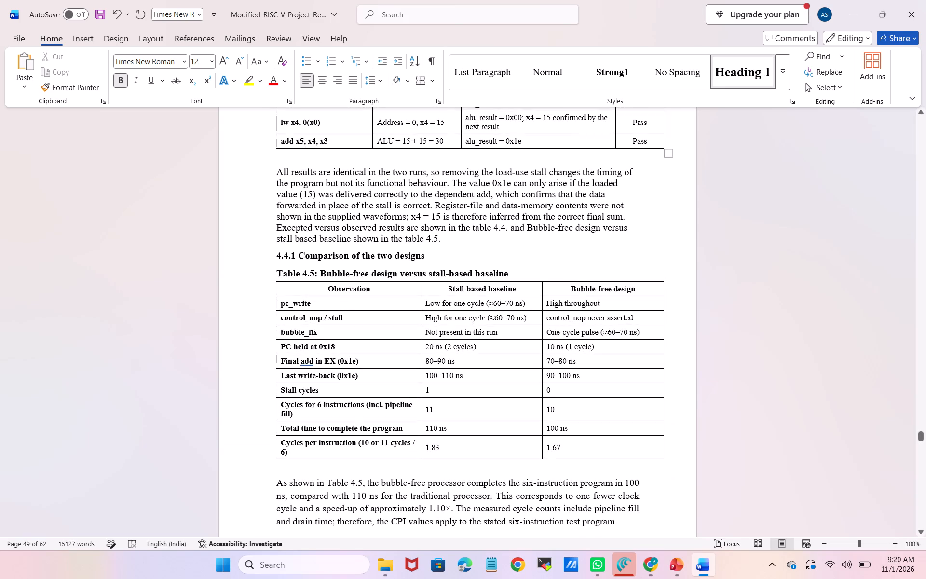
{"action": "left_click_drag", "start_coordinate": [666, 152], "coordinate": [666, 164]}
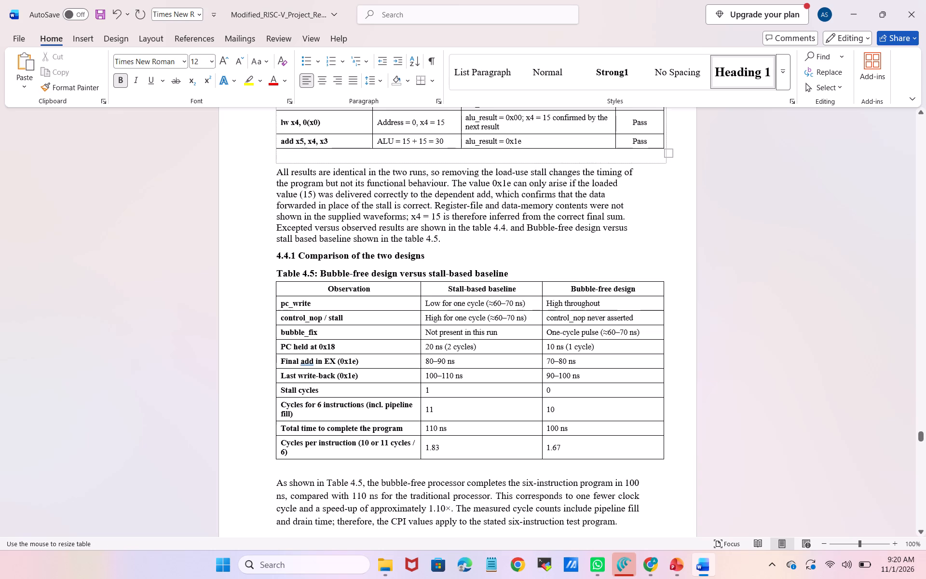
{"action": "left_click_drag", "start_coordinate": [666, 164], "coordinate": [667, 164]}
Remove the extra blank paragraph above heading 4.5 so the heading starts at the top of page 50.
{"action": "scroll", "coordinate": [694, 252], "scroll_direction": "down", "scroll_amount": 2}
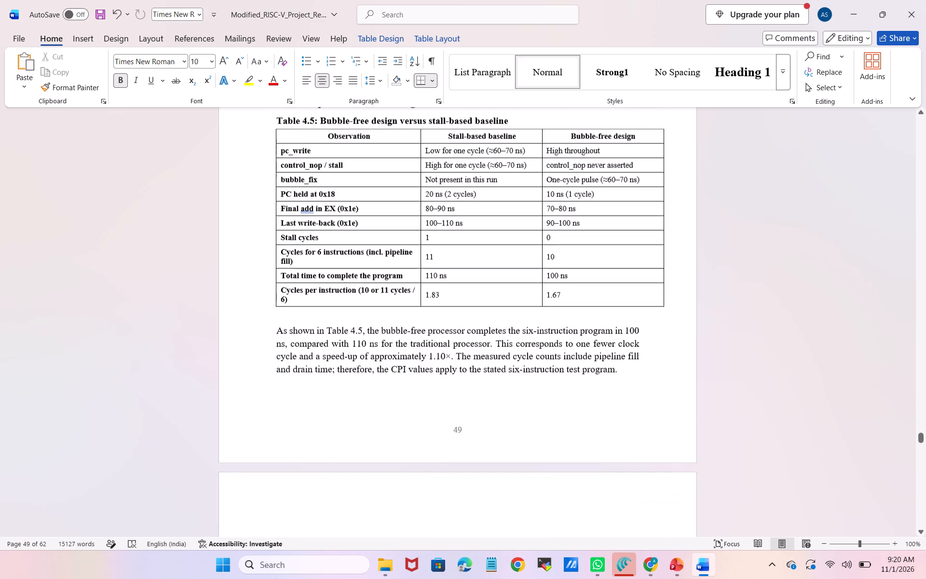
{"action": "scroll", "coordinate": [694, 252], "scroll_direction": "down", "scroll_amount": 2}
{"action": "scroll", "coordinate": [570, 239], "scroll_direction": "right", "scroll_amount": 1}
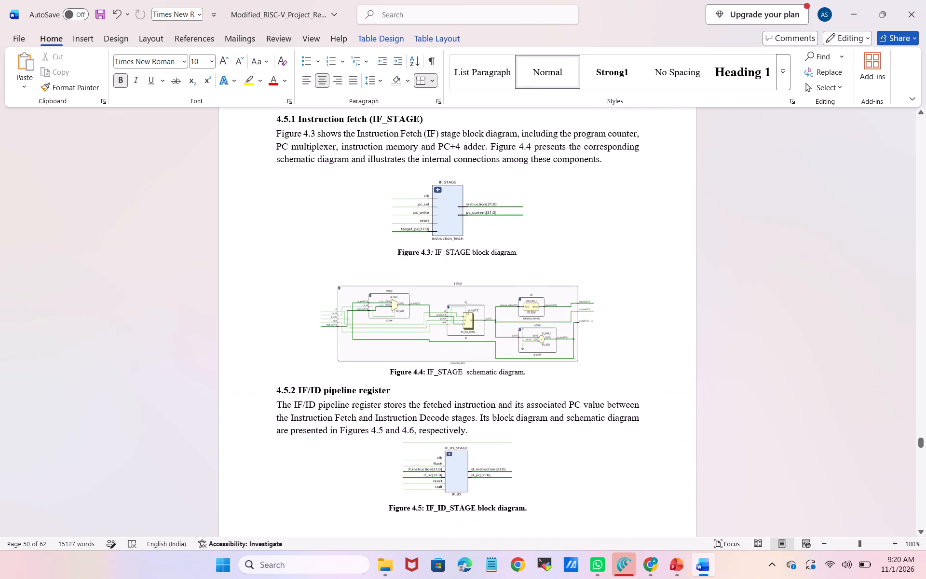
{"action": "scroll", "coordinate": [570, 239], "scroll_direction": "right", "scroll_amount": 1}
{"action": "scroll", "coordinate": [570, 239], "scroll_direction": "up", "scroll_amount": 2}
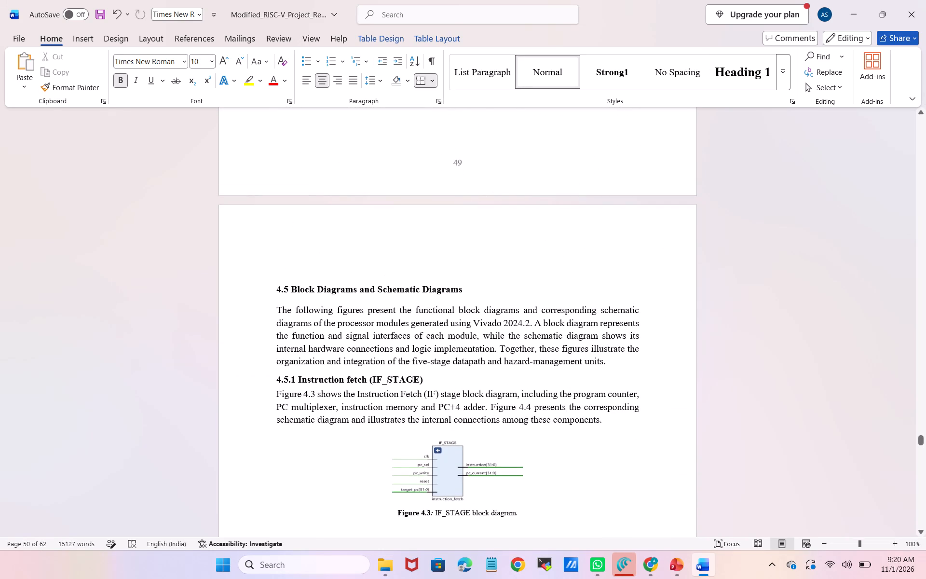
{"action": "left_click", "coordinate": [361, 267]}
{"action": "key", "text": "BackSpace"}
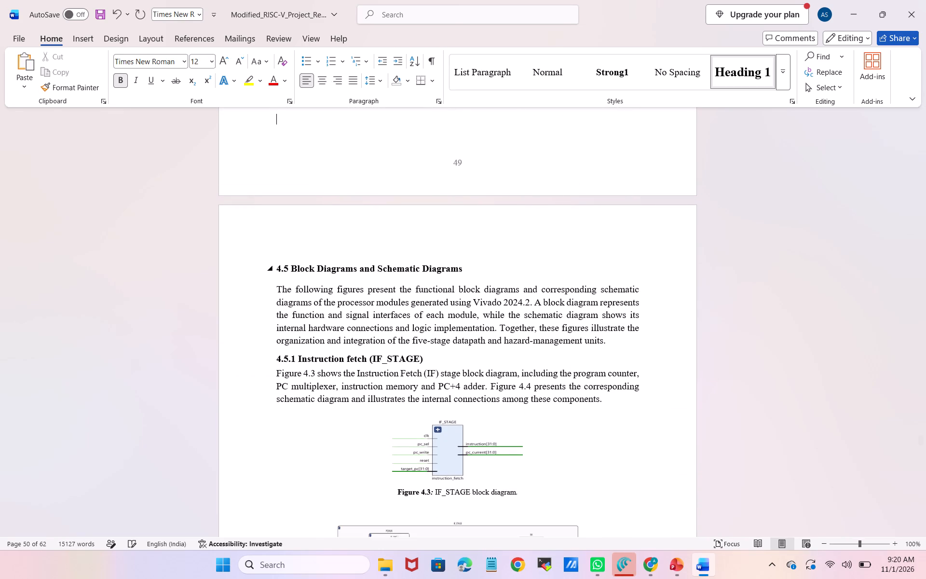
Enlarge the IF_ID_STAGE block diagram picture in Figure 4.5 to use more of page 50.
{"action": "scroll", "coordinate": [361, 267], "scroll_direction": "down", "scroll_amount": 3}
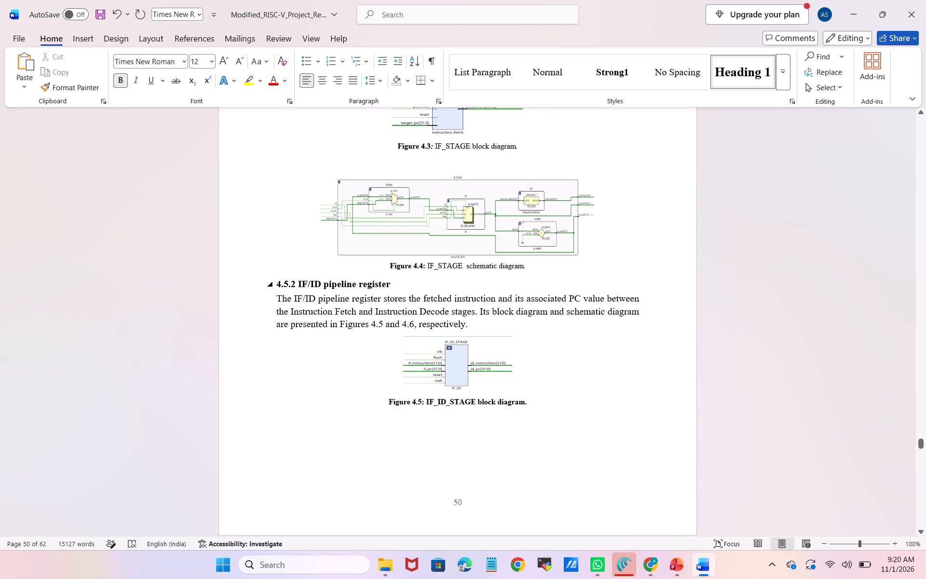
{"action": "left_click", "coordinate": [506, 392]}
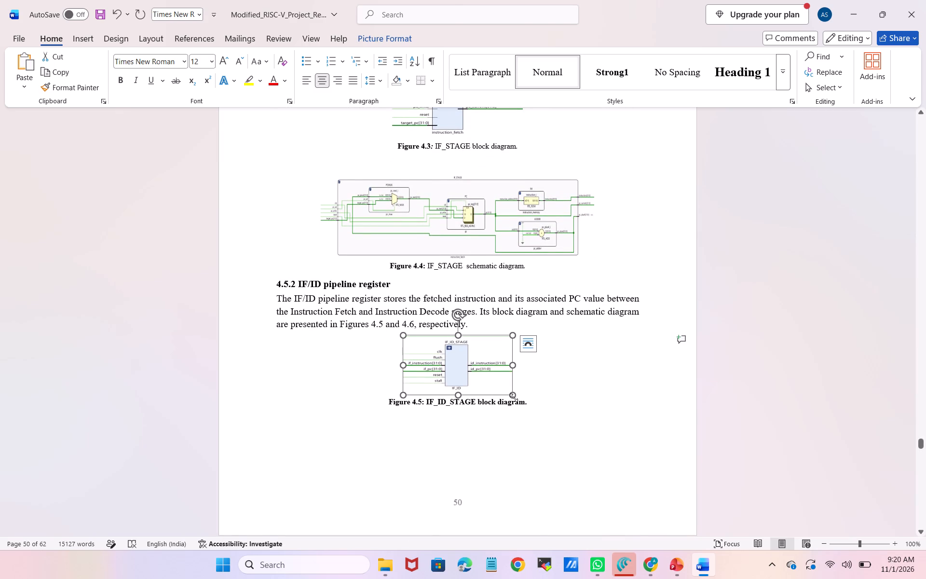
{"action": "left_click_drag", "start_coordinate": [514, 398], "coordinate": [518, 409]}
{"action": "left_click", "coordinate": [578, 378]}
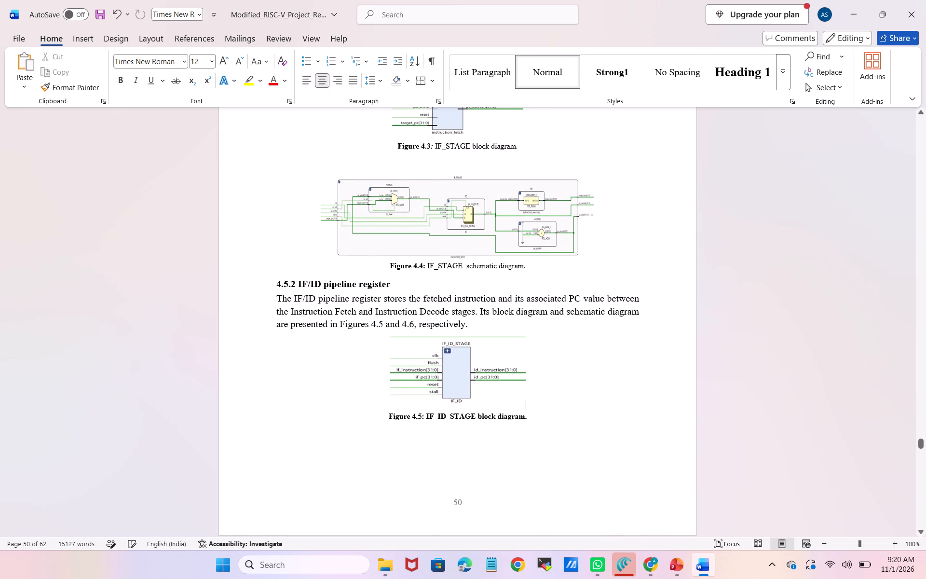
Remove the bold formatting from "IF_ID_STAGE block diagram." in the Figure 4.5 caption, leaving the figure number bold.
{"action": "left_click_drag", "start_coordinate": [527, 418], "coordinate": [448, 417]}
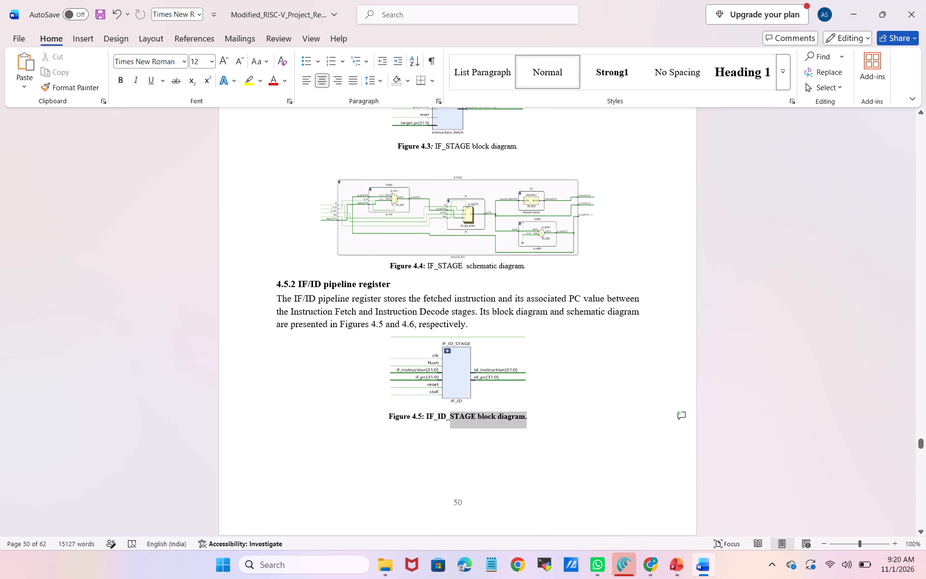
{"action": "left_click_drag", "start_coordinate": [448, 417], "coordinate": [428, 417]}
{"action": "left_click", "coordinate": [439, 397]}
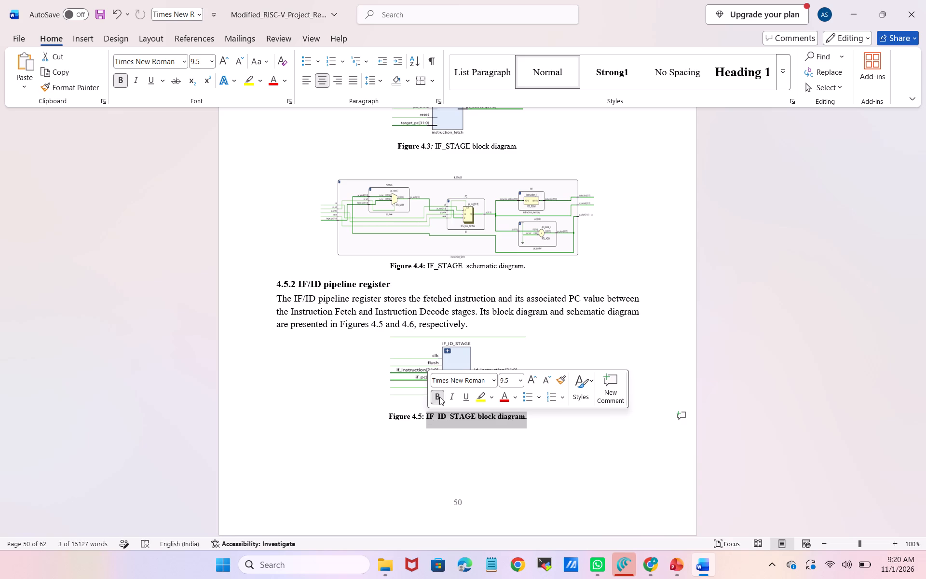
{"action": "left_click", "coordinate": [547, 323]}
Check the page layout from the simulation waveforms in section 4.3 through the diagrams in section 4.5.3.
{"action": "scroll", "coordinate": [547, 323], "scroll_direction": "up", "scroll_amount": 1}
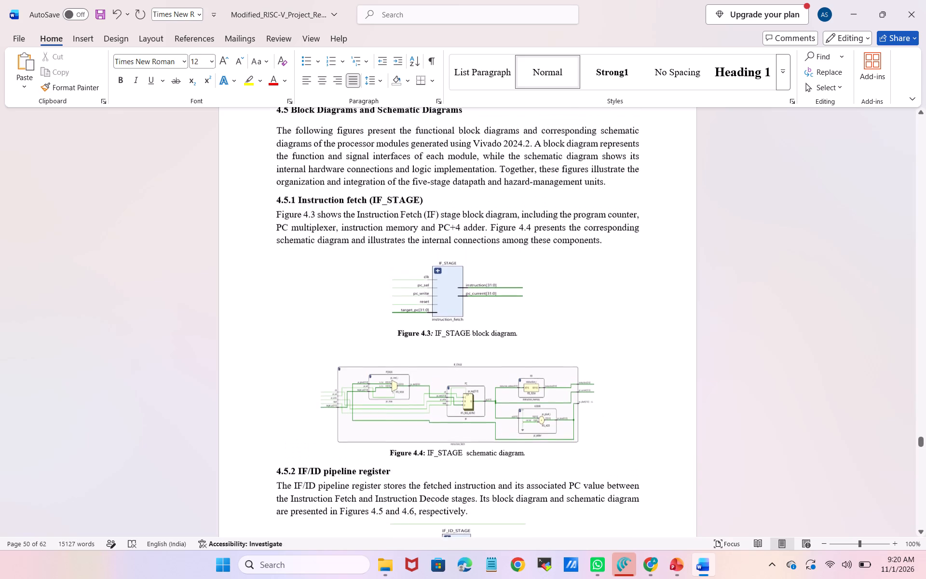
{"action": "scroll", "coordinate": [547, 323], "scroll_direction": "up", "scroll_amount": 5}
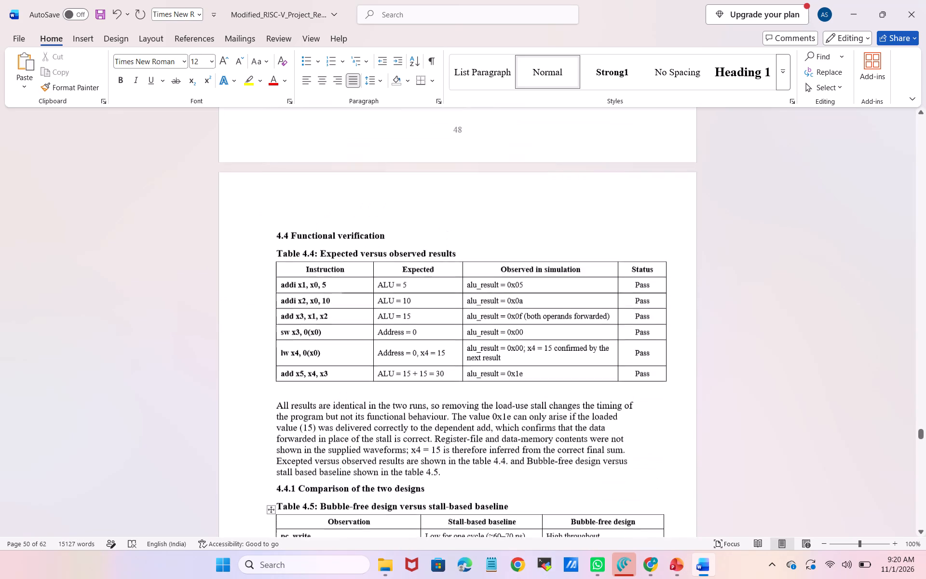
{"action": "scroll", "coordinate": [547, 323], "scroll_direction": "up", "scroll_amount": 2}
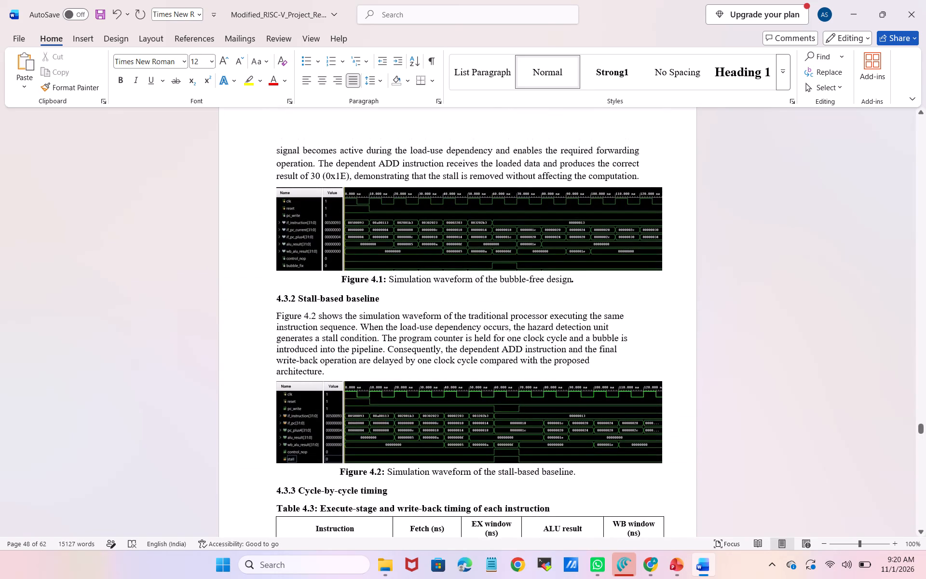
{"action": "scroll", "coordinate": [547, 323], "scroll_direction": "up", "scroll_amount": 2}
{"action": "scroll", "coordinate": [547, 323], "scroll_direction": "down", "scroll_amount": 4}
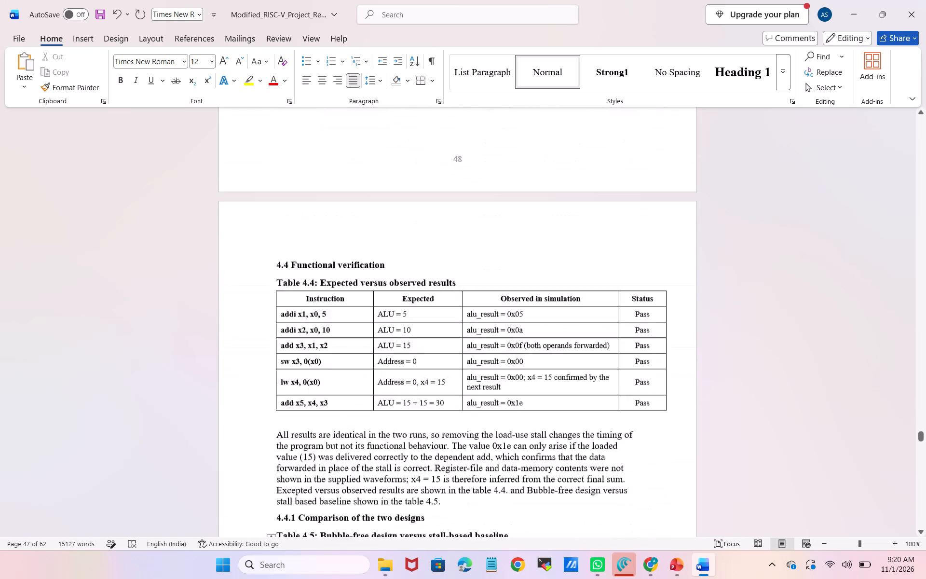
{"action": "scroll", "coordinate": [547, 323], "scroll_direction": "down", "scroll_amount": 4}
Remove the bold formatting from "Address generator block diagram" in the Figure 4.8 caption, leaving the figure number bold.
{"action": "scroll", "coordinate": [547, 323], "scroll_direction": "up", "scroll_amount": 1}
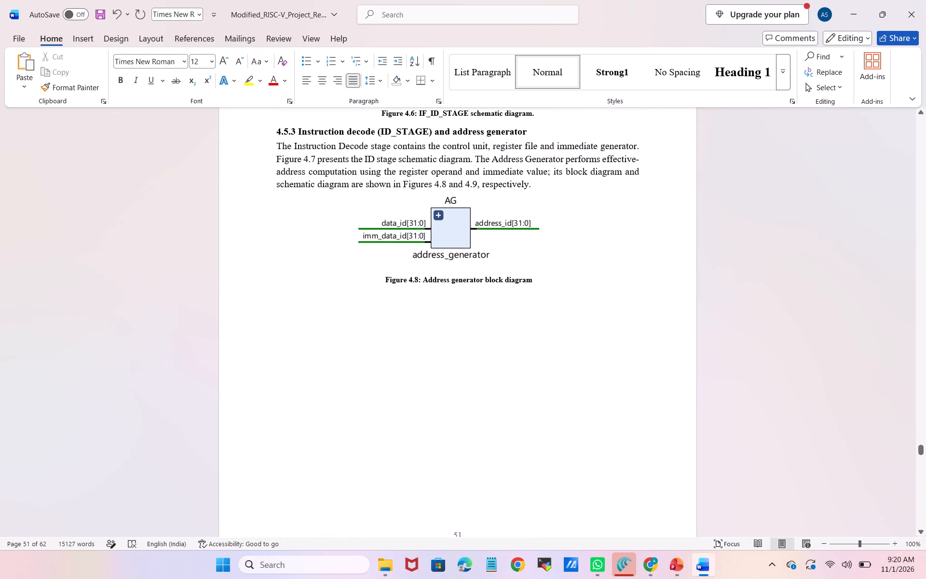
{"action": "left_click_drag", "start_coordinate": [422, 279], "coordinate": [521, 278]}
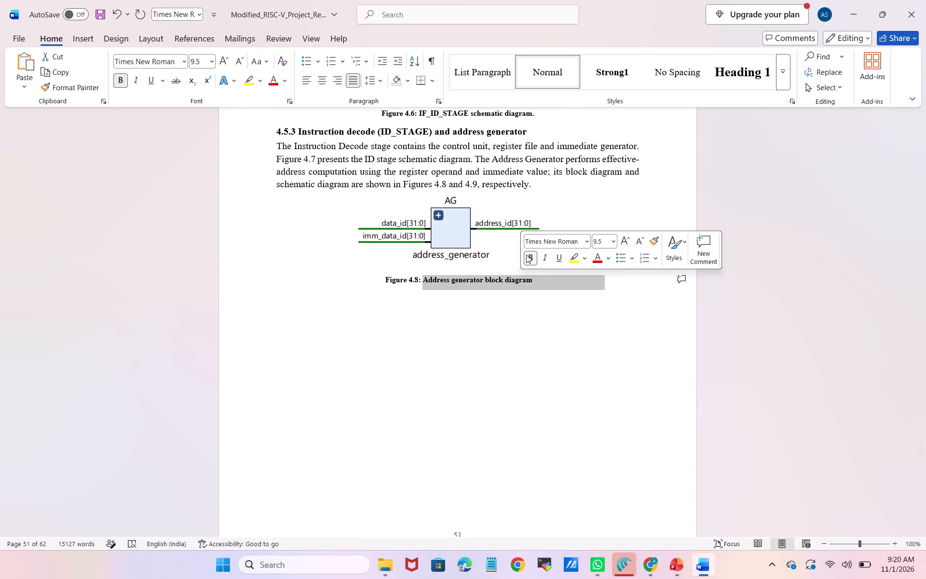
{"action": "left_click", "coordinate": [526, 255]}
{"action": "left_click", "coordinate": [457, 333]}
Shrink the ID_STAGE schematic picture of Figure 4.7 so it fits on page 51 below Figure 4.8.
{"action": "scroll", "coordinate": [457, 333], "scroll_direction": "down", "scroll_amount": 2}
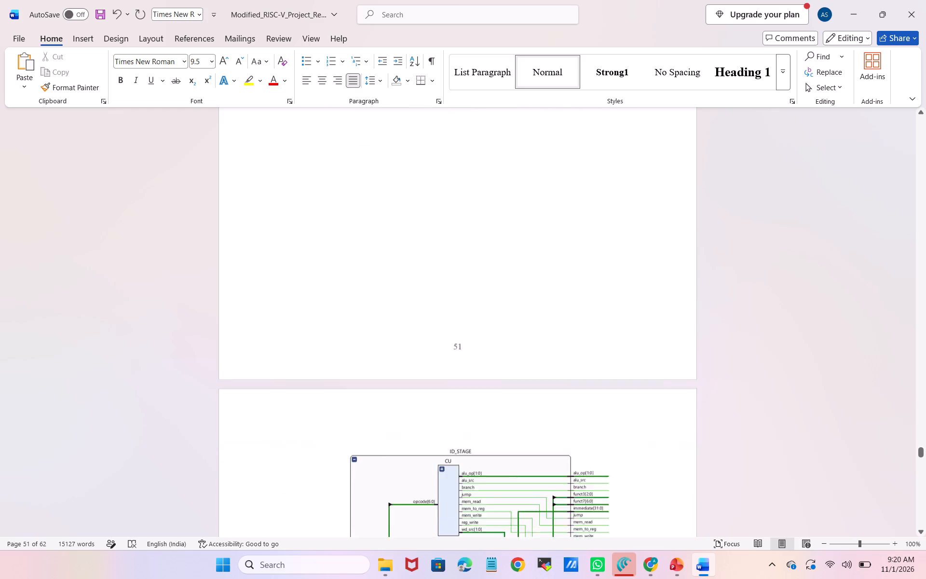
{"action": "scroll", "coordinate": [457, 333], "scroll_direction": "down", "scroll_amount": 1}
{"action": "left_click", "coordinate": [457, 333]}
{"action": "scroll", "coordinate": [457, 333], "scroll_direction": "up", "scroll_amount": 1}
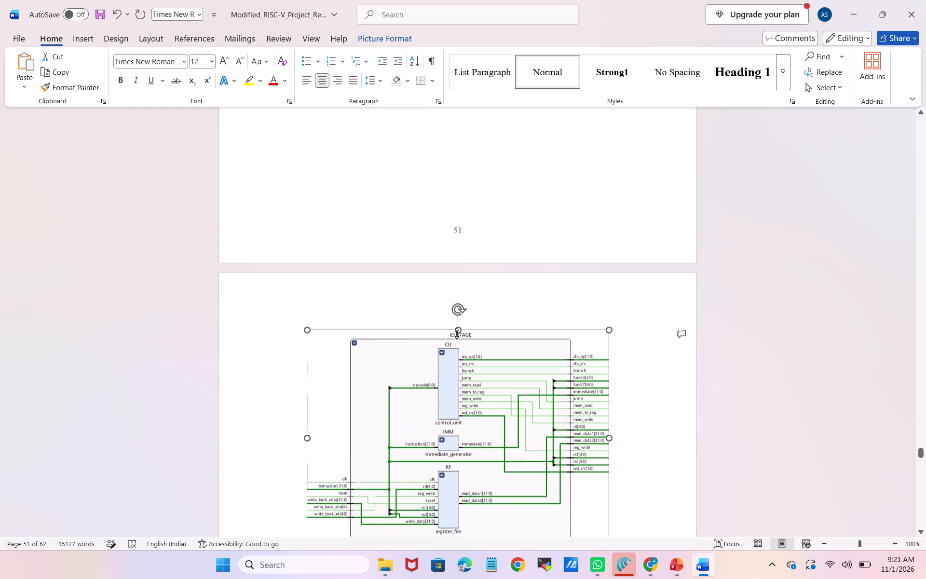
{"action": "scroll", "coordinate": [500, 357], "scroll_direction": "down", "scroll_amount": 1}
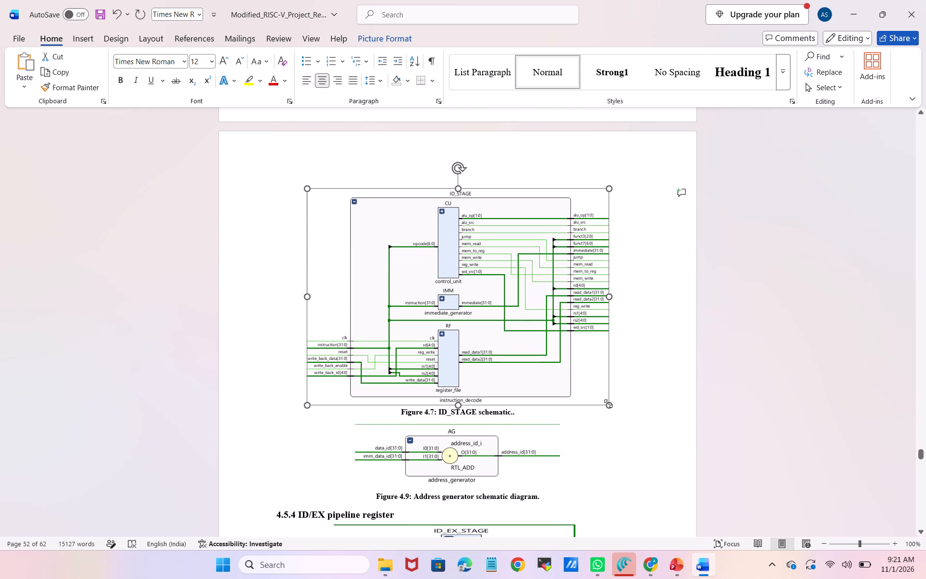
{"action": "left_click_drag", "start_coordinate": [608, 403], "coordinate": [545, 356]}
{"action": "scroll", "coordinate": [545, 356], "scroll_direction": "up", "scroll_amount": 1}
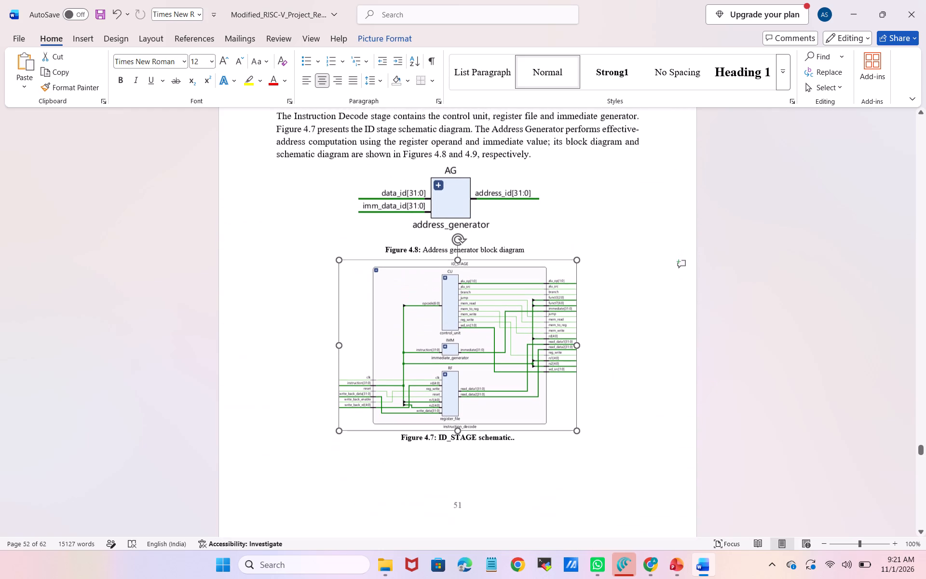
{"action": "left_click", "coordinate": [640, 192]}
Review the layout of the diagrams from section 4.5.3 through 4.5.7 for page gaps and oversized figures.
{"action": "scroll", "coordinate": [640, 192], "scroll_direction": "up", "scroll_amount": 1}
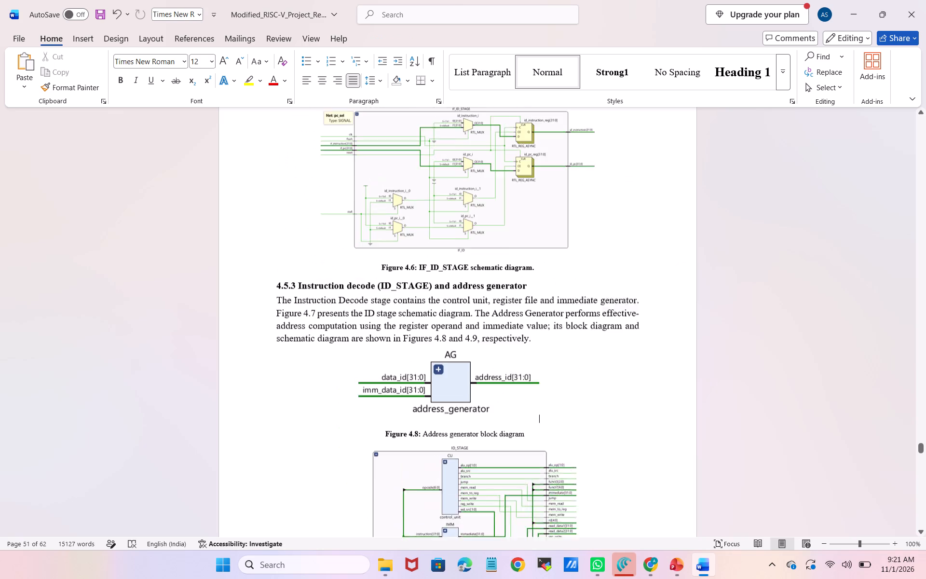
{"action": "scroll", "coordinate": [640, 192], "scroll_direction": "down", "scroll_amount": 3}
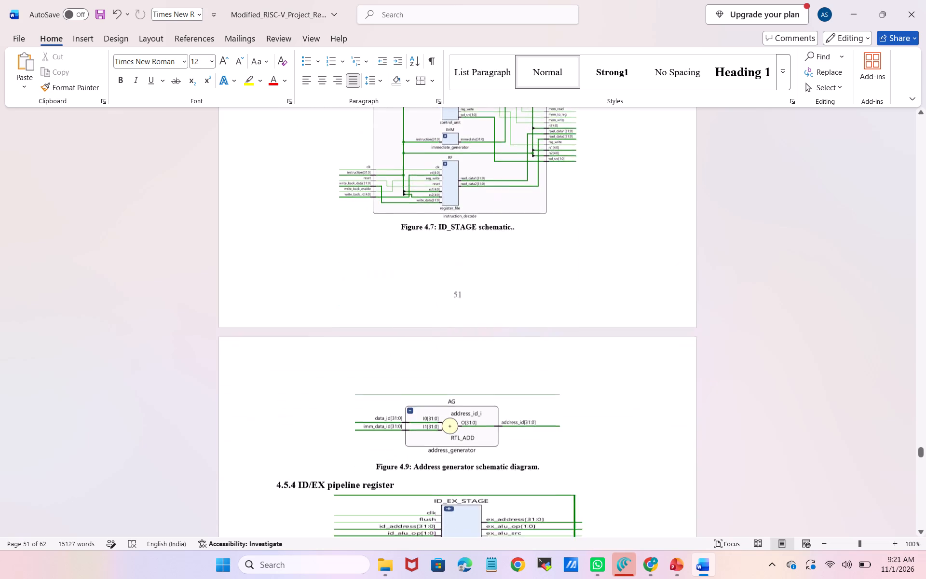
{"action": "scroll", "coordinate": [640, 192], "scroll_direction": "down", "scroll_amount": 2}
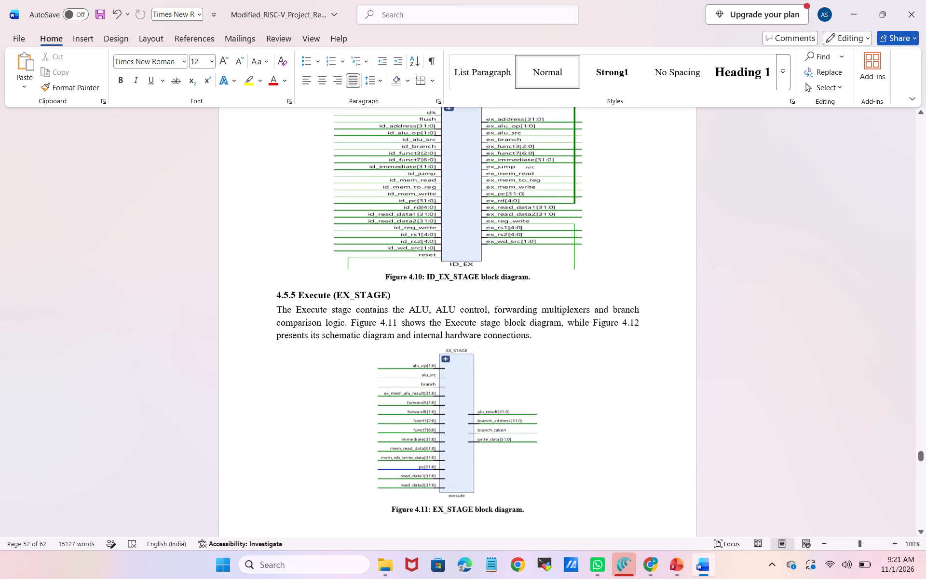
{"action": "scroll", "coordinate": [640, 192], "scroll_direction": "down", "scroll_amount": 4}
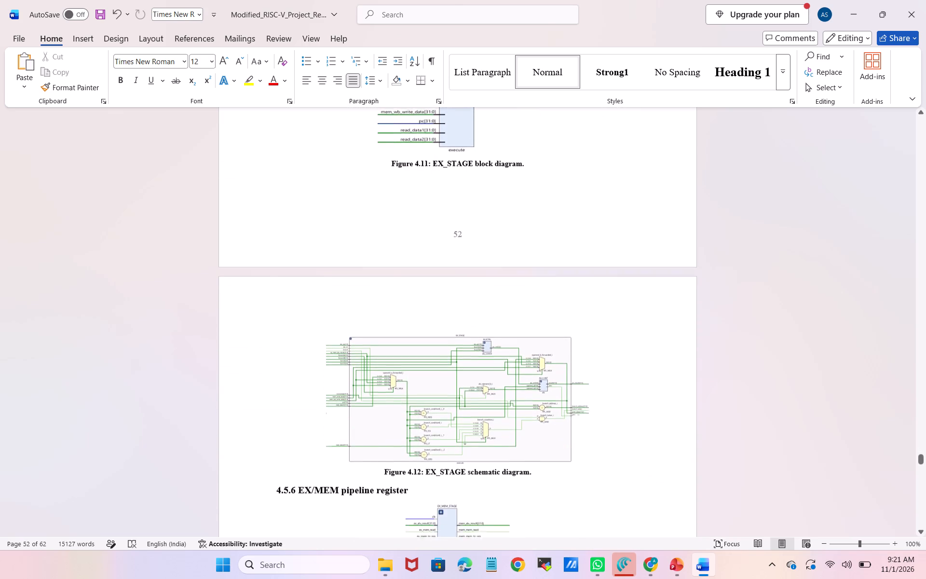
{"action": "scroll", "coordinate": [640, 192], "scroll_direction": "down", "scroll_amount": 2}
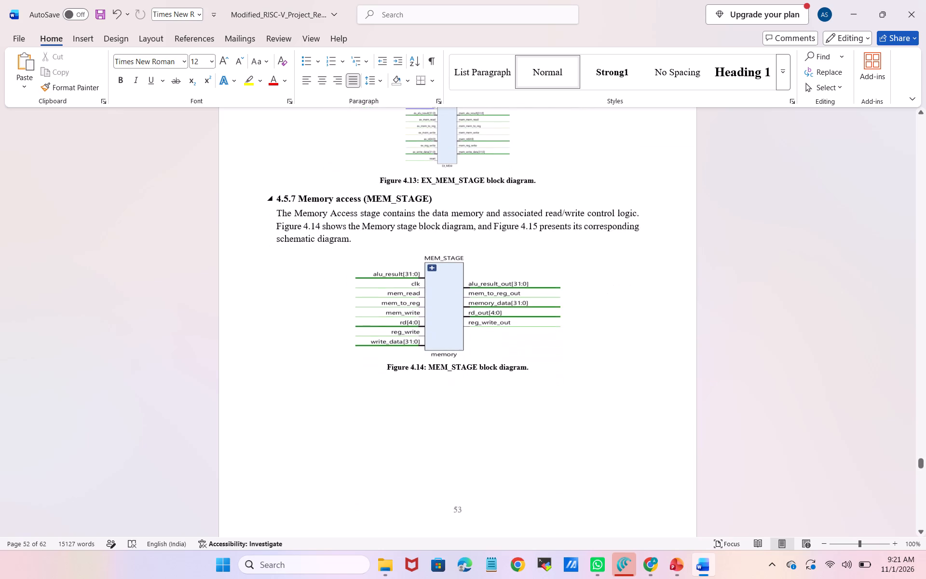
{"action": "scroll", "coordinate": [640, 192], "scroll_direction": "down", "scroll_amount": 2}
Shrink the MEM_STAGE block diagram picture of Figure 4.14 so Figure 4.15 fits below it on page 53.
{"action": "scroll", "coordinate": [640, 192], "scroll_direction": "up", "scroll_amount": 1}
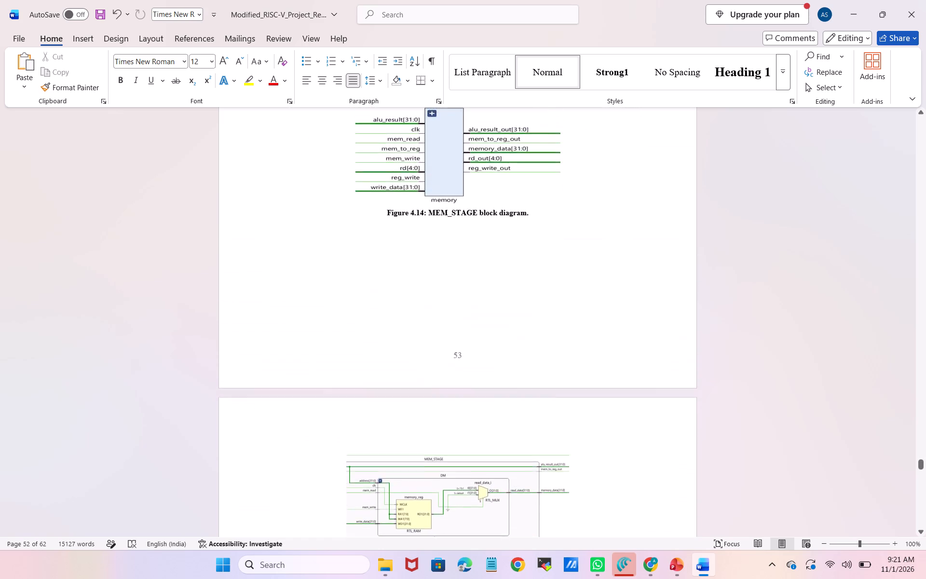
{"action": "scroll", "coordinate": [640, 192], "scroll_direction": "up", "scroll_amount": 2}
{"action": "left_click", "coordinate": [461, 414]}
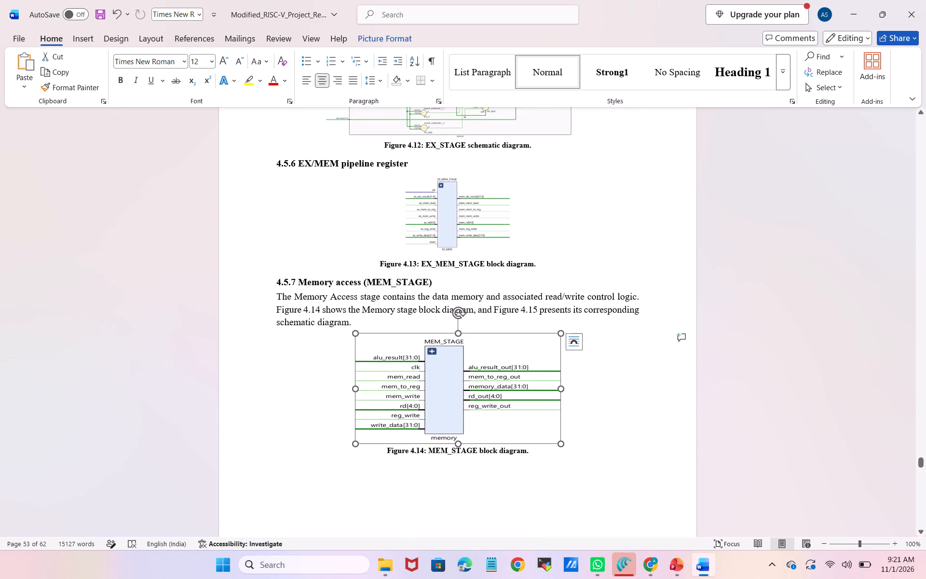
{"action": "left_click", "coordinate": [564, 441]}
{"action": "left_click_drag", "start_coordinate": [564, 441], "coordinate": [536, 416]}
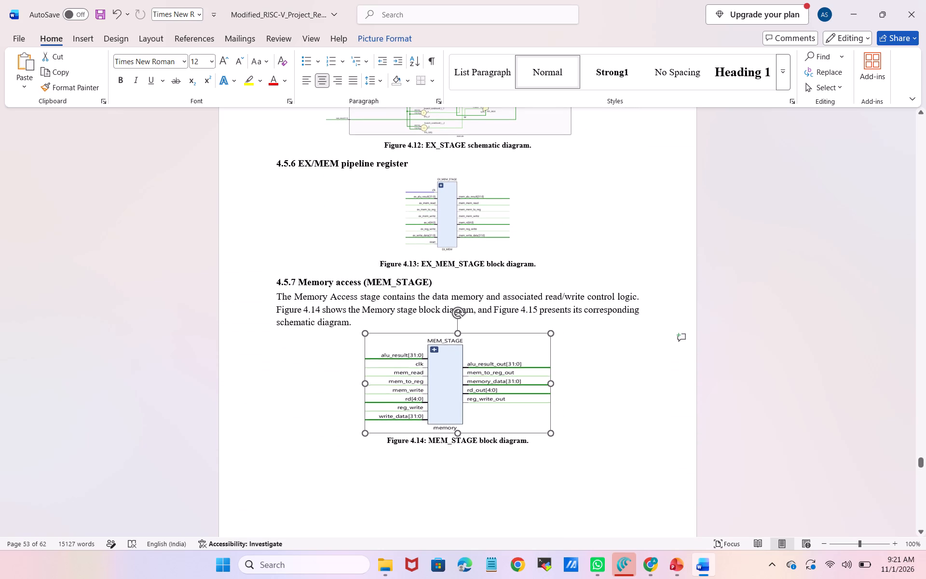
{"action": "left_click_drag", "start_coordinate": [536, 416], "coordinate": [527, 408]}
{"action": "left_click", "coordinate": [572, 397]}
{"action": "scroll", "coordinate": [572, 397], "scroll_direction": "down", "scroll_amount": 2}
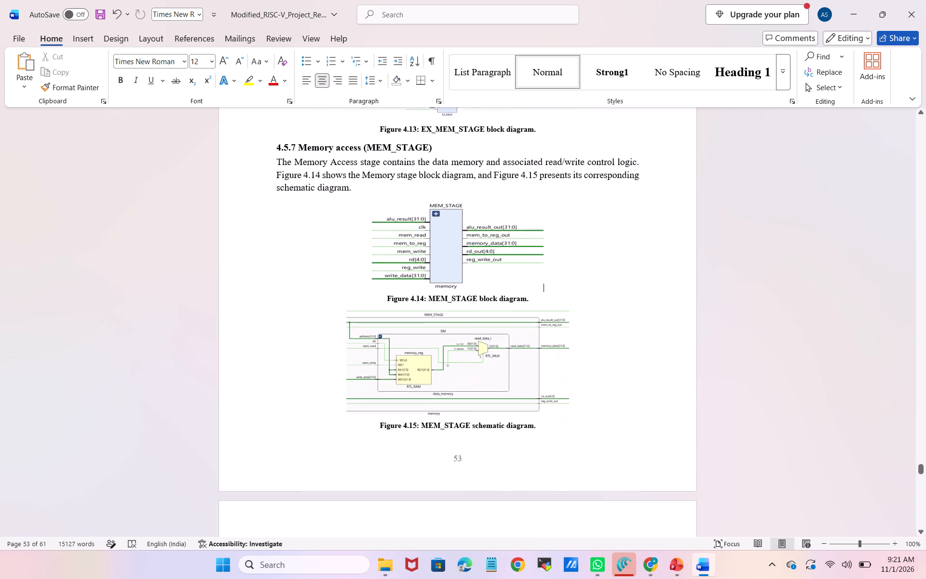
Shrink the forwarding unit schematic picture of Figure 4.21 on page 55 to free space below it.
{"action": "scroll", "coordinate": [572, 397], "scroll_direction": "down", "scroll_amount": 3}
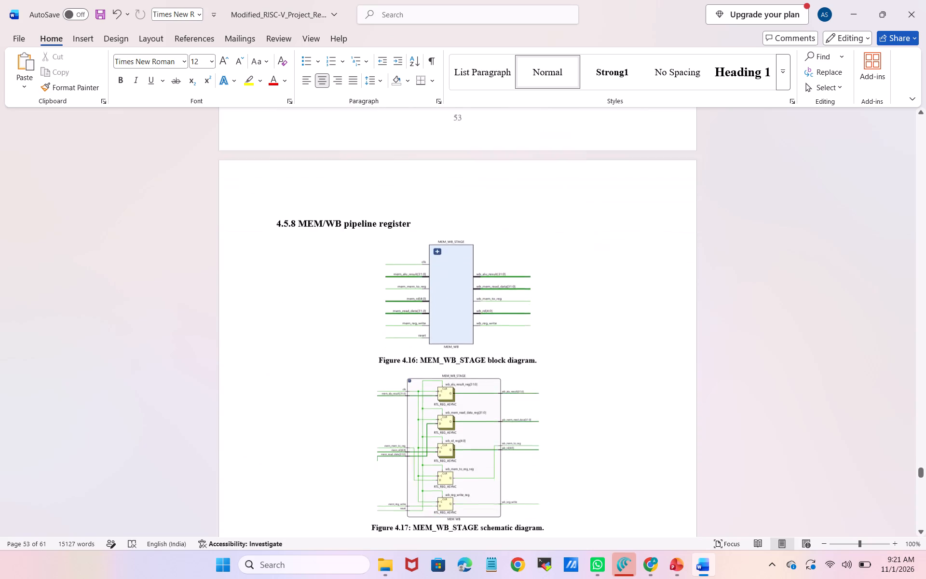
{"action": "scroll", "coordinate": [572, 397], "scroll_direction": "down", "scroll_amount": 2}
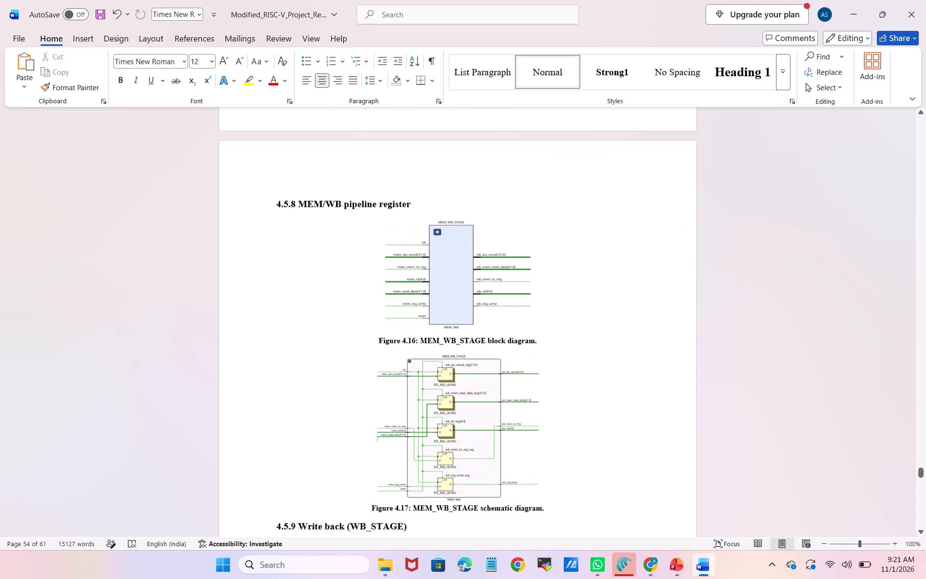
{"action": "scroll", "coordinate": [572, 397], "scroll_direction": "down", "scroll_amount": 4}
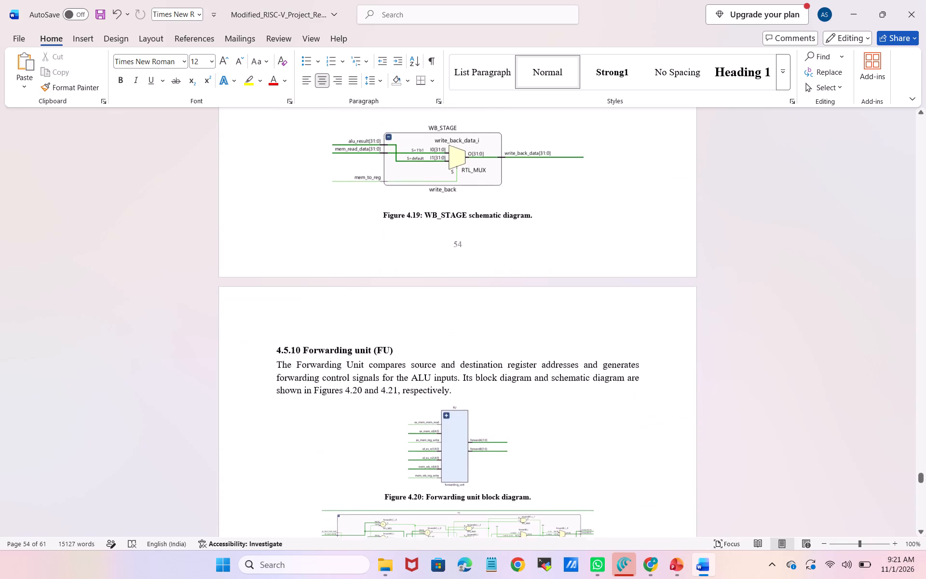
{"action": "scroll", "coordinate": [572, 397], "scroll_direction": "down", "scroll_amount": 6}
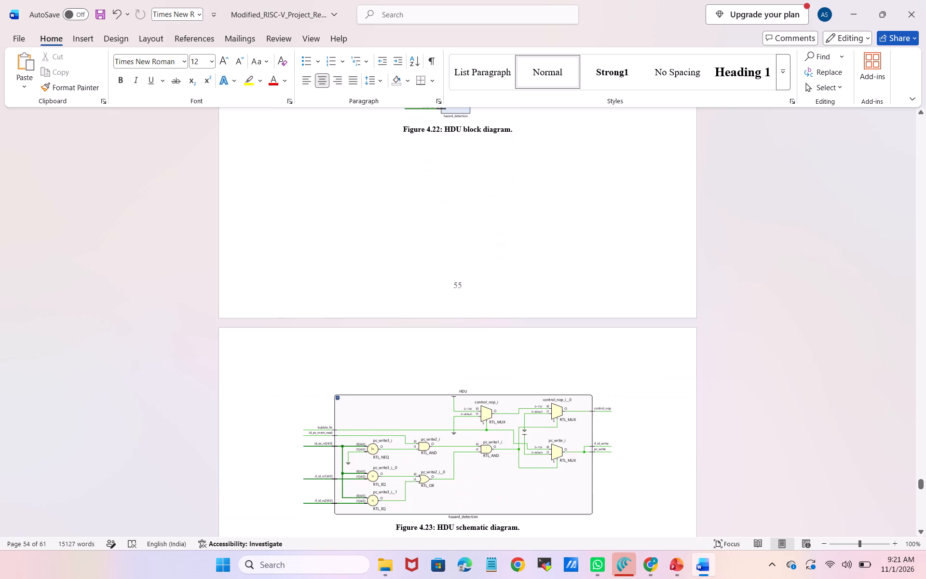
{"action": "scroll", "coordinate": [572, 397], "scroll_direction": "up", "scroll_amount": 2}
{"action": "right_click", "coordinate": [572, 397]}
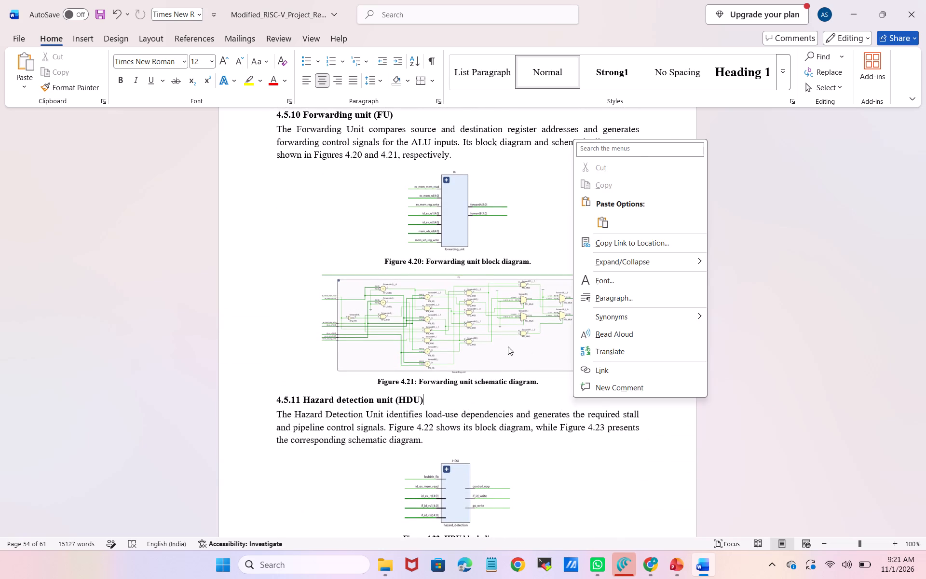
{"action": "left_click", "coordinate": [508, 346]}
{"action": "left_click", "coordinate": [500, 331]}
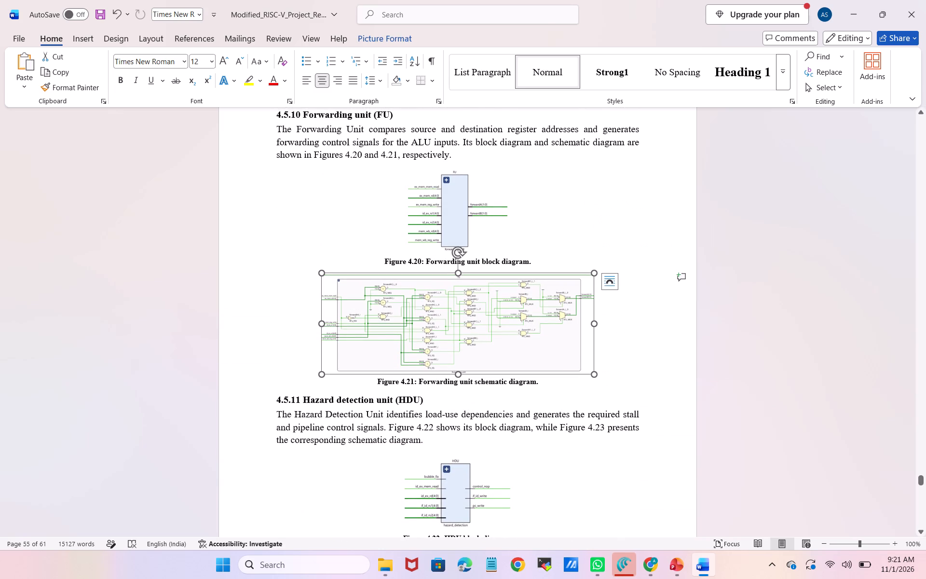
{"action": "left_click_drag", "start_coordinate": [592, 376], "coordinate": [573, 358]}
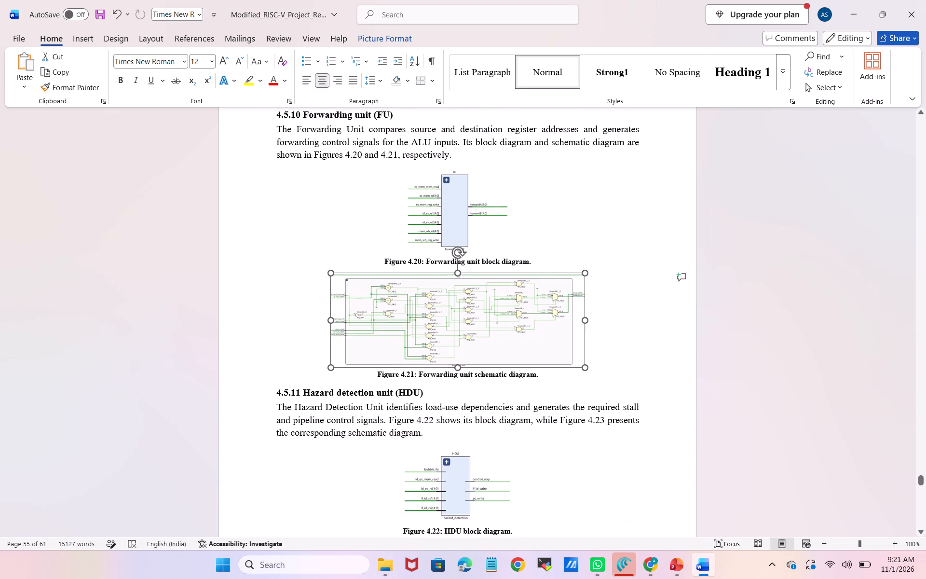
{"action": "left_click_drag", "start_coordinate": [573, 358], "coordinate": [559, 350]}
{"action": "left_click", "coordinate": [630, 339]}
Shrink the HDU block diagram picture of Figure 4.22 slightly in section 4.5.11.
{"action": "scroll", "coordinate": [630, 339], "scroll_direction": "down", "scroll_amount": 1}
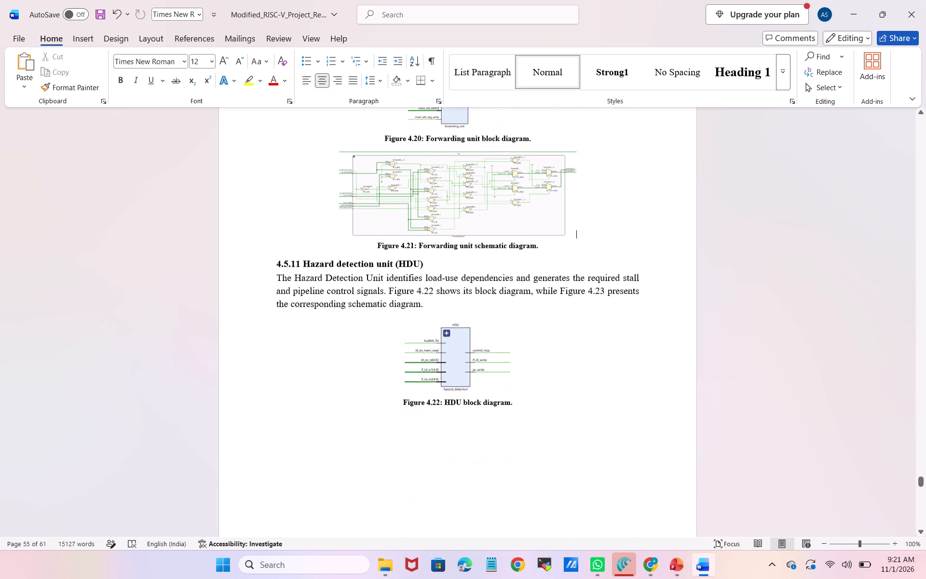
{"action": "scroll", "coordinate": [630, 339], "scroll_direction": "down", "scroll_amount": 1}
{"action": "left_click", "coordinate": [469, 340]}
{"action": "left_click_drag", "start_coordinate": [511, 352], "coordinate": [493, 341]}
{"action": "left_click", "coordinate": [539, 339]}
Shrink the HDU schematic picture of Figure 4.23 so it fits on page 55 below Figure 4.22.
{"action": "scroll", "coordinate": [539, 339], "scroll_direction": "down", "scroll_amount": 4}
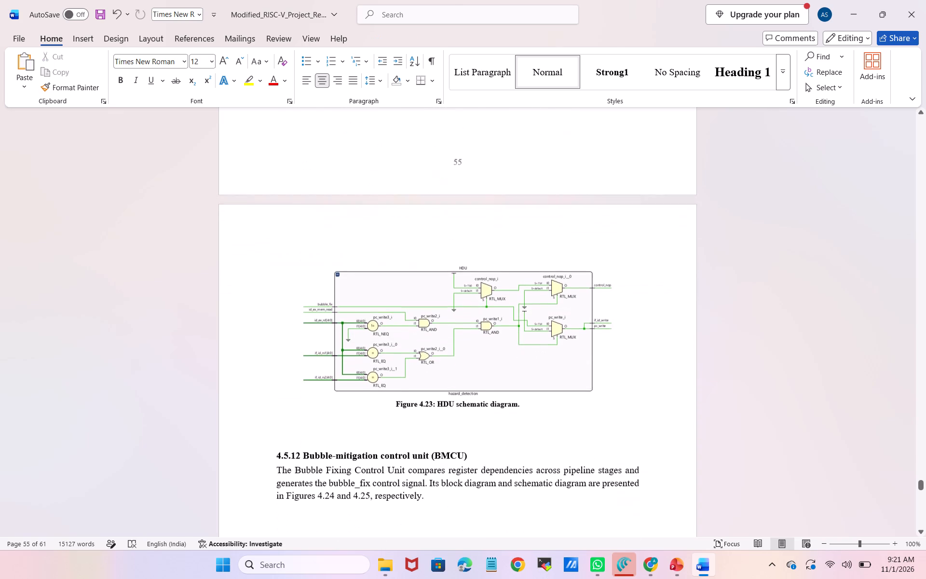
{"action": "left_click", "coordinate": [539, 339]}
{"action": "left_click_drag", "start_coordinate": [614, 390], "coordinate": [582, 376]}
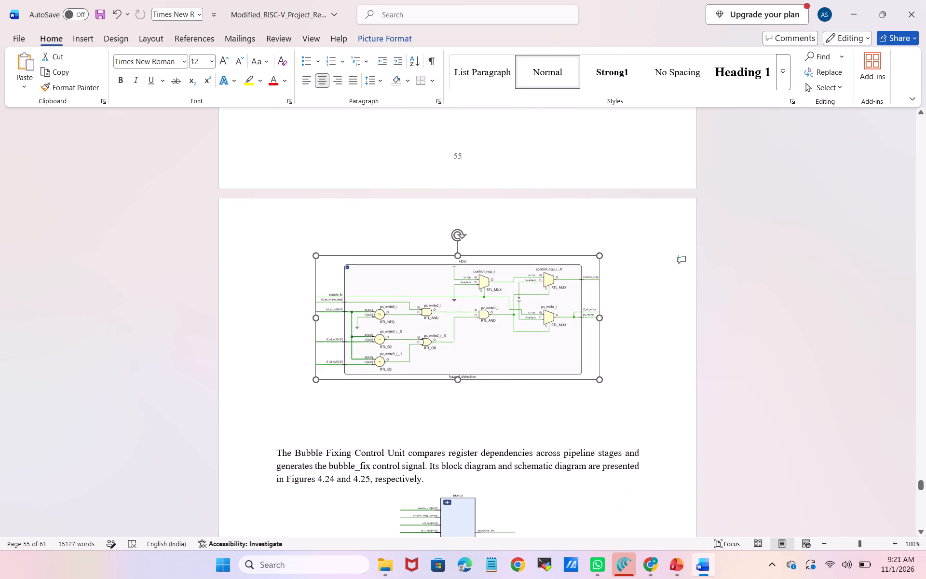
{"action": "left_click_drag", "start_coordinate": [582, 376], "coordinate": [538, 356]}
{"action": "scroll", "coordinate": [538, 356], "scroll_direction": "up", "scroll_amount": 1}
{"action": "left_click", "coordinate": [585, 229]}
Delete the empty heading paragraph above "4.5.12 Bubble-mitigation control unit (BMCU)" at the top of page 56.
{"action": "scroll", "coordinate": [585, 229], "scroll_direction": "down", "scroll_amount": 1}
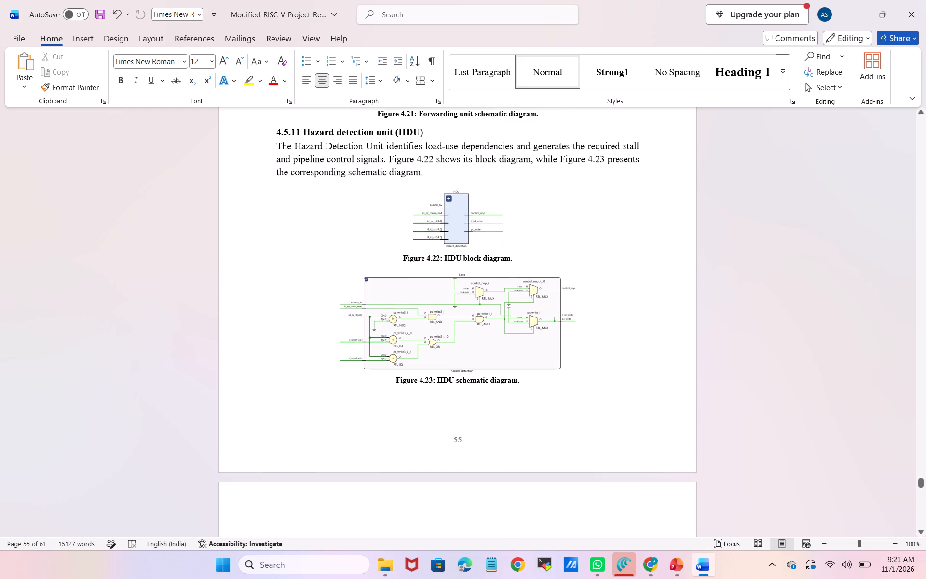
{"action": "scroll", "coordinate": [585, 229], "scroll_direction": "down", "scroll_amount": 5}
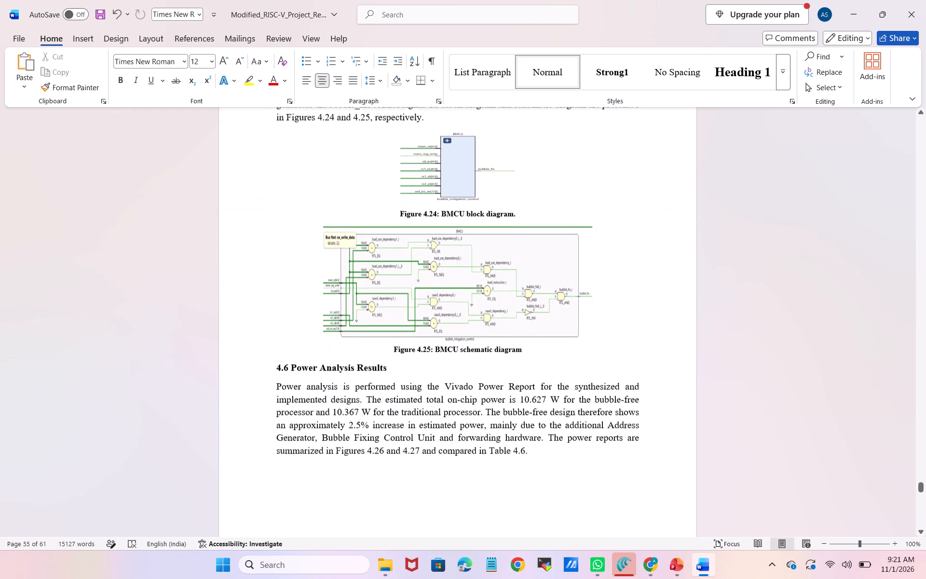
{"action": "scroll", "coordinate": [585, 229], "scroll_direction": "down", "scroll_amount": 2}
{"action": "scroll", "coordinate": [585, 229], "scroll_direction": "up", "scroll_amount": 2}
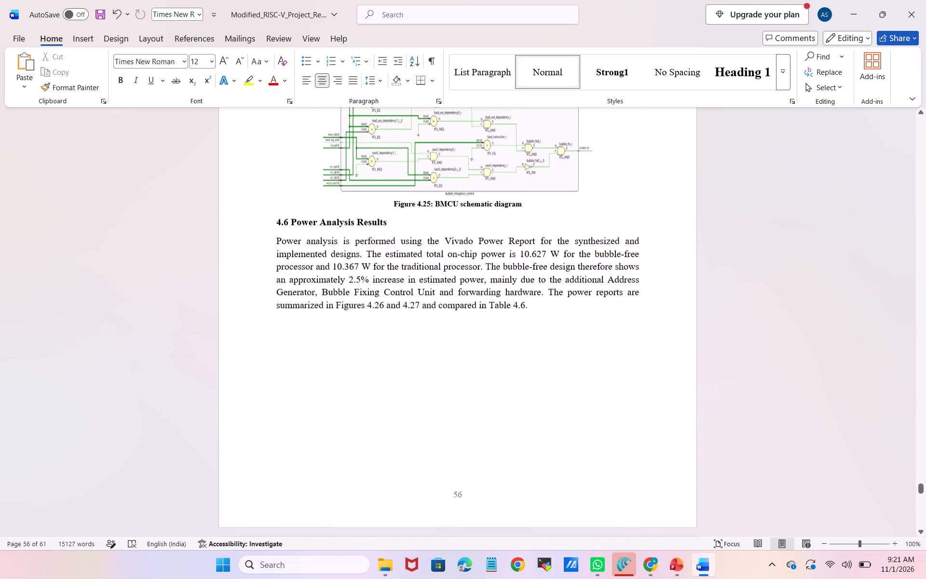
{"action": "scroll", "coordinate": [585, 229], "scroll_direction": "up", "scroll_amount": 2}
{"action": "left_click", "coordinate": [497, 352]}
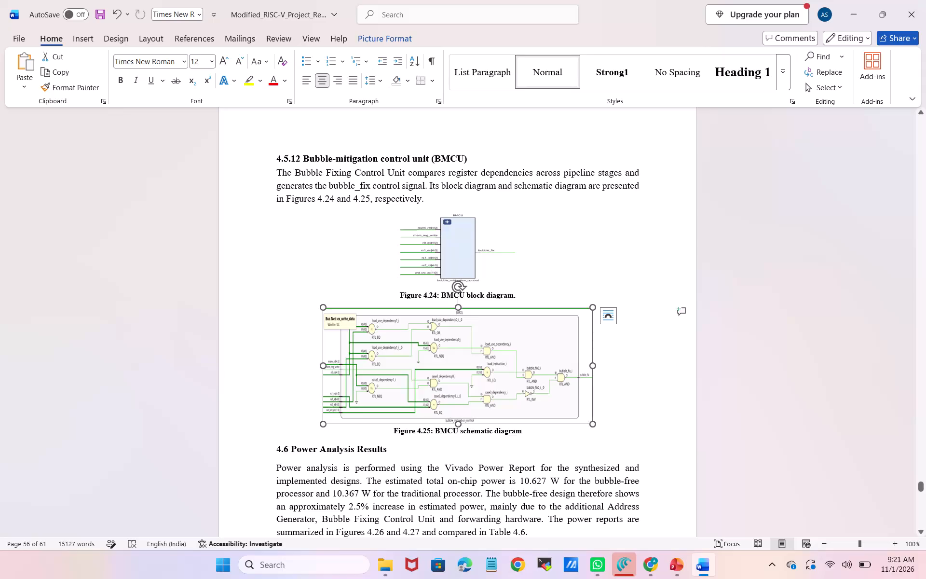
{"action": "scroll", "coordinate": [585, 422], "scroll_direction": "up", "scroll_amount": 2}
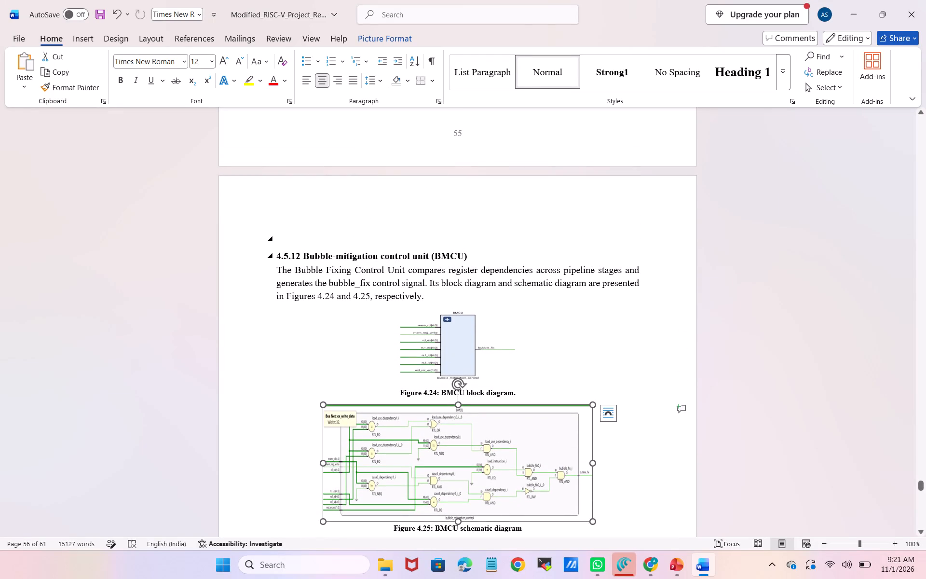
{"action": "left_click", "coordinate": [368, 246]}
{"action": "key", "text": "BackSpace"}
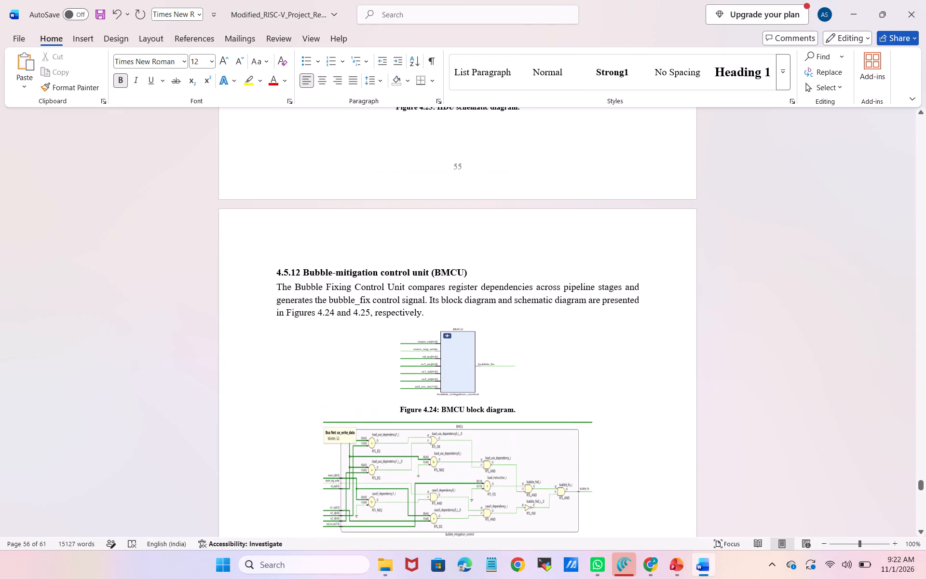
Shrink the BMCU schematic picture of Figure 4.25 so Figure 4.26 fits on page 56 below section 4.6's text.
{"action": "scroll", "coordinate": [368, 246], "scroll_direction": "down", "scroll_amount": 3}
{"action": "scroll", "coordinate": [432, 284], "scroll_direction": "up", "scroll_amount": 1}
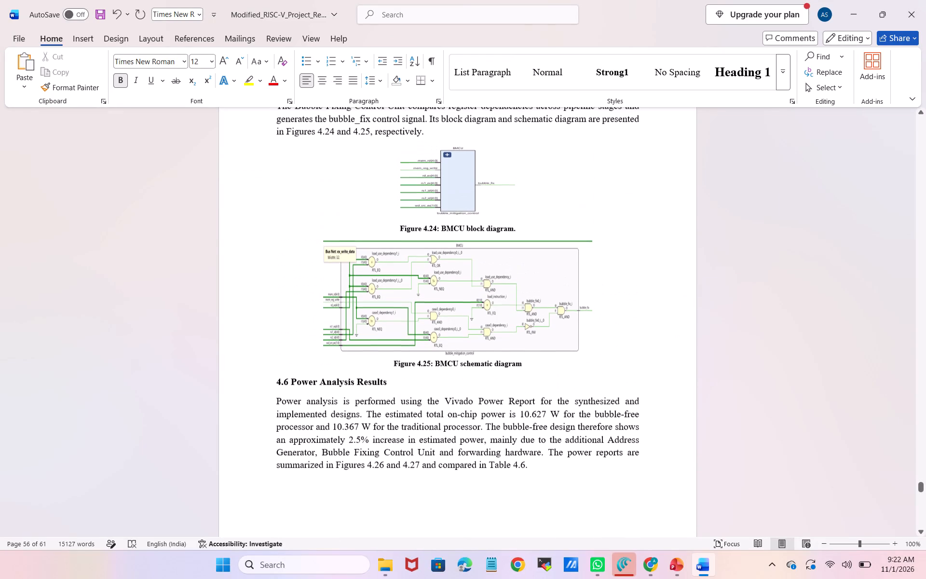
{"action": "left_click", "coordinate": [452, 274]}
{"action": "left_click_drag", "start_coordinate": [591, 353], "coordinate": [577, 335]}
{"action": "left_click", "coordinate": [577, 335]}
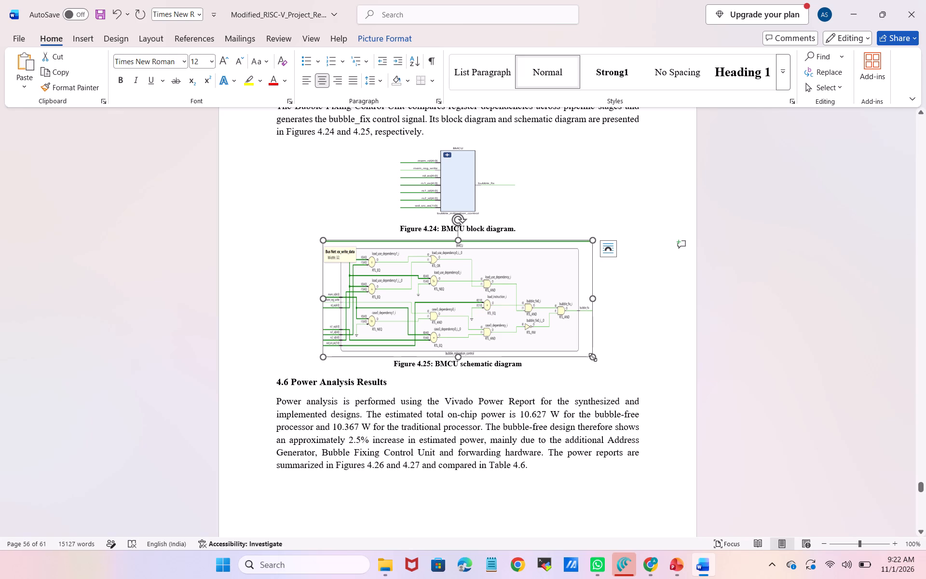
{"action": "left_click_drag", "start_coordinate": [593, 358], "coordinate": [557, 307]}
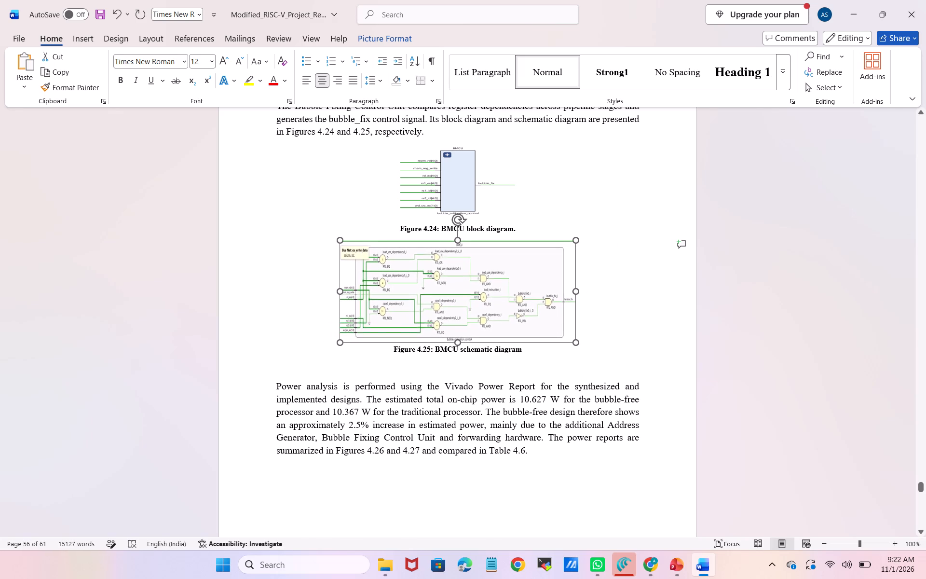
{"action": "left_click_drag", "start_coordinate": [557, 307], "coordinate": [554, 305]}
{"action": "left_click", "coordinate": [621, 313]}
Shrink the post-synthesis power summary picture of Figure 4.26 at the bottom of page 56.
{"action": "scroll", "coordinate": [621, 313], "scroll_direction": "down", "scroll_amount": 2}
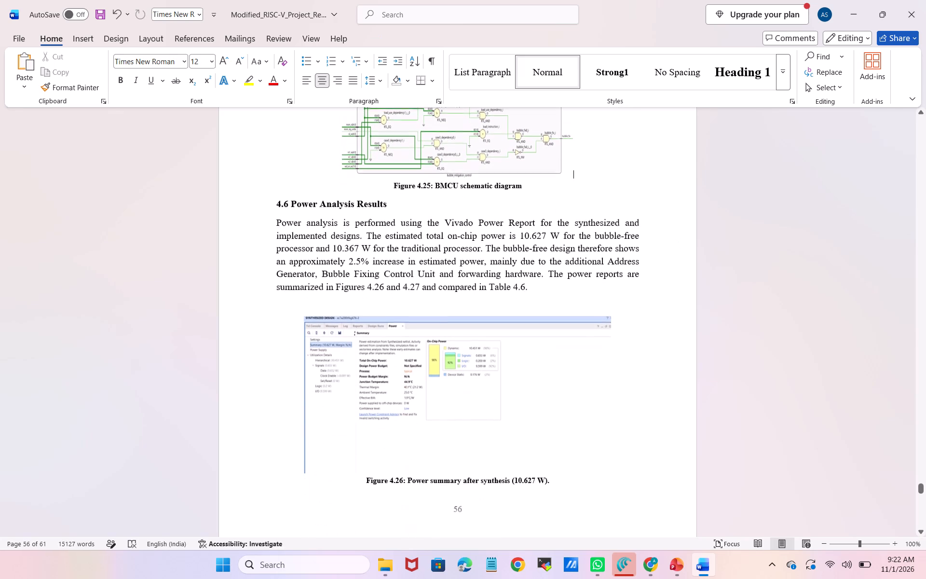
{"action": "scroll", "coordinate": [621, 313], "scroll_direction": "down", "scroll_amount": 1}
{"action": "left_click", "coordinate": [530, 362]}
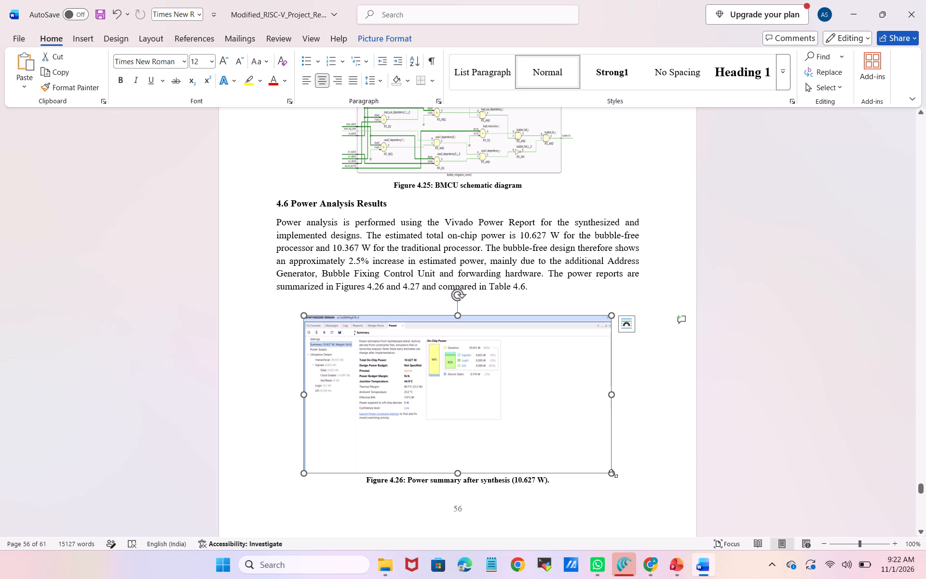
{"action": "left_click_drag", "start_coordinate": [612, 474], "coordinate": [603, 467]}
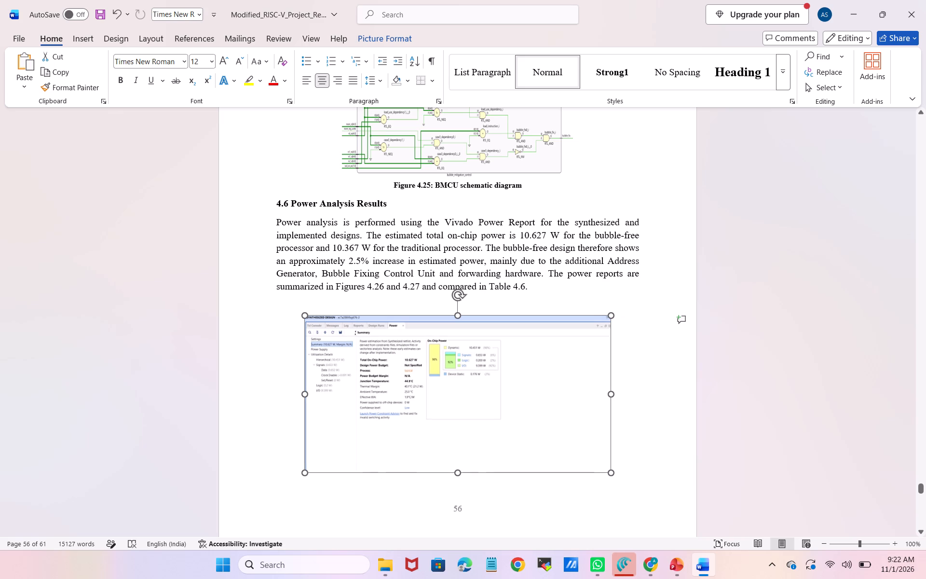
{"action": "left_click_drag", "start_coordinate": [603, 467], "coordinate": [587, 457]}
{"action": "left_click", "coordinate": [621, 429]}
Enlarge the BMCU schematic picture of Figure 4.25 slightly while keeping Figure 4.26 on the same page.
{"action": "scroll", "coordinate": [621, 429], "scroll_direction": "up", "scroll_amount": 2}
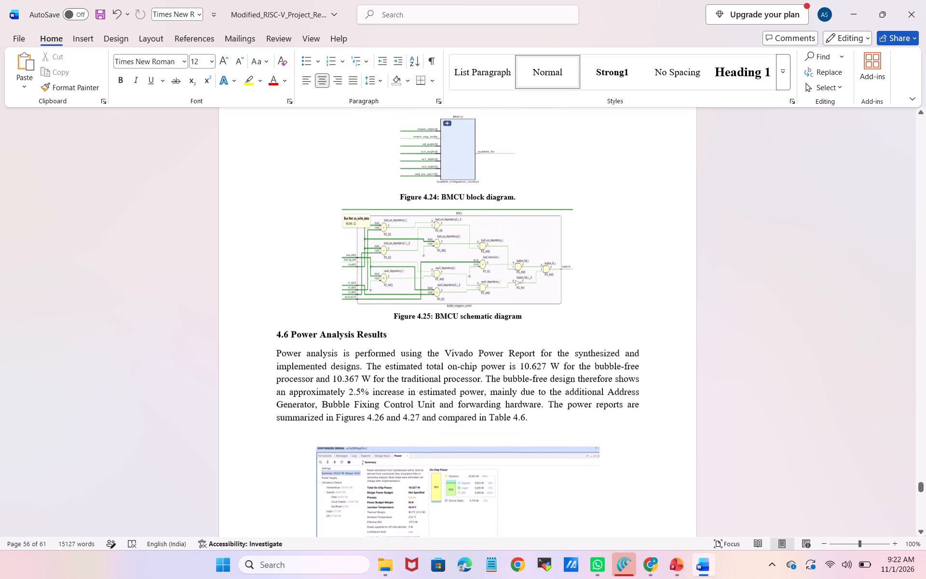
{"action": "left_click", "coordinate": [545, 273]}
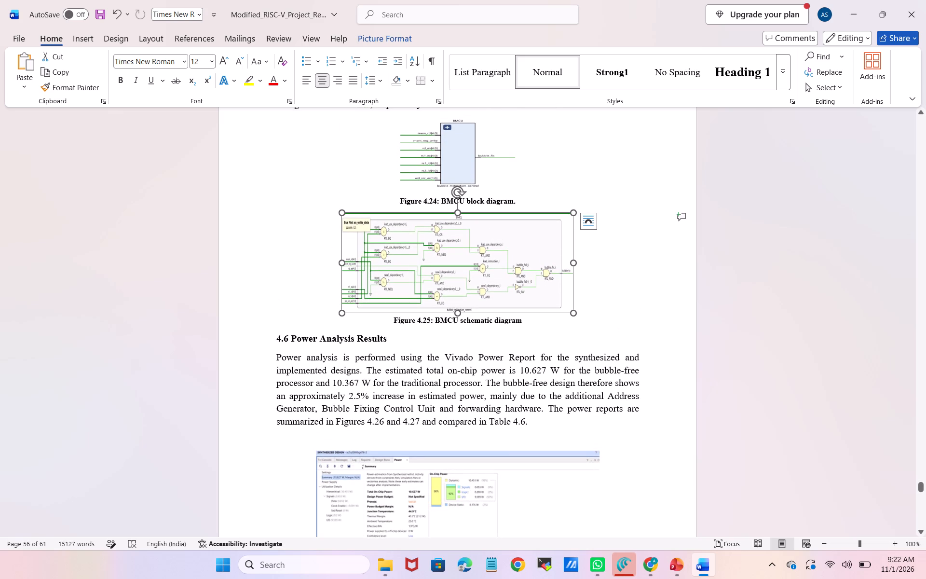
{"action": "left_click_drag", "start_coordinate": [574, 313], "coordinate": [579, 317]}
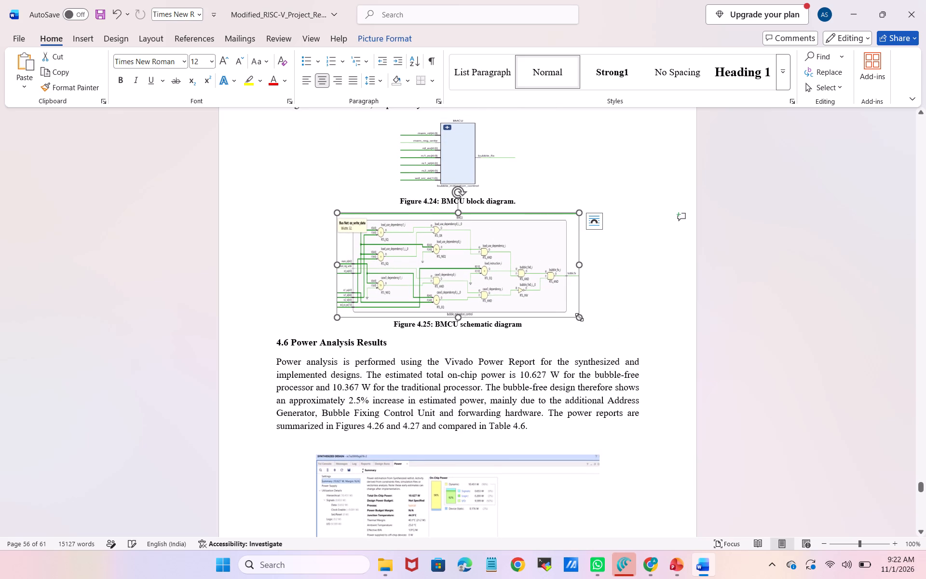
{"action": "left_click", "coordinate": [598, 315]}
Delete the empty paragraphs above "4.7 Comparison of Overall Performance Metrics" so the heading starts at the top of page 58.
{"action": "scroll", "coordinate": [598, 315], "scroll_direction": "down", "scroll_amount": 3}
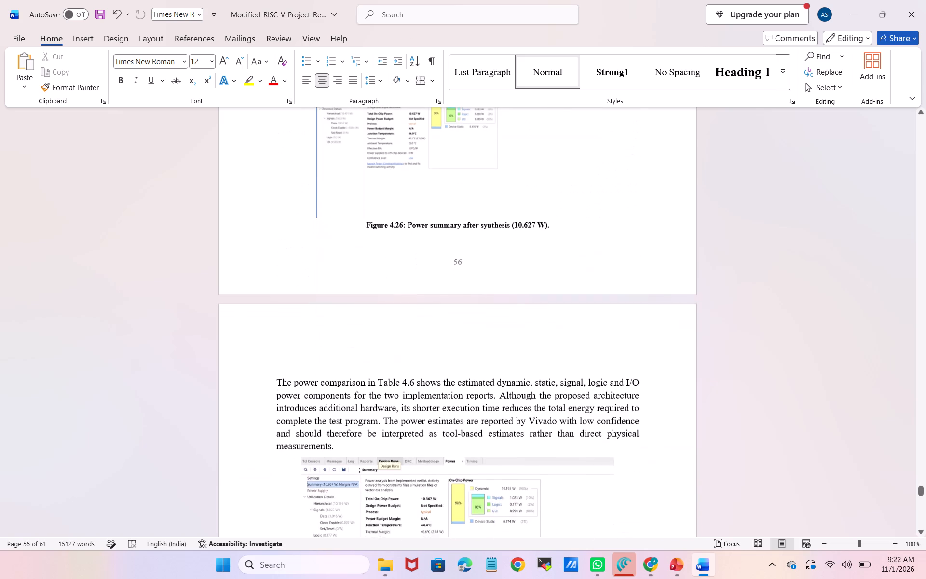
{"action": "scroll", "coordinate": [598, 315], "scroll_direction": "down", "scroll_amount": 3}
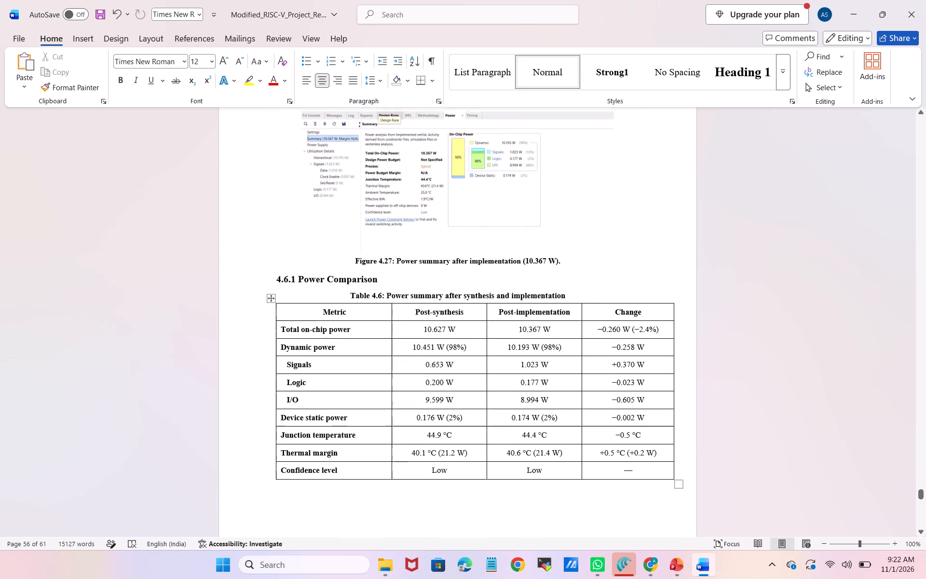
{"action": "scroll", "coordinate": [598, 315], "scroll_direction": "down", "scroll_amount": 3}
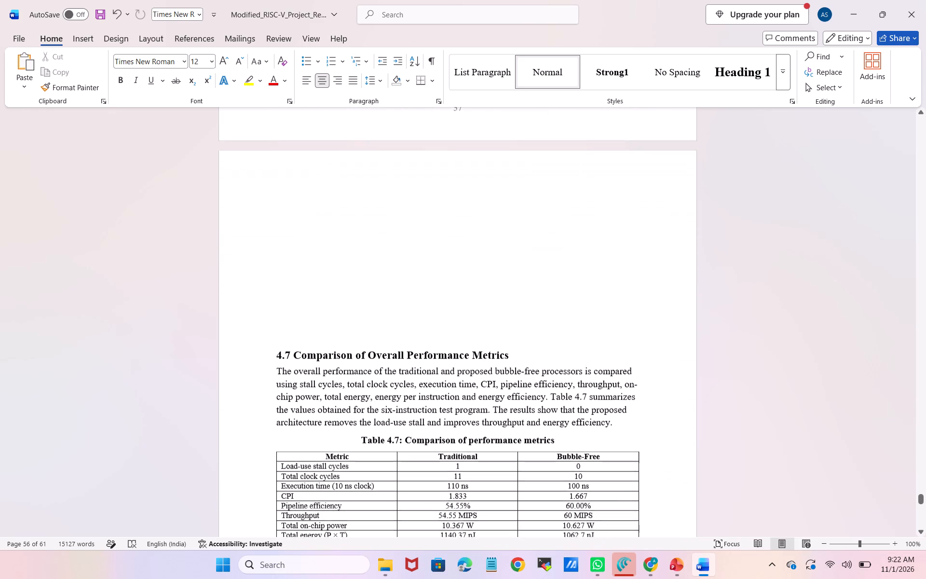
{"action": "left_click", "coordinate": [397, 328]}
{"action": "key", "text": "BackSpace"}
{"action": "key", "text": "BackSpace"}
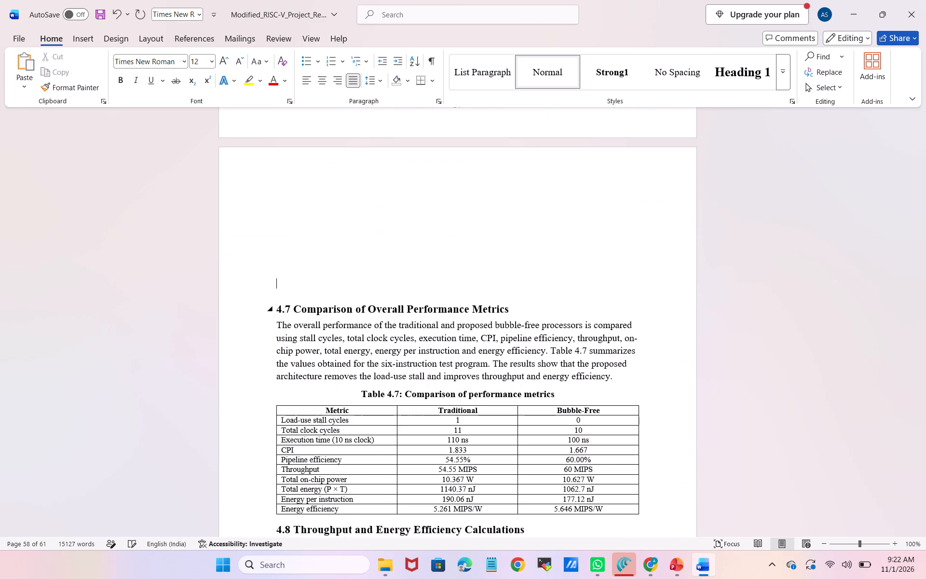
{"action": "key", "text": "BackSpace"}
{"action": "key", "text": "BackSpace"}
{"action": "key", "text": "BackSpace"}
{"action": "key", "text": "BackSpace"}
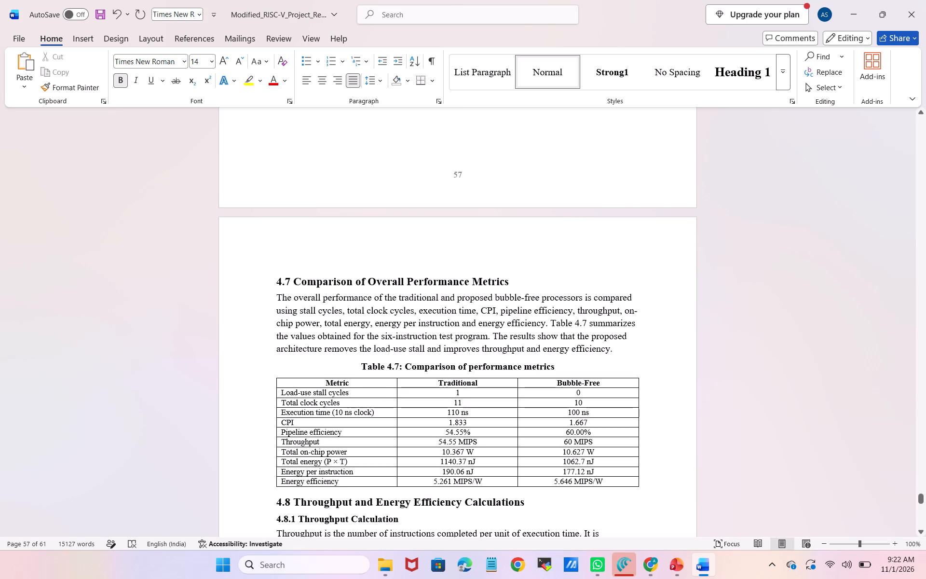
Review the layout of sections 4.7 through 4.9 for page gaps, table placement and caption formatting.
{"action": "scroll", "coordinate": [397, 328], "scroll_direction": "down", "scroll_amount": 4}
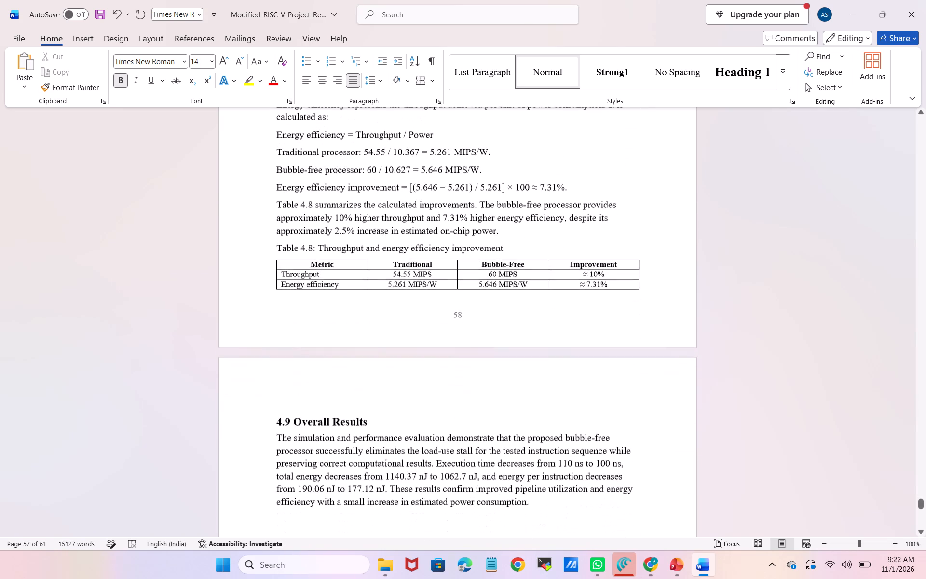
{"action": "scroll", "coordinate": [397, 328], "scroll_direction": "down", "scroll_amount": 4}
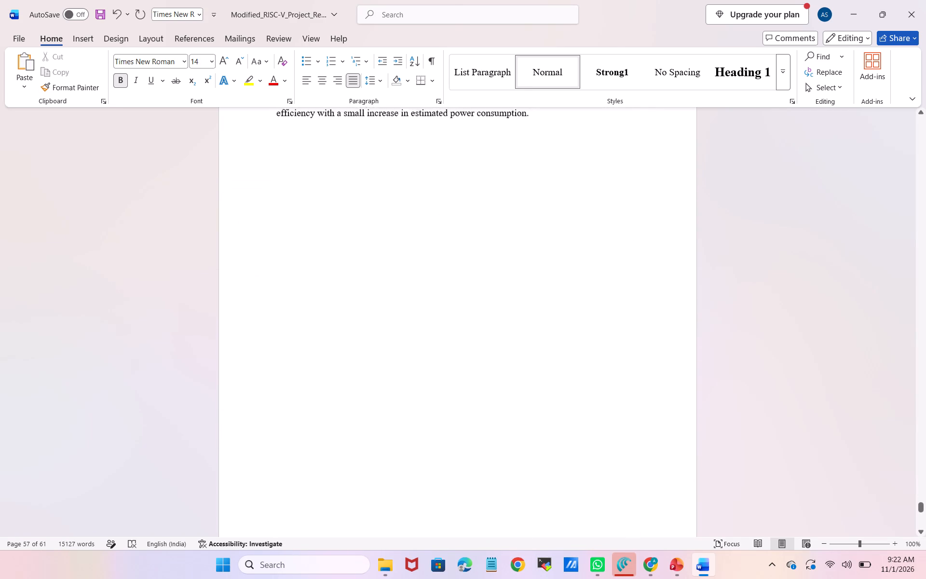
{"action": "scroll", "coordinate": [397, 328], "scroll_direction": "down", "scroll_amount": 4}
{"action": "scroll", "coordinate": [397, 328], "scroll_direction": "up", "scroll_amount": 1}
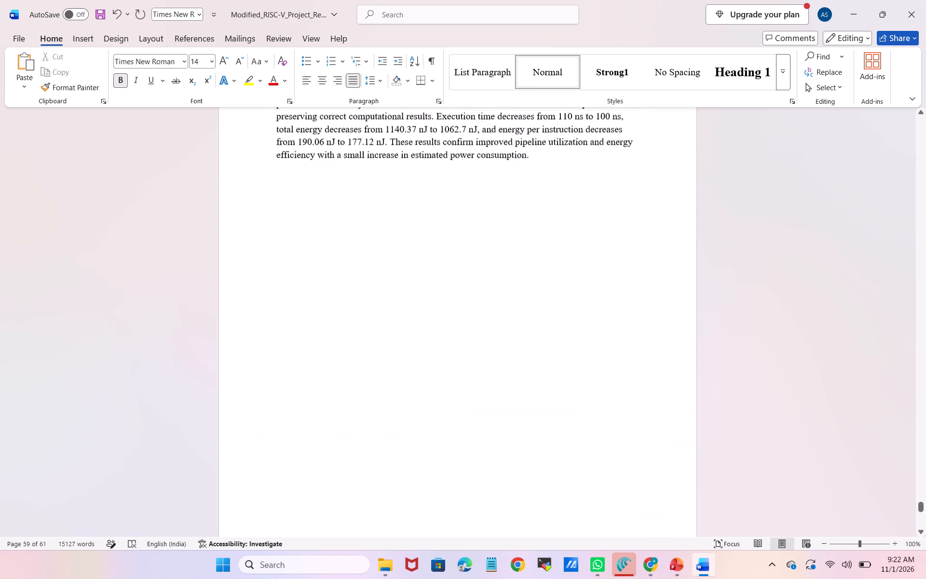
{"action": "scroll", "coordinate": [397, 328], "scroll_direction": "up", "scroll_amount": 3}
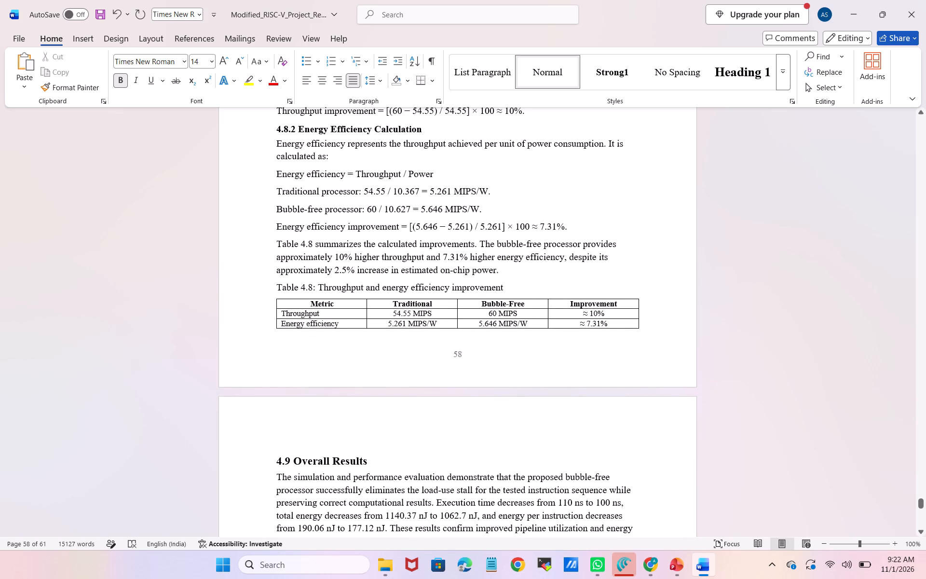
{"action": "scroll", "coordinate": [397, 328], "scroll_direction": "up", "scroll_amount": 2}
{"action": "scroll", "coordinate": [397, 328], "scroll_direction": "down", "scroll_amount": 1}
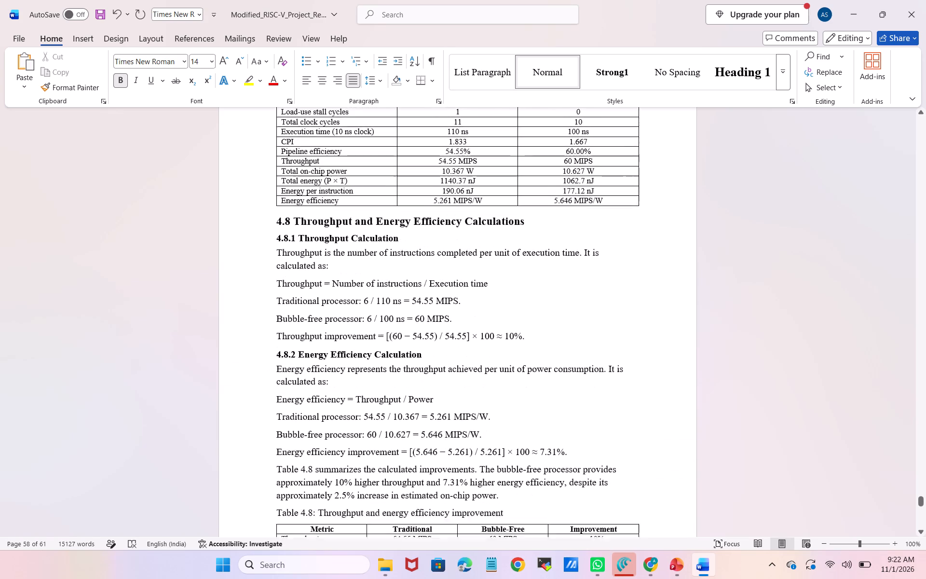
Delete the empty paragraphs between Table 4.6 and the "4.7 Comparison of Overall Performance Metrics" heading so section 4.7 starts on page 57.
{"action": "scroll", "coordinate": [397, 328], "scroll_direction": "down", "scroll_amount": 1}
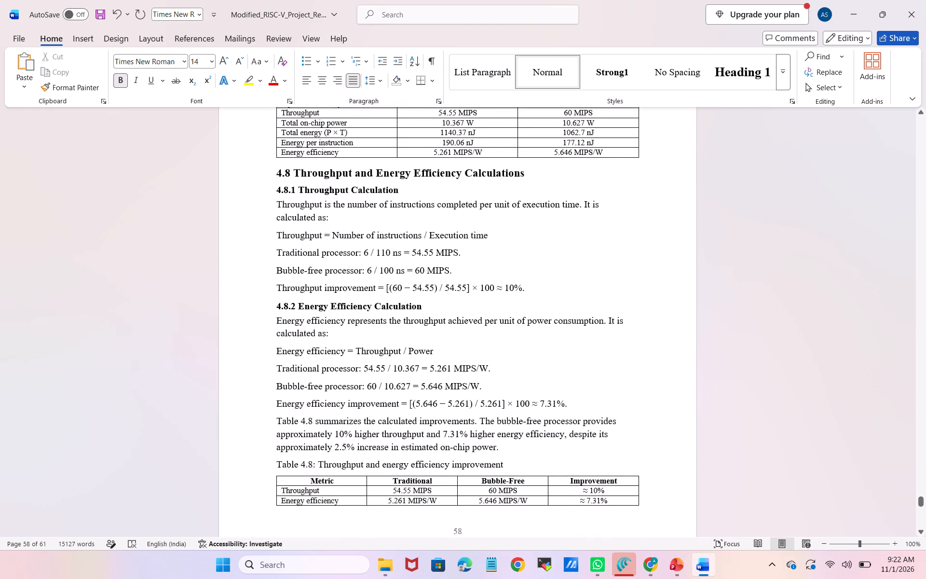
{"action": "scroll", "coordinate": [397, 328], "scroll_direction": "up", "scroll_amount": 1}
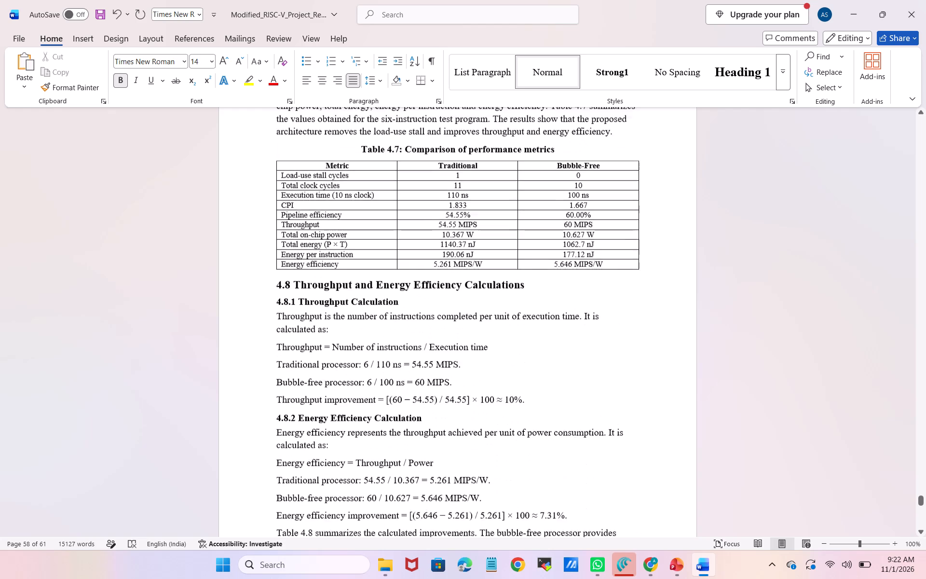
{"action": "scroll", "coordinate": [397, 328], "scroll_direction": "up", "scroll_amount": 3}
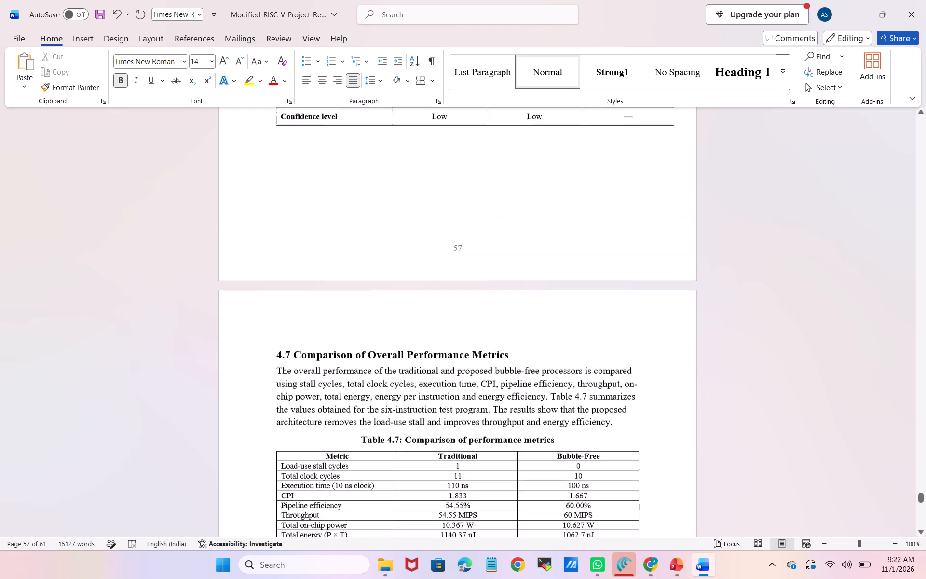
{"action": "scroll", "coordinate": [397, 328], "scroll_direction": "up", "scroll_amount": 3}
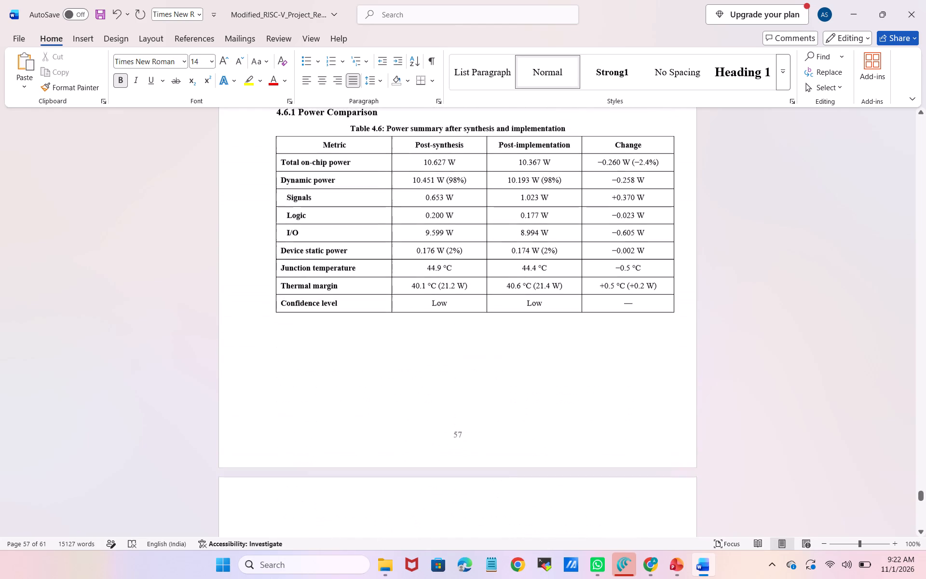
{"action": "scroll", "coordinate": [397, 328], "scroll_direction": "down", "scroll_amount": 2}
{"action": "key", "text": "BackSpace"}
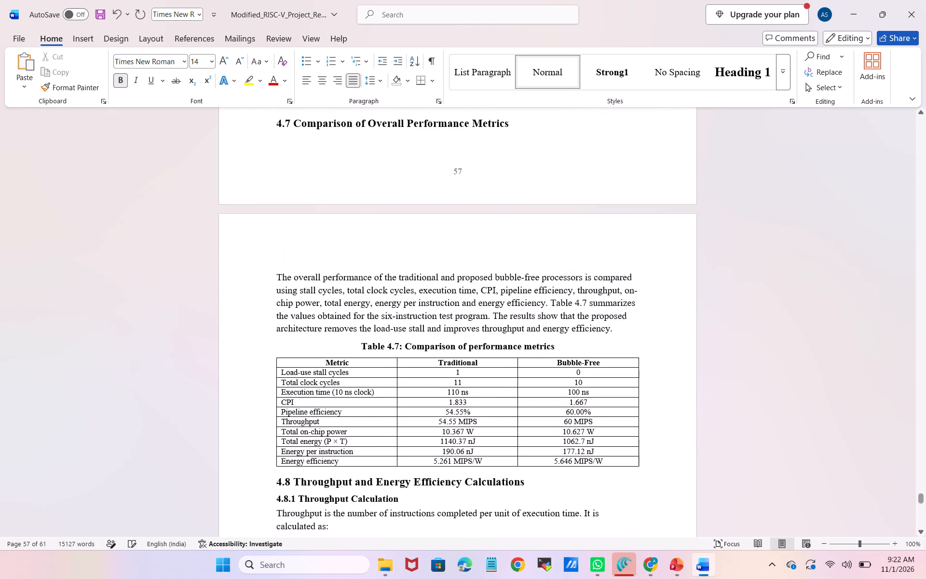
{"action": "key", "text": "BackSpace"}
{"action": "scroll", "coordinate": [397, 328], "scroll_direction": "up", "scroll_amount": 1}
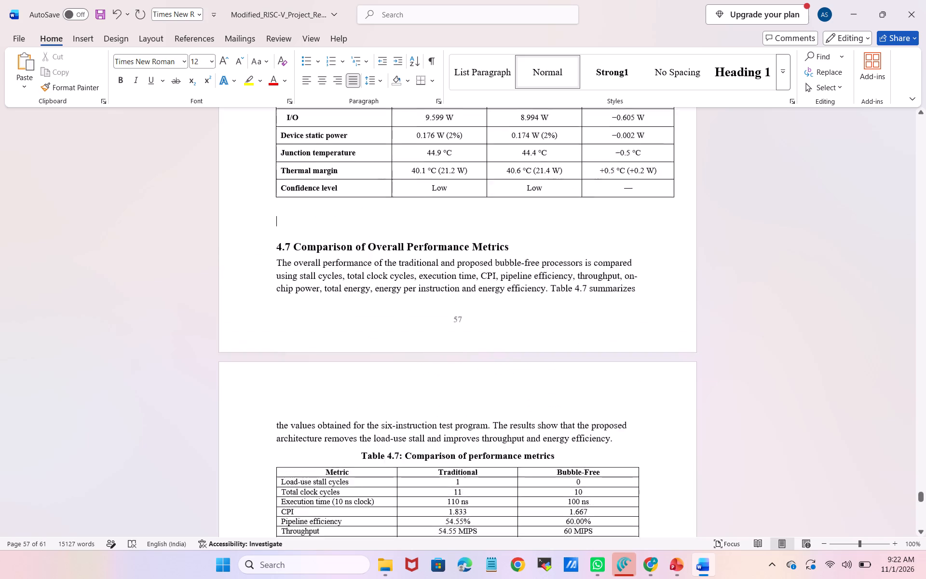
{"action": "scroll", "coordinate": [397, 328], "scroll_direction": "up", "scroll_amount": 1}
{"action": "key", "text": "BackSpace"}
{"action": "key", "text": "BackSpace"}
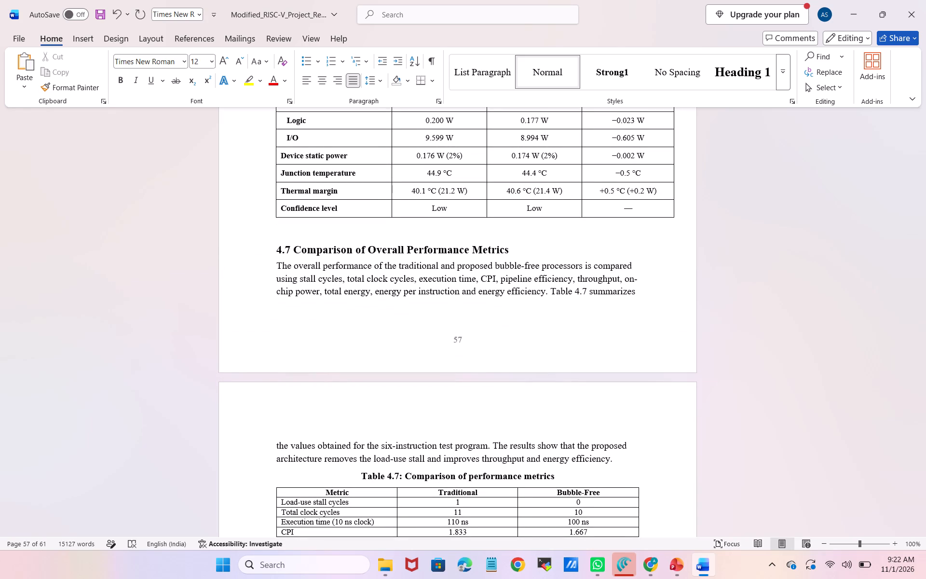
{"action": "key", "text": "Down"}
{"action": "key", "text": "Up"}
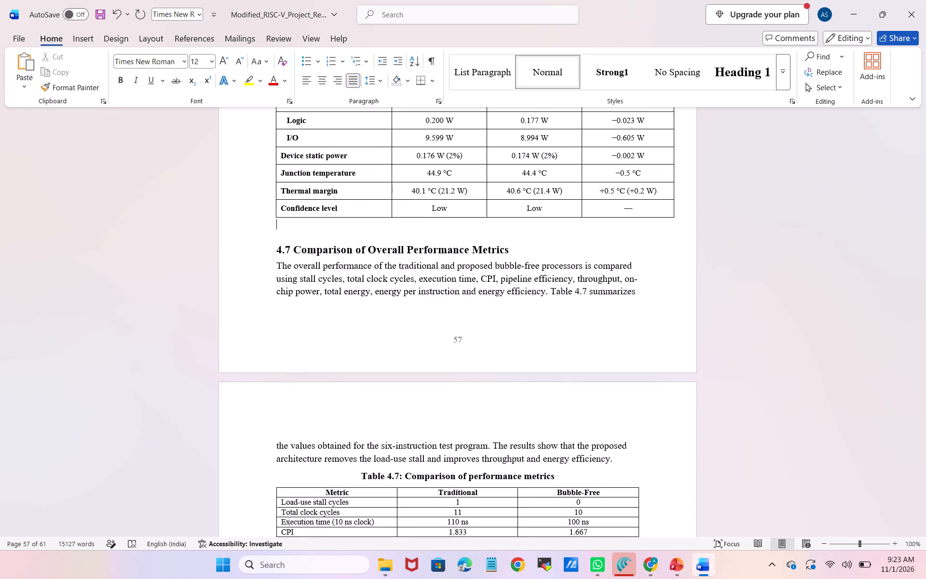
{"action": "key", "text": "Down"}
{"action": "key", "text": "BackSpace"}
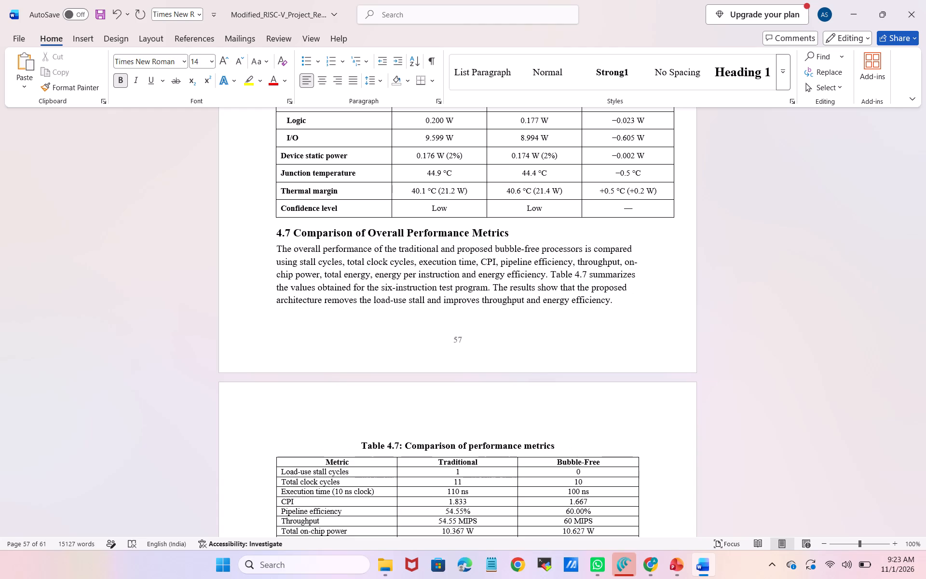
Reduce the height of Table 4.6, the power summary table, by tightening its rows while keeping its full width.
{"action": "scroll", "coordinate": [397, 328], "scroll_direction": "down", "scroll_amount": 3}
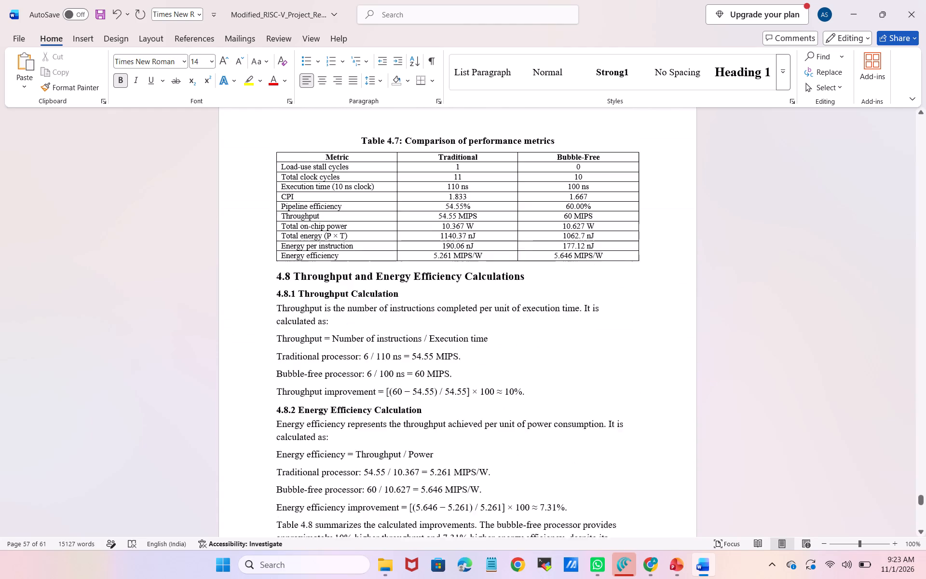
{"action": "scroll", "coordinate": [397, 328], "scroll_direction": "down", "scroll_amount": 1}
{"action": "scroll", "coordinate": [397, 328], "scroll_direction": "up", "scroll_amount": 2}
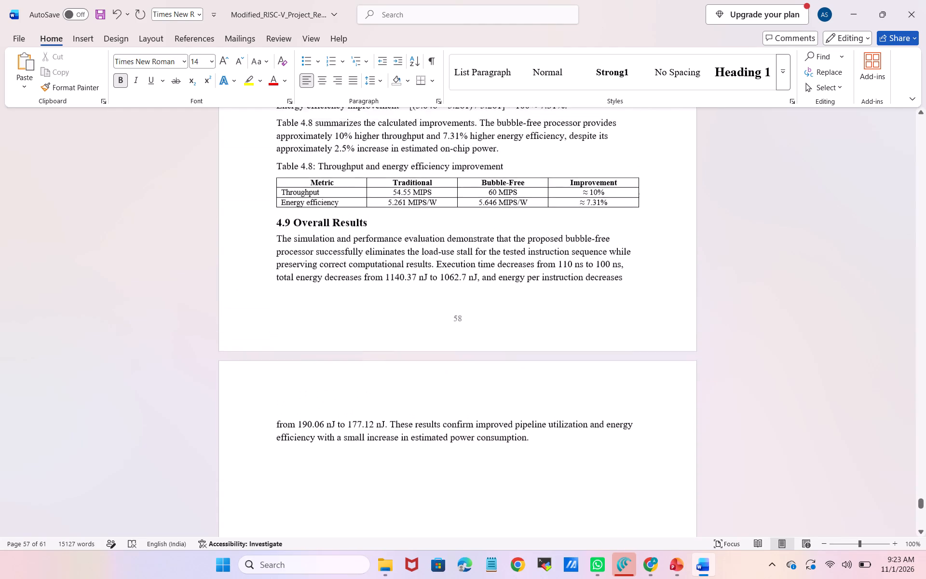
{"action": "scroll", "coordinate": [397, 328], "scroll_direction": "up", "scroll_amount": 3}
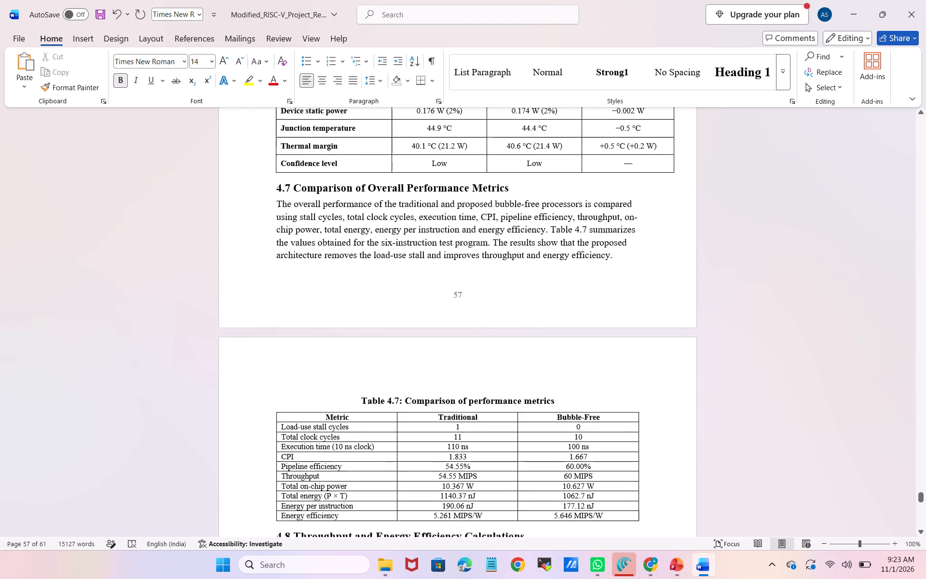
{"action": "scroll", "coordinate": [397, 328], "scroll_direction": "up", "scroll_amount": 1}
{"action": "left_click", "coordinate": [620, 376]}
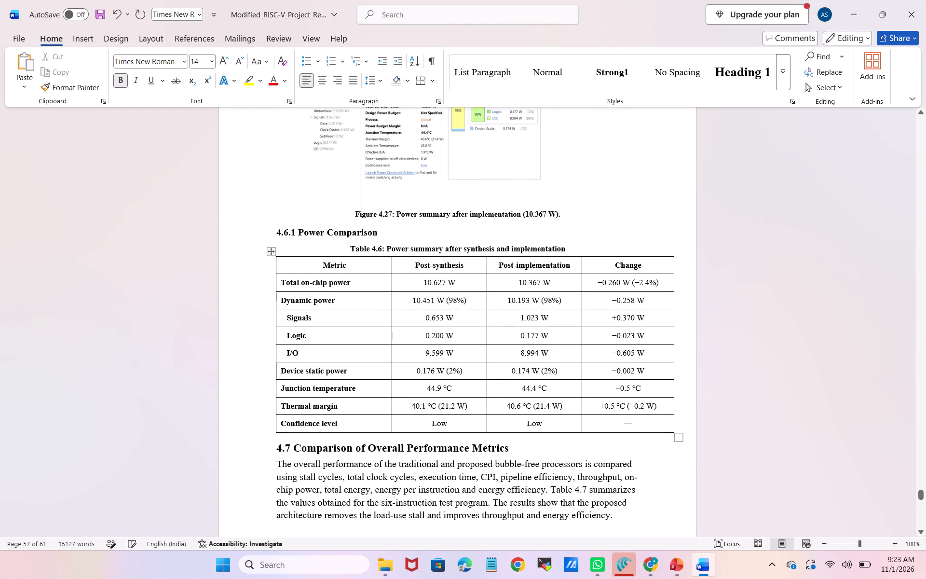
{"action": "left_click_drag", "start_coordinate": [676, 438], "coordinate": [656, 418]}
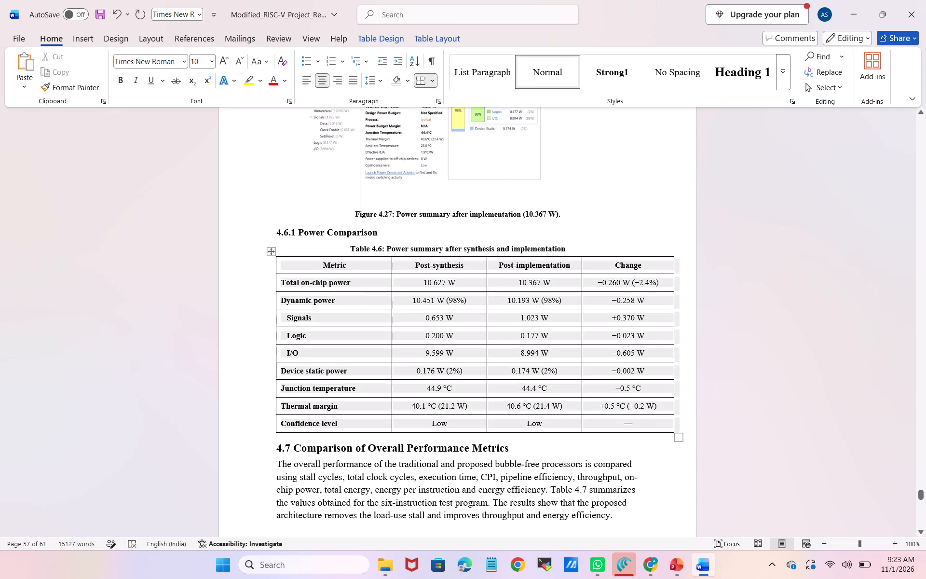
{"action": "left_click_drag", "start_coordinate": [656, 418], "coordinate": [667, 409]}
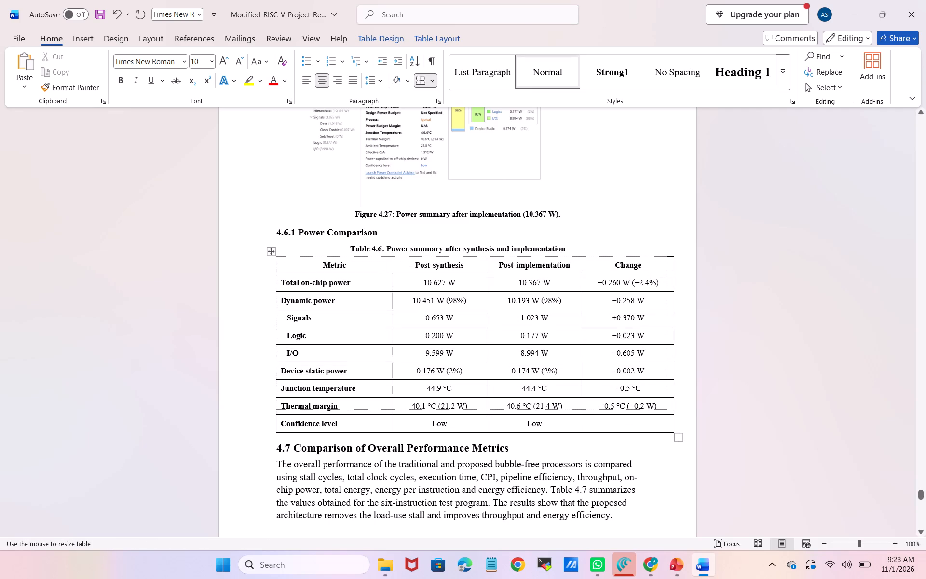
{"action": "left_click_drag", "start_coordinate": [667, 409], "coordinate": [674, 397]}
{"action": "left_click", "coordinate": [732, 389]}
Shrink the post-implementation power summary picture of Figure 4.27 on page 57, keeping its proportions.
{"action": "scroll", "coordinate": [732, 389], "scroll_direction": "down", "scroll_amount": 1}
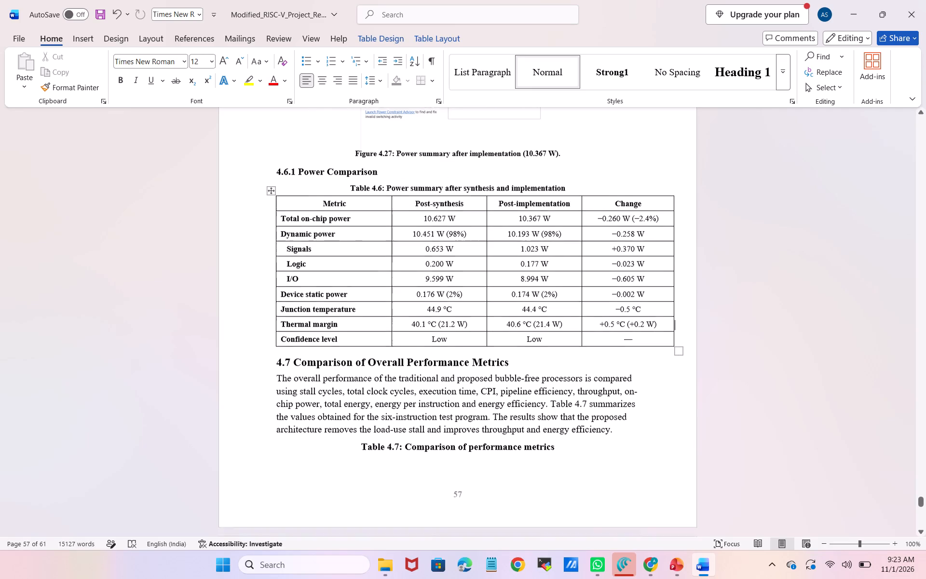
{"action": "scroll", "coordinate": [732, 389], "scroll_direction": "down", "scroll_amount": 1}
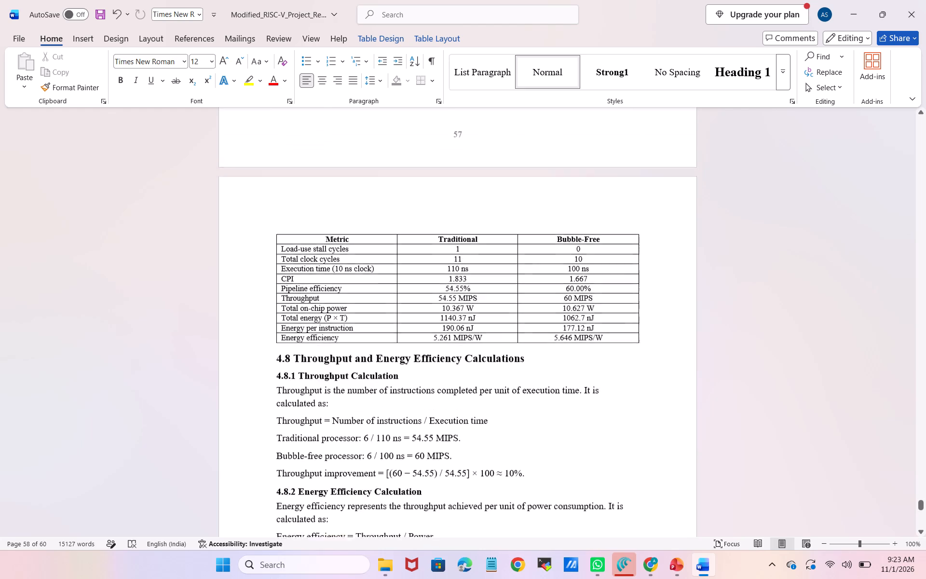
{"action": "scroll", "coordinate": [732, 389], "scroll_direction": "up", "scroll_amount": 3}
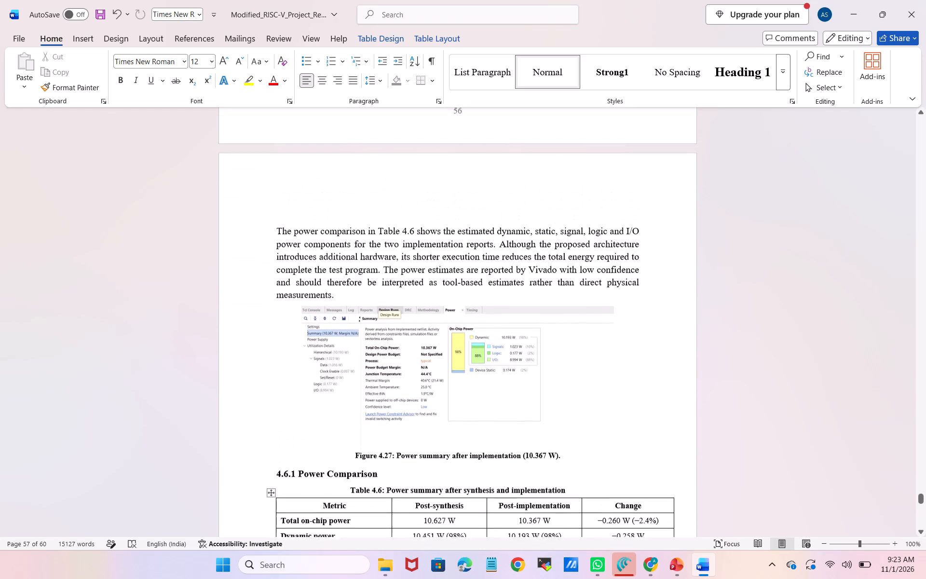
{"action": "left_click", "coordinate": [554, 401]}
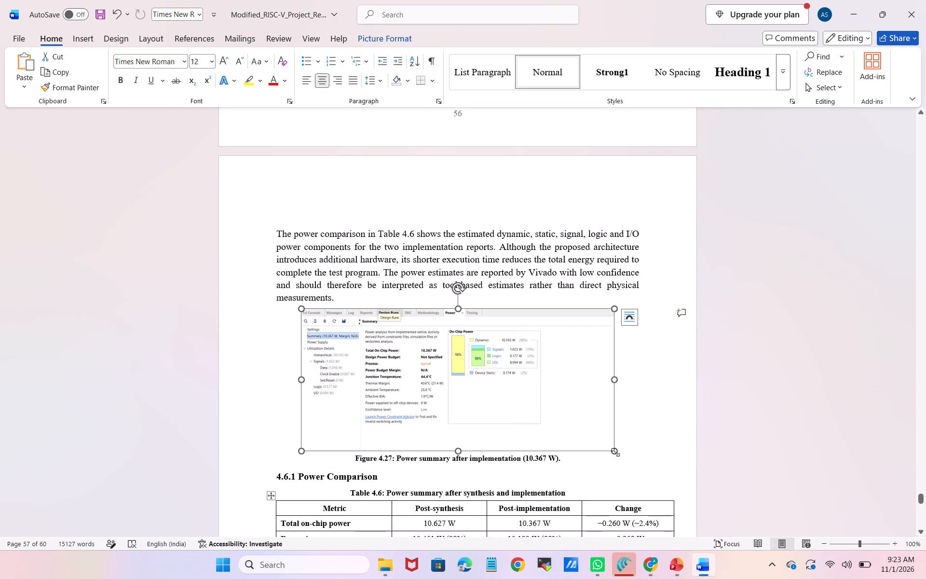
{"action": "left_click", "coordinate": [619, 451]}
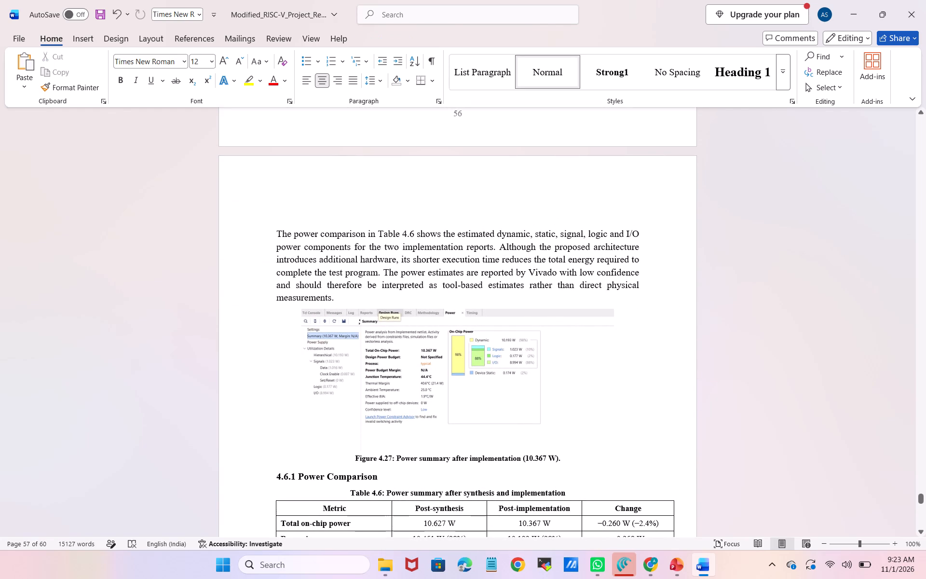
{"action": "left_click", "coordinate": [571, 386]}
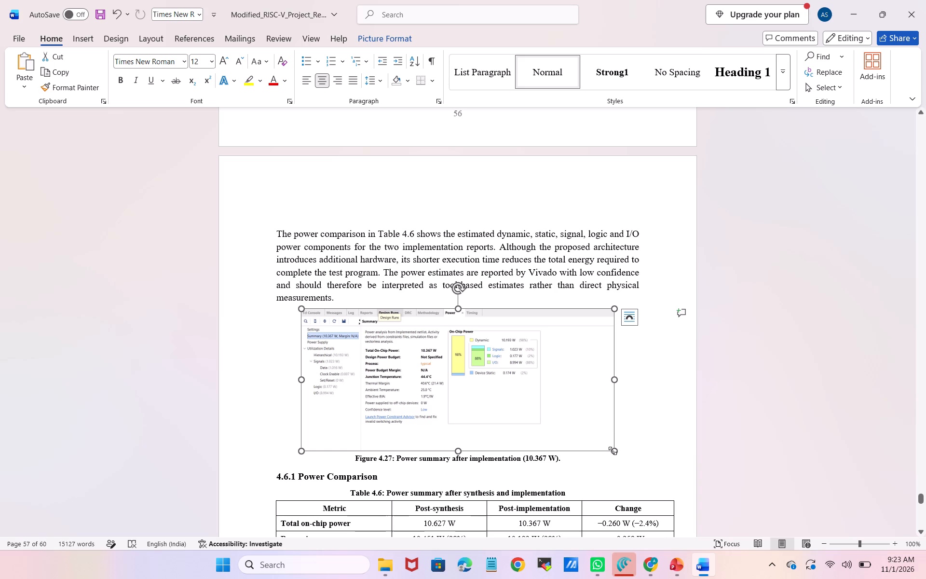
{"action": "left_click_drag", "start_coordinate": [612, 451], "coordinate": [573, 376]}
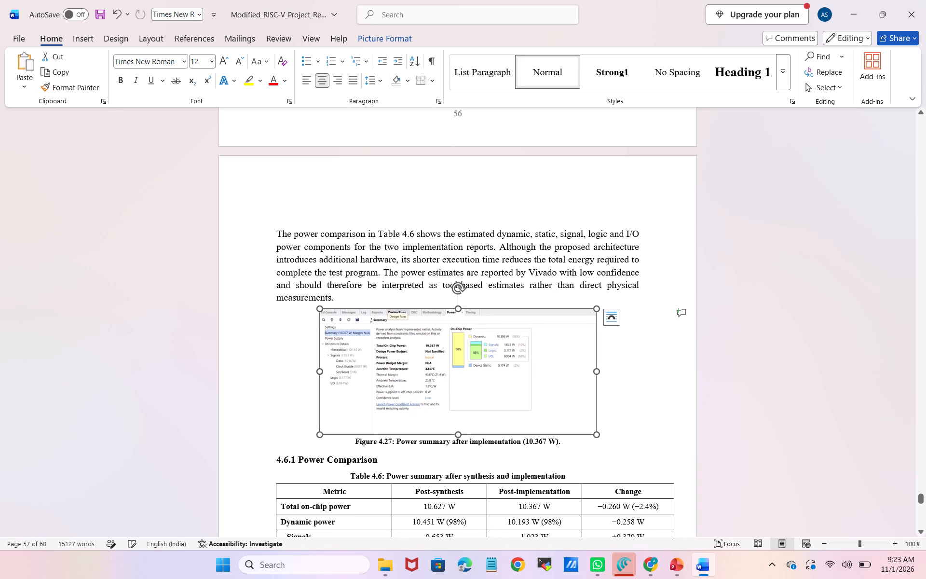
{"action": "left_click", "coordinate": [643, 369]}
Shrink the post-synthesis power summary picture of Figure 4.26 on page 56 a little further.
{"action": "scroll", "coordinate": [643, 369], "scroll_direction": "up", "scroll_amount": 1}
{"action": "left_click", "coordinate": [525, 224]}
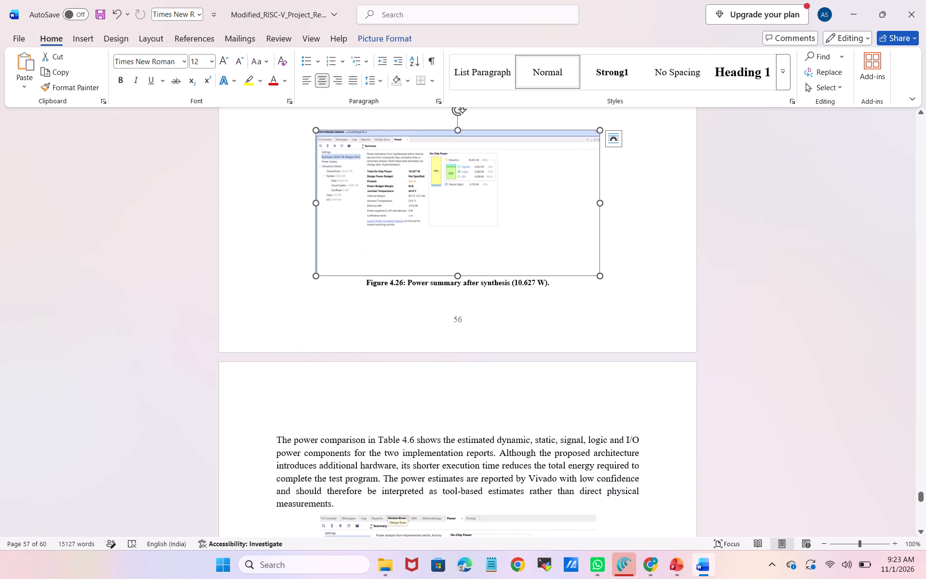
{"action": "left_click_drag", "start_coordinate": [599, 276], "coordinate": [572, 250]}
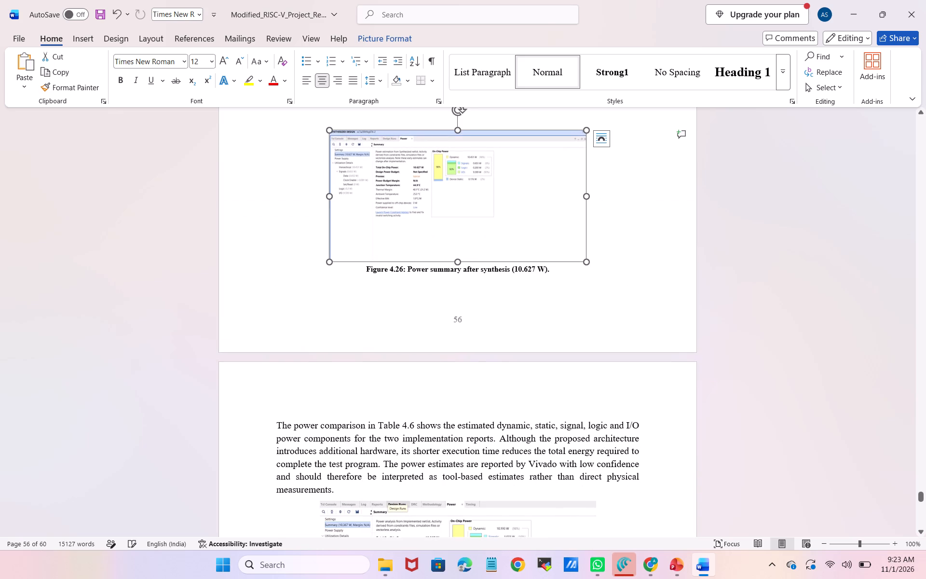
{"action": "left_click", "coordinate": [625, 253]}
Delete the empty paragraph between the section 4.6 introductory text and the Figure 4.26 picture.
{"action": "scroll", "coordinate": [625, 253], "scroll_direction": "up", "scroll_amount": 1}
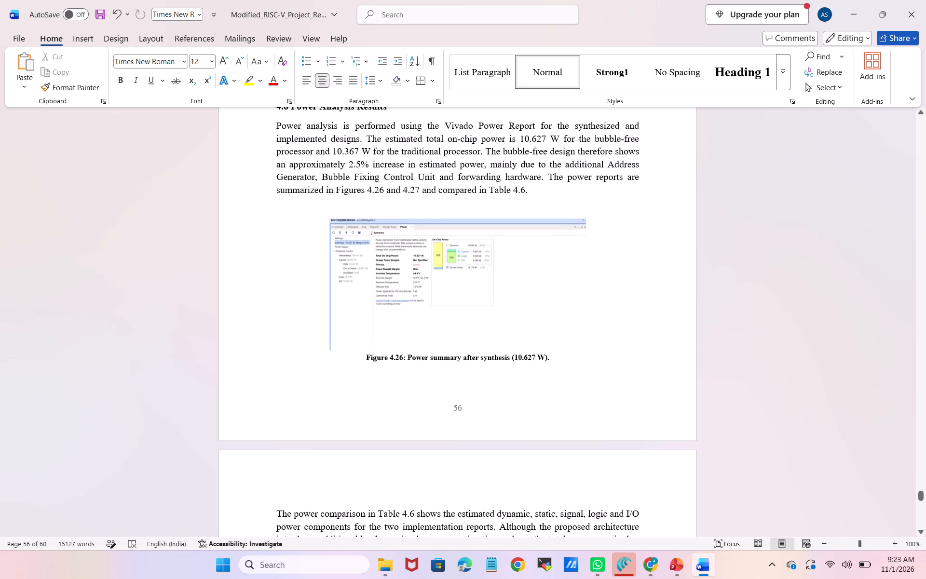
{"action": "left_click", "coordinate": [439, 204]}
{"action": "key", "text": "BackSpace"}
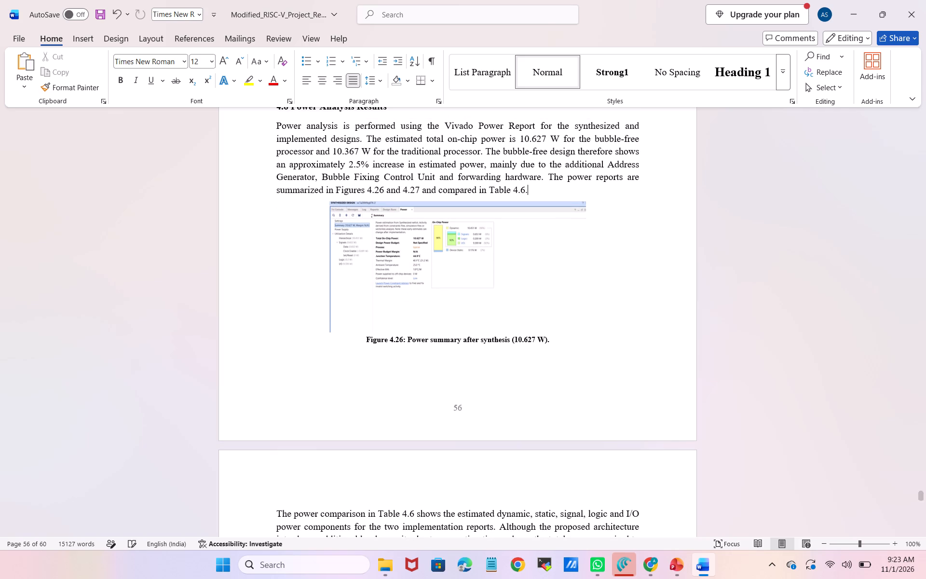
Review the page layout from section 4.6 through the Conclusion and Future Scope chapters for gaps and split tables.
{"action": "scroll", "coordinate": [439, 204], "scroll_direction": "up", "scroll_amount": 1}
{"action": "scroll", "coordinate": [439, 204], "scroll_direction": "down", "scroll_amount": 2}
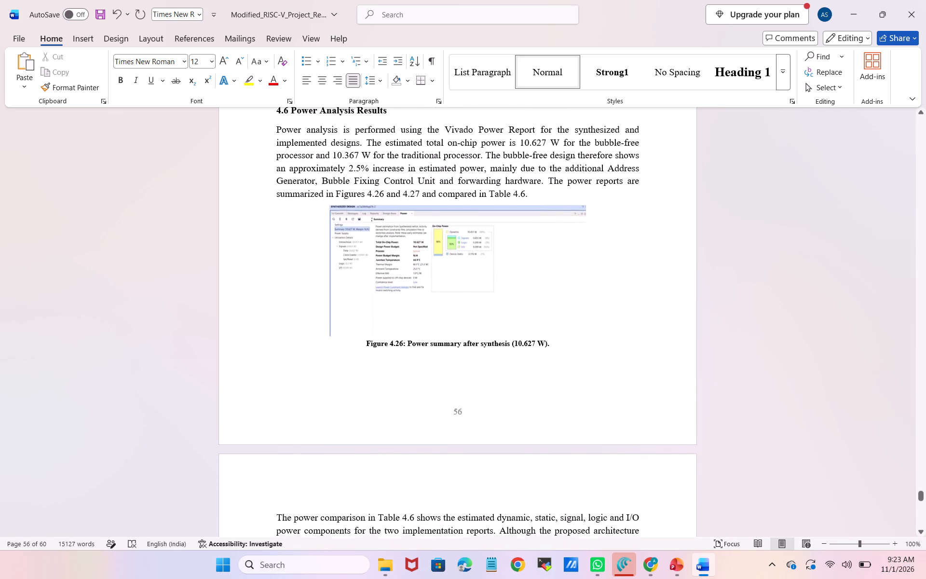
{"action": "scroll", "coordinate": [439, 204], "scroll_direction": "down", "scroll_amount": 3}
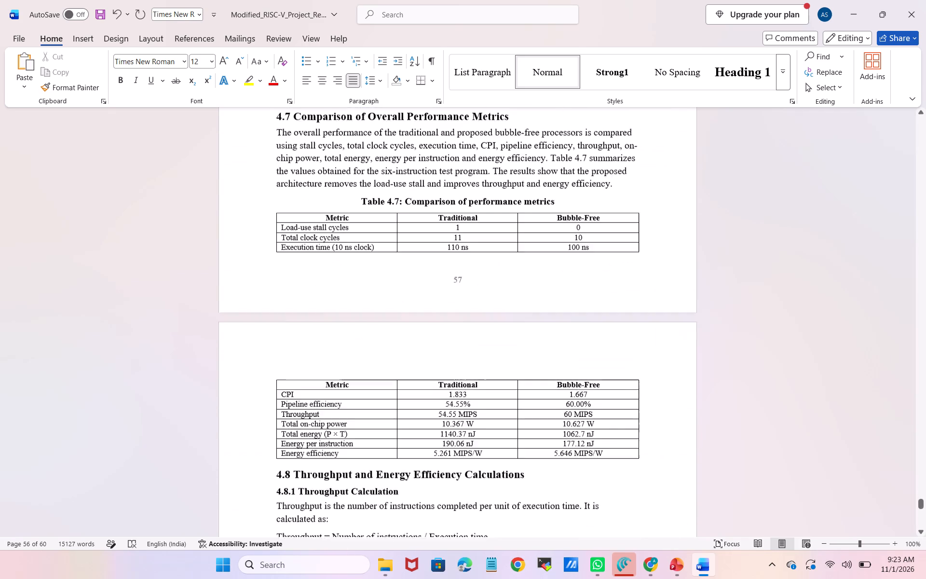
{"action": "scroll", "coordinate": [439, 204], "scroll_direction": "down", "scroll_amount": 3}
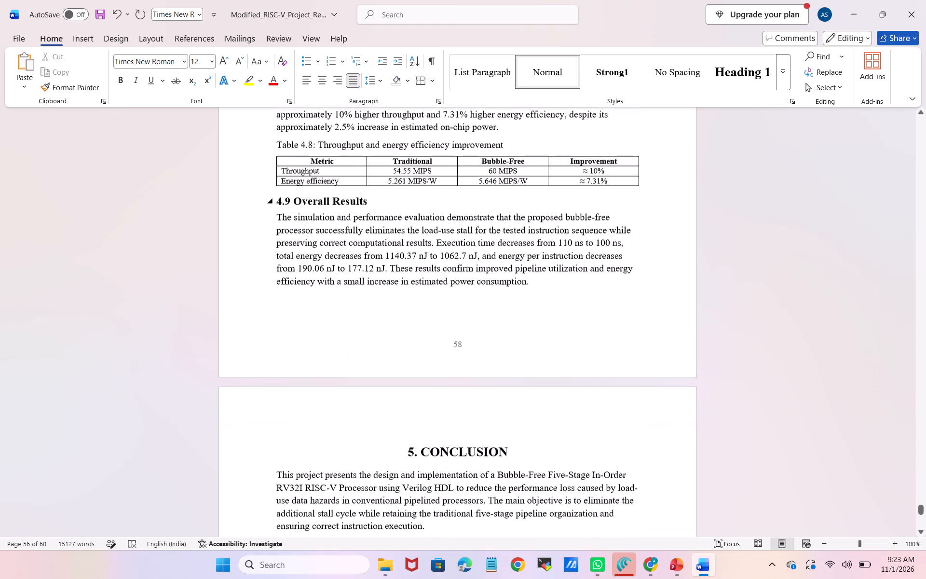
{"action": "scroll", "coordinate": [439, 204], "scroll_direction": "up", "scroll_amount": 3}
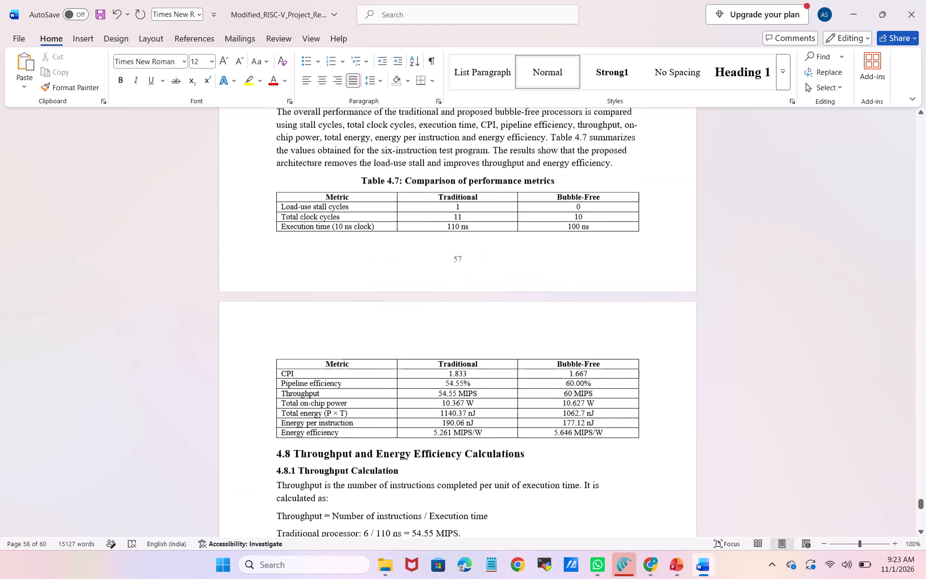
{"action": "scroll", "coordinate": [439, 204], "scroll_direction": "down", "scroll_amount": 2}
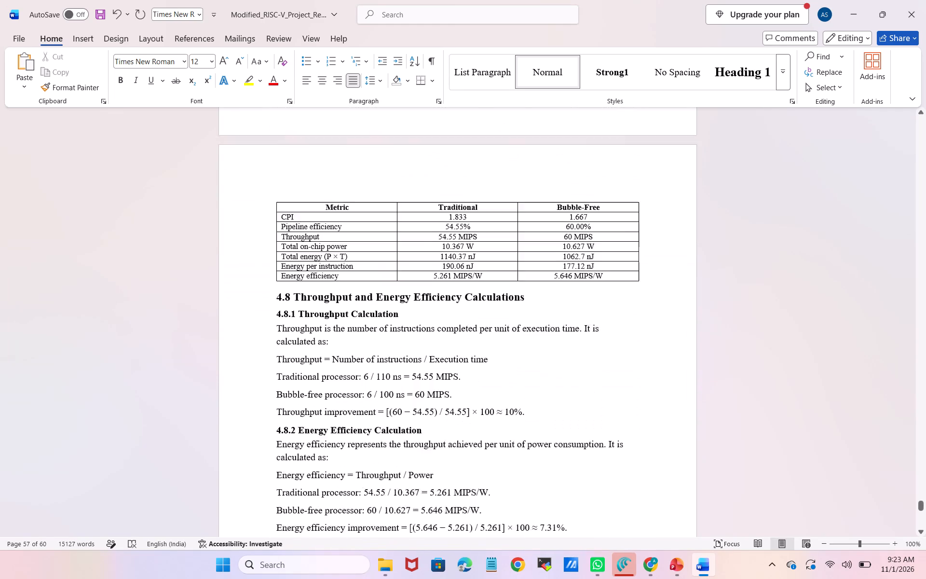
{"action": "scroll", "coordinate": [439, 204], "scroll_direction": "down", "scroll_amount": 4}
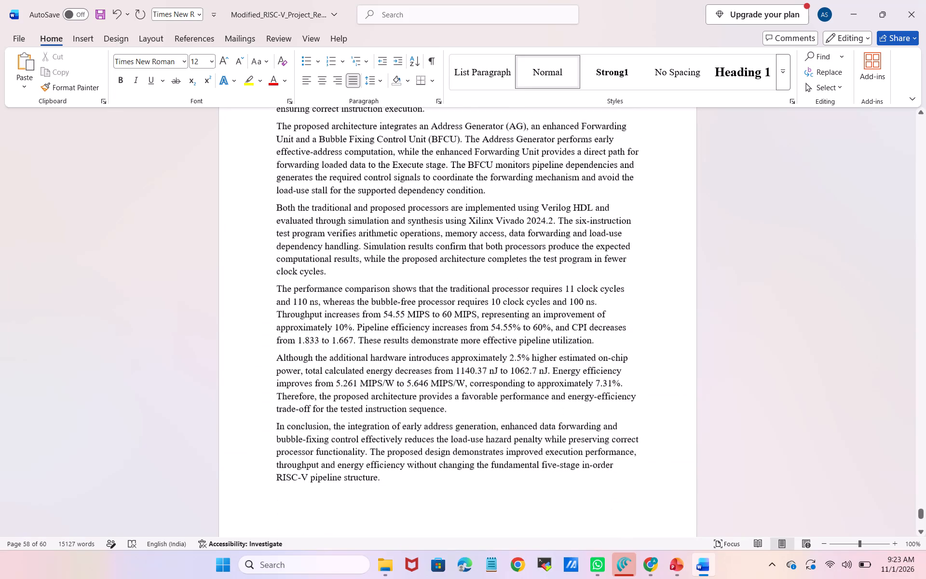
{"action": "scroll", "coordinate": [439, 204], "scroll_direction": "down", "scroll_amount": 3}
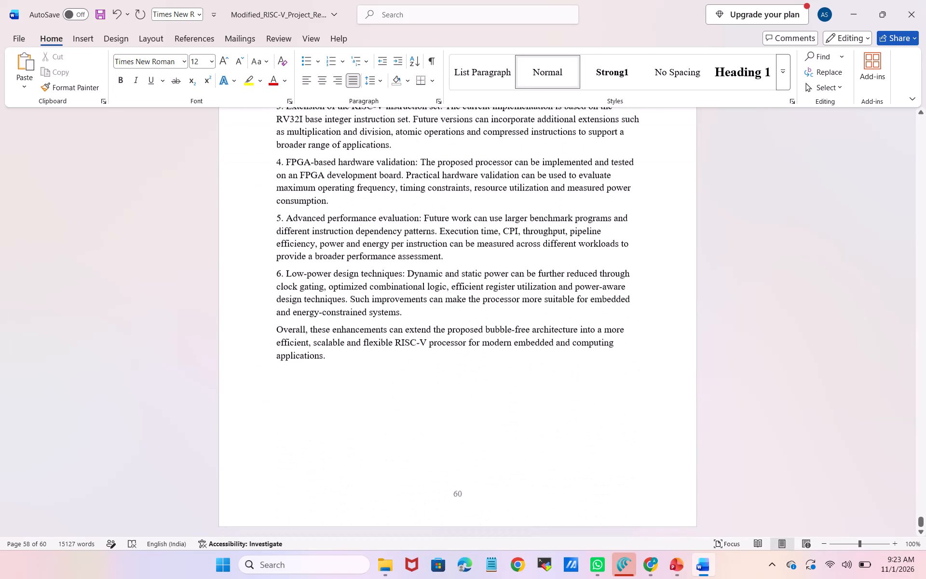
{"action": "scroll", "coordinate": [439, 204], "scroll_direction": "up", "scroll_amount": 3}
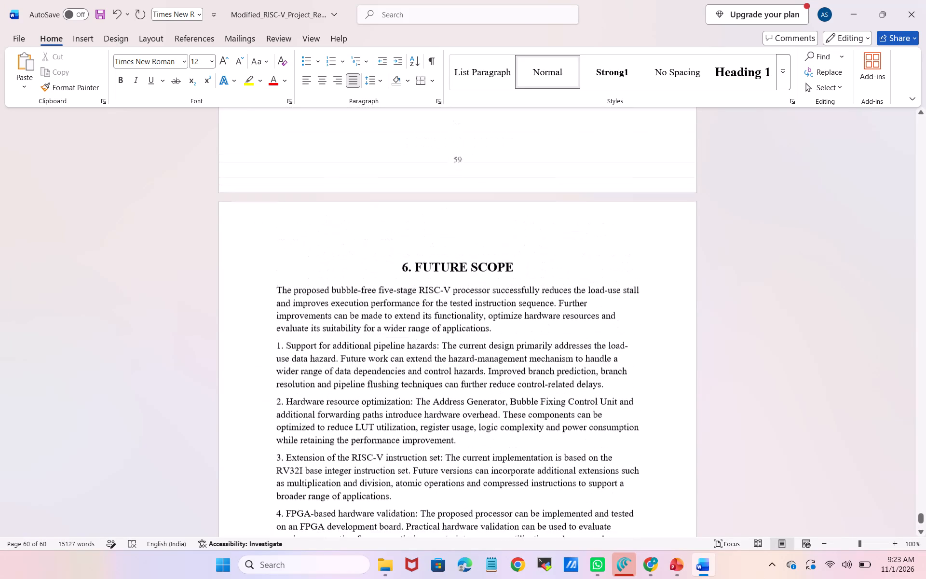
Save the modified RISC-V project report and close its Word window.
{"action": "scroll", "coordinate": [439, 204], "scroll_direction": "up", "scroll_amount": 2}
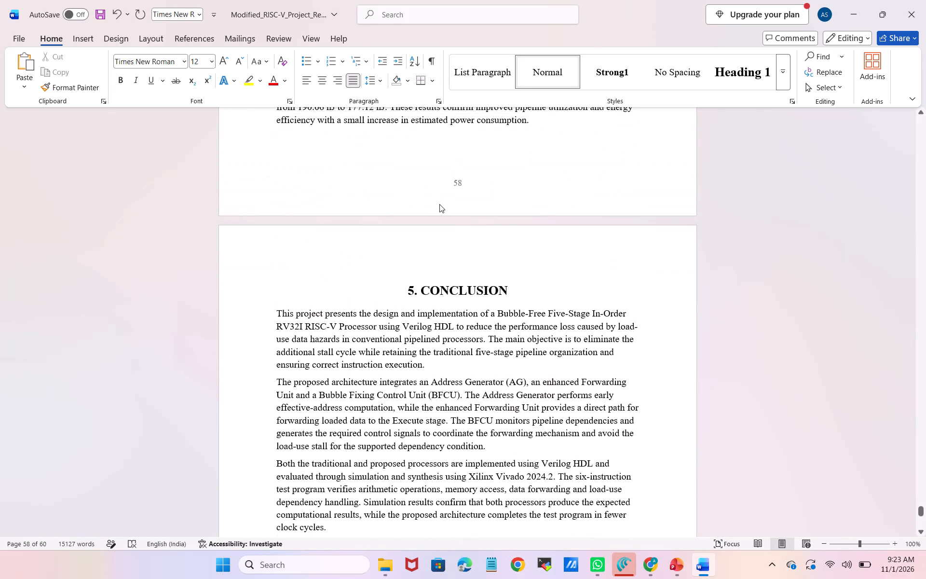
{"action": "key", "text": "ctrl+s"}
{"action": "scroll", "coordinate": [673, 372], "scroll_direction": "up", "scroll_amount": 1}
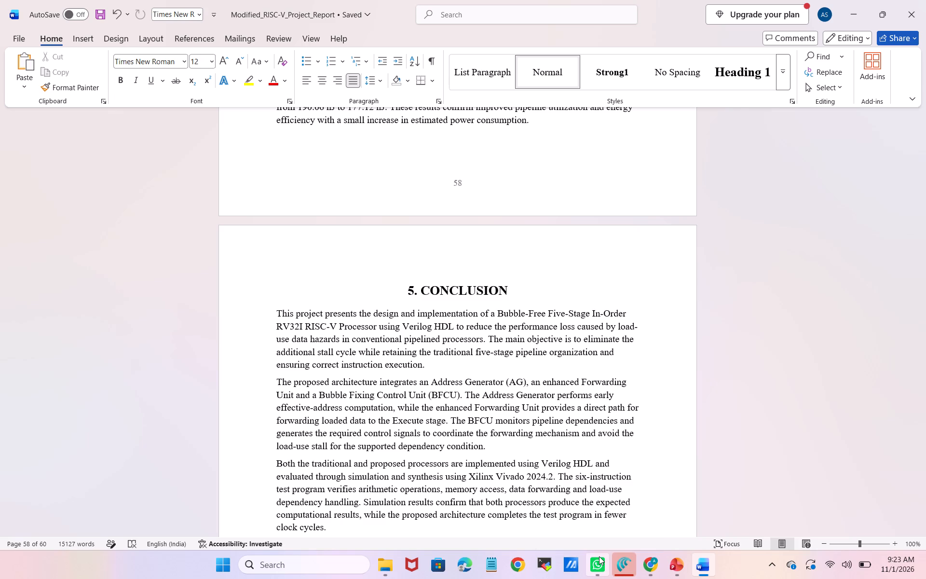
{"action": "left_click", "coordinate": [712, 238]}
{"action": "key", "text": "ctrl+s"}
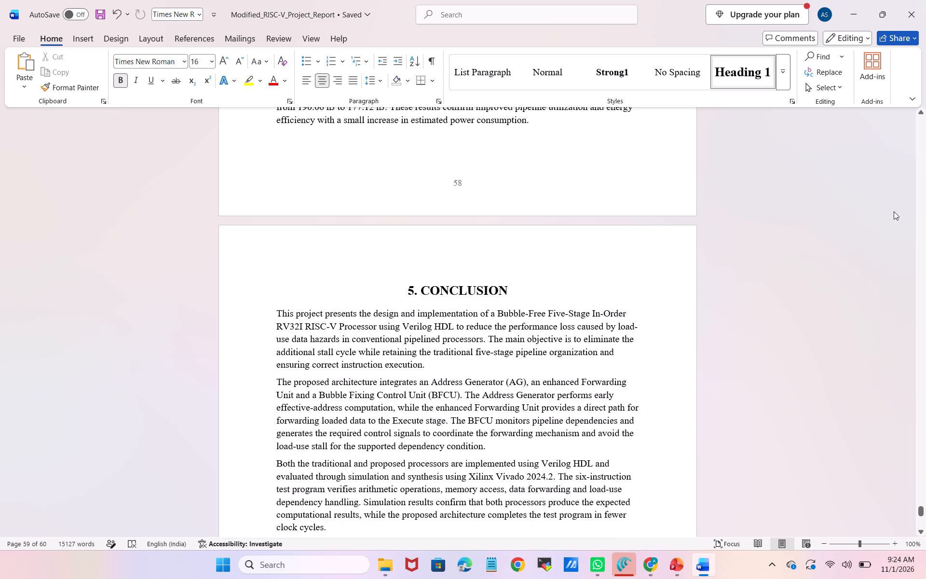
{"action": "key", "text": "ctrl+s"}
{"action": "left_click", "coordinate": [925, 0]}
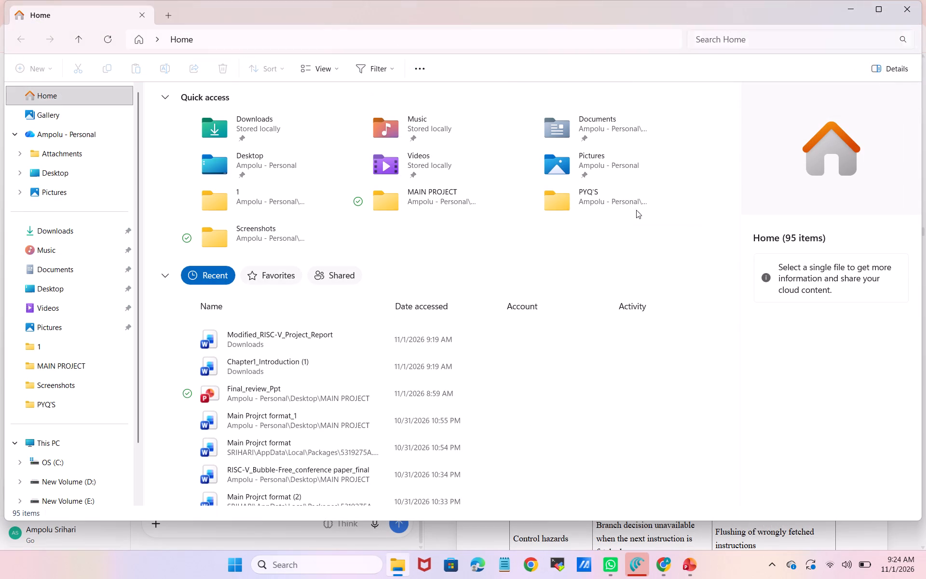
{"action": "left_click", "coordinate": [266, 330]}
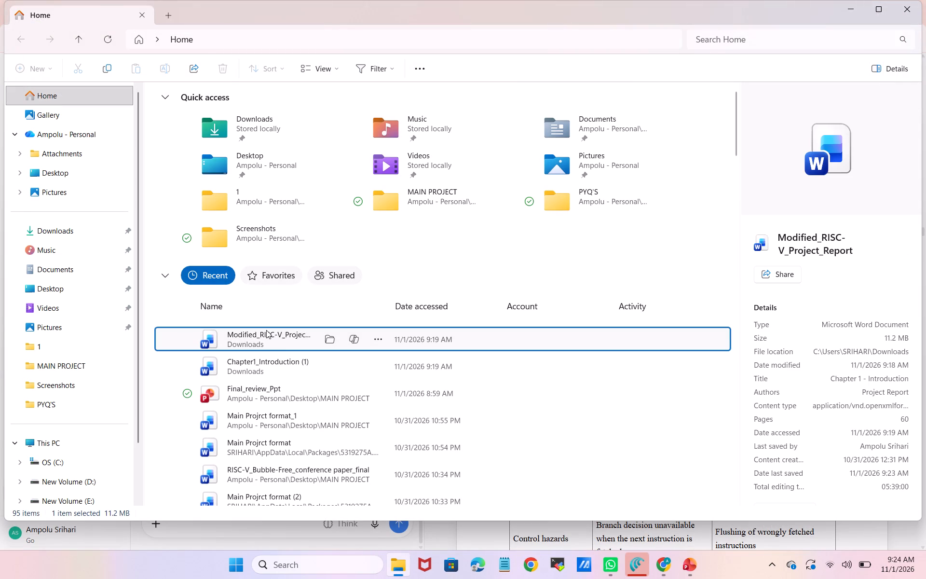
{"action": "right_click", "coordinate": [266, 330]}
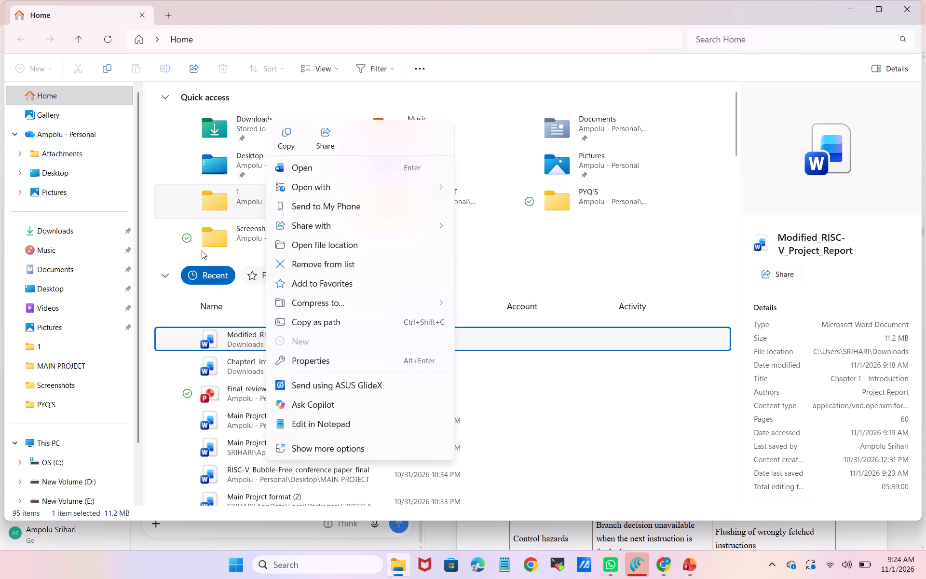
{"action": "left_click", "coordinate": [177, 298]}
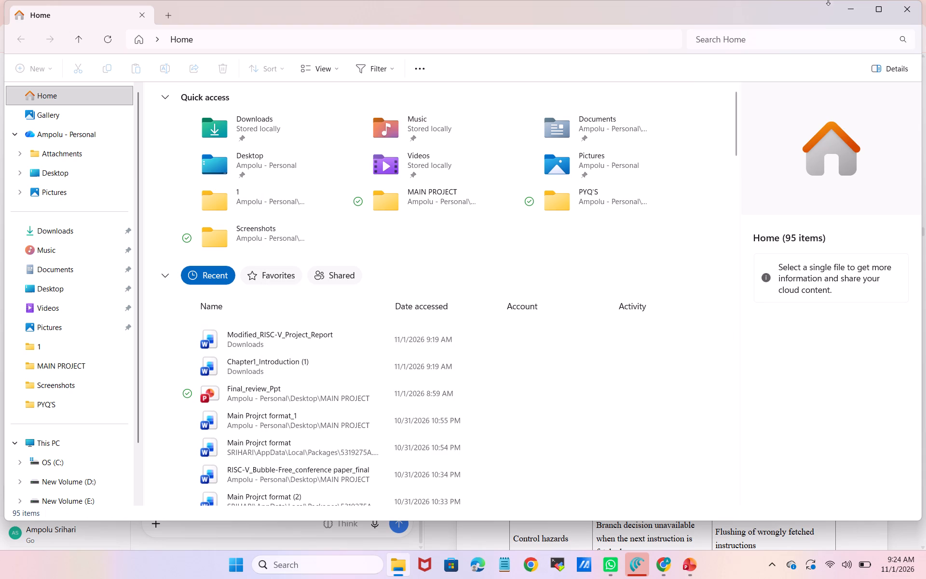
Close File Explorer and the other windows covering the Final_review_Ppt presentation.
{"action": "triple_click", "coordinate": [910, 8]}
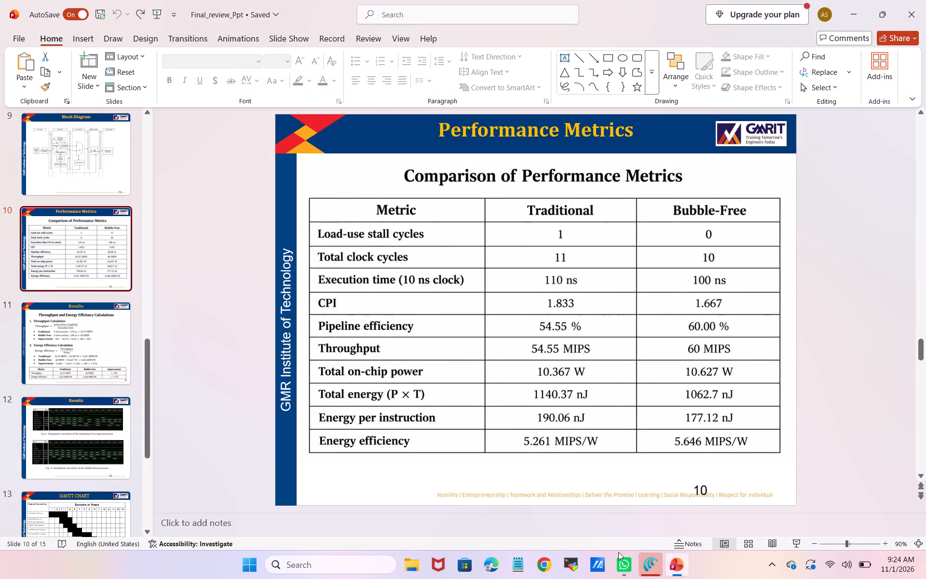
Switch to a new File Explorer window showing the recently used files.
{"action": "double_click", "coordinate": [407, 560]}
{"action": "left_click", "coordinate": [407, 560]}
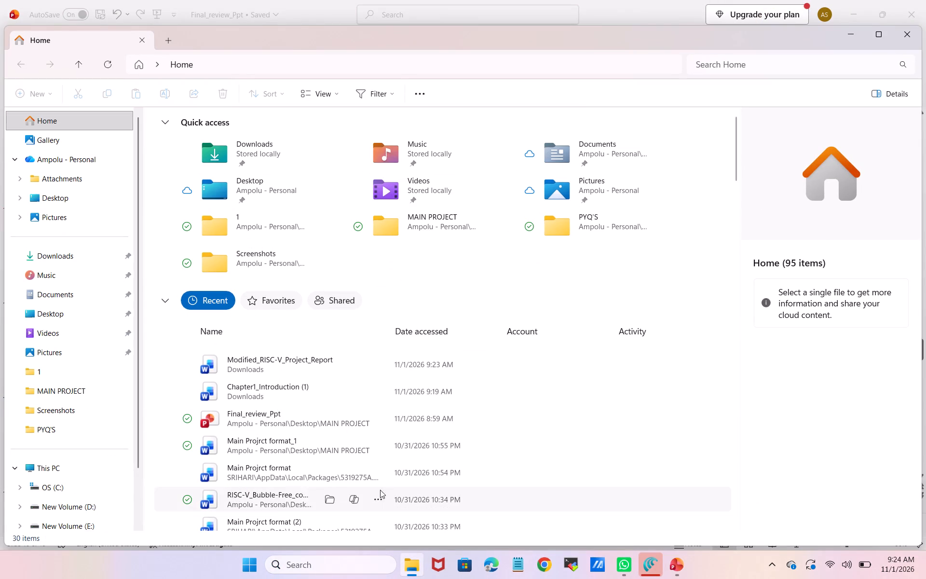
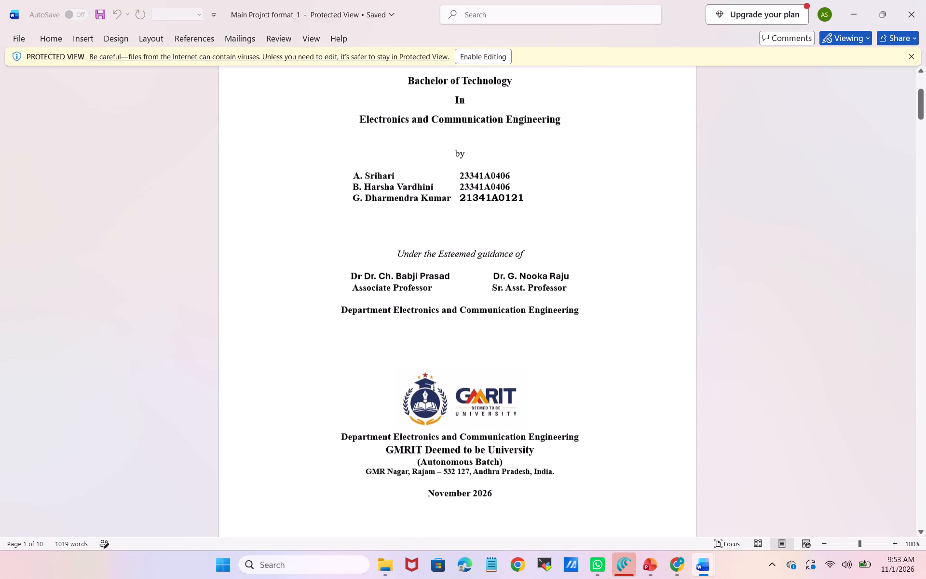
{"action": "scroll", "coordinate": [526, 307], "scroll_direction": "down", "scroll_amount": 4}
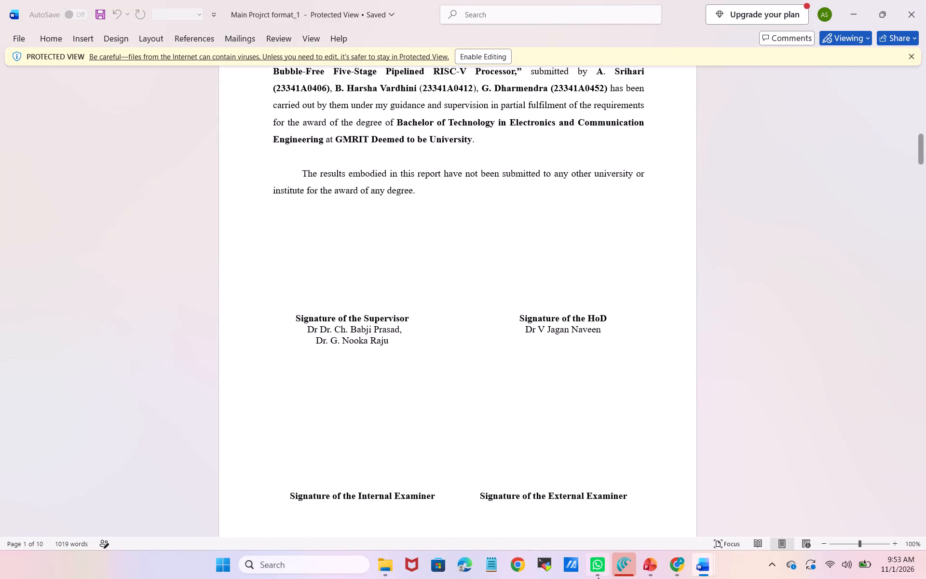
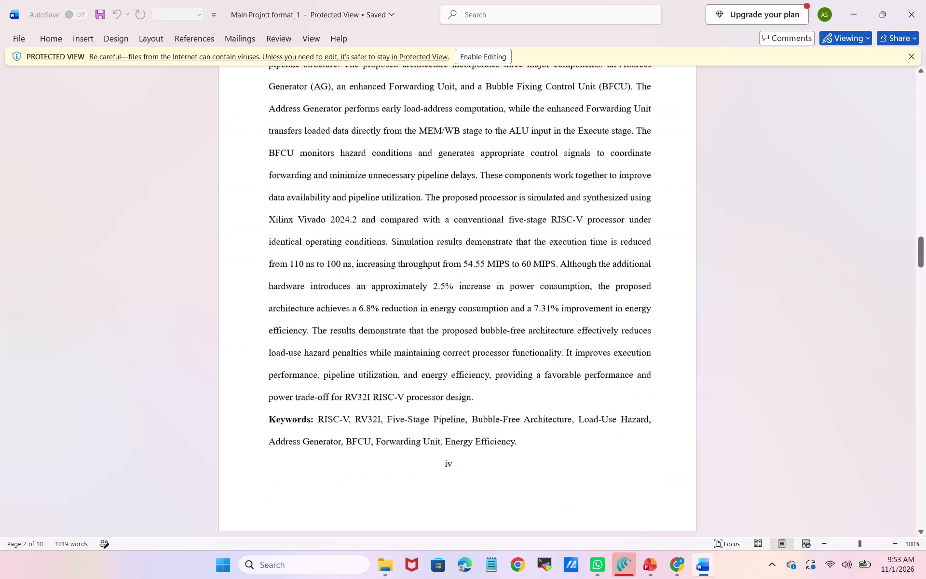
Enable editing for the protected report "Main Projrct format_1".
{"action": "scroll", "coordinate": [543, 331], "scroll_direction": "down", "scroll_amount": 1}
{"action": "left_click", "coordinate": [466, 55]}
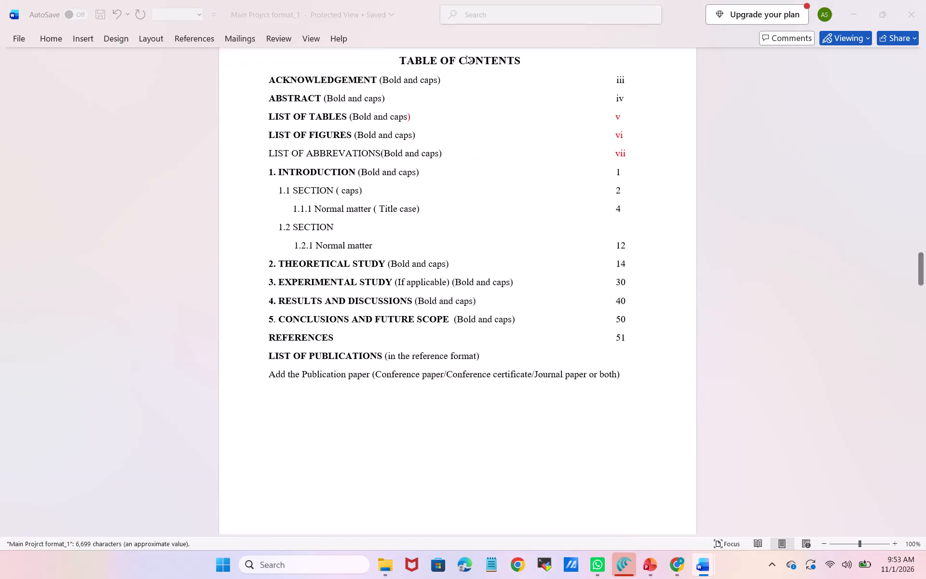
Delete everything from the "Sample page of contents" line on page 4 through the end of the document.
{"action": "scroll", "coordinate": [389, 234], "scroll_direction": "down", "scroll_amount": 11}
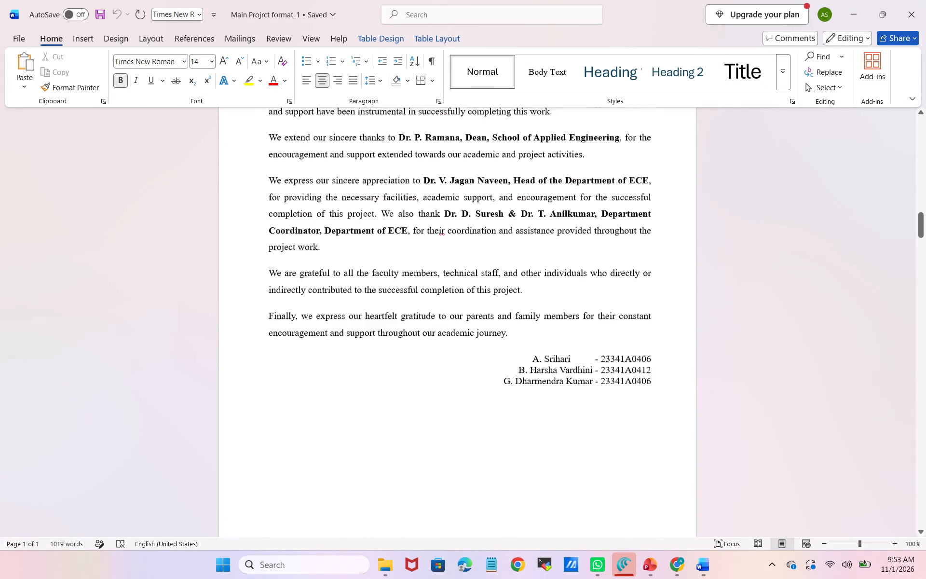
{"action": "scroll", "coordinate": [389, 234], "scroll_direction": "down", "scroll_amount": 6}
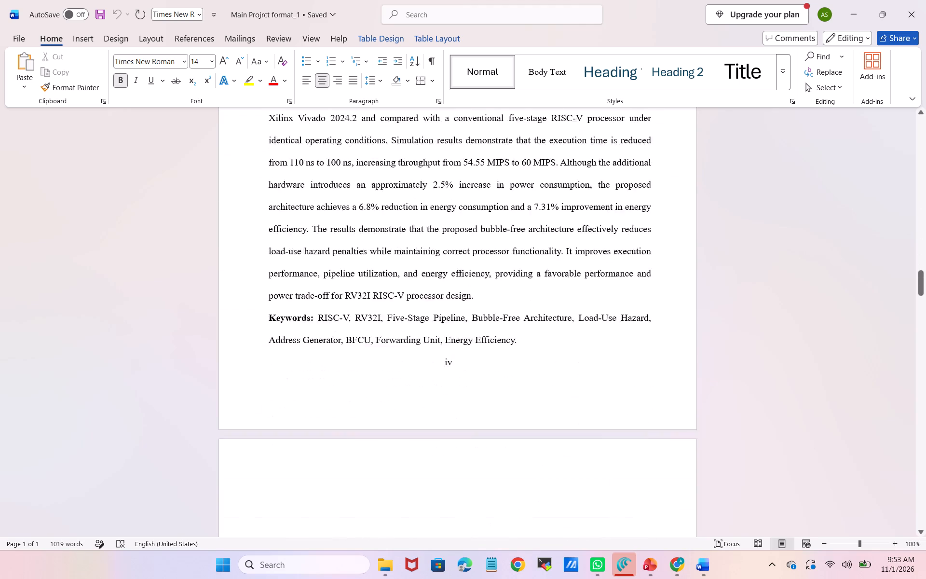
{"action": "scroll", "coordinate": [389, 234], "scroll_direction": "down", "scroll_amount": 2}
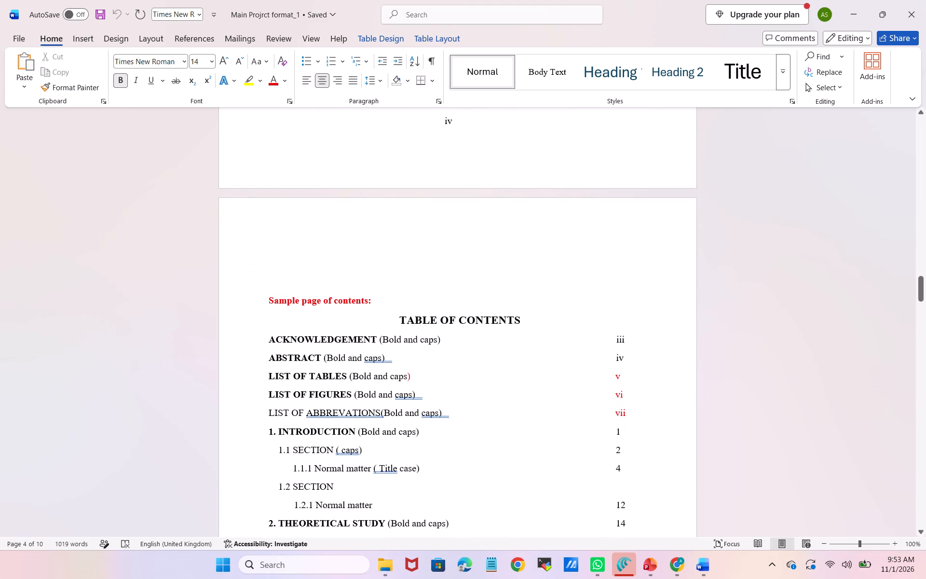
{"action": "left_click", "coordinate": [270, 293]}
{"action": "left_click_drag", "start_coordinate": [270, 293], "coordinate": [301, 329]}
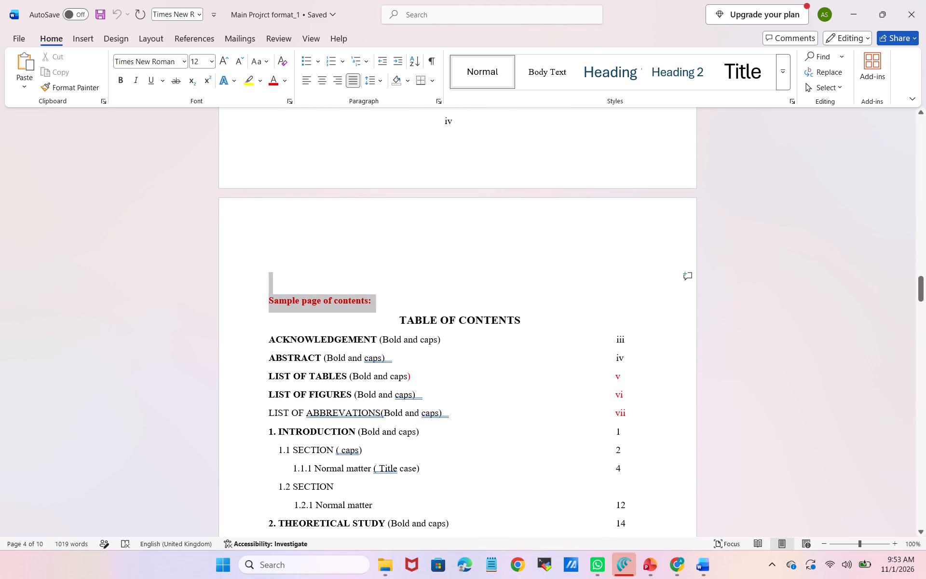
{"action": "left_click_drag", "start_coordinate": [301, 329], "coordinate": [516, 578]}
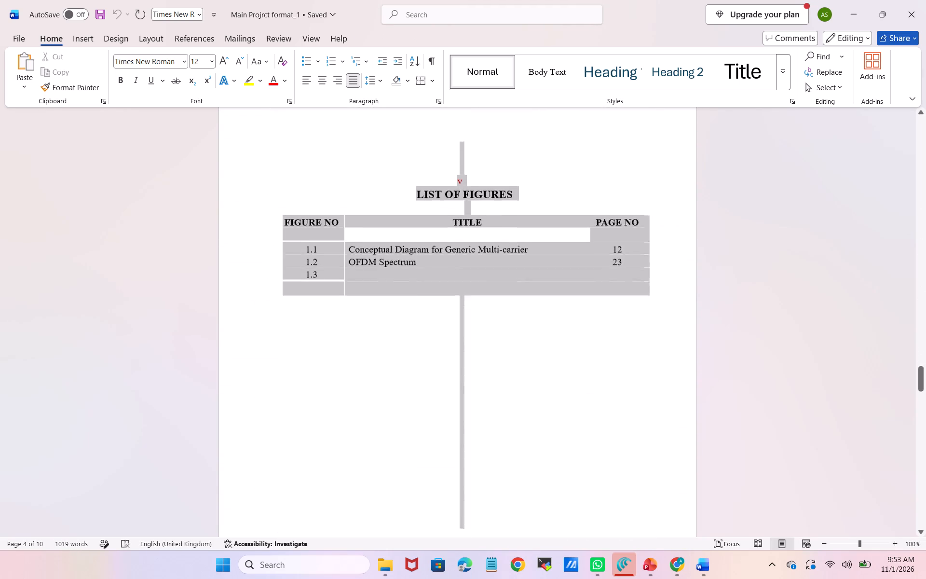
{"action": "left_click_drag", "start_coordinate": [516, 578], "coordinate": [516, 578]}
{"action": "key", "text": "BackSpace"}
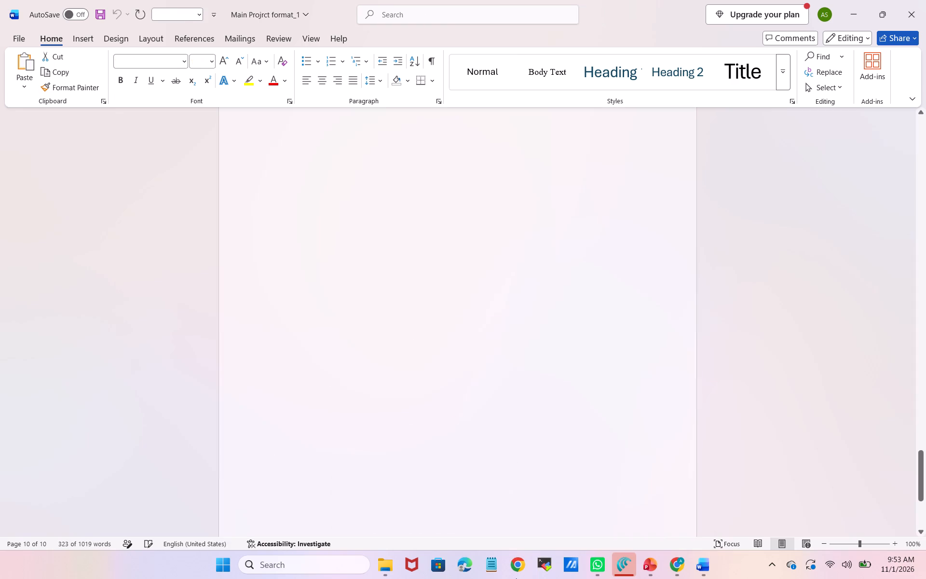
Check the end of the shortened document around the abstract and save it.
{"action": "scroll", "coordinate": [516, 578], "scroll_direction": "up", "scroll_amount": 7}
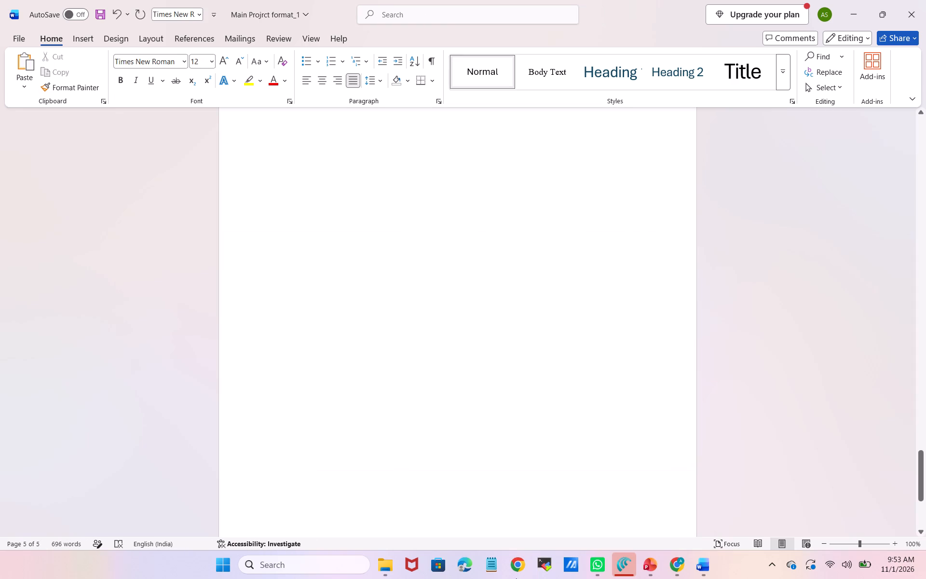
{"action": "scroll", "coordinate": [597, 312], "scroll_direction": "up", "scroll_amount": 4}
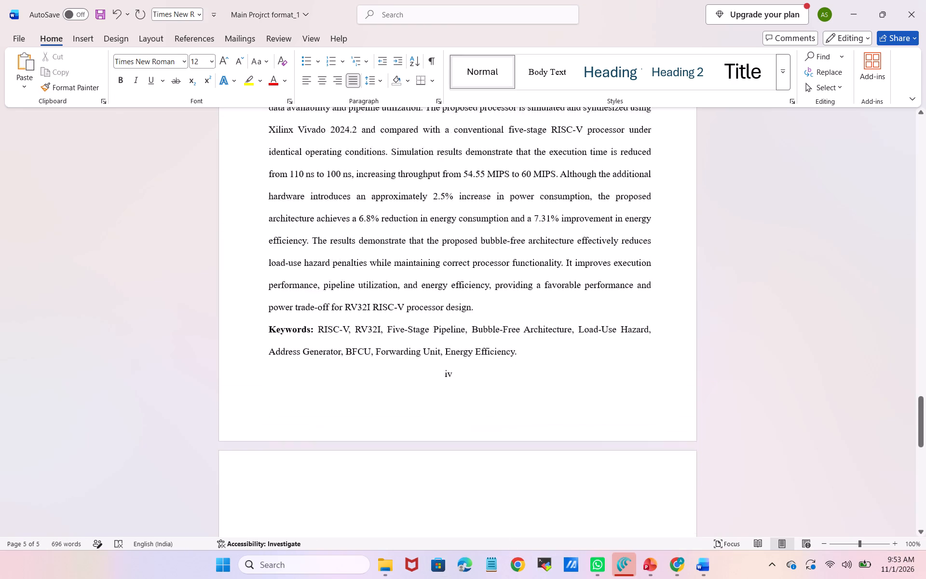
{"action": "scroll", "coordinate": [597, 312], "scroll_direction": "up", "scroll_amount": 1}
{"action": "scroll", "coordinate": [597, 312], "scroll_direction": "down", "scroll_amount": 2}
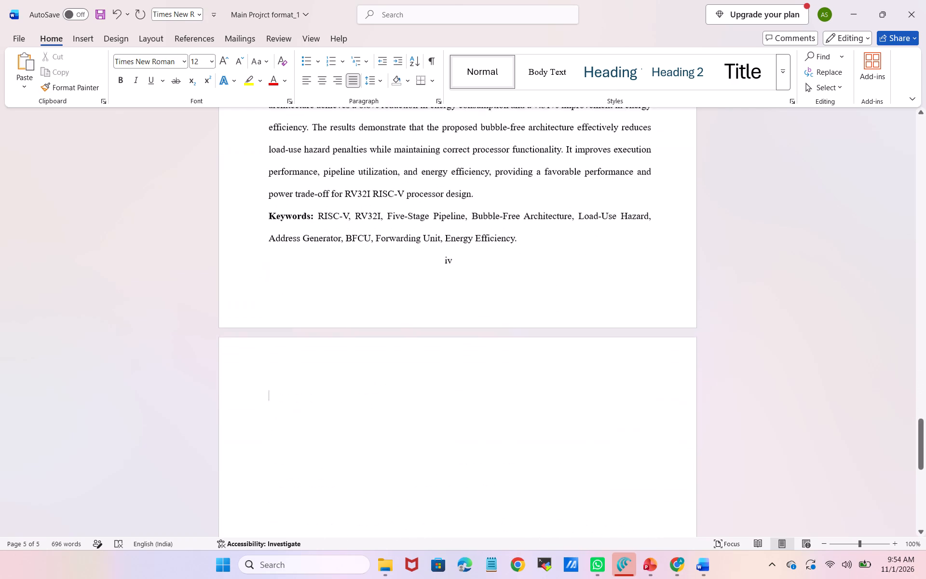
{"action": "scroll", "coordinate": [597, 312], "scroll_direction": "up", "scroll_amount": 2}
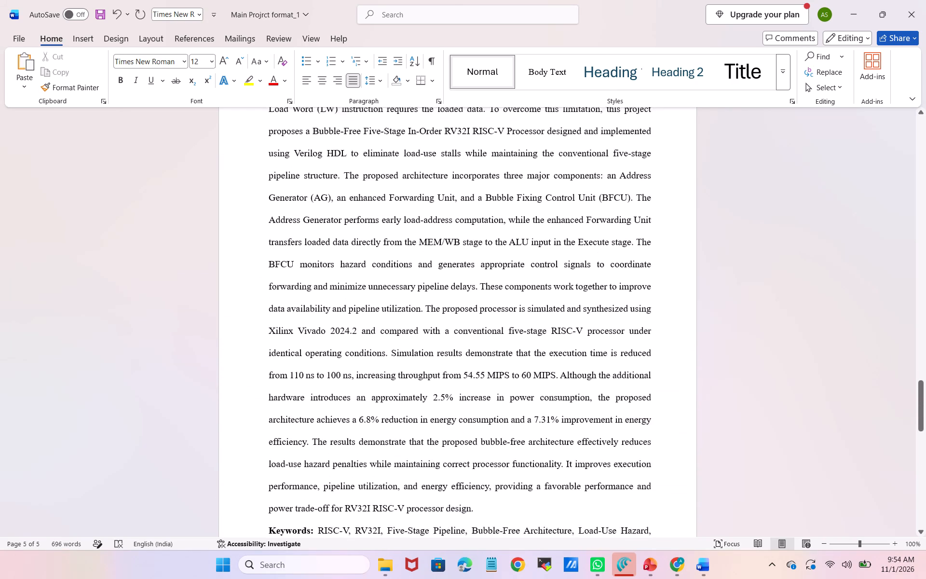
{"action": "scroll", "coordinate": [597, 312], "scroll_direction": "up", "scroll_amount": 1}
{"action": "key", "text": "ctrl+s"}
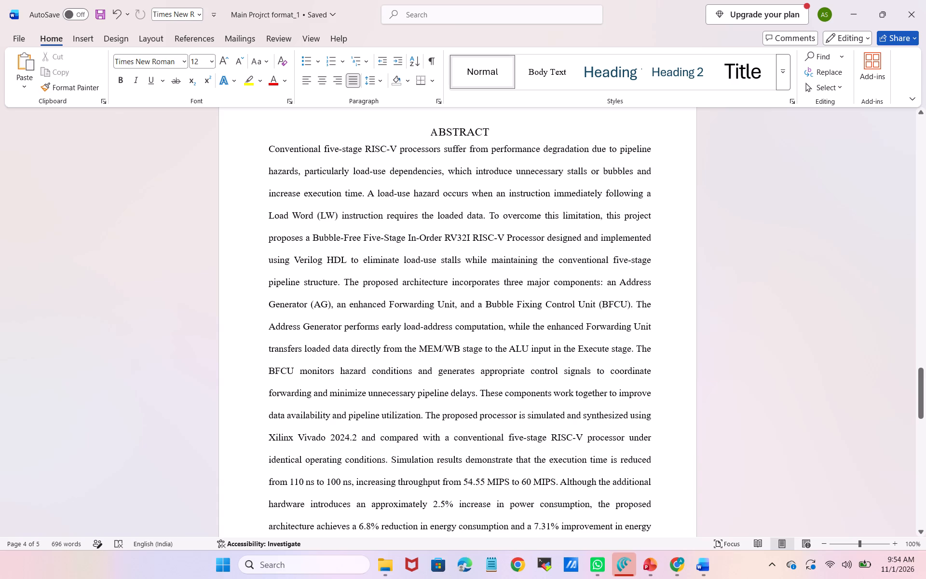
Copy the whole remaining text, from the end of the abstract page back to the title page.
{"action": "scroll", "coordinate": [646, 354], "scroll_direction": "down", "scroll_amount": 4}
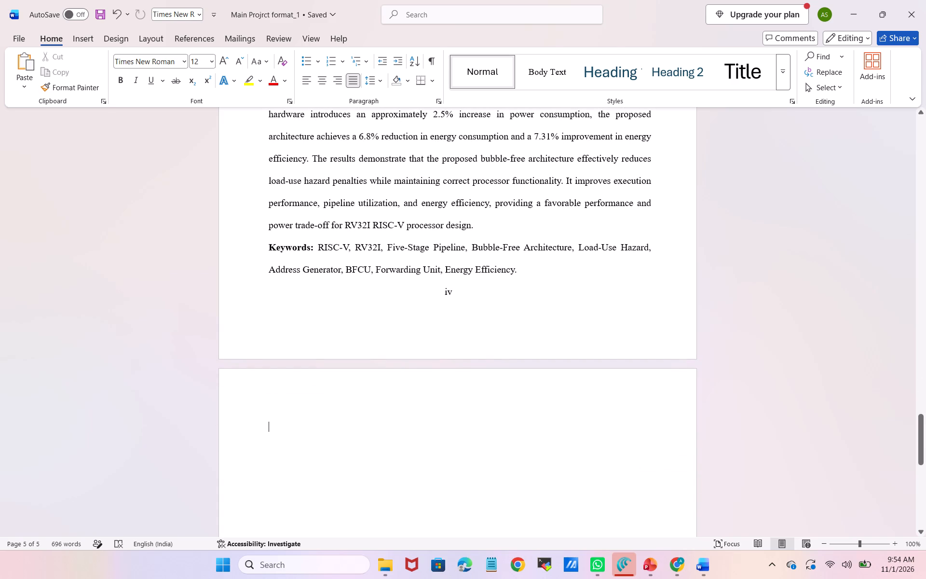
{"action": "scroll", "coordinate": [646, 354], "scroll_direction": "up", "scroll_amount": 1}
{"action": "left_click_drag", "start_coordinate": [518, 362], "coordinate": [461, 271]}
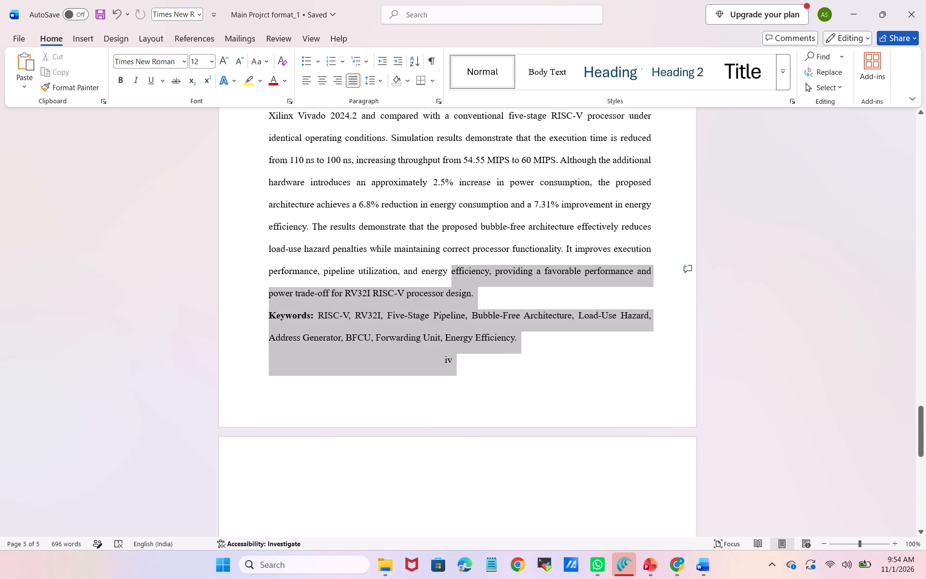
{"action": "left_click_drag", "start_coordinate": [461, 271], "coordinate": [317, 108]}
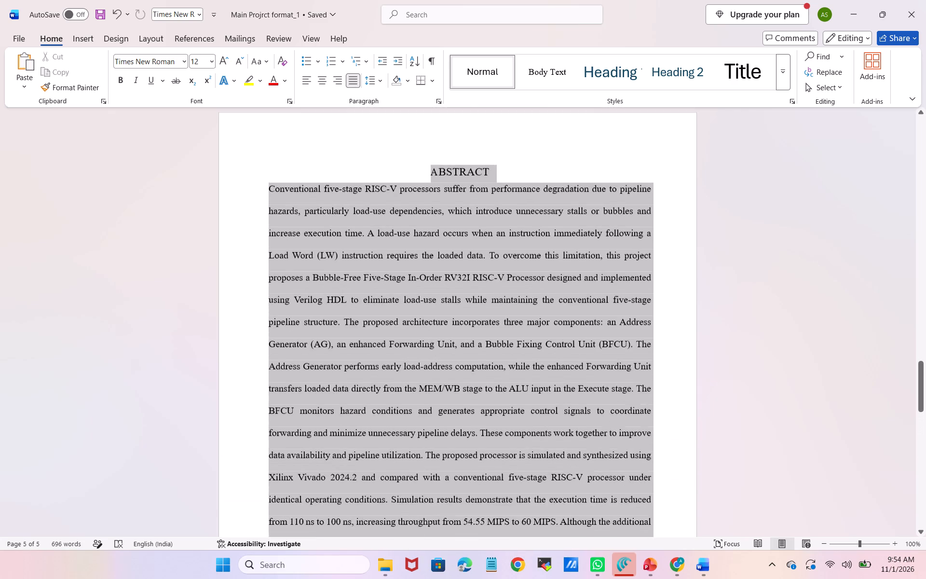
{"action": "left_click_drag", "start_coordinate": [317, 108], "coordinate": [283, 92]}
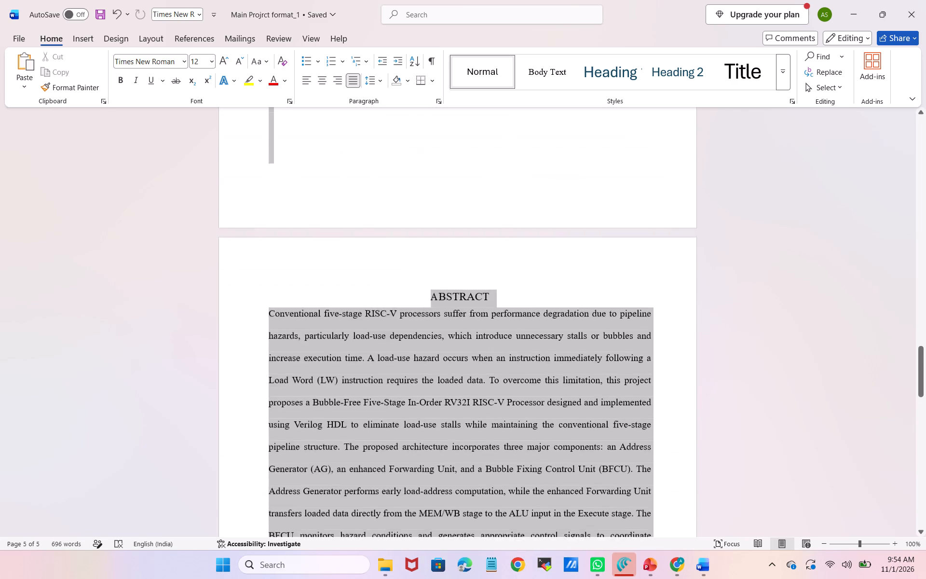
{"action": "left_click_drag", "start_coordinate": [283, 92], "coordinate": [268, 79]}
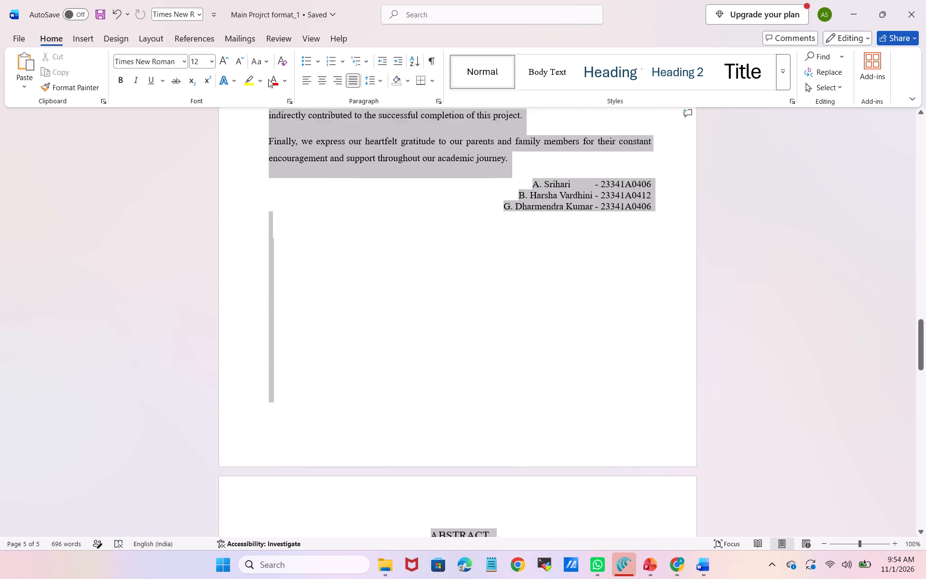
{"action": "left_click_drag", "start_coordinate": [268, 79], "coordinate": [269, 0]}
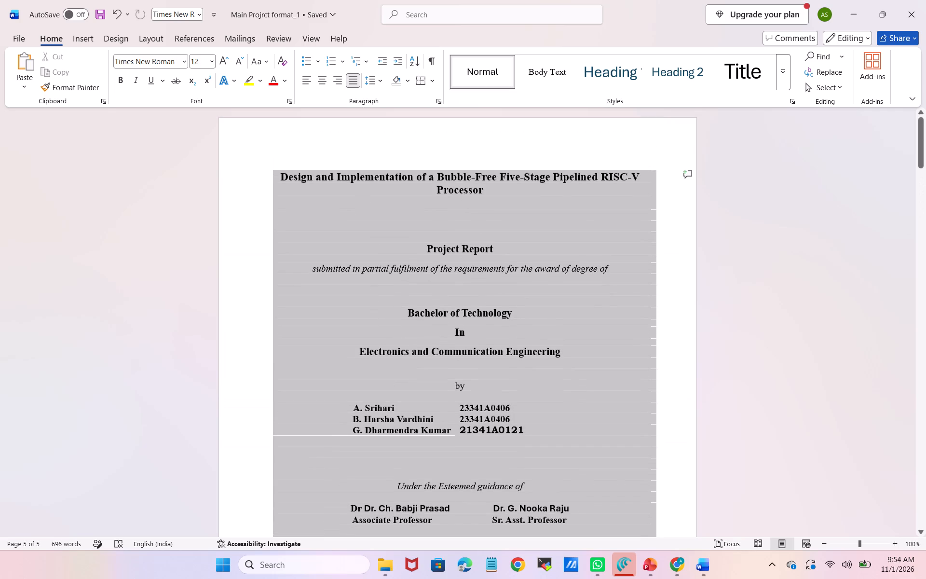
{"action": "left_click_drag", "start_coordinate": [269, 0], "coordinate": [267, 154]}
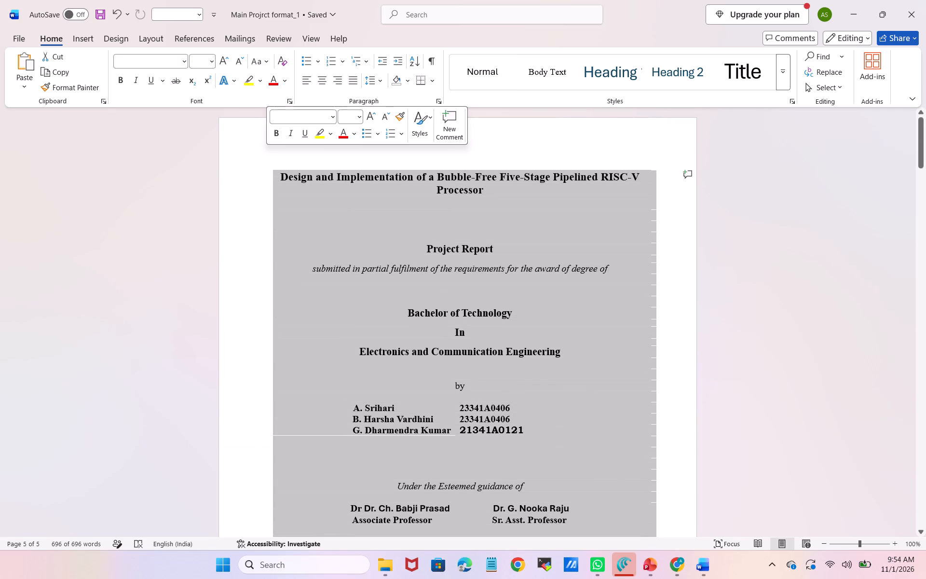
{"action": "key", "text": "ctrl+c"}
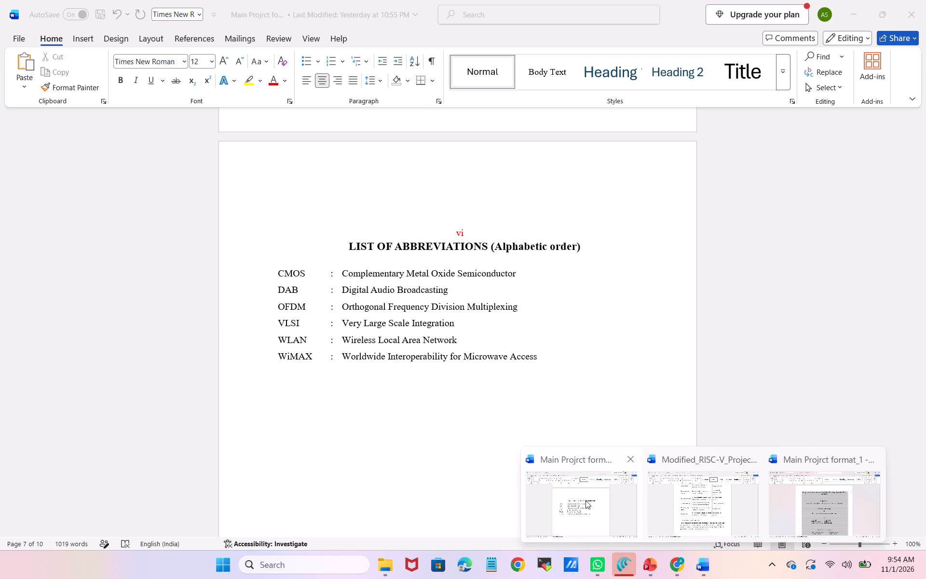
Switch to the Modified_RISC-V_Project report and insert 20 blank lines above the heading "1. INTRODUCTION".
{"action": "left_click", "coordinate": [692, 510]}
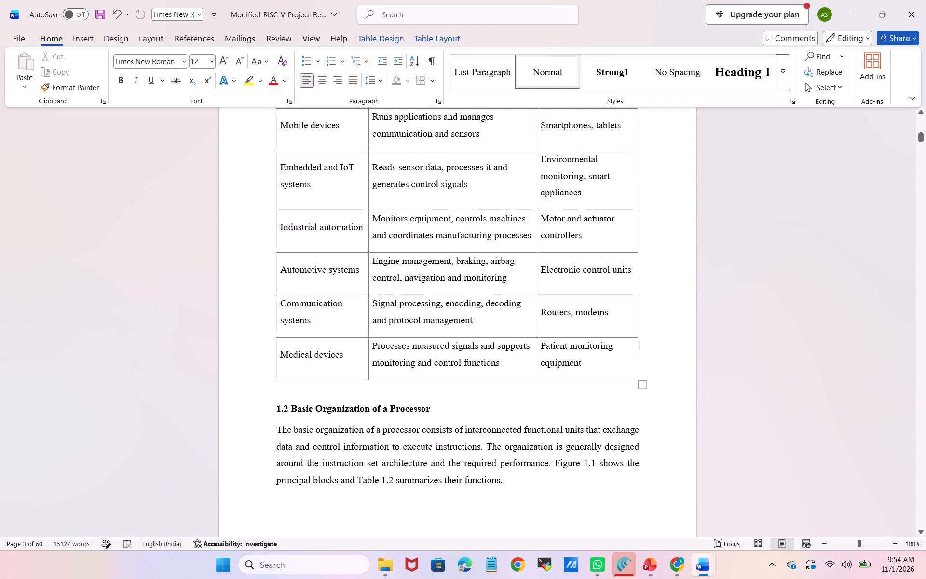
{"action": "scroll", "coordinate": [456, 300], "scroll_direction": "up", "scroll_amount": 19}
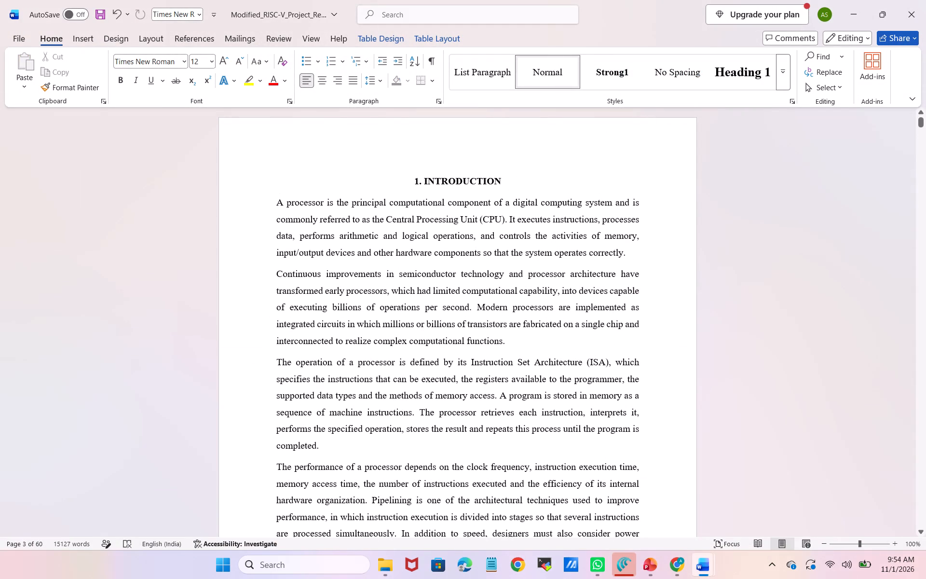
{"action": "left_click", "coordinate": [402, 166]}
{"action": "key", "text": "Return"}
{"action": "key", "text": "Return"}
{"action": "key", "text": "Return"}
{"action": "key", "text": "Return"}
{"action": "key", "text": "Return"}
{"action": "key", "text": "Return"}
{"action": "key", "text": "Return"}
{"action": "key", "text": "Return"}
{"action": "key", "text": "Return"}
{"action": "key", "text": "Return"}
{"action": "key", "text": "Return"}
{"action": "key", "text": "Return"}
{"action": "key", "text": "Return"}
{"action": "key", "text": "Return"}
{"action": "key", "text": "Return"}
{"action": "key", "text": "Return"}
{"action": "key", "text": "Return"}
{"action": "key", "text": "Return"}
{"action": "key", "text": "Return"}
{"action": "key", "text": "Return"}
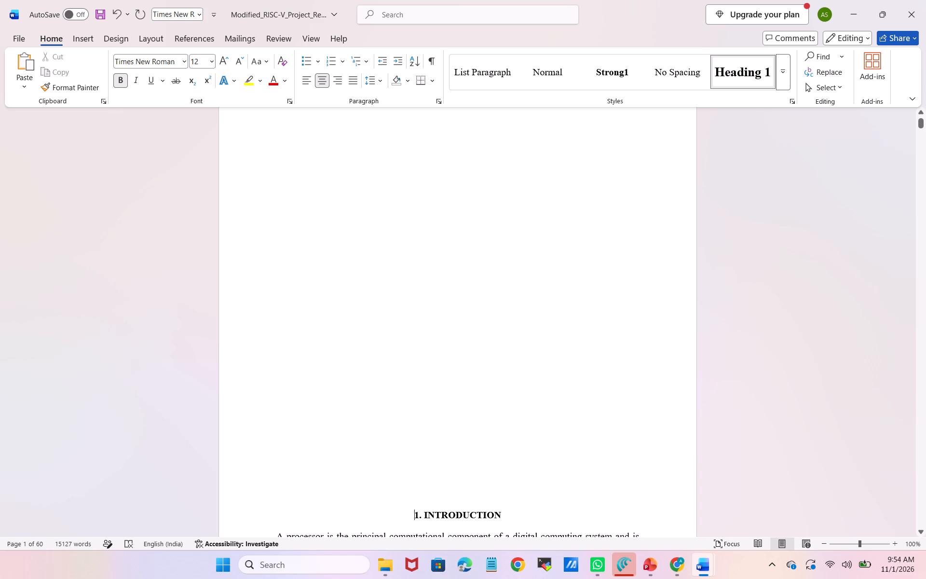
Paste the copied front pages into the blank space near the top of page 1.
{"action": "left_click", "coordinate": [395, 144]}
{"action": "scroll", "coordinate": [395, 144], "scroll_direction": "up", "scroll_amount": 2}
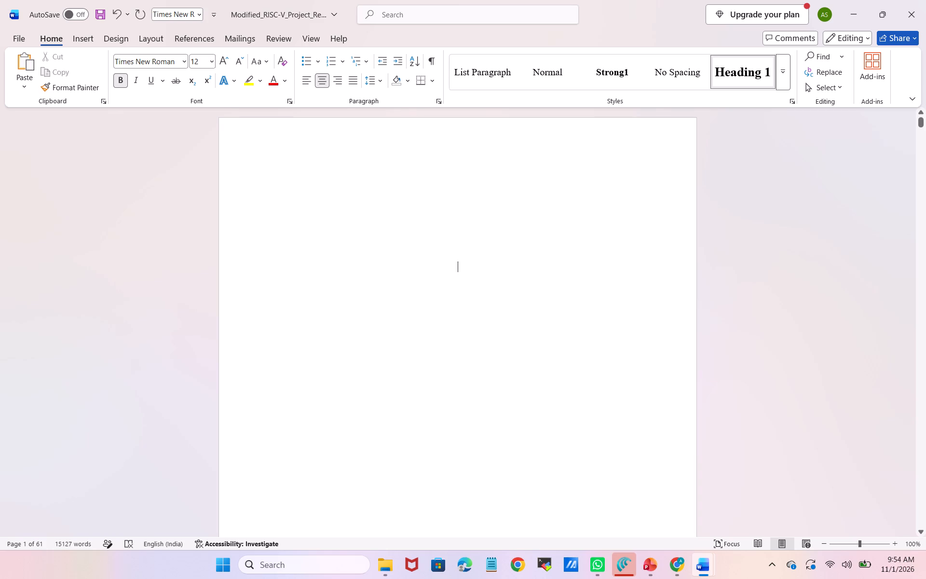
{"action": "key", "text": "ctrl+v"}
Delete the surplus blank lines between the pasted abstract page and the heading "1. INTRODUCTION".
{"action": "scroll", "coordinate": [395, 144], "scroll_direction": "down", "scroll_amount": 2}
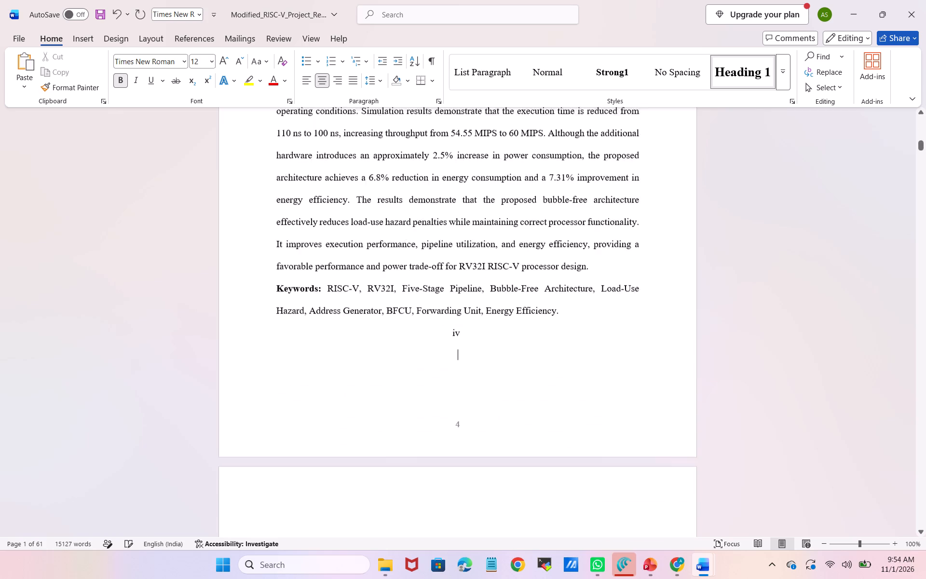
{"action": "scroll", "coordinate": [395, 144], "scroll_direction": "down", "scroll_amount": 4}
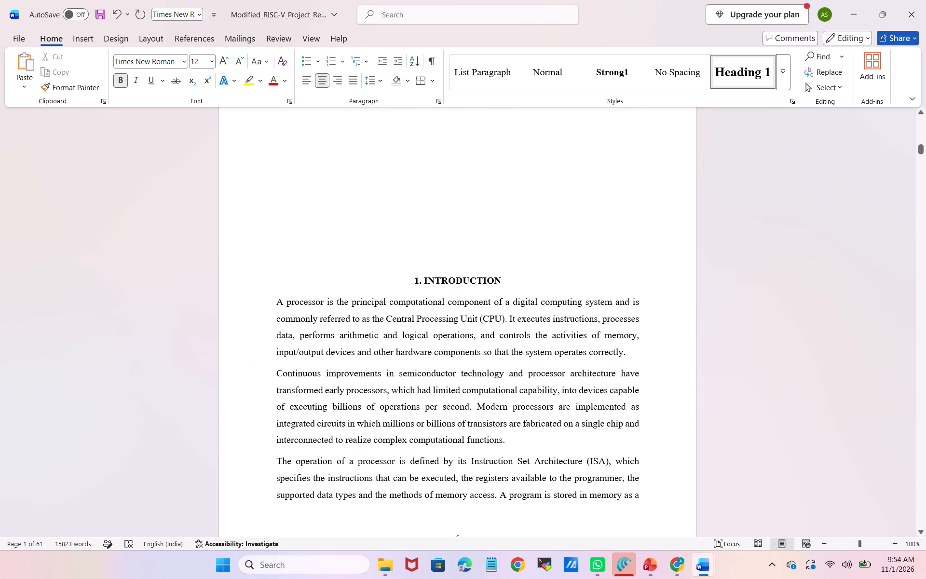
{"action": "left_click", "coordinate": [419, 233]}
{"action": "key", "text": "BackSpace"}
{"action": "key", "text": "BackSpace"}
{"action": "key", "text": "BackSpace"}
{"action": "key", "text": "BackSpace"}
{"action": "key", "text": "BackSpace"}
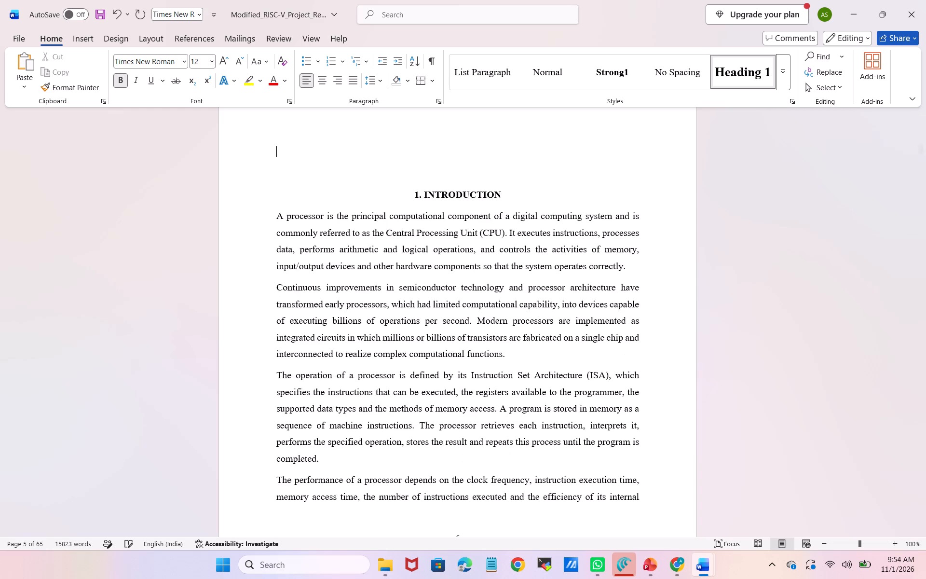
{"action": "key", "text": "BackSpace"}
{"action": "key", "text": "BackSpace"}
{"action": "key", "text": "BackSpace"}
{"action": "key", "text": "BackSpace"}
{"action": "key", "text": "BackSpace"}
{"action": "key", "text": "BackSpace"}
{"action": "key", "text": "BackSpace"}
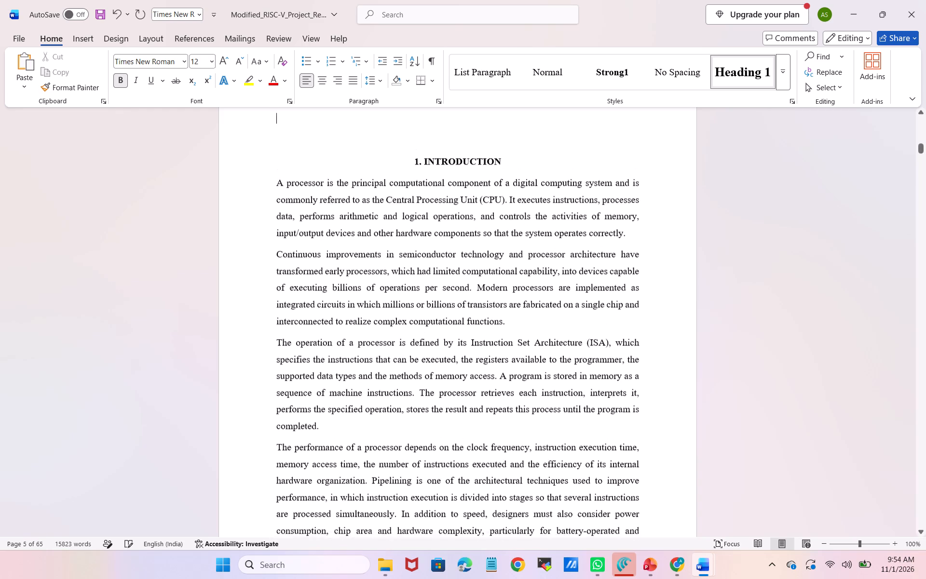
{"action": "key", "text": "BackSpace"}
{"action": "key", "text": "BackSpace"}
{"action": "key", "text": "BackSpace"}
Insert eight spaces before the second supervisor's name in the certificate's signature block to move the full name onto its own line.
{"action": "scroll", "coordinate": [419, 233], "scroll_direction": "down", "scroll_amount": 4}
{"action": "scroll", "coordinate": [419, 233], "scroll_direction": "up", "scroll_amount": 4}
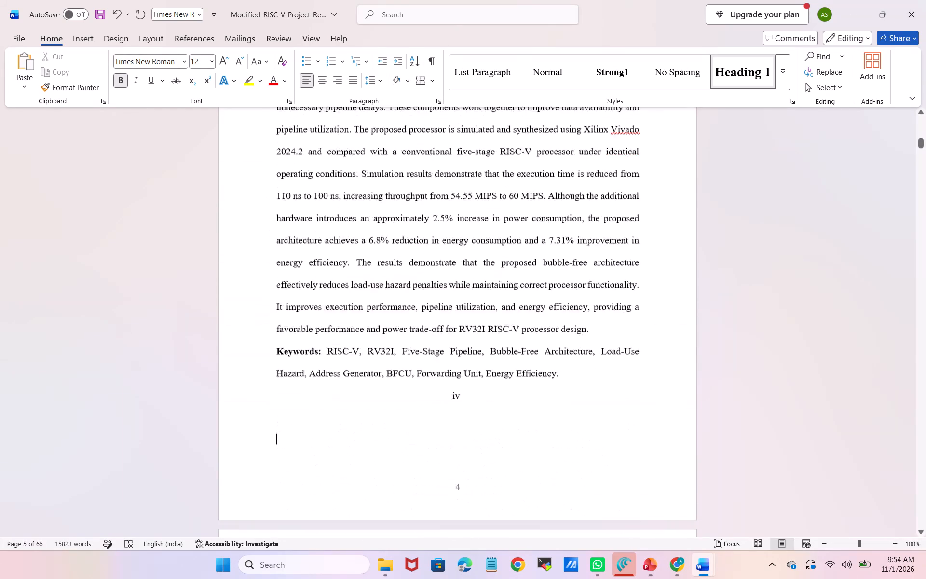
{"action": "scroll", "coordinate": [419, 233], "scroll_direction": "up", "scroll_amount": 3}
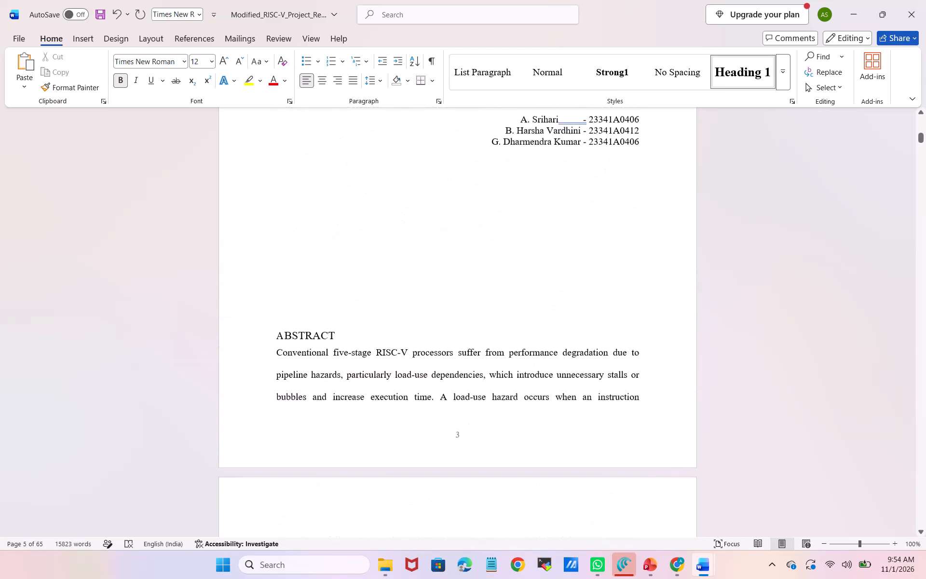
{"action": "scroll", "coordinate": [419, 233], "scroll_direction": "up", "scroll_amount": 3}
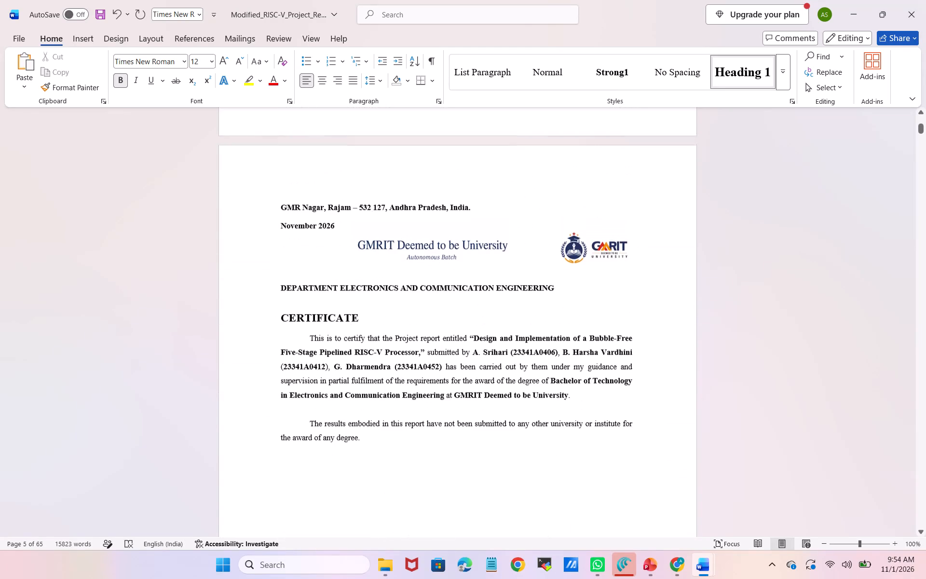
{"action": "scroll", "coordinate": [419, 233], "scroll_direction": "down", "scroll_amount": 4}
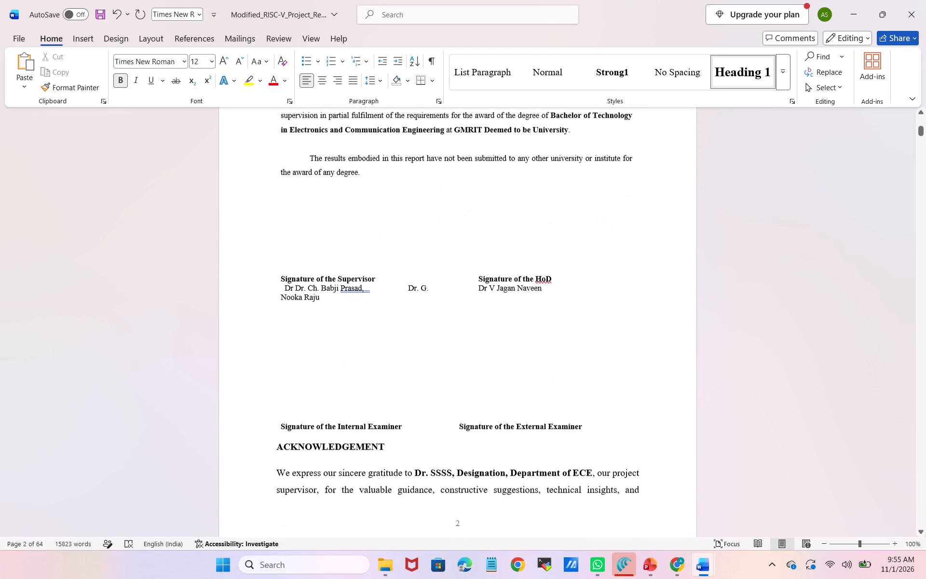
{"action": "left_click", "coordinate": [276, 271]}
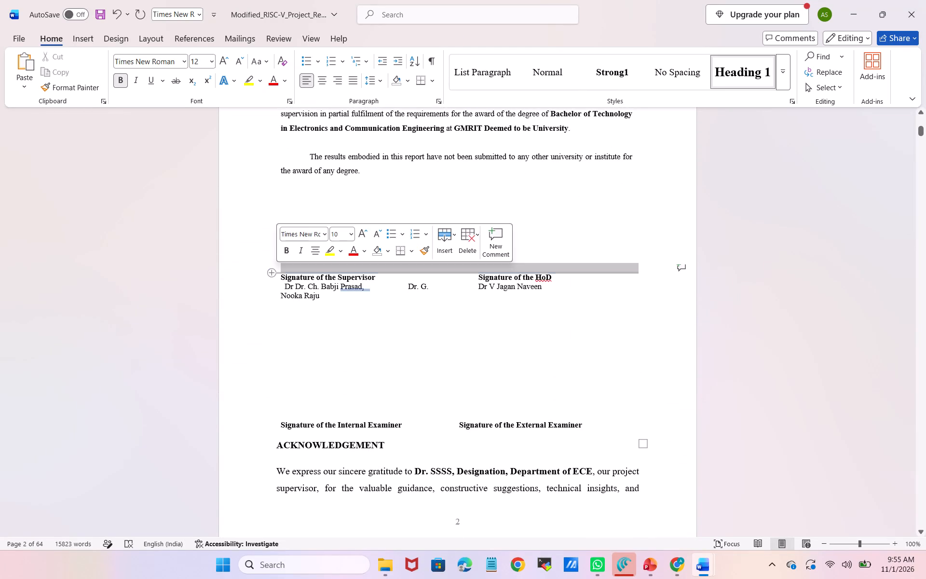
{"action": "left_click", "coordinate": [236, 295]}
{"action": "left_click", "coordinate": [286, 317]}
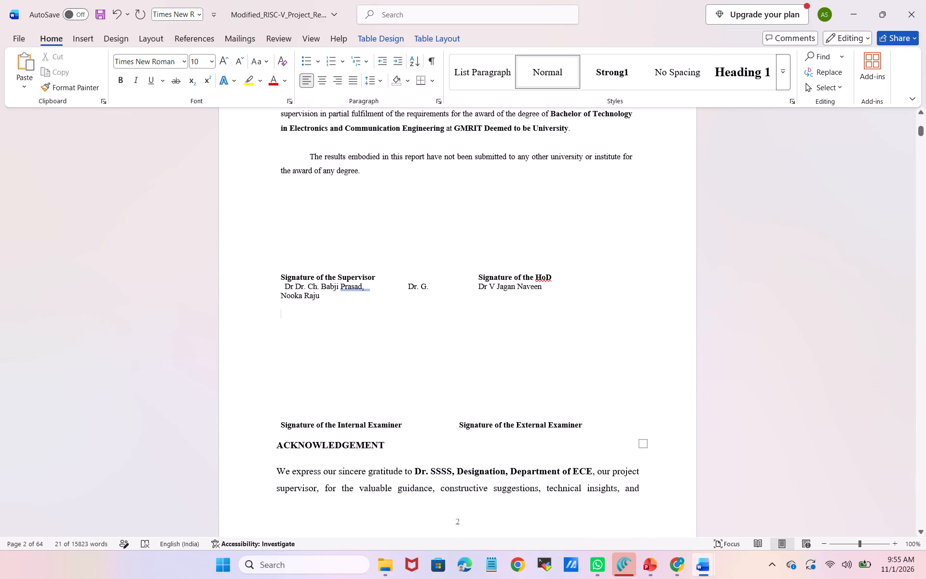
{"action": "left_click", "coordinate": [406, 288]}
{"action": "key", "text": "space"}
{"action": "key", "text": "space"}
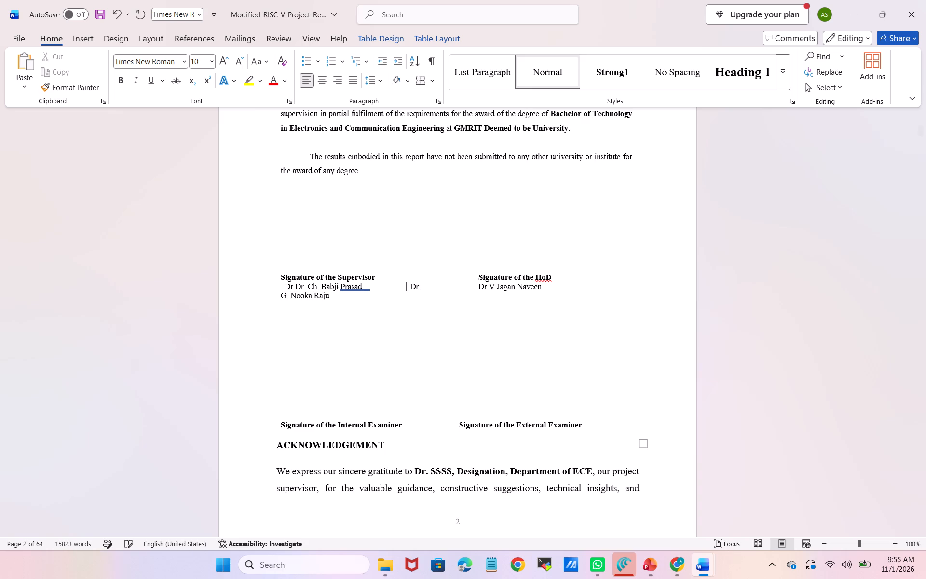
{"action": "key", "text": "space"}
{"action": "key", "text": "space"}
{"action": "key", "text": "space"}
{"action": "key", "text": "space"}
{"action": "key", "text": "space"}
{"action": "key", "text": "space"}
Try to indent the second supervisor's name under "Signature of the Supervisor" with six spaces.
{"action": "left_click", "coordinate": [282, 294]}
{"action": "key", "text": "space"}
{"action": "key", "text": "space"}
{"action": "key", "text": "space"}
{"action": "key", "text": "space"}
{"action": "key", "text": "space"}
{"action": "key", "text": "space"}
Delete the surplus blank lines above the project title on the title page.
{"action": "scroll", "coordinate": [282, 294], "scroll_direction": "up", "scroll_amount": 1}
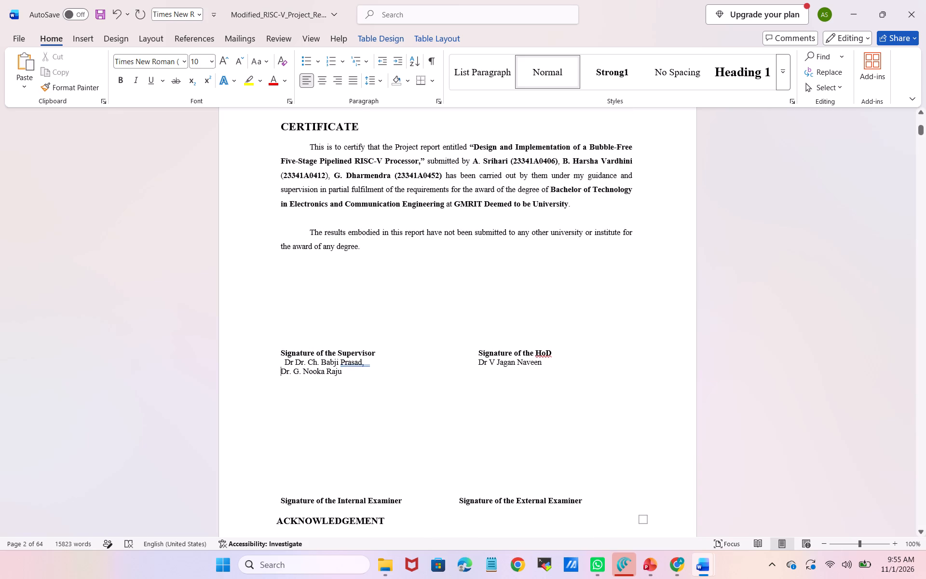
{"action": "scroll", "coordinate": [282, 294], "scroll_direction": "up", "scroll_amount": 3}
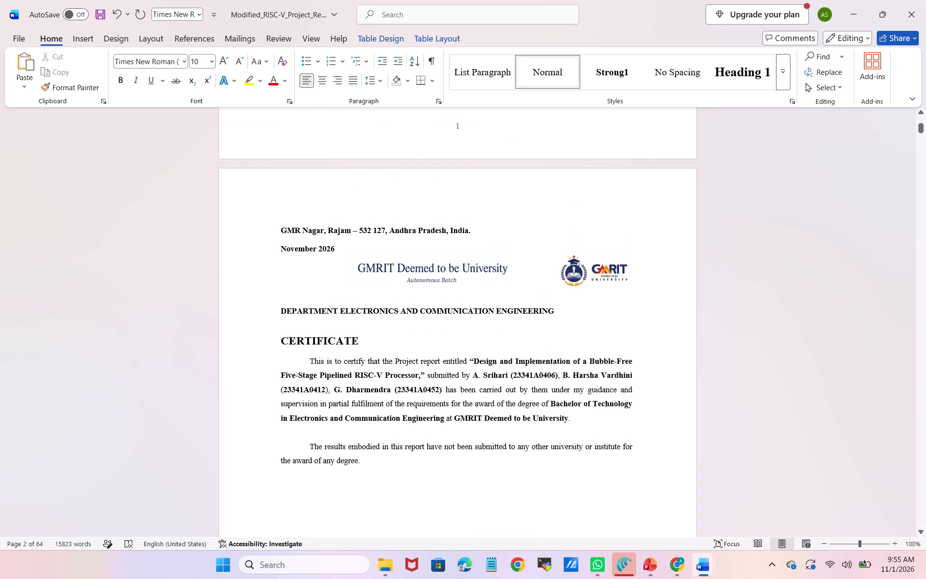
{"action": "scroll", "coordinate": [282, 294], "scroll_direction": "up", "scroll_amount": 8}
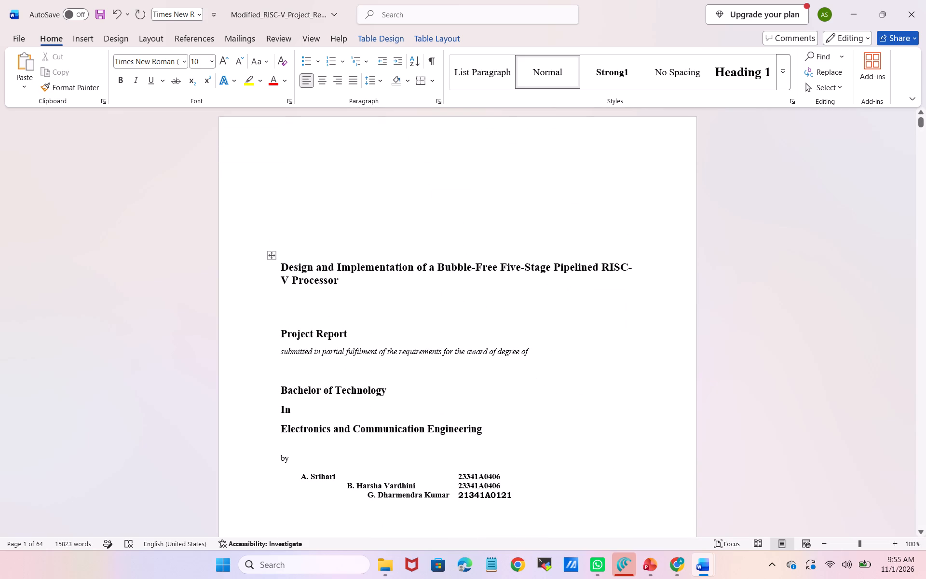
{"action": "left_click", "coordinate": [339, 248]}
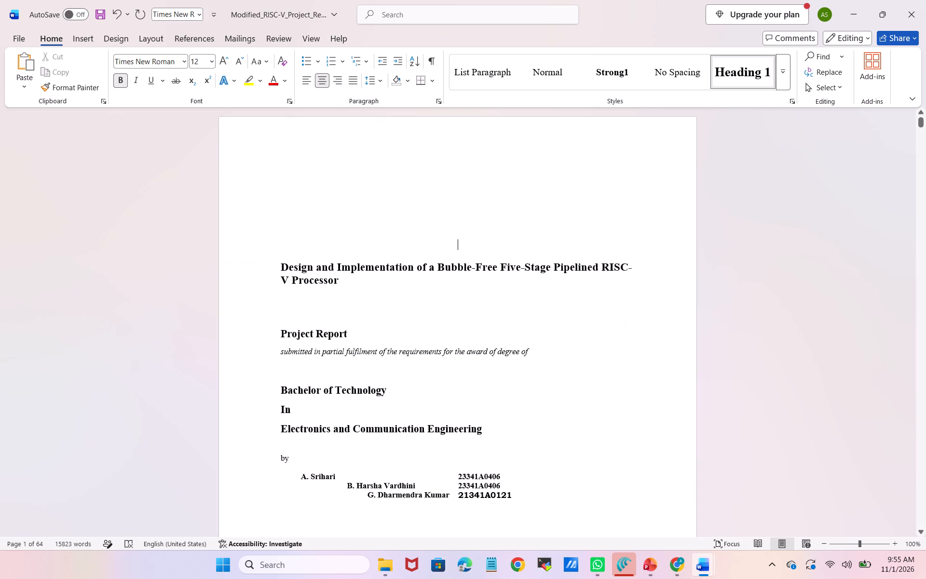
{"action": "key", "text": "BackSpace"}
{"action": "key", "text": "BackSpace"}
{"action": "key", "text": "BackSpace"}
{"action": "key", "text": "BackSpace"}
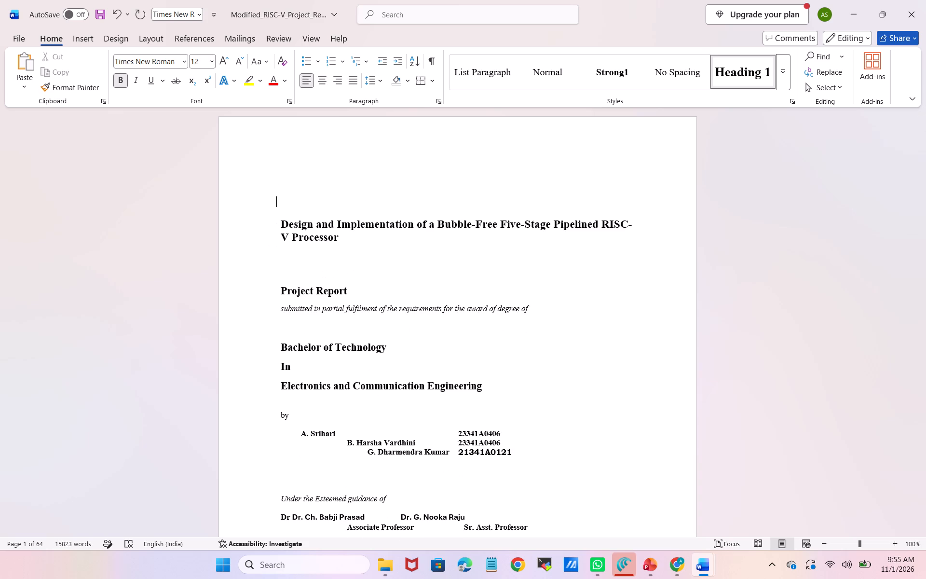
{"action": "key", "text": "BackSpace"}
{"action": "key", "text": "BackSpace"}
{"action": "key", "text": "BackSpace"}
{"action": "key", "text": "BackSpace"}
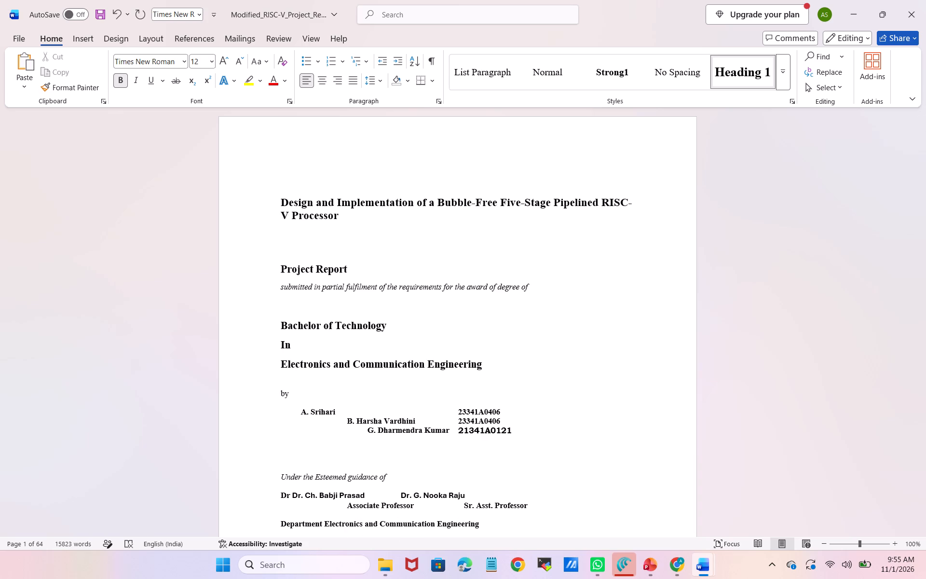
{"action": "key", "text": "BackSpace"}
Insert five blank lines before the heading "ACKNOWLEDGEMENT" to move it from the certificate page to the top of page 3.
{"action": "scroll", "coordinate": [397, 308], "scroll_direction": "down", "scroll_amount": 2}
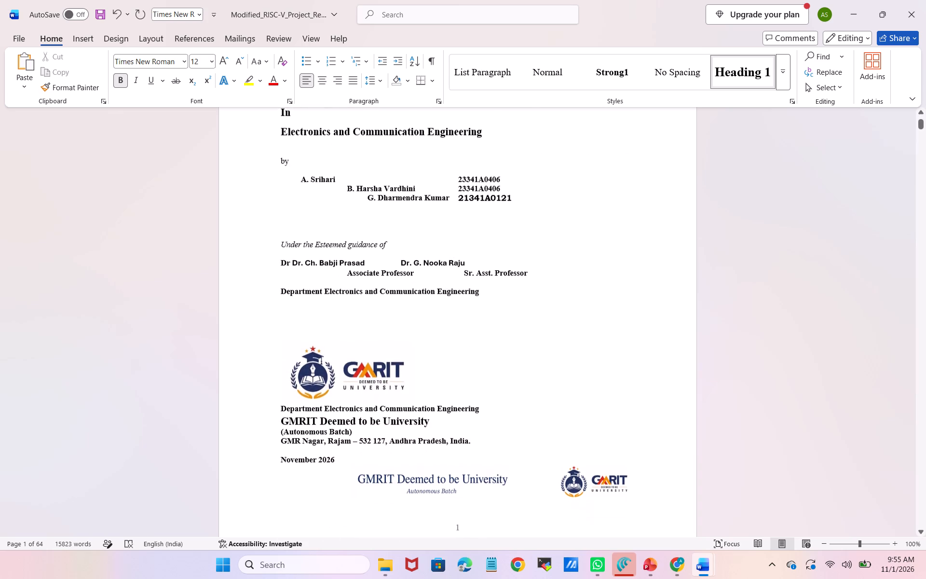
{"action": "scroll", "coordinate": [397, 308], "scroll_direction": "down", "scroll_amount": 3}
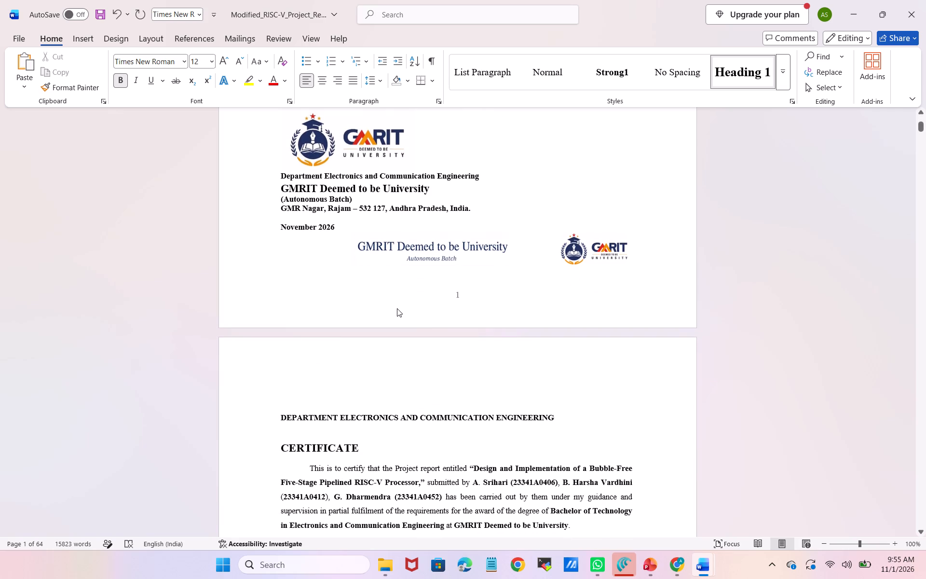
{"action": "scroll", "coordinate": [667, 519], "scroll_direction": "down", "scroll_amount": 2}
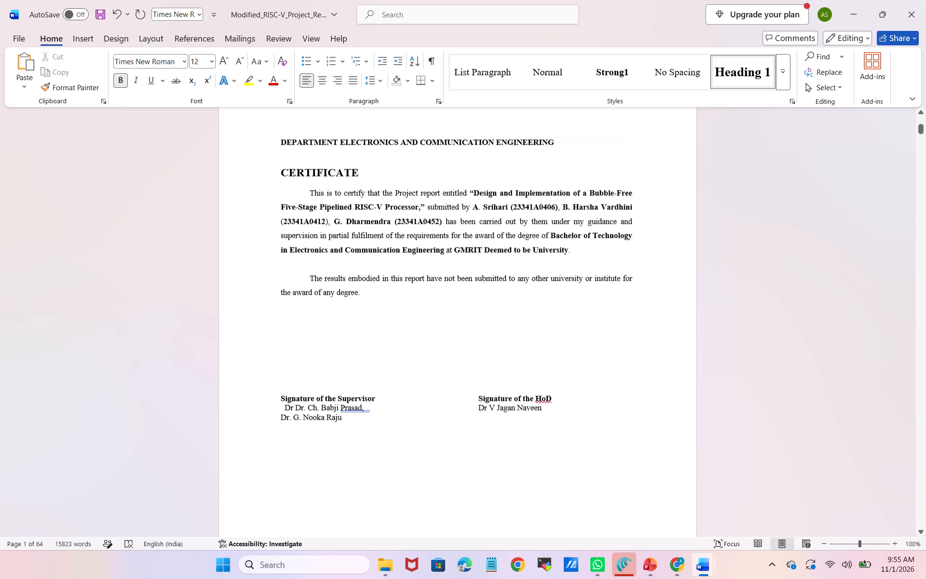
{"action": "scroll", "coordinate": [667, 519], "scroll_direction": "down", "scroll_amount": 4}
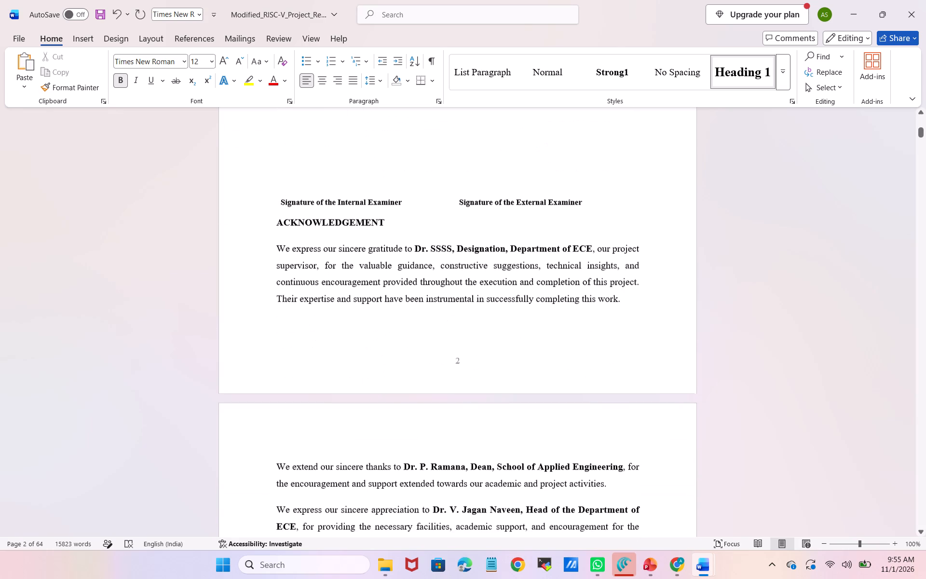
{"action": "scroll", "coordinate": [667, 519], "scroll_direction": "down", "scroll_amount": 1}
{"action": "scroll", "coordinate": [667, 519], "scroll_direction": "up", "scroll_amount": 1}
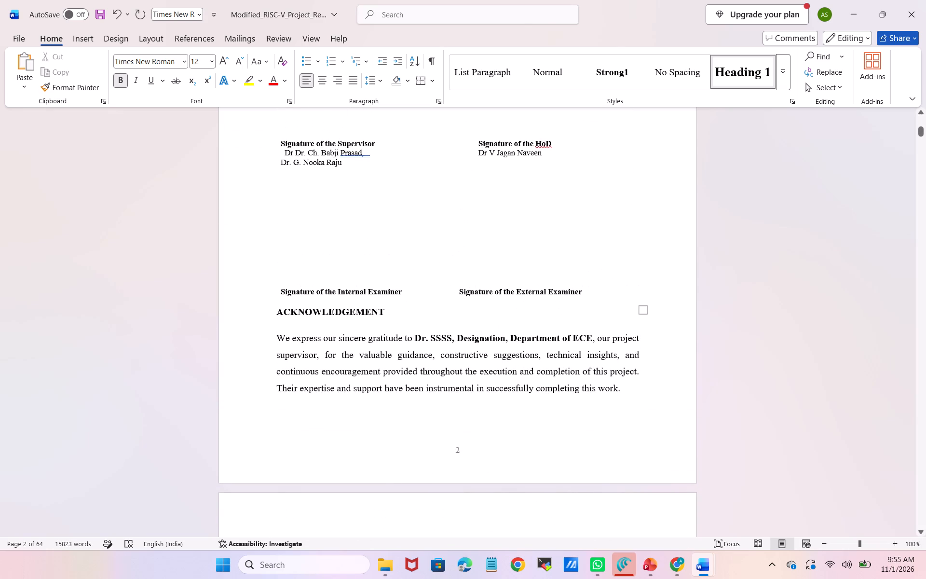
{"action": "left_click", "coordinate": [278, 311]}
{"action": "key", "text": "Return"}
{"action": "key", "text": "Return"}
{"action": "key", "text": "Return"}
{"action": "key", "text": "Return"}
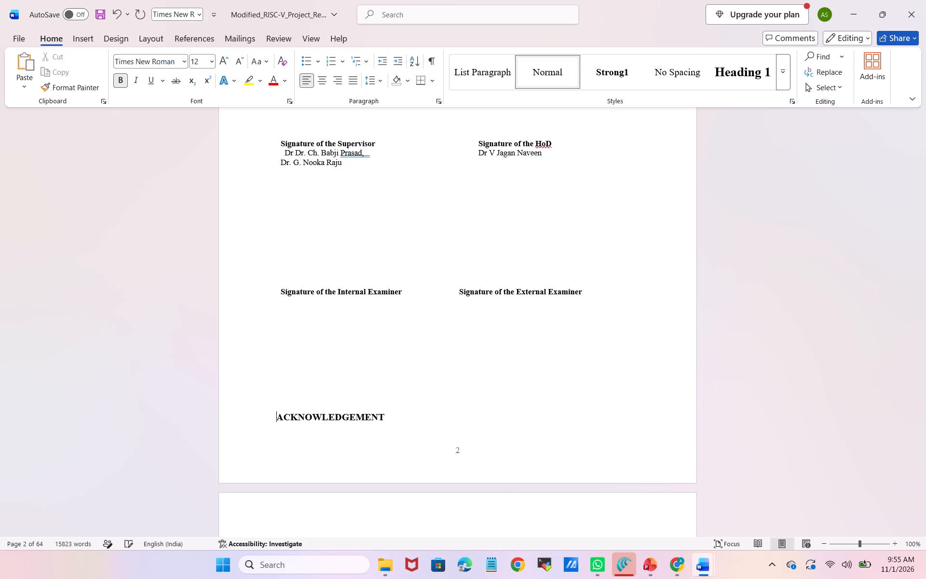
{"action": "key", "text": "Return"}
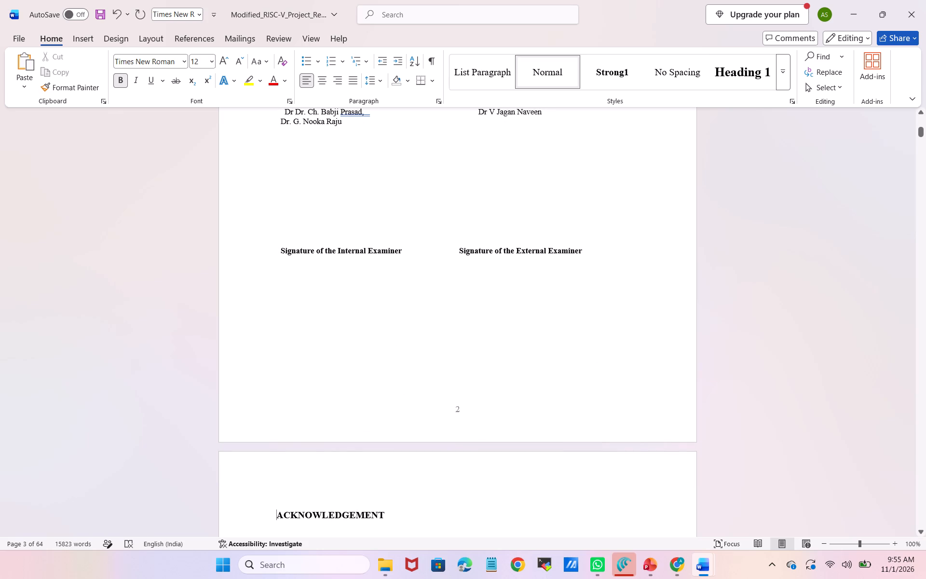
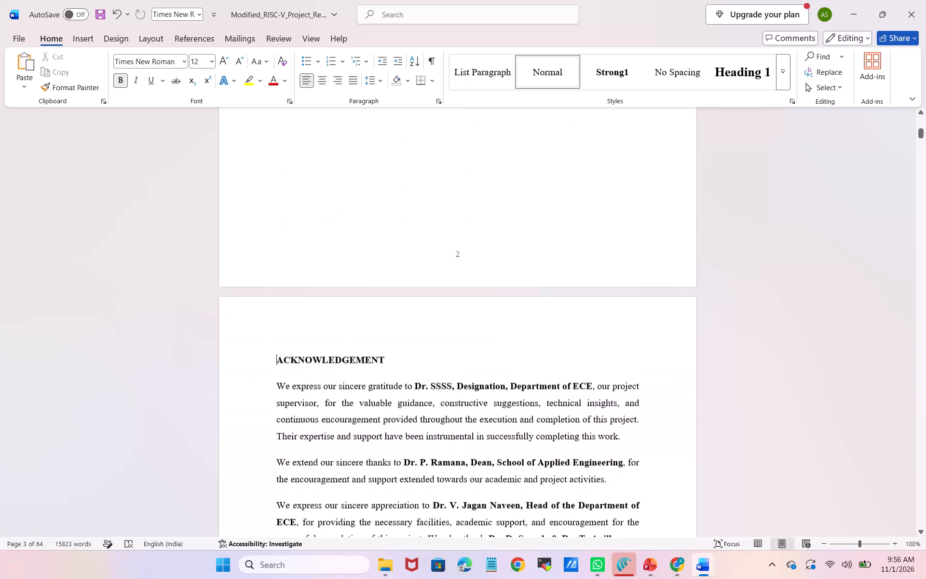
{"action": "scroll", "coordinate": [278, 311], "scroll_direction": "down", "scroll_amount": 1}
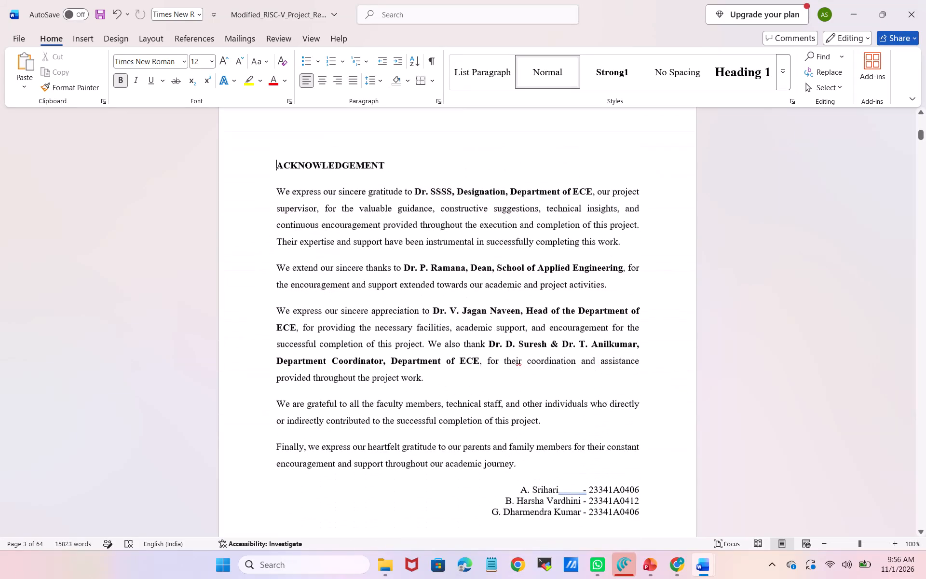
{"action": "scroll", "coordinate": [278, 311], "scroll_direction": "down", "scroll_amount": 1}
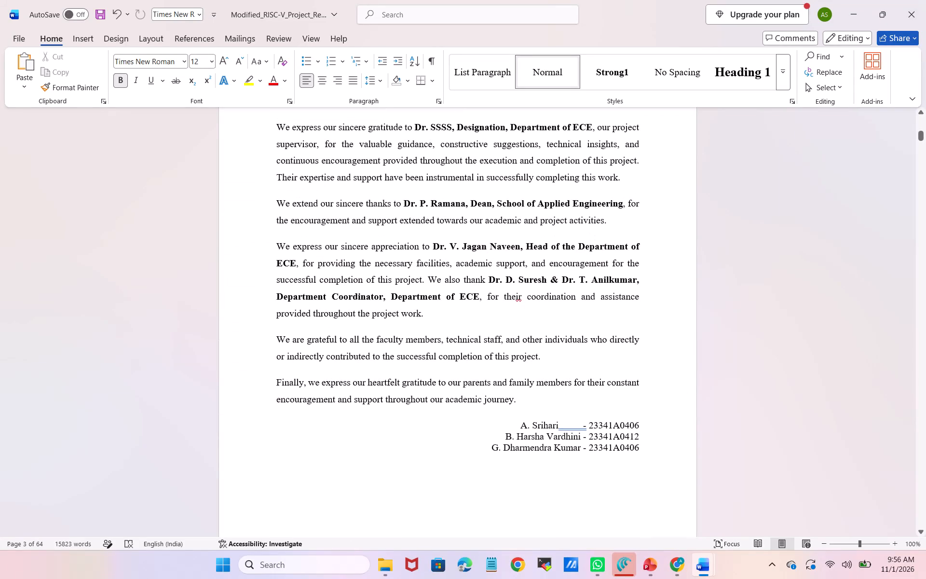
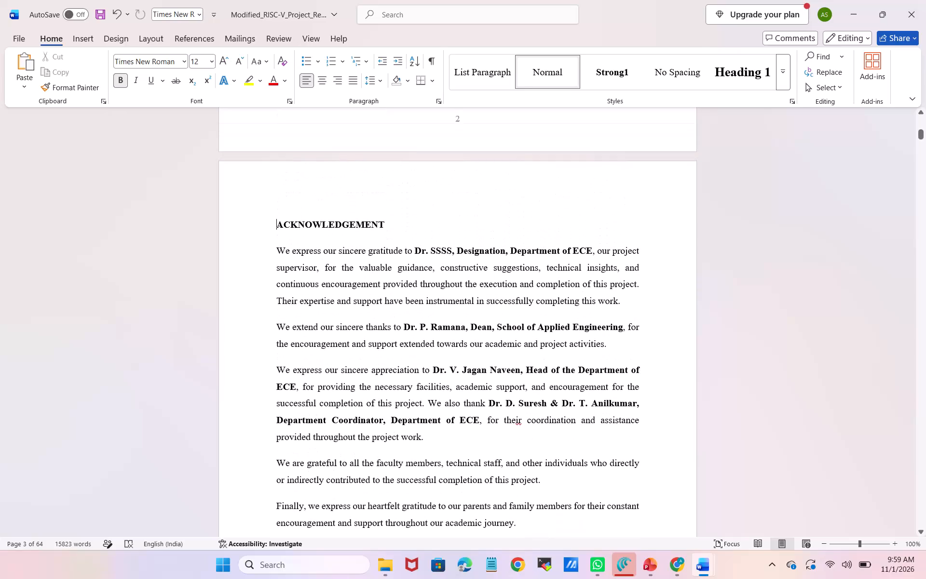
Center the ACKNOWLEDGEMENT heading.
{"action": "left_click", "coordinate": [321, 79]}
Center the project title "Design and Implementation of a Bubble-Free Five-Stage Pipelined RISC-V Processor" on the cover page.
{"action": "scroll", "coordinate": [322, 84], "scroll_direction": "up", "scroll_amount": 2}
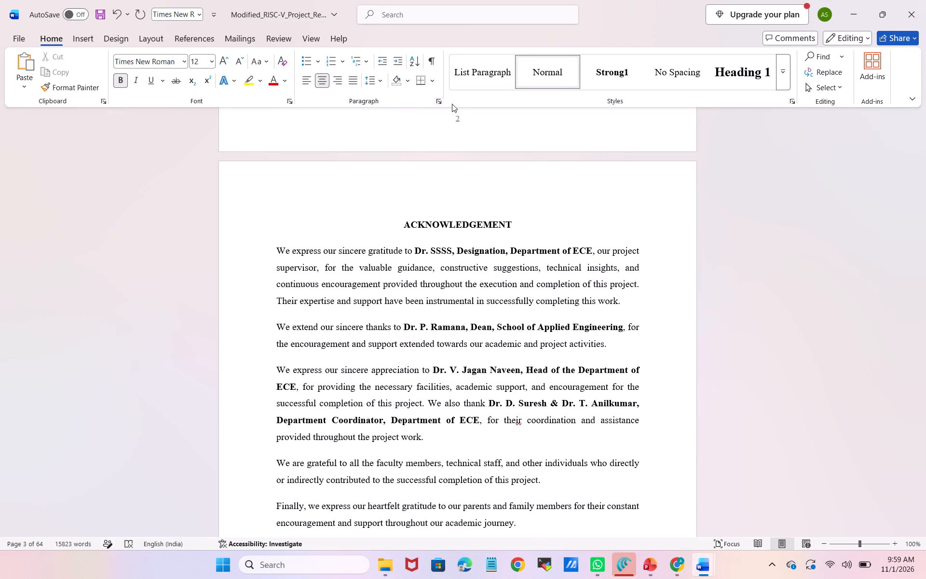
{"action": "scroll", "coordinate": [461, 222], "scroll_direction": "up", "scroll_amount": 2}
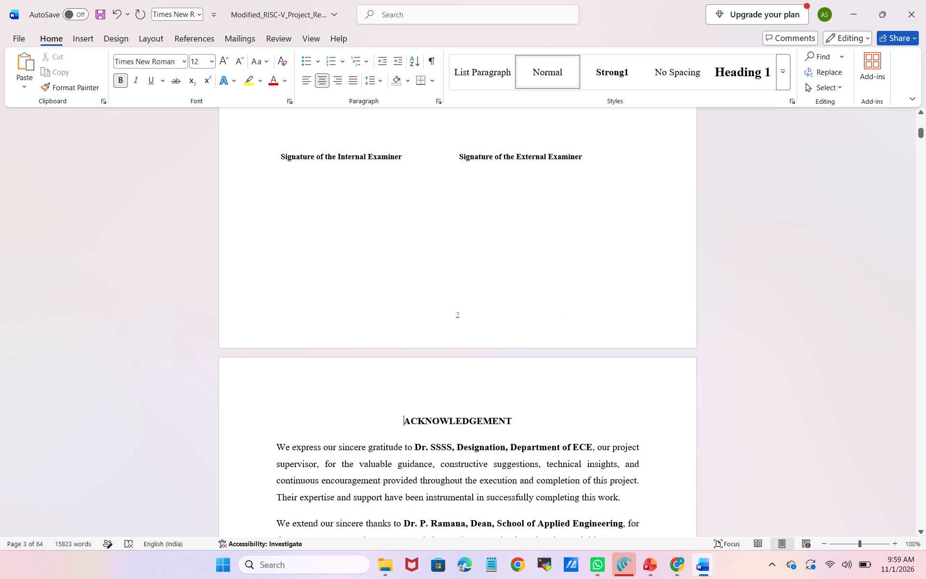
{"action": "scroll", "coordinate": [449, 447], "scroll_direction": "up", "scroll_amount": 7}
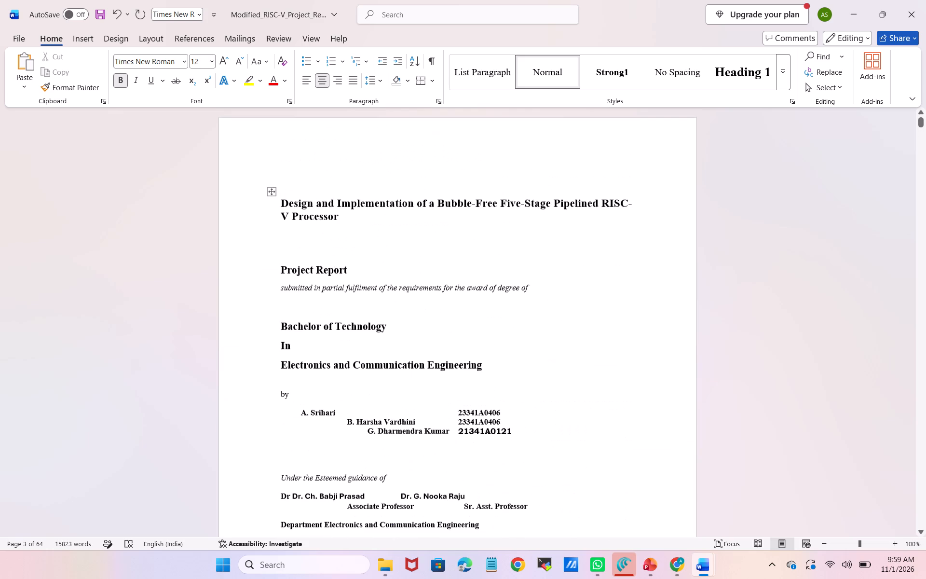
{"action": "left_click", "coordinate": [271, 193]}
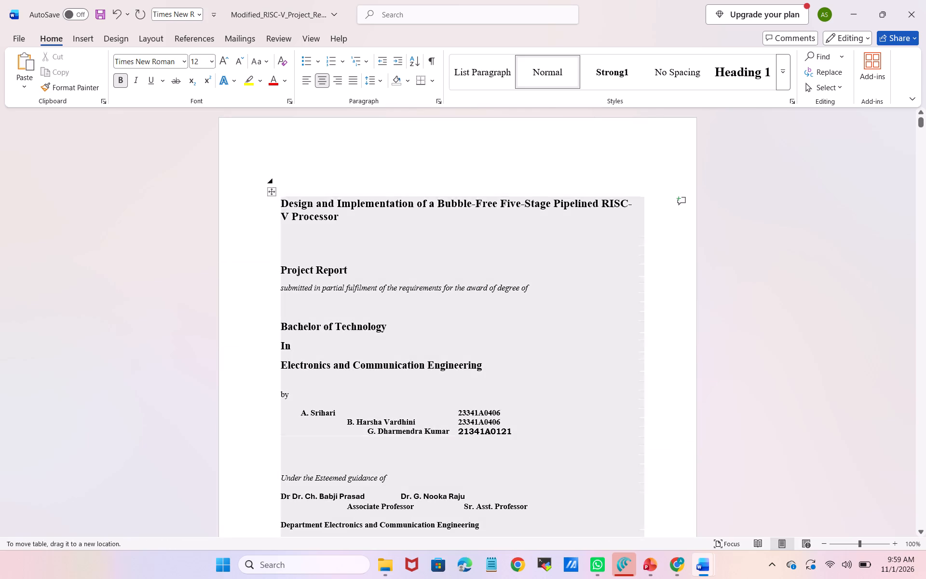
{"action": "left_click", "coordinate": [278, 187]}
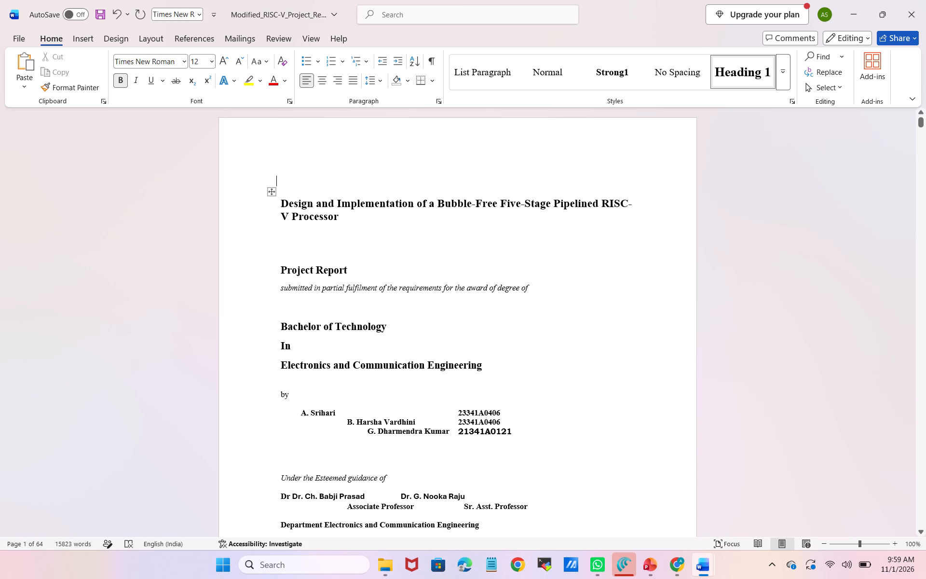
{"action": "left_click", "coordinate": [281, 205]}
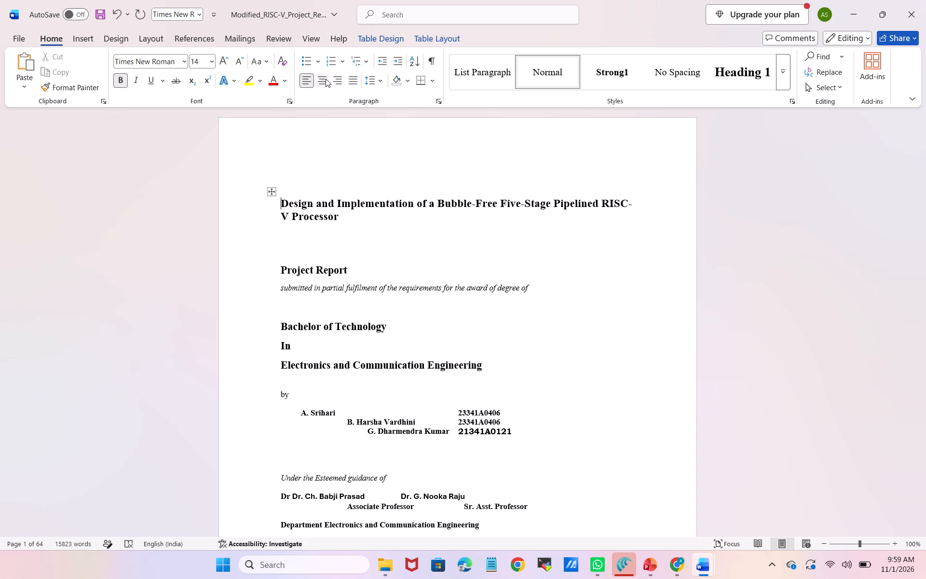
{"action": "left_click", "coordinate": [326, 79]}
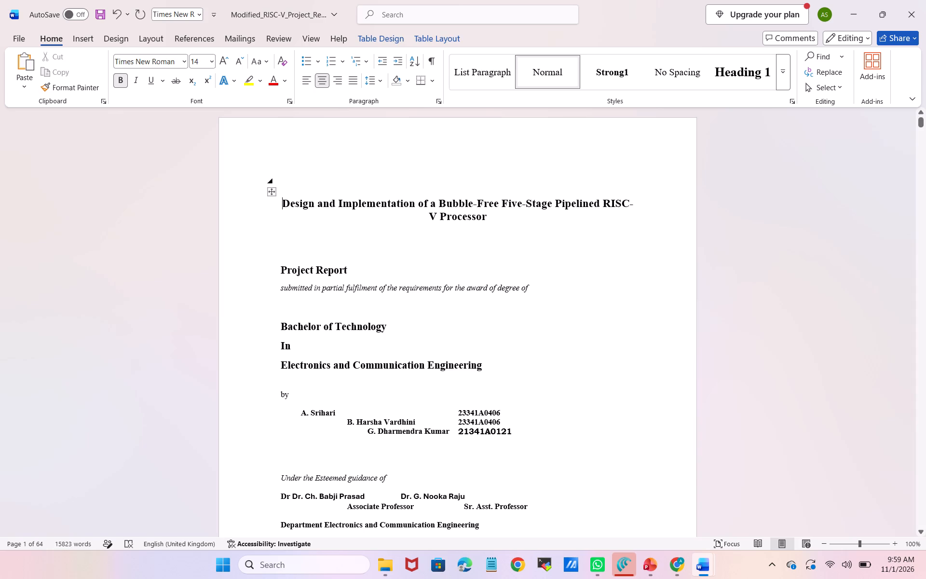
Center all the text of the cover and certificate pages, from the project title down to the examiner signatures.
{"action": "left_click", "coordinate": [273, 190]}
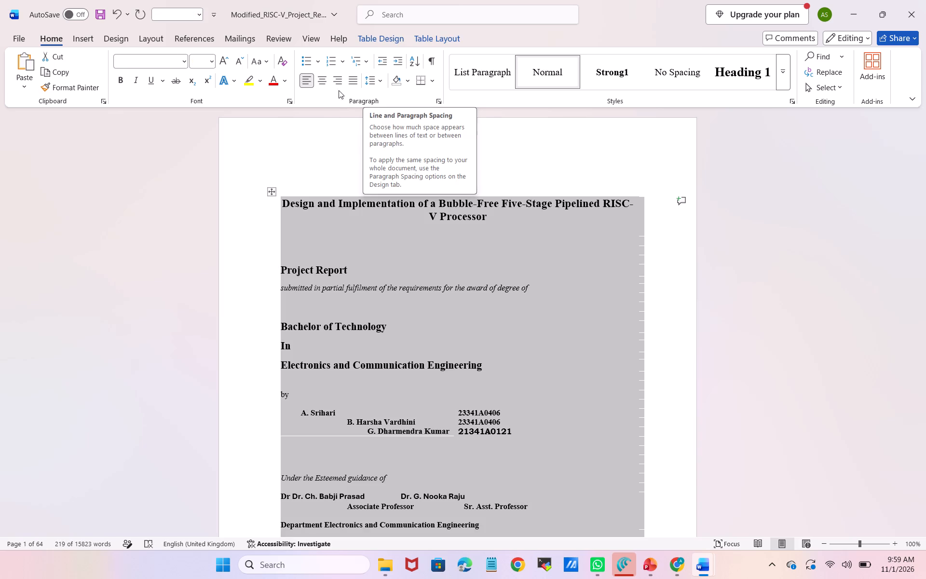
{"action": "left_click", "coordinate": [325, 83]}
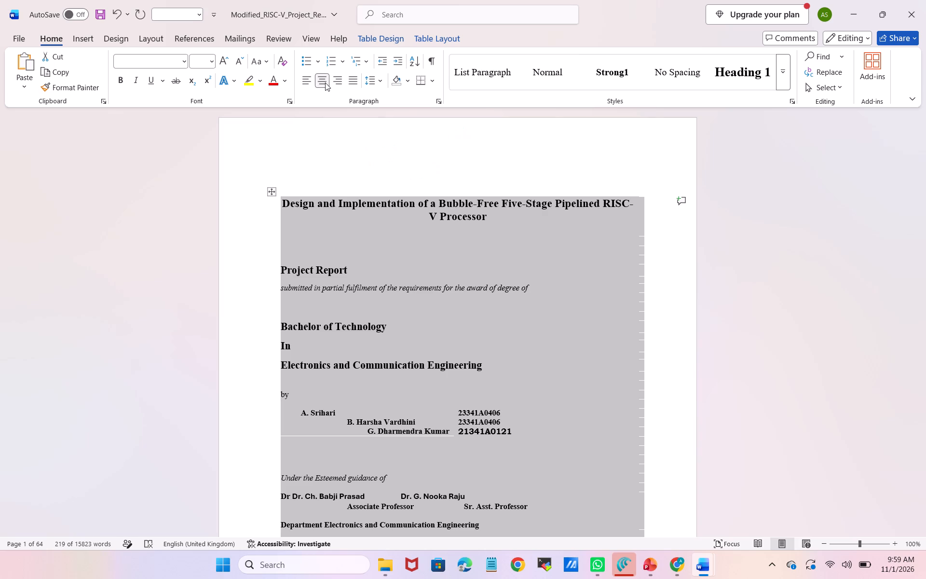
{"action": "left_click", "coordinate": [289, 202]}
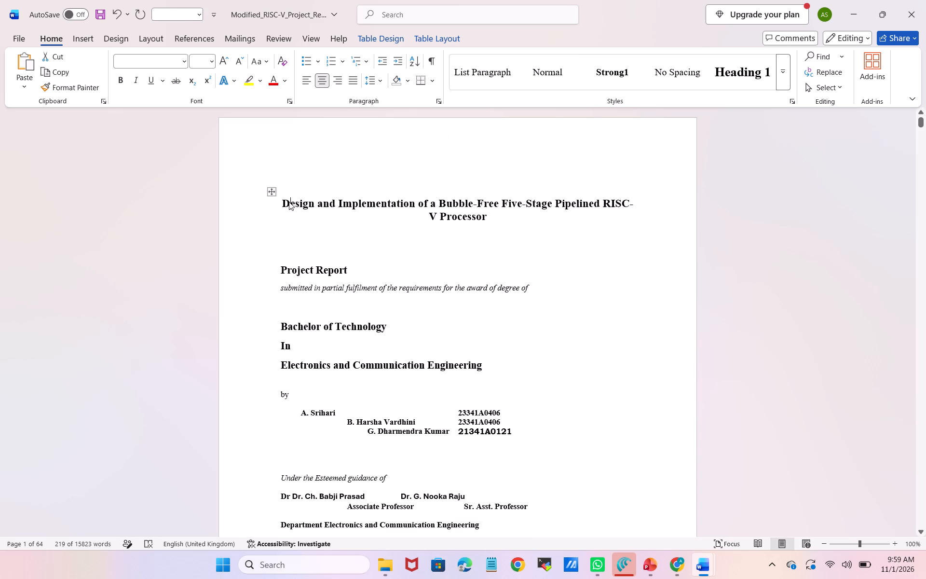
{"action": "left_click_drag", "start_coordinate": [284, 202], "coordinate": [527, 421]}
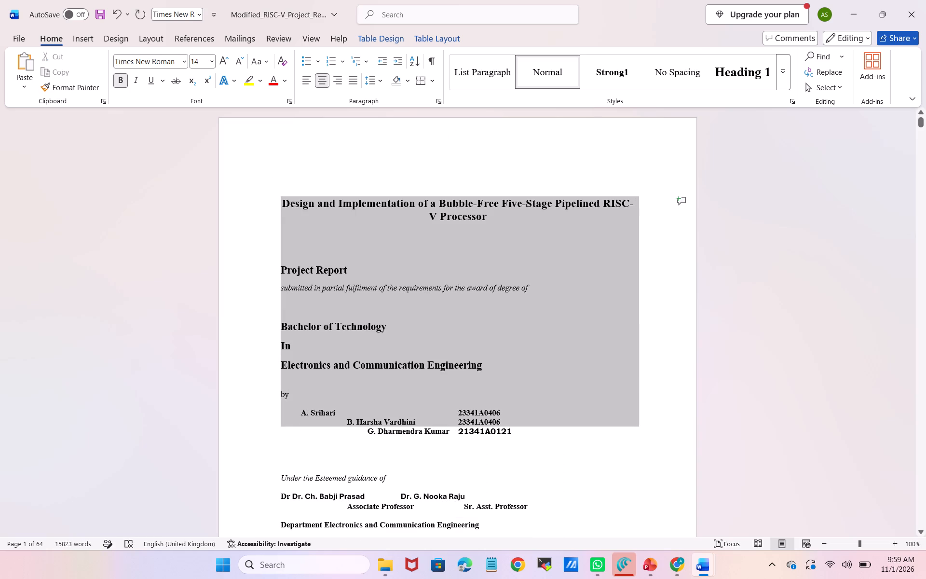
{"action": "left_click_drag", "start_coordinate": [527, 421], "coordinate": [522, 487]}
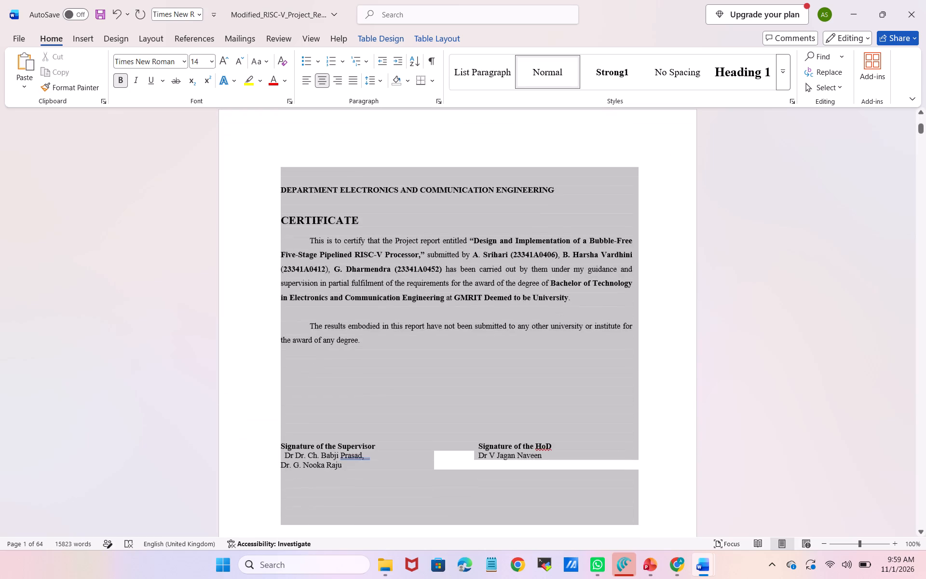
{"action": "left_click_drag", "start_coordinate": [522, 487], "coordinate": [526, 530]}
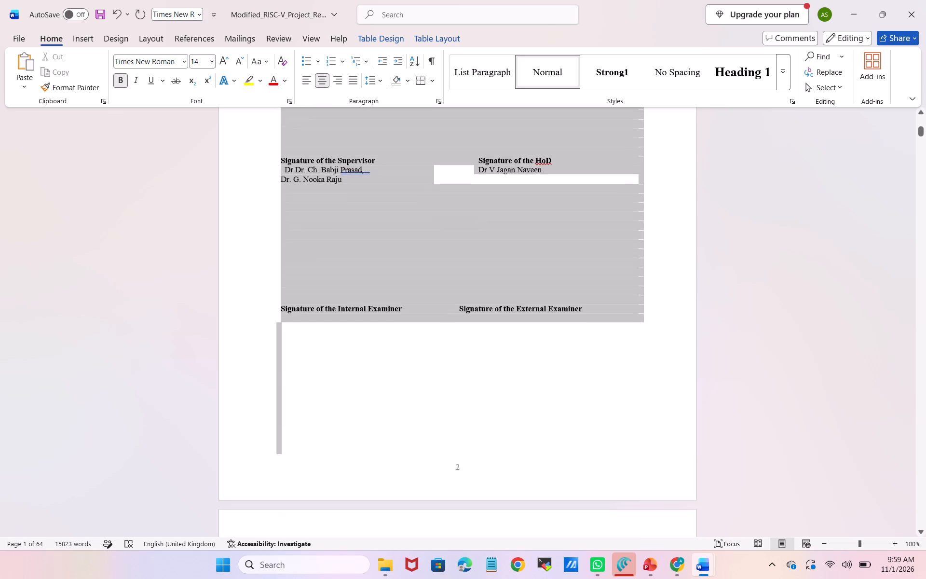
{"action": "left_click_drag", "start_coordinate": [526, 530], "coordinate": [580, 273]}
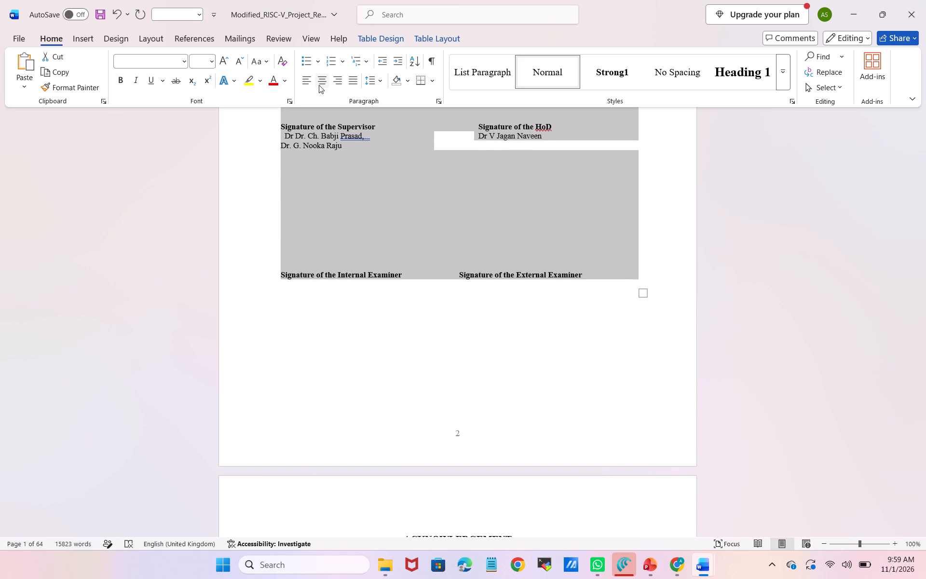
{"action": "left_click", "coordinate": [319, 85]}
{"action": "scroll", "coordinate": [419, 163], "scroll_direction": "up", "scroll_amount": 1}
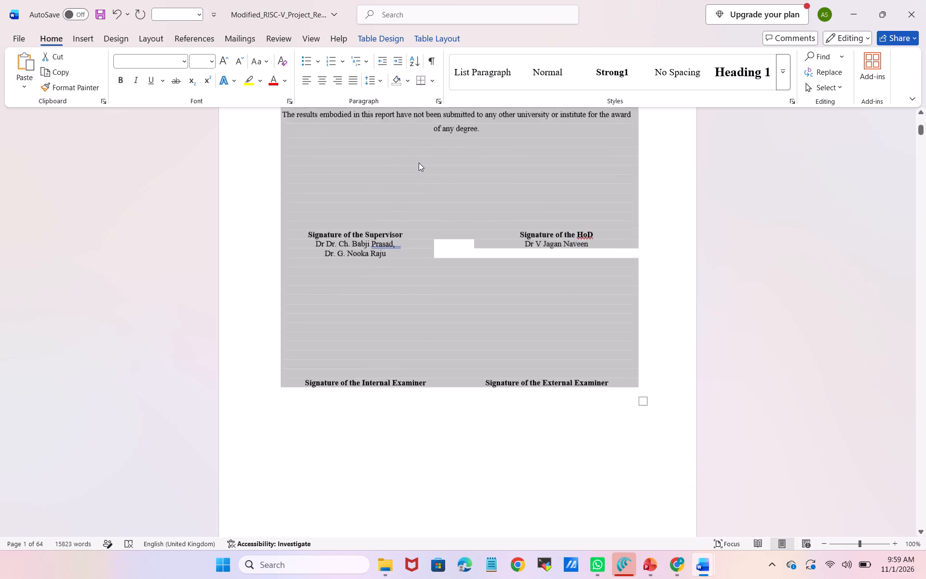
{"action": "scroll", "coordinate": [419, 163], "scroll_direction": "up", "scroll_amount": 5}
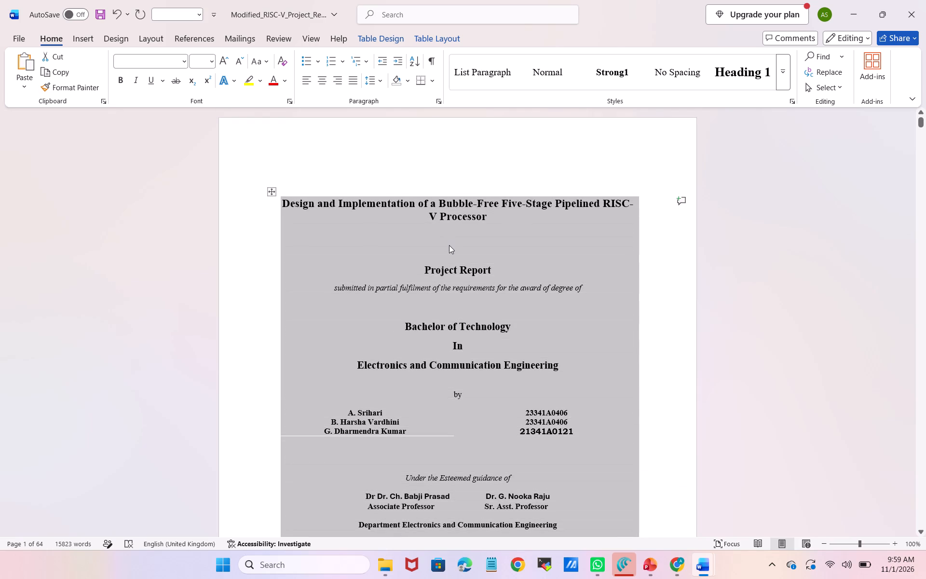
{"action": "left_click", "coordinate": [449, 245]}
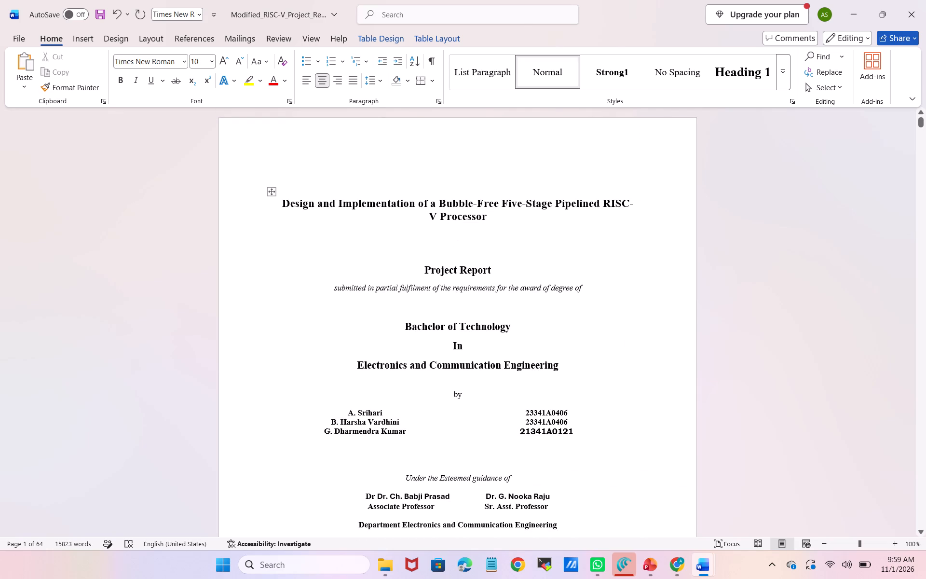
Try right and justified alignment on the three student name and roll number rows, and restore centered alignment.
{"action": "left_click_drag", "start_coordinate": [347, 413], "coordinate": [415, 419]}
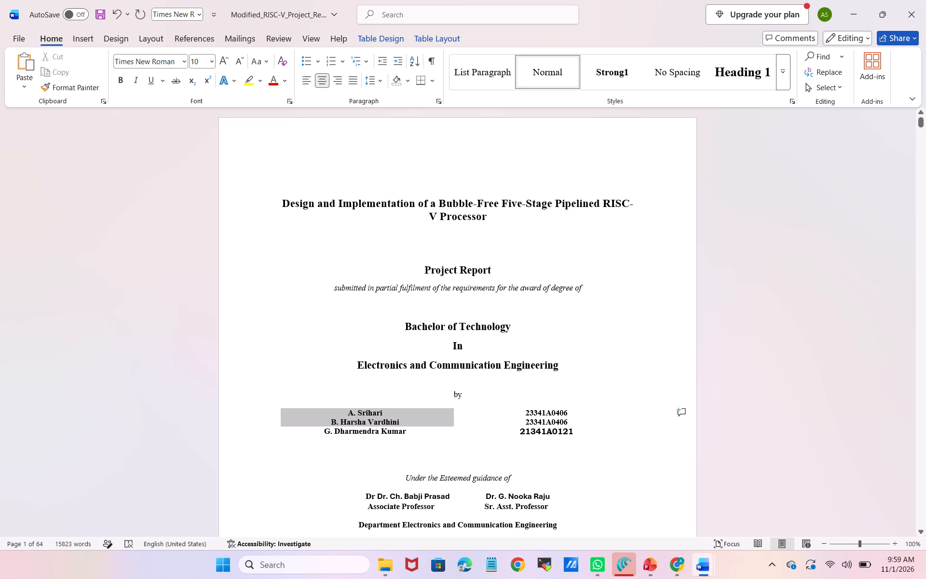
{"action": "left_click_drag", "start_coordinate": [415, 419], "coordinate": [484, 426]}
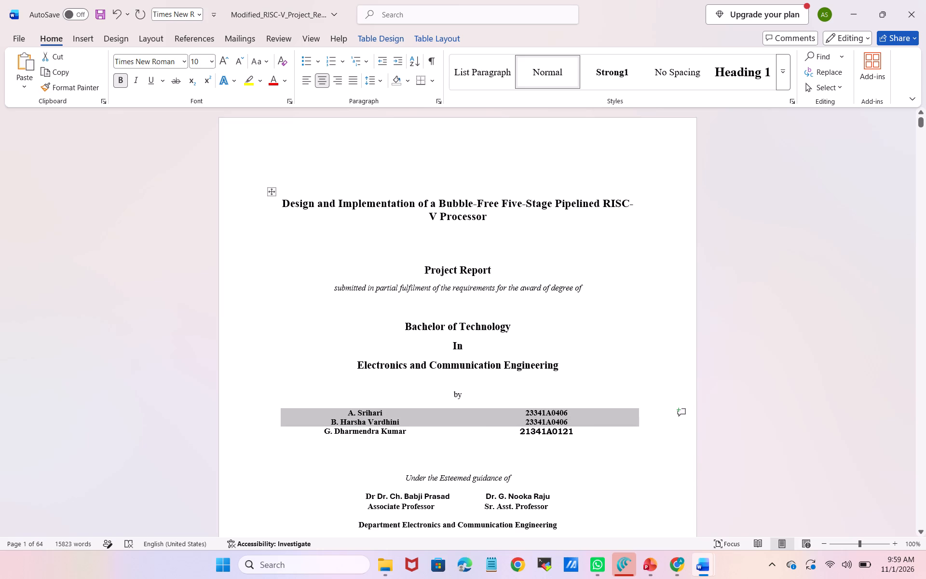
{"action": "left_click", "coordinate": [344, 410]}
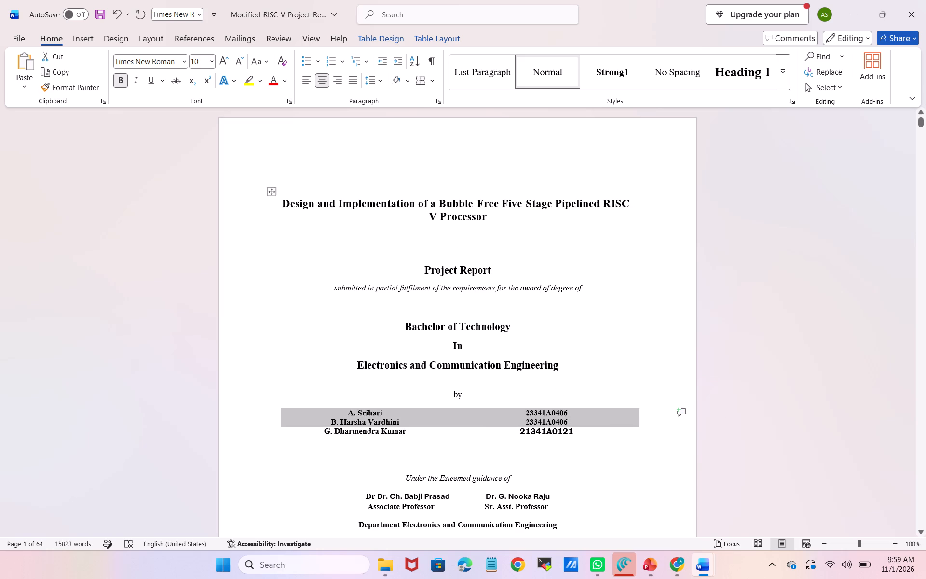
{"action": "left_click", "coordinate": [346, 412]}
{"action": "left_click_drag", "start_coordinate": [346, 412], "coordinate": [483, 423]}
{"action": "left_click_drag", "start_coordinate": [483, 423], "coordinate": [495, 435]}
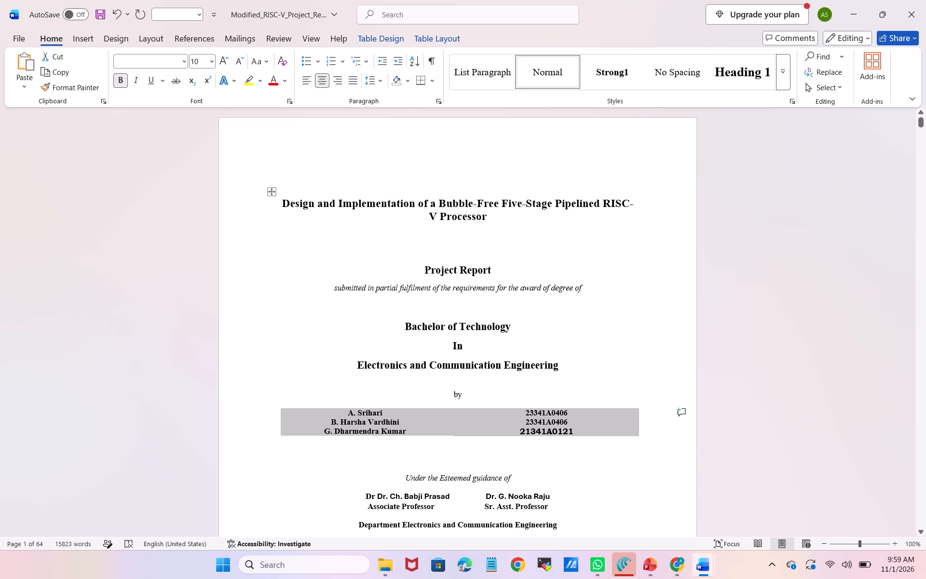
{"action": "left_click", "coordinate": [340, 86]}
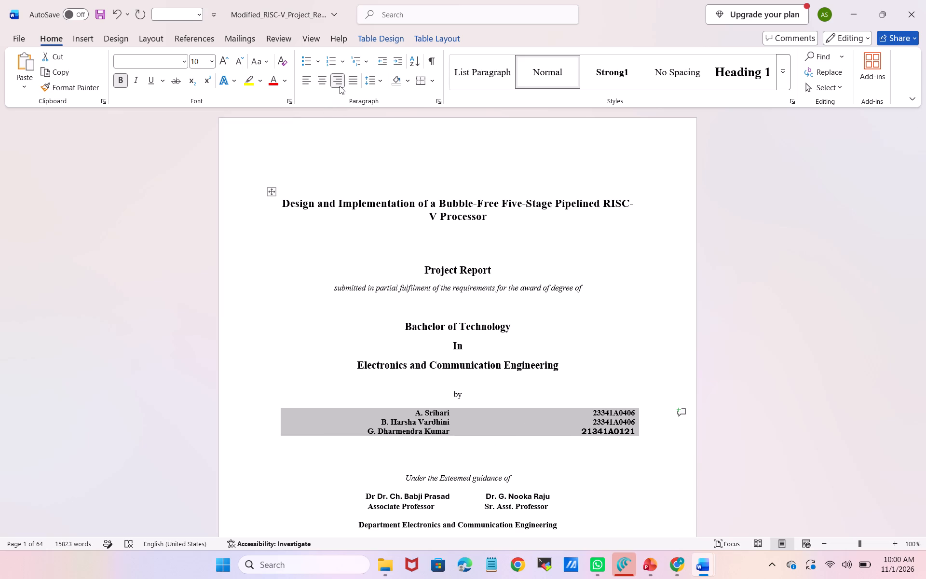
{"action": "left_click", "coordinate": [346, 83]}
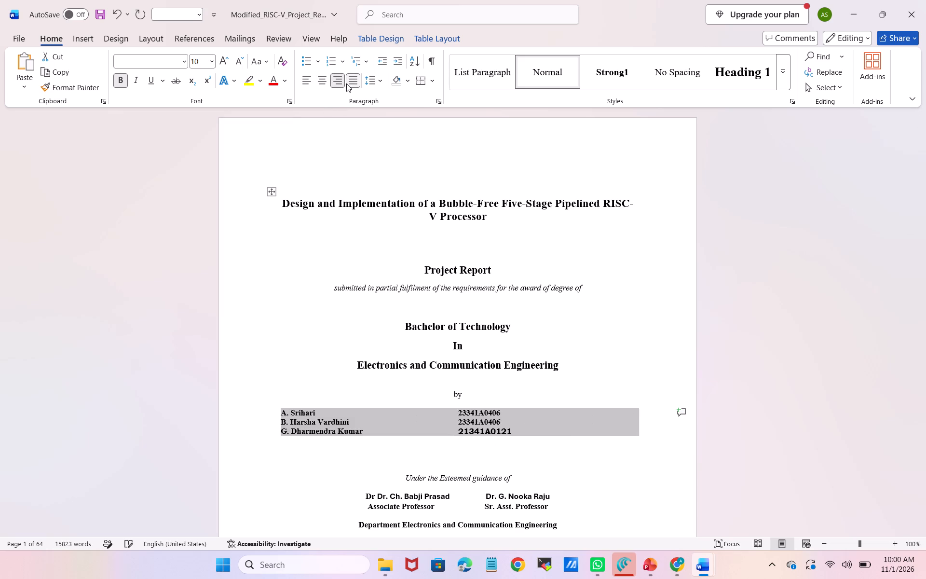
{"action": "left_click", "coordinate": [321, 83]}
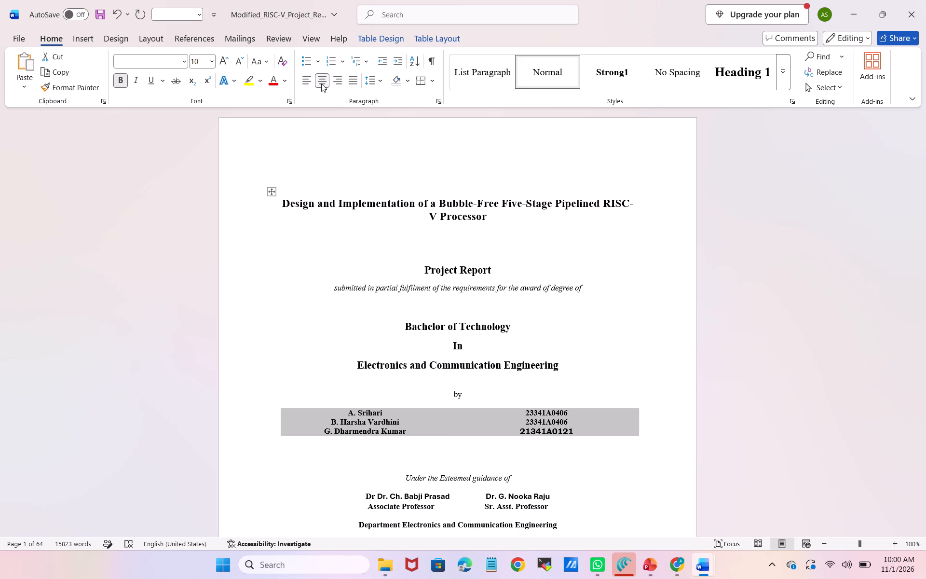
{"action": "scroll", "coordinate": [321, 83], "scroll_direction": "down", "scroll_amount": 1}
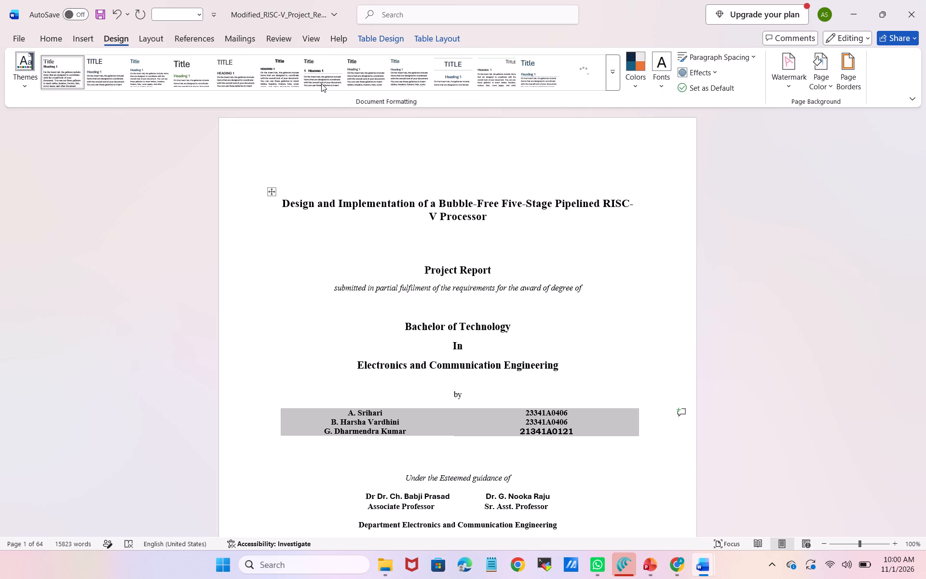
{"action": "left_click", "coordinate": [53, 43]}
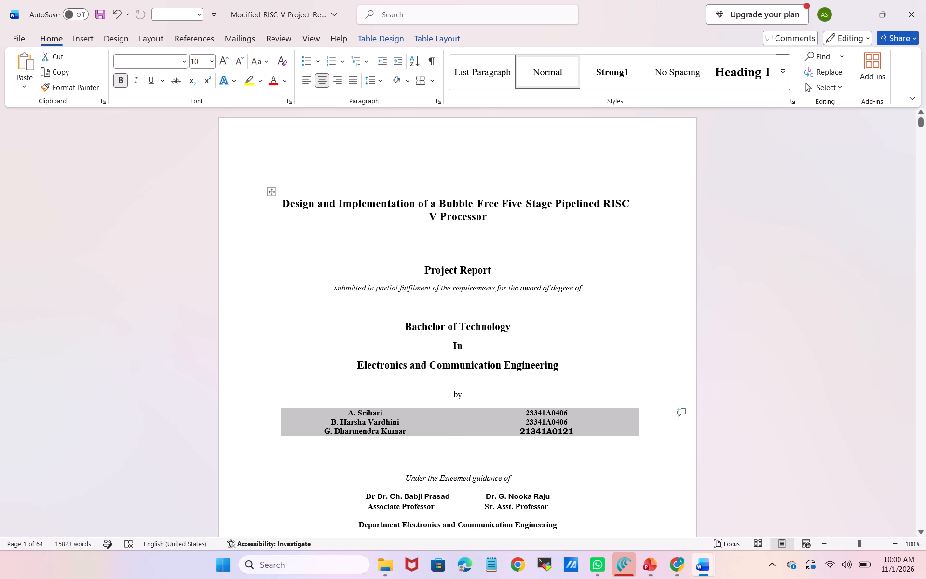
Right-align the three student names on the cover page, without the roll number column.
{"action": "left_click", "coordinate": [341, 412]}
{"action": "left_click_drag", "start_coordinate": [342, 412], "coordinate": [388, 433]}
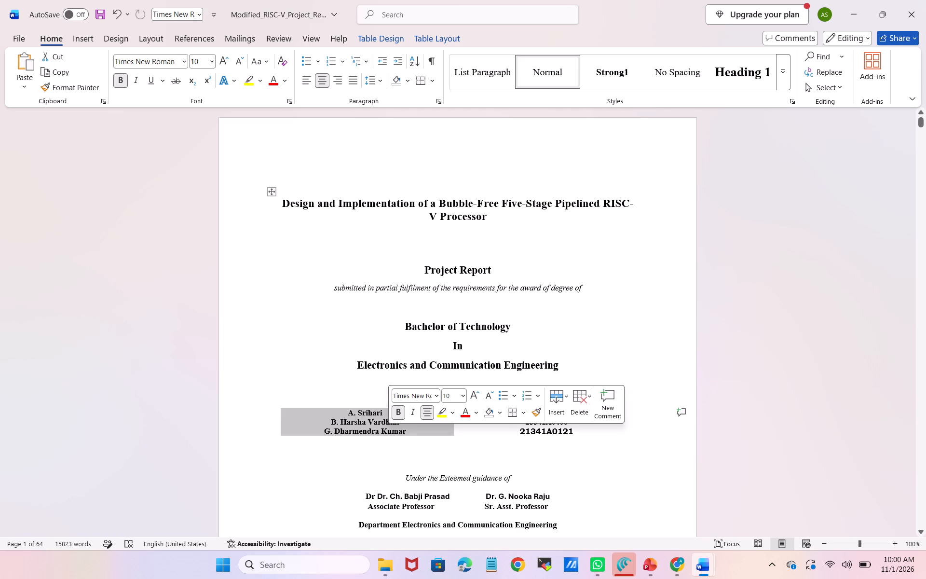
{"action": "left_click", "coordinate": [312, 87]}
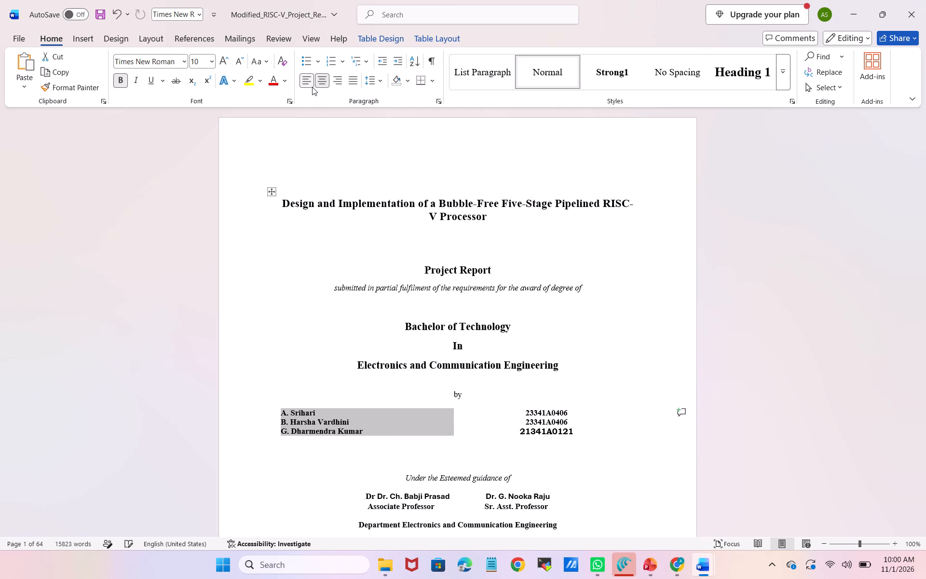
{"action": "left_click", "coordinate": [338, 88]}
{"action": "left_click", "coordinate": [338, 84]}
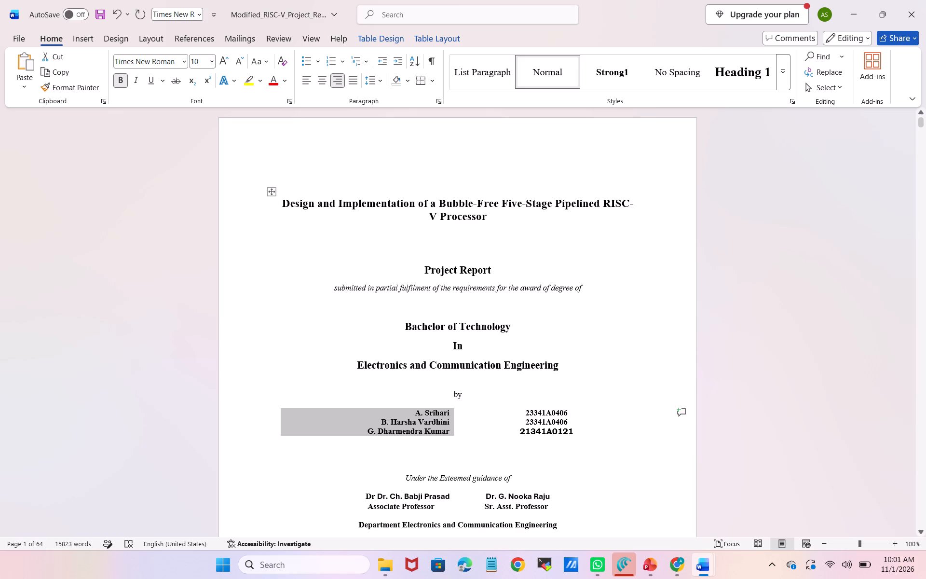
Set the three student name and roll number rows on the cover page in bold Bookman Old Style.
{"action": "left_click_drag", "start_coordinate": [517, 430], "coordinate": [582, 440]}
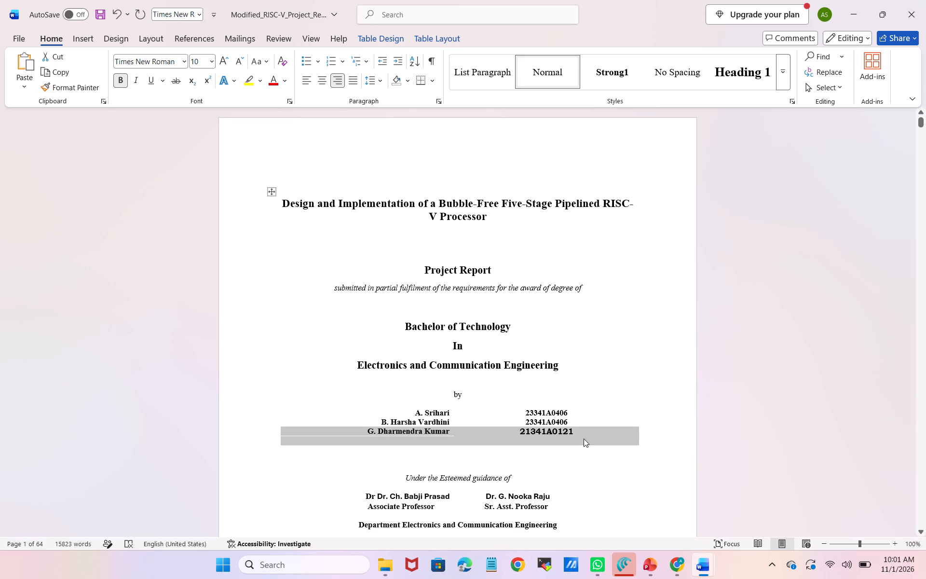
{"action": "left_click", "coordinate": [594, 423]}
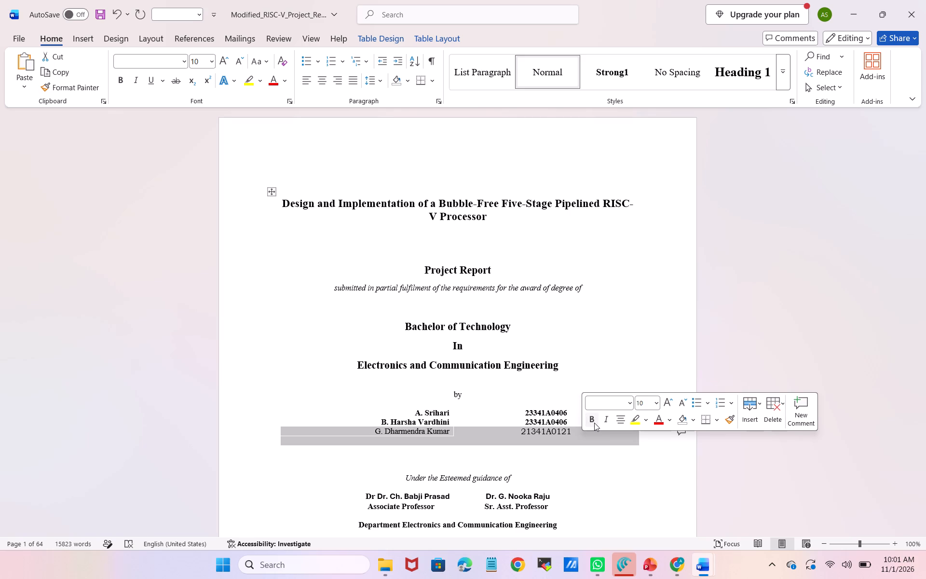
{"action": "left_click", "coordinate": [592, 421]}
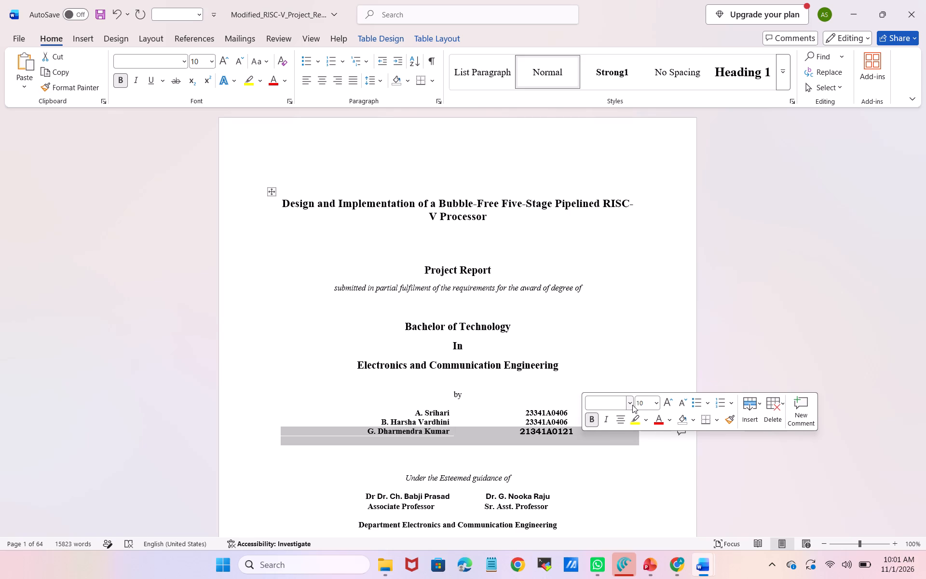
{"action": "left_click", "coordinate": [632, 405]}
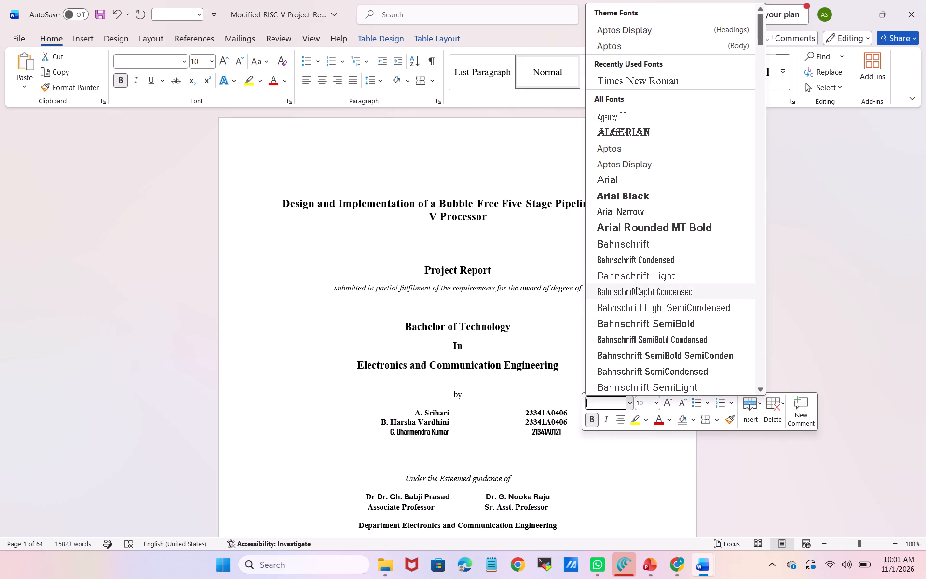
{"action": "scroll", "coordinate": [636, 282], "scroll_direction": "down", "scroll_amount": 1}
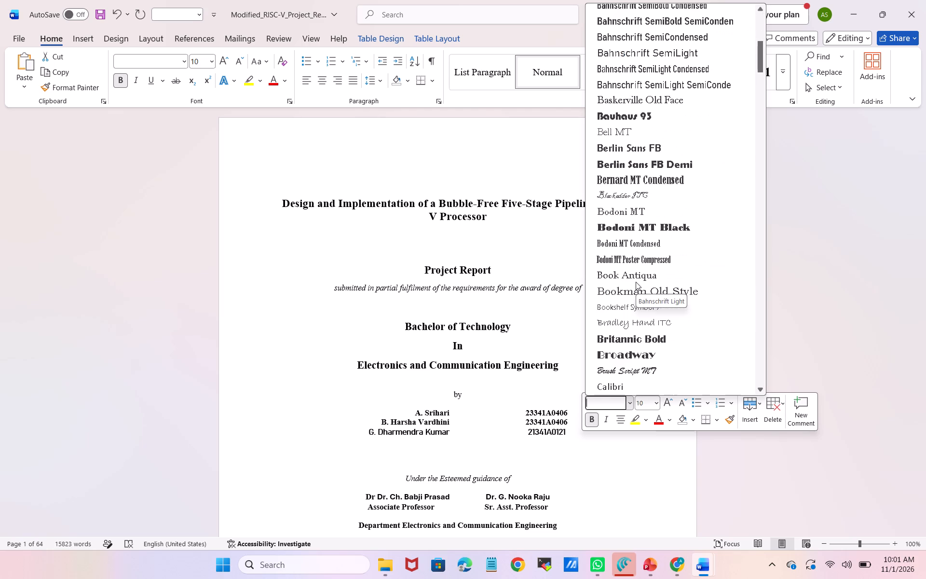
{"action": "scroll", "coordinate": [636, 282], "scroll_direction": "down", "scroll_amount": 1}
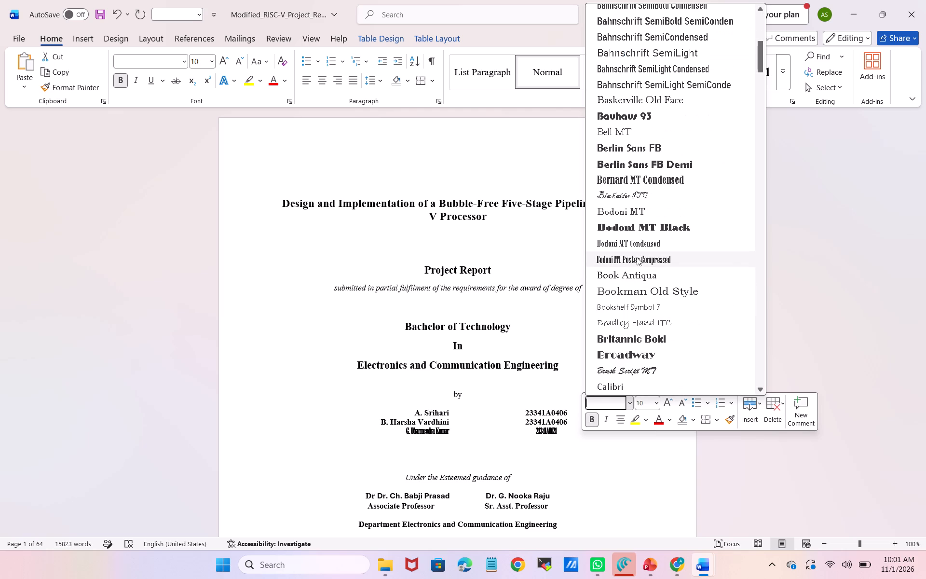
{"action": "left_click", "coordinate": [639, 288]}
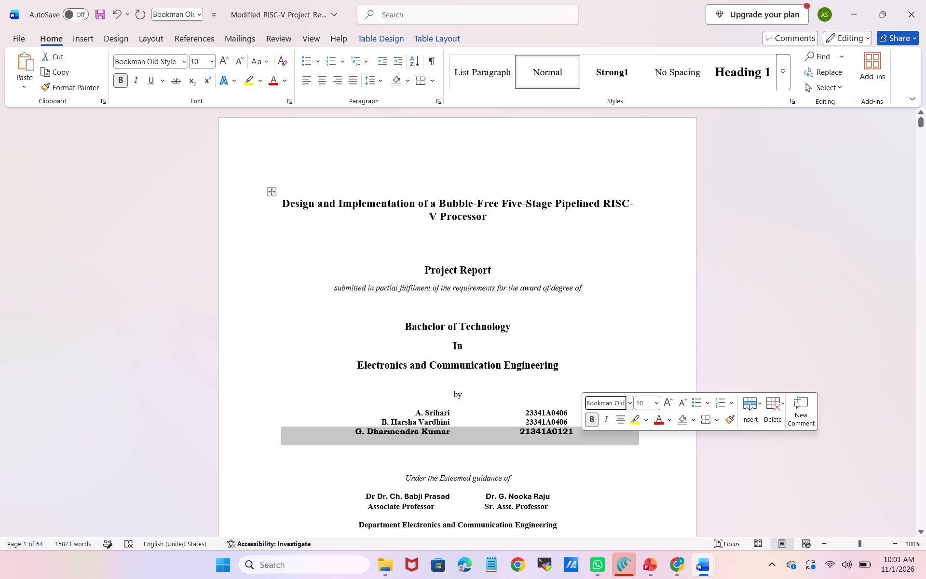
{"action": "left_click_drag", "start_coordinate": [415, 413], "coordinate": [572, 434]}
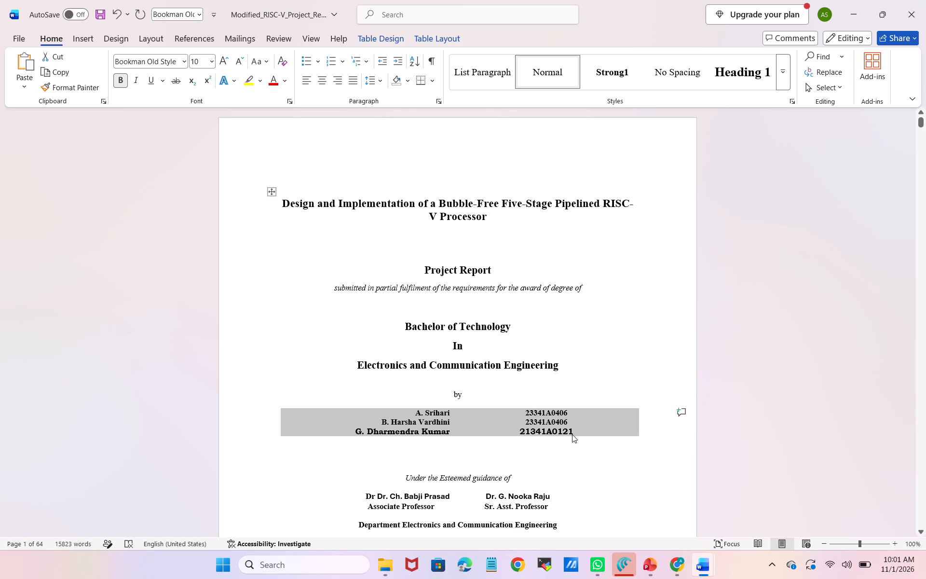
{"action": "left_click", "coordinate": [620, 399]}
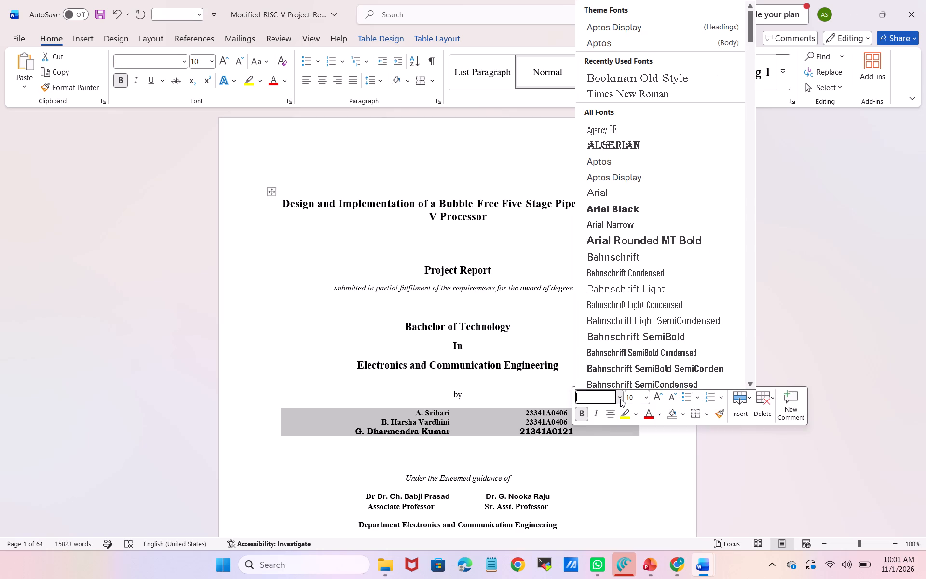
{"action": "left_click", "coordinate": [655, 82]}
{"action": "left_click", "coordinate": [717, 361]}
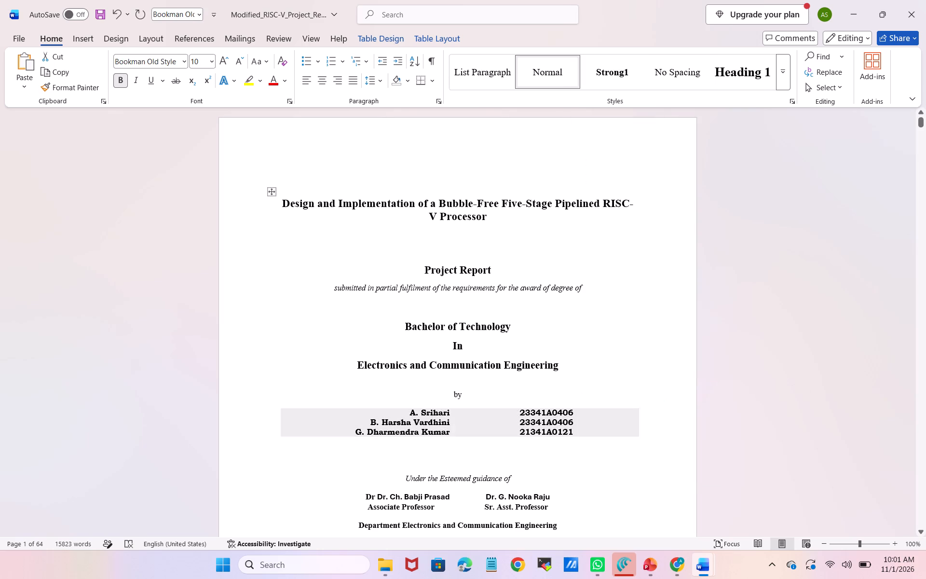
Correct the ending of the second student's roll number on the cover page to match the one in the certificate.
{"action": "scroll", "coordinate": [717, 361], "scroll_direction": "down", "scroll_amount": 1}
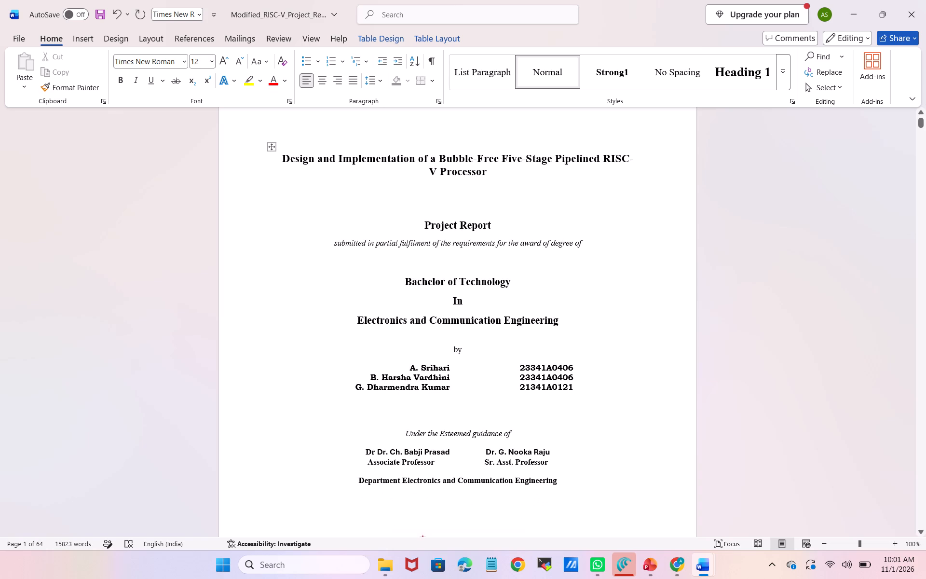
{"action": "left_click", "coordinate": [574, 375]}
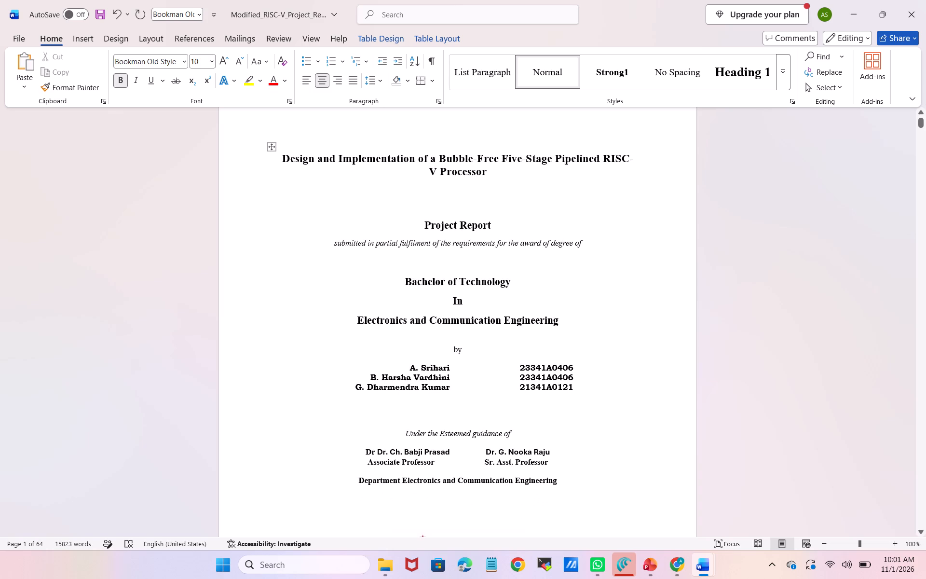
{"action": "key", "text": "BackSpace"}
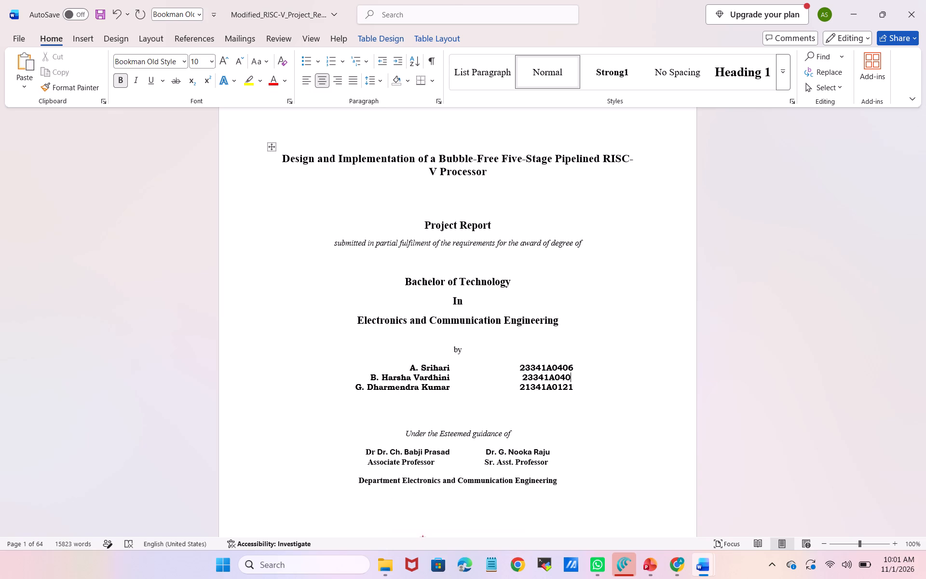
{"action": "key", "text": "BackSpace"}
{"action": "type", "text": "12"}
Correct the year digits and the ending of the third student's roll number on the cover page to match the certificate.
{"action": "key", "text": "Down"}
{"action": "key", "text": "Down"}
{"action": "left_click", "coordinate": [530, 387]}
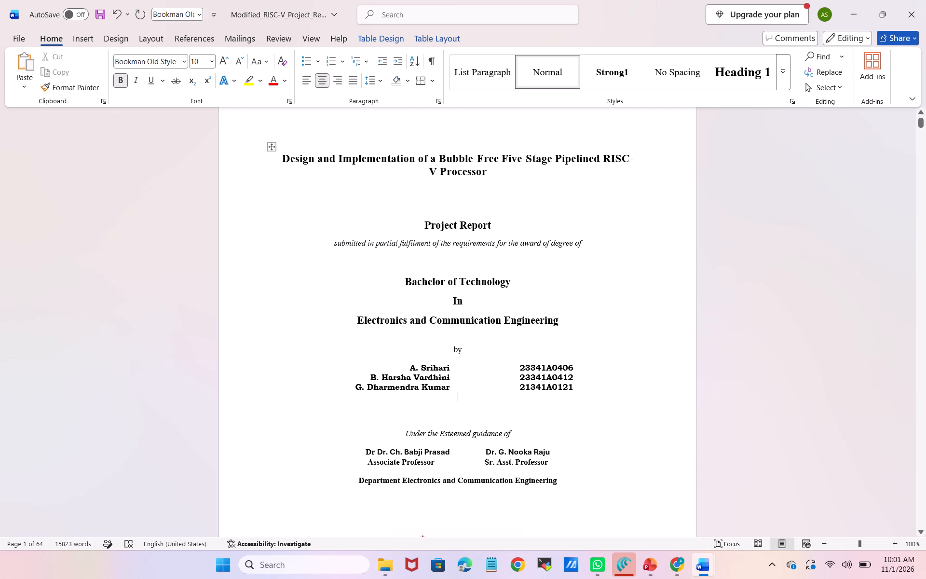
{"action": "key", "text": "BackSpace"}
{"action": "key", "text": "3"}
{"action": "left_click", "coordinate": [572, 387]}
{"action": "key", "text": "BackSpace"}
{"action": "key", "text": "BackSpace"}
{"action": "key", "text": "BackSpace"}
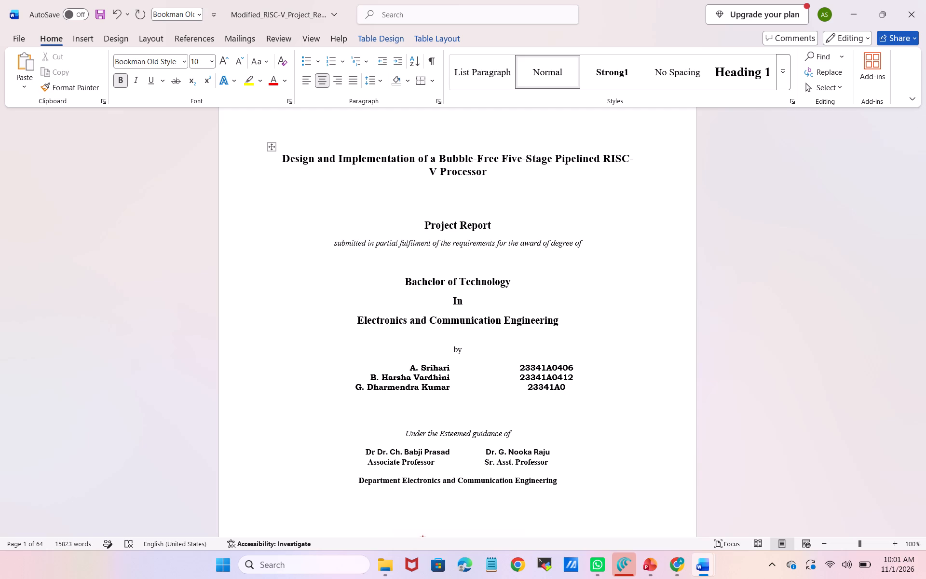
{"action": "type", "text": "452"}
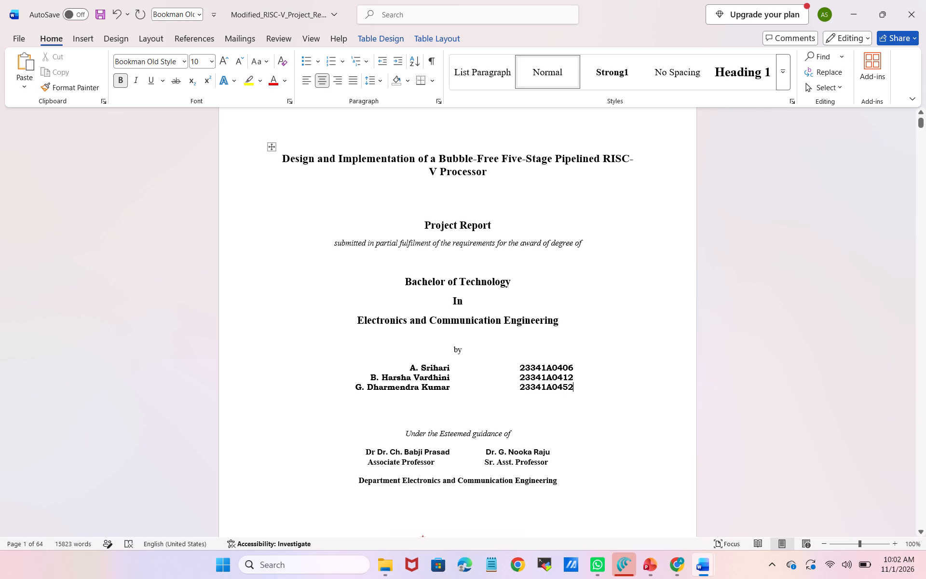
Widen the gap between the two guides' names on the cover page by six spaces.
{"action": "left_click", "coordinate": [465, 455]}
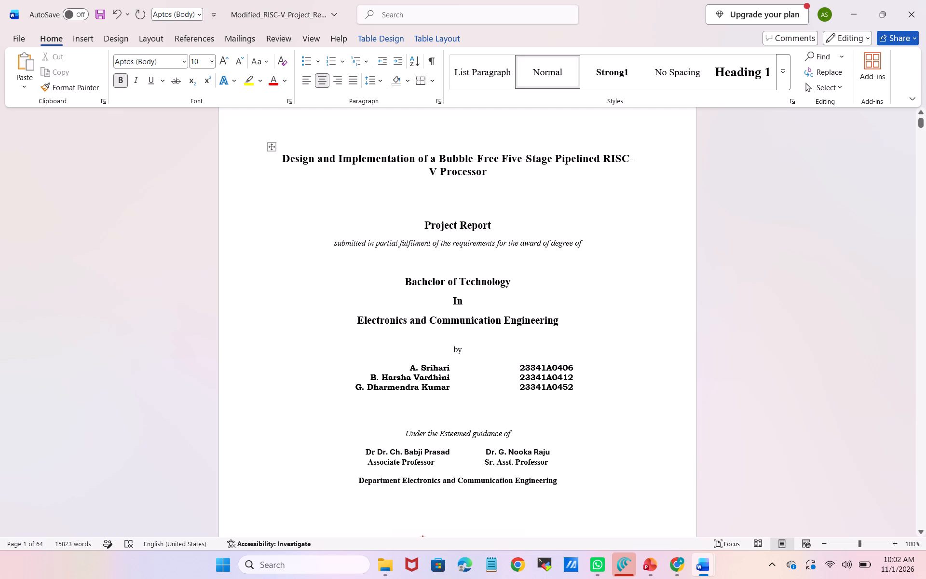
{"action": "key", "text": "space"}
{"action": "key", "text": "space"}
{"action": "key", "text": "space"}
{"action": "key", "text": "space"}
{"action": "key", "text": "space"}
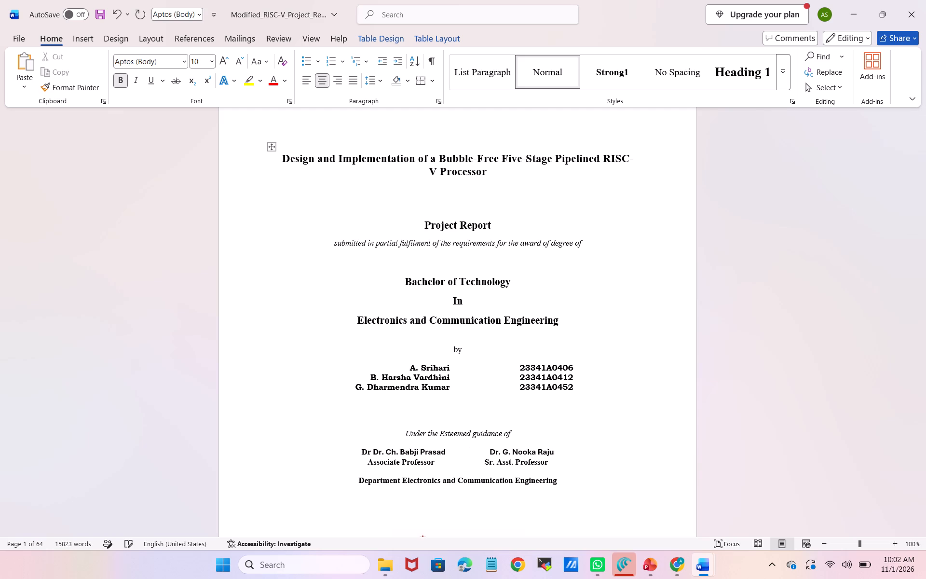
{"action": "key", "text": "space"}
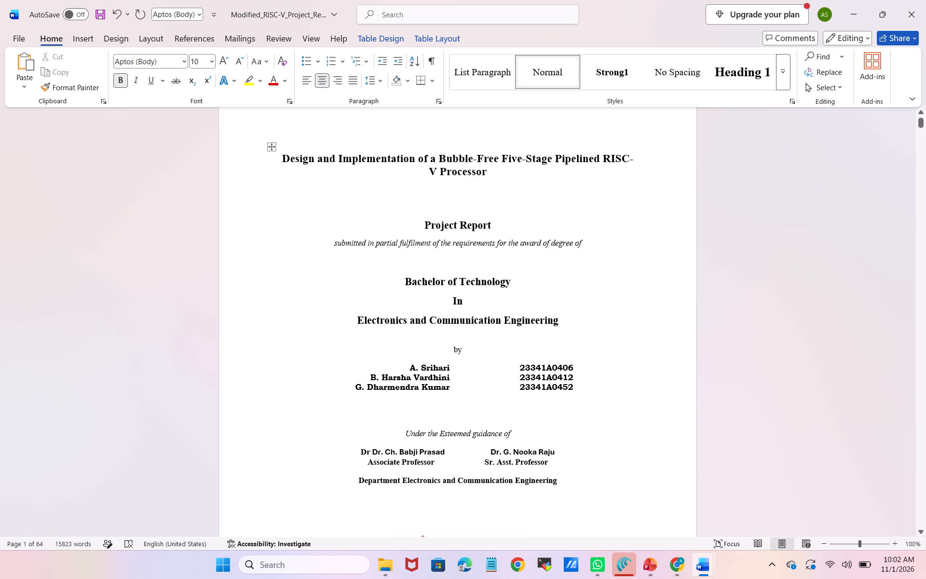
Widen the gap between "Associate Professor" and "Sr. Asst. Professor" beneath the guides' names by eight spaces.
{"action": "key", "text": "Down"}
{"action": "key", "text": "space"}
{"action": "key", "text": "space"}
{"action": "key", "text": "space"}
{"action": "key", "text": "space"}
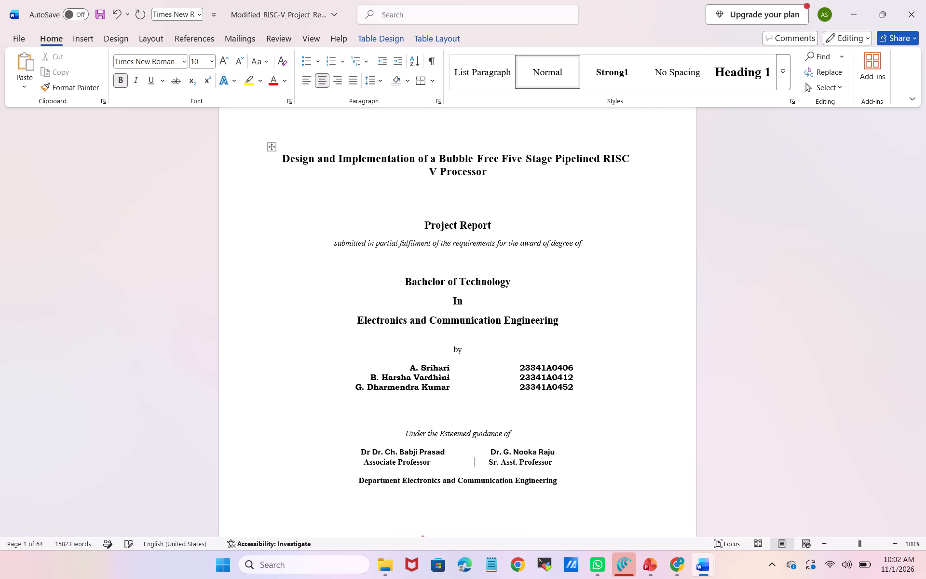
{"action": "key", "text": "space"}
{"action": "key", "text": "space"}
{"action": "key", "text": "space"}
{"action": "key", "text": "space"}
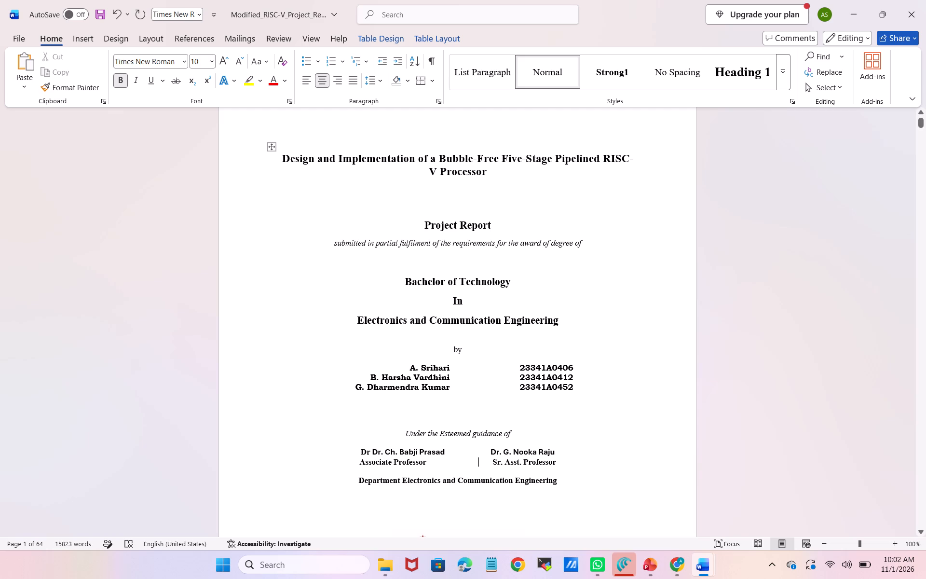
Review the layout of the cover page and the certificate page down to the supervisor and HoD signatures.
{"action": "scroll", "coordinate": [471, 463], "scroll_direction": "down", "scroll_amount": 1}
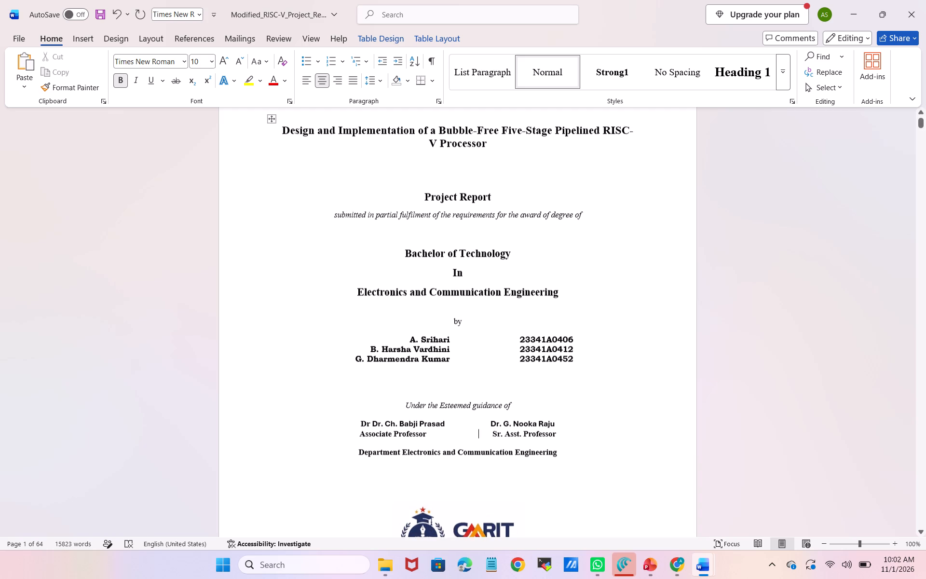
{"action": "scroll", "coordinate": [471, 463], "scroll_direction": "down", "scroll_amount": 3}
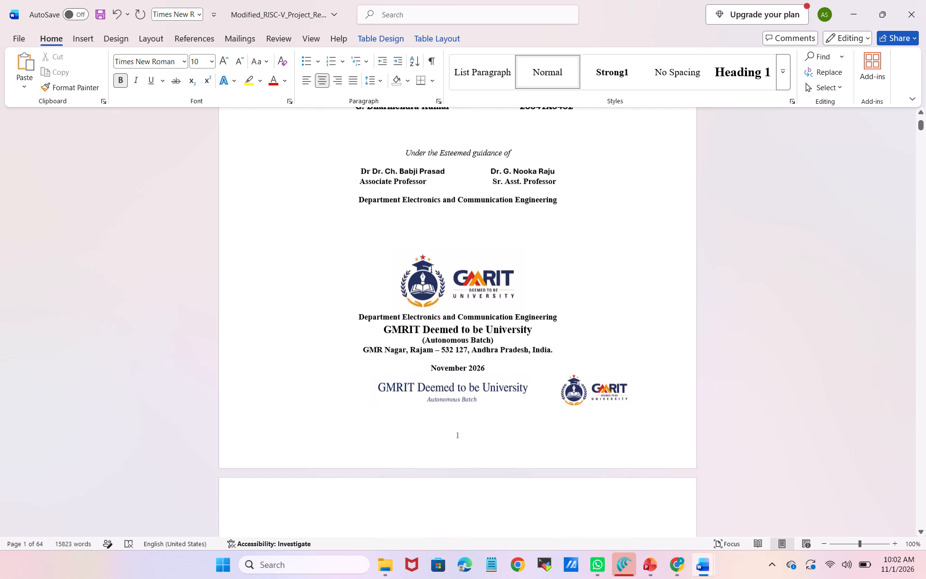
{"action": "scroll", "coordinate": [471, 463], "scroll_direction": "down", "scroll_amount": 1}
{"action": "scroll", "coordinate": [471, 463], "scroll_direction": "up", "scroll_amount": 2}
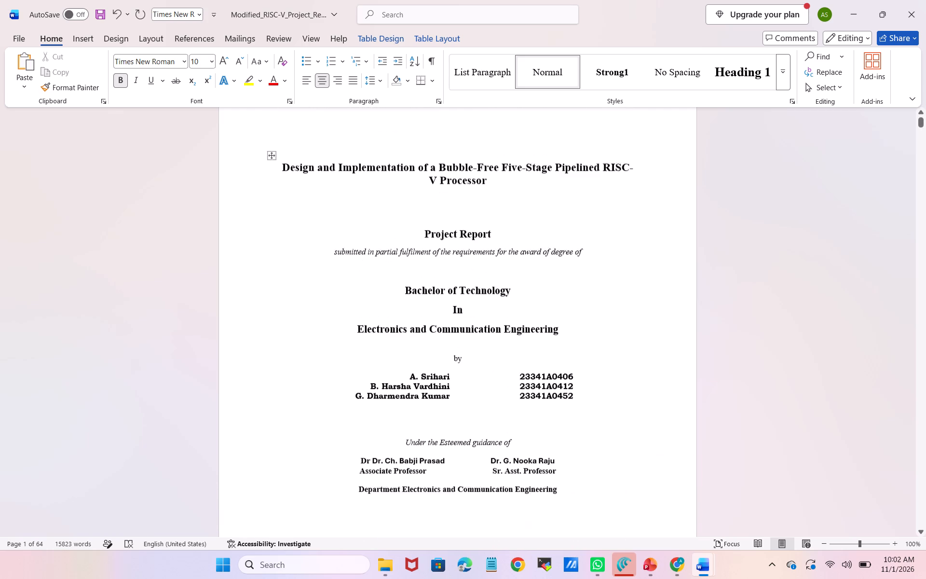
{"action": "scroll", "coordinate": [471, 463], "scroll_direction": "down", "scroll_amount": 5}
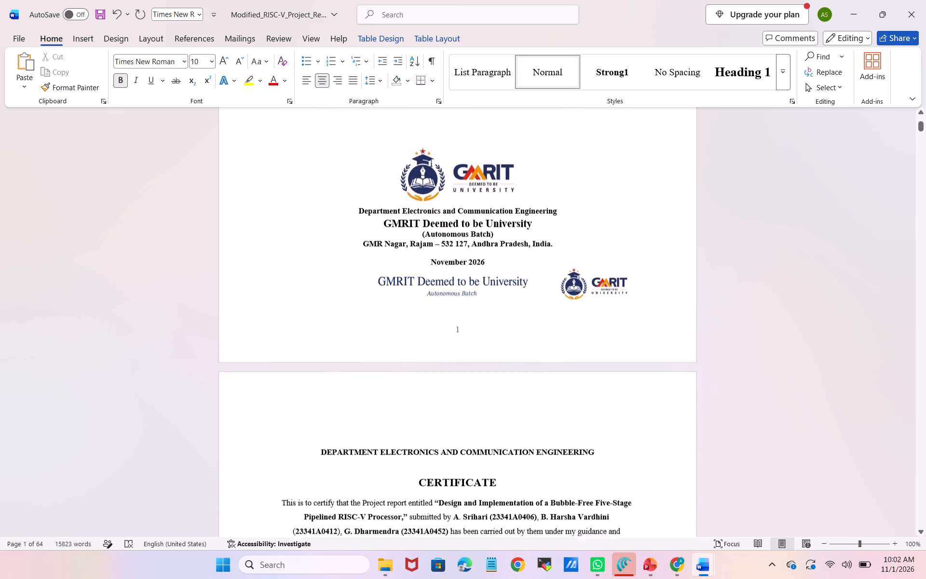
{"action": "scroll", "coordinate": [471, 463], "scroll_direction": "down", "scroll_amount": 2}
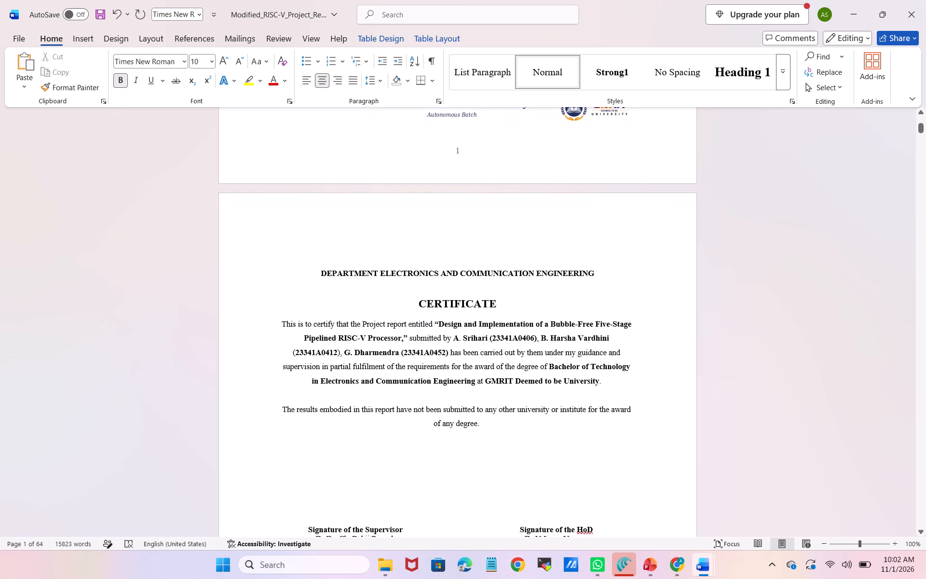
{"action": "scroll", "coordinate": [471, 463], "scroll_direction": "down", "scroll_amount": 3}
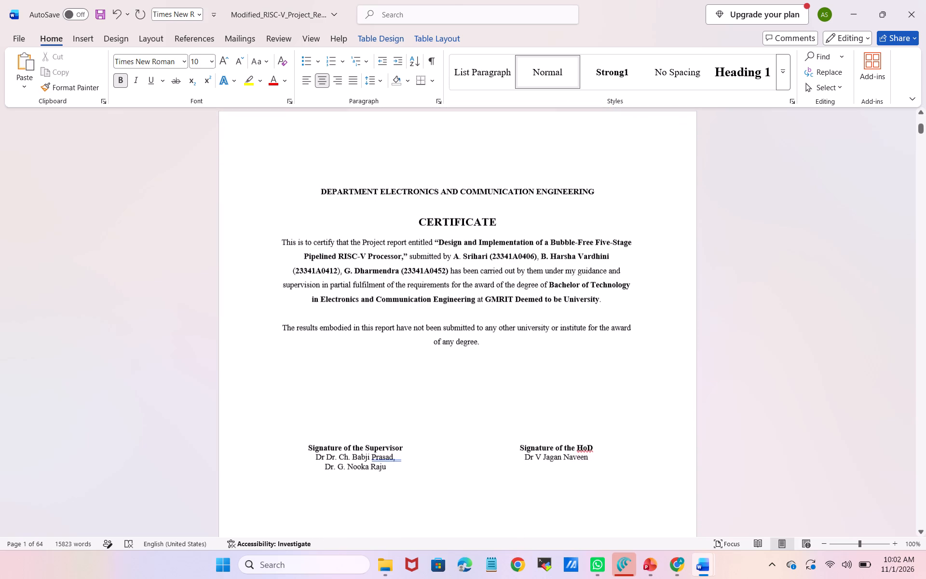
{"action": "scroll", "coordinate": [471, 463], "scroll_direction": "down", "scroll_amount": 1}
Ignore all spelling flags for the word "HoD" in the certificate's signature line.
{"action": "left_click", "coordinate": [589, 433]}
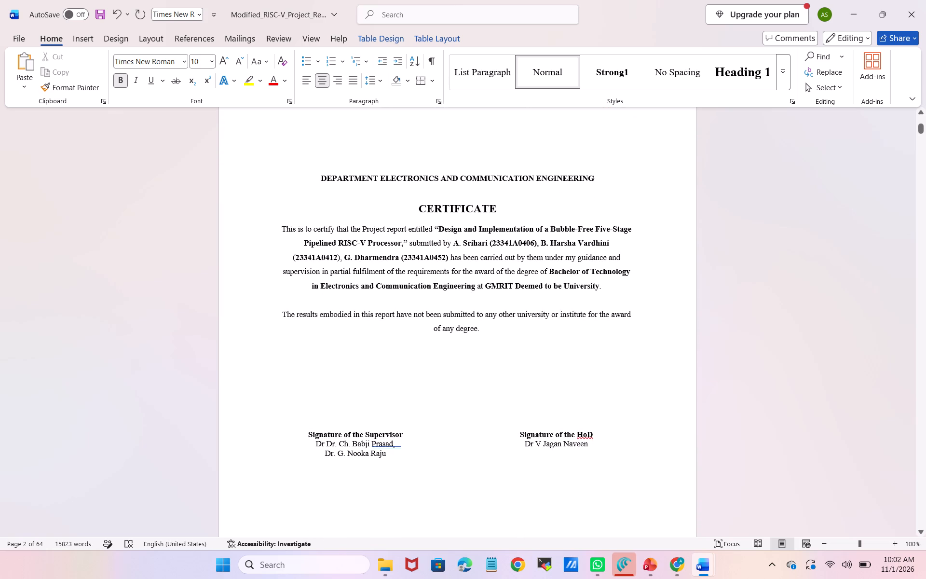
{"action": "right_click", "coordinate": [589, 433]}
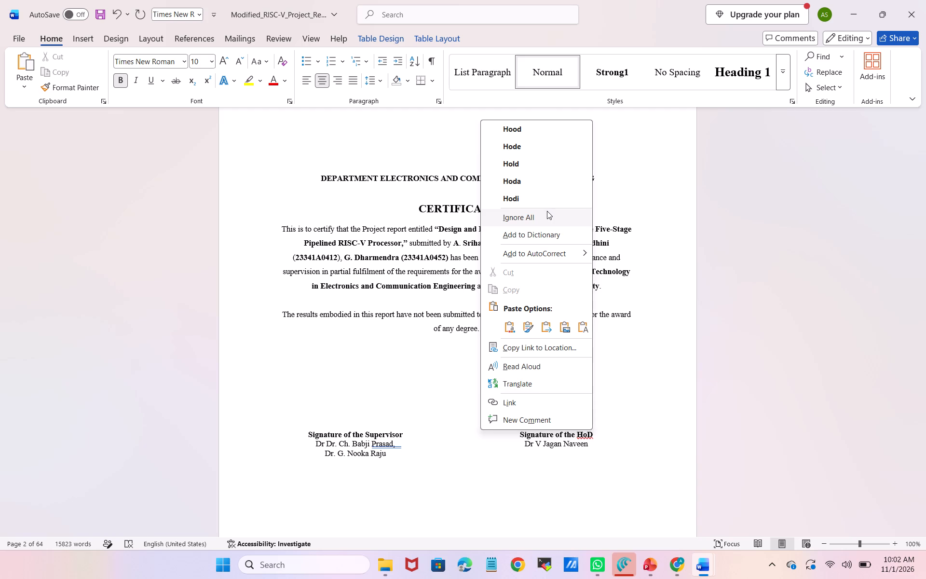
{"action": "left_click", "coordinate": [547, 211]}
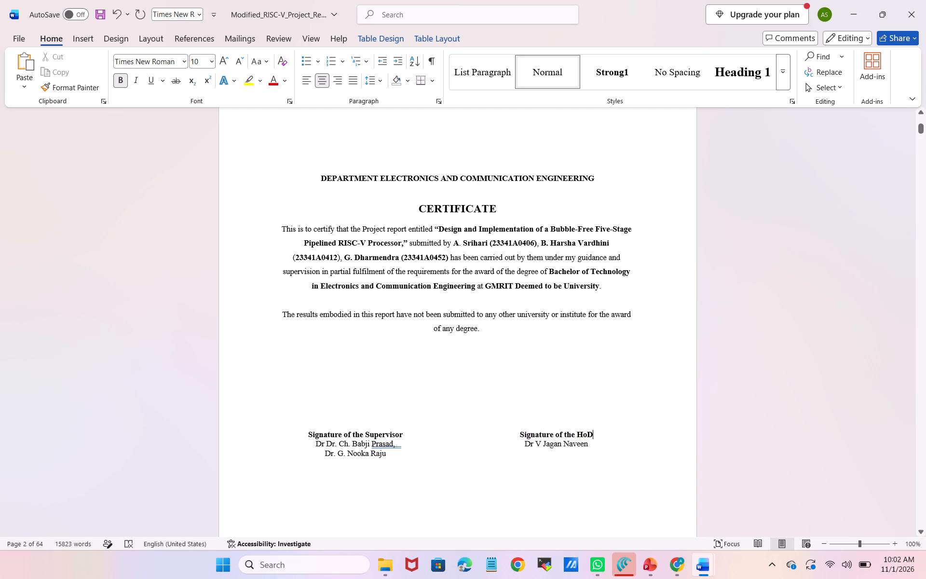
Add a full stop after the second supervisor's name on the certificate and ignore the grammar flag on the first supervisor's surname once.
{"action": "left_click", "coordinate": [388, 448]}
{"action": "key", "text": "period"}
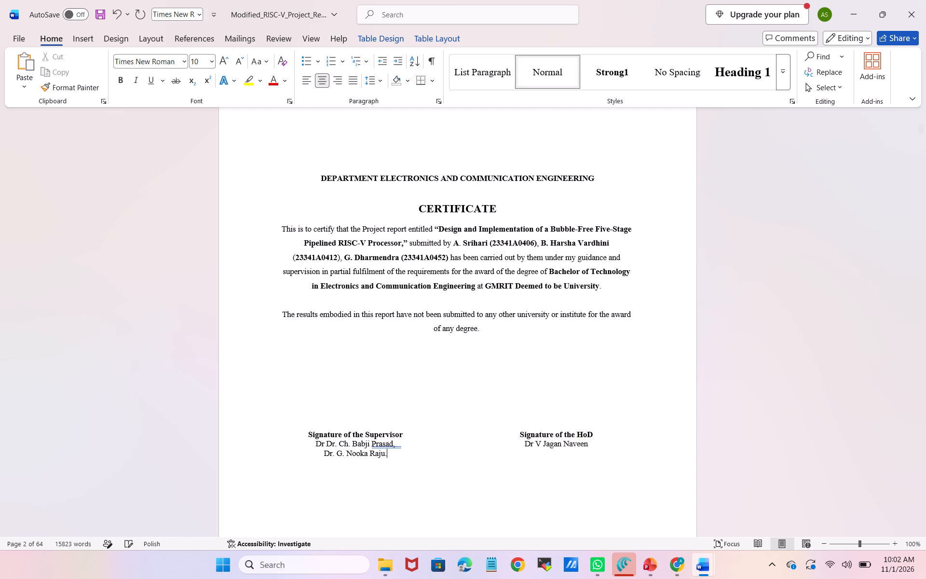
{"action": "left_click", "coordinate": [384, 447]}
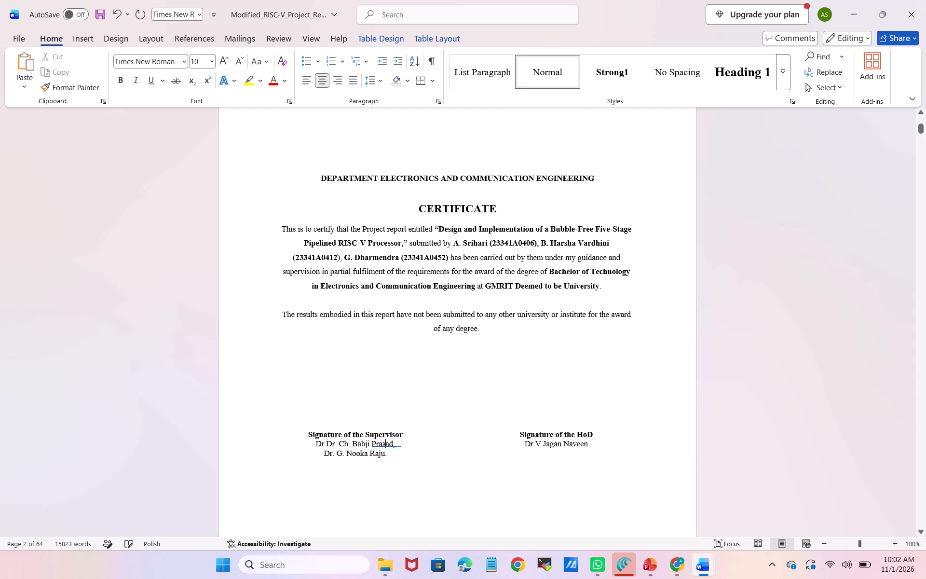
{"action": "right_click", "coordinate": [384, 447]}
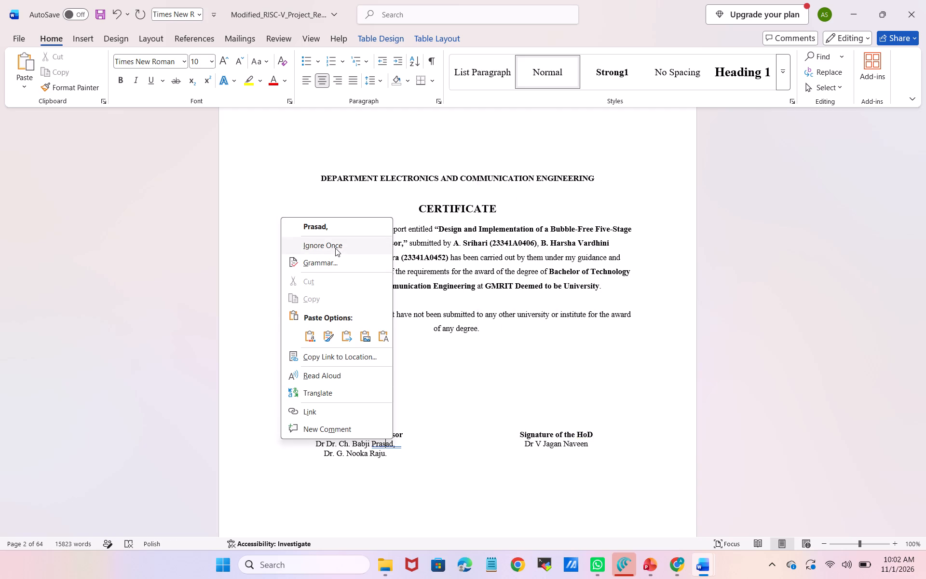
{"action": "left_click", "coordinate": [335, 248]}
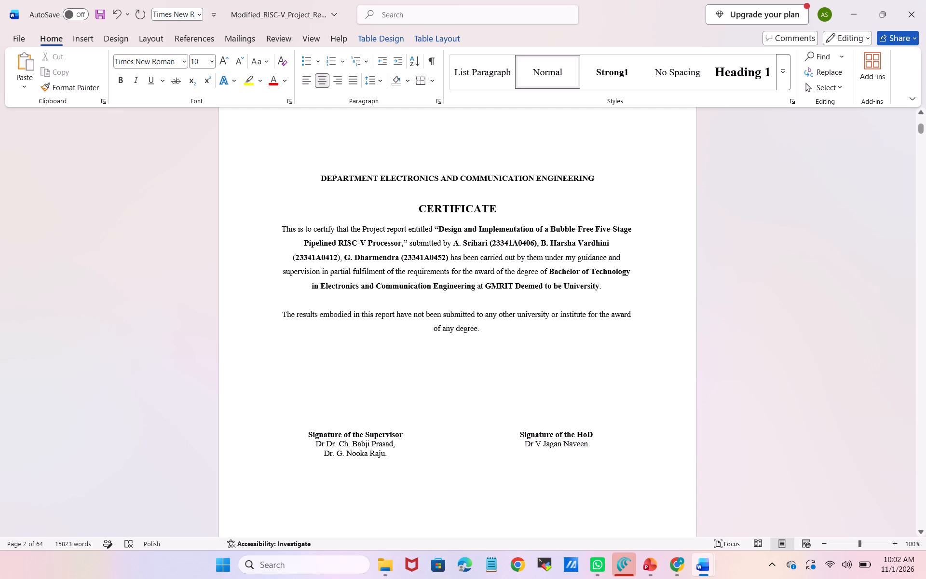
Remove the duplicate "Dr" before the first supervisor's name in the certificate's signature block.
{"action": "left_click", "coordinate": [325, 444]}
{"action": "key", "text": "BackSpace"}
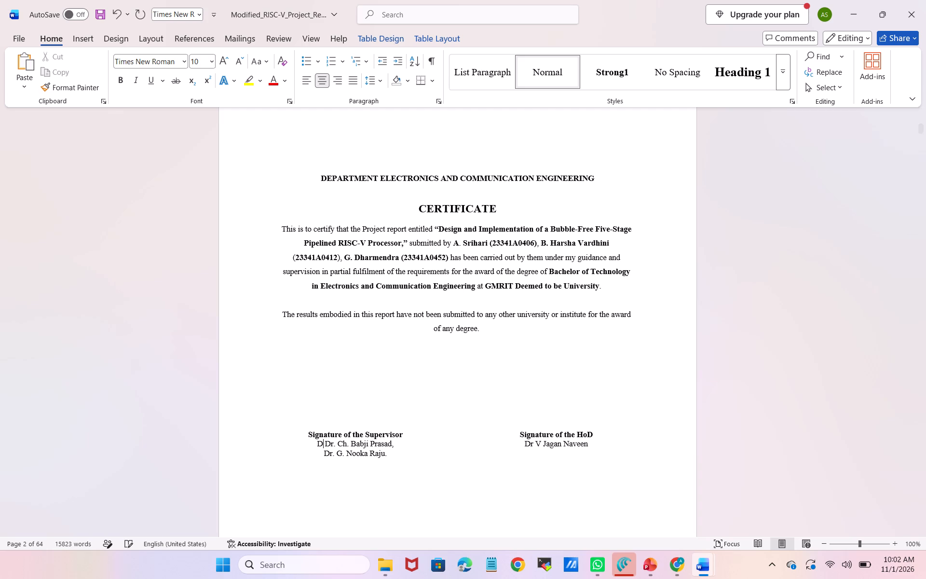
{"action": "key", "text": "BackSpace"}
{"action": "key", "text": "Right"}
Delete the placeholder name "SSSS" after "Dr." in the first paragraph of the report's Acknowledgement page.
{"action": "scroll", "coordinate": [325, 444], "scroll_direction": "down", "scroll_amount": 1}
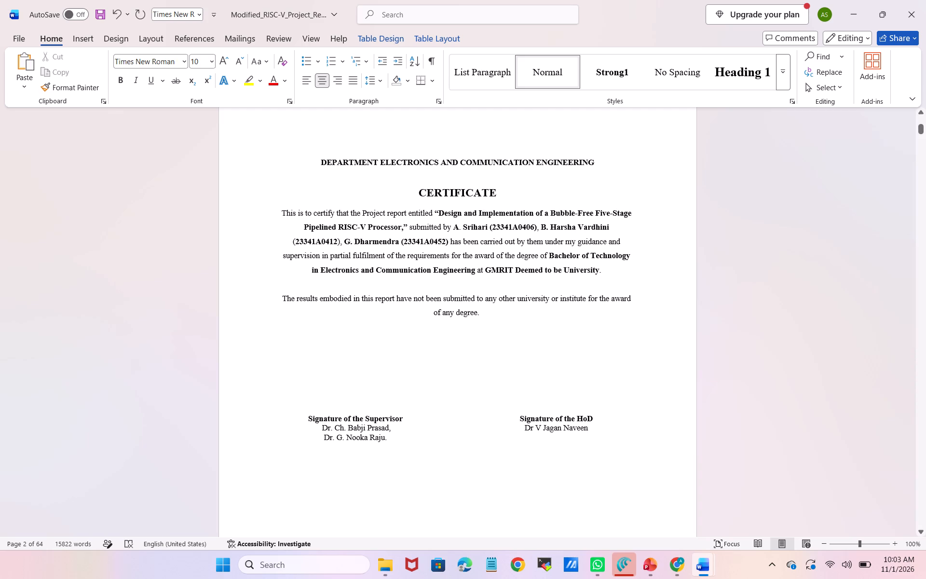
{"action": "scroll", "coordinate": [545, 489], "scroll_direction": "down", "scroll_amount": 1}
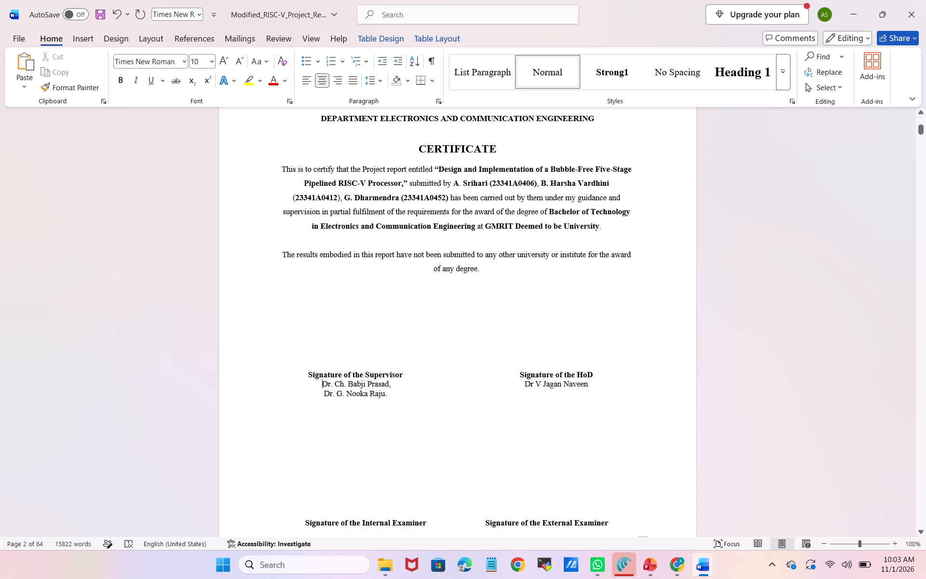
{"action": "scroll", "coordinate": [545, 489], "scroll_direction": "down", "scroll_amount": 3}
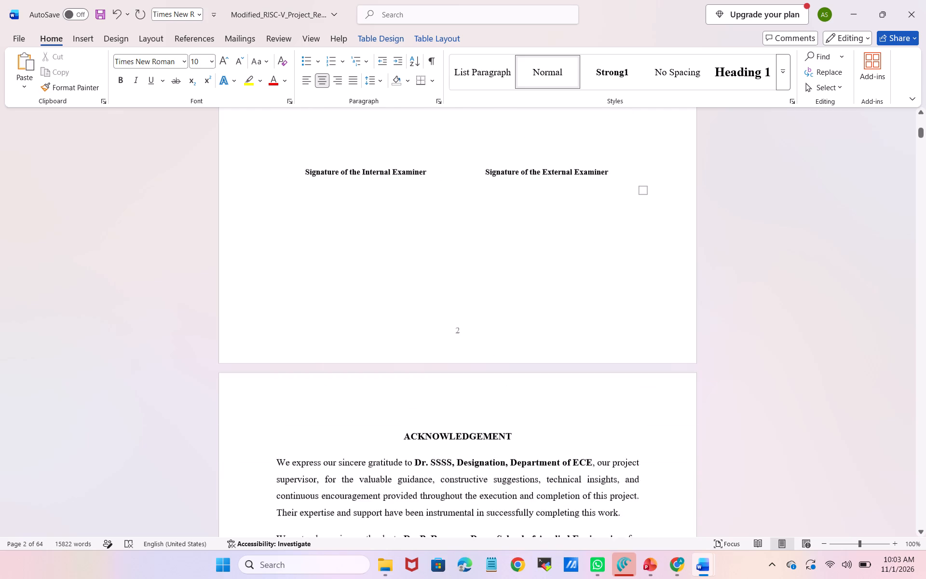
{"action": "scroll", "coordinate": [545, 489], "scroll_direction": "down", "scroll_amount": 2}
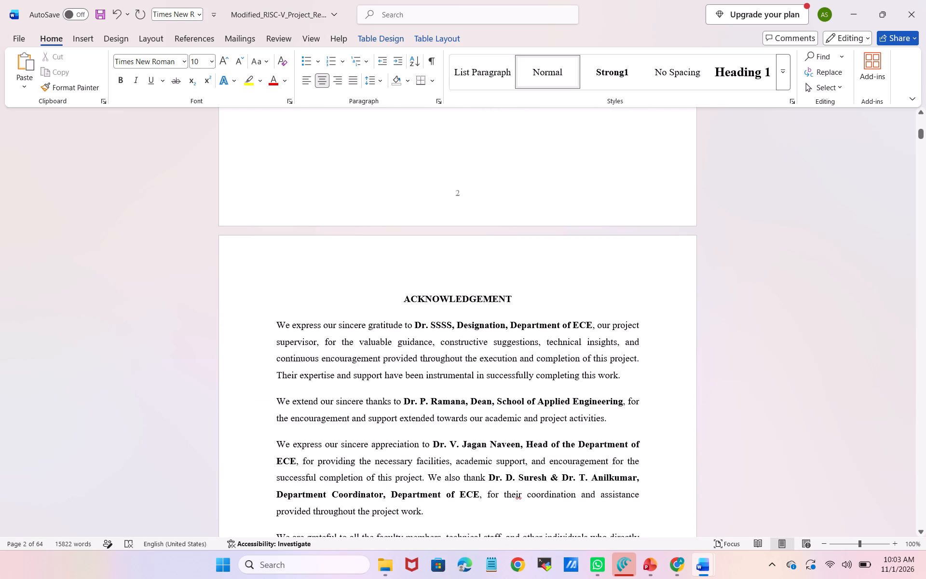
{"action": "left_click", "coordinate": [450, 325]}
{"action": "key", "text": "BackSpace"}
{"action": "key", "text": "BackSpace"}
{"action": "key", "text": "BackSpace"}
{"action": "key", "text": "BackSpace"}
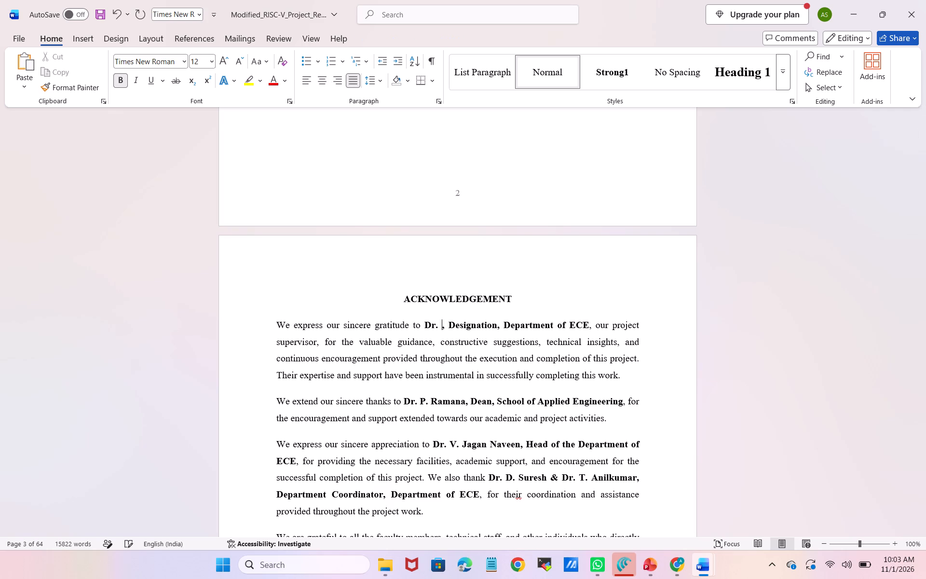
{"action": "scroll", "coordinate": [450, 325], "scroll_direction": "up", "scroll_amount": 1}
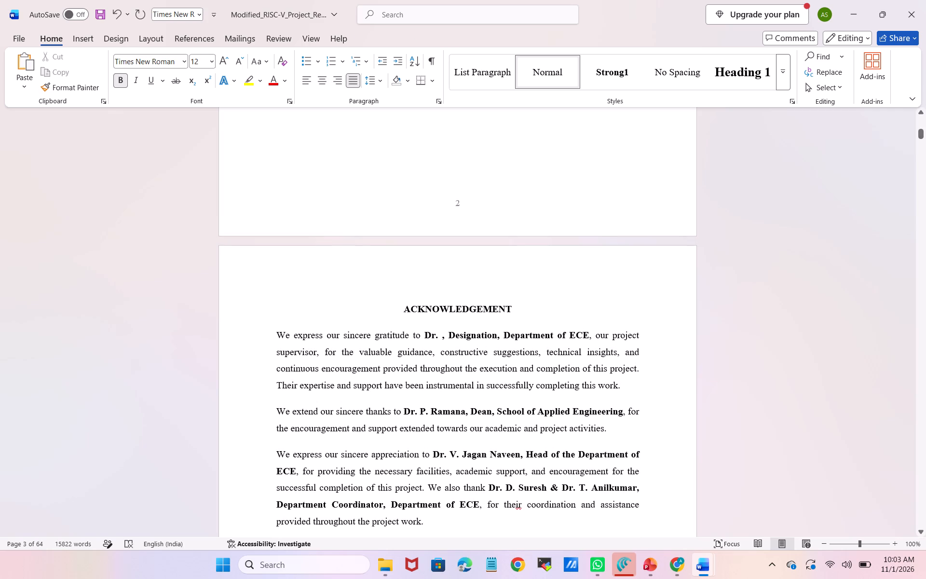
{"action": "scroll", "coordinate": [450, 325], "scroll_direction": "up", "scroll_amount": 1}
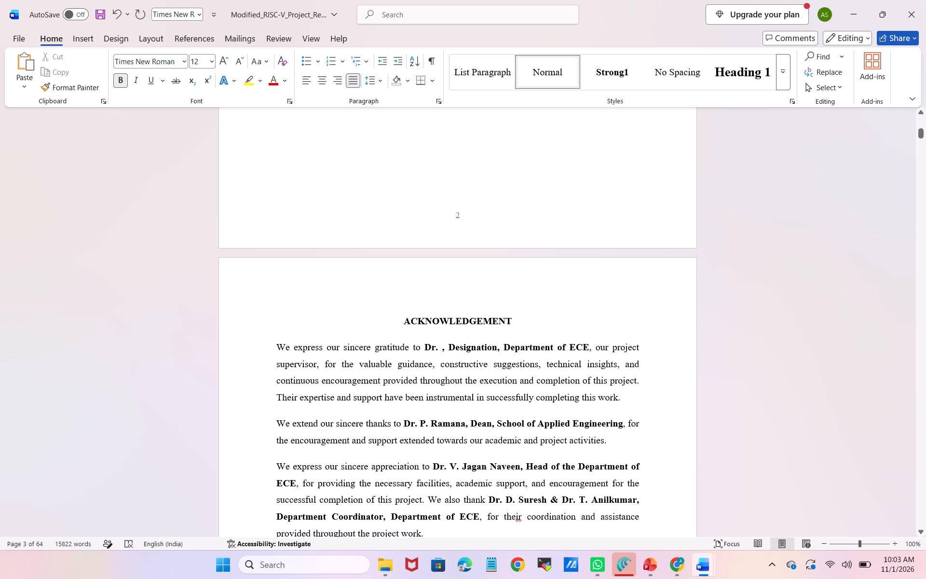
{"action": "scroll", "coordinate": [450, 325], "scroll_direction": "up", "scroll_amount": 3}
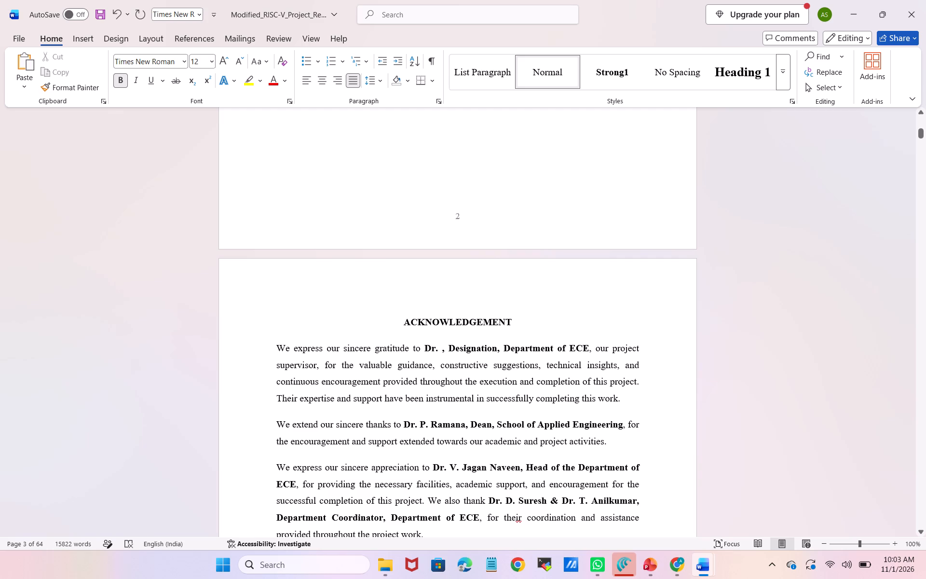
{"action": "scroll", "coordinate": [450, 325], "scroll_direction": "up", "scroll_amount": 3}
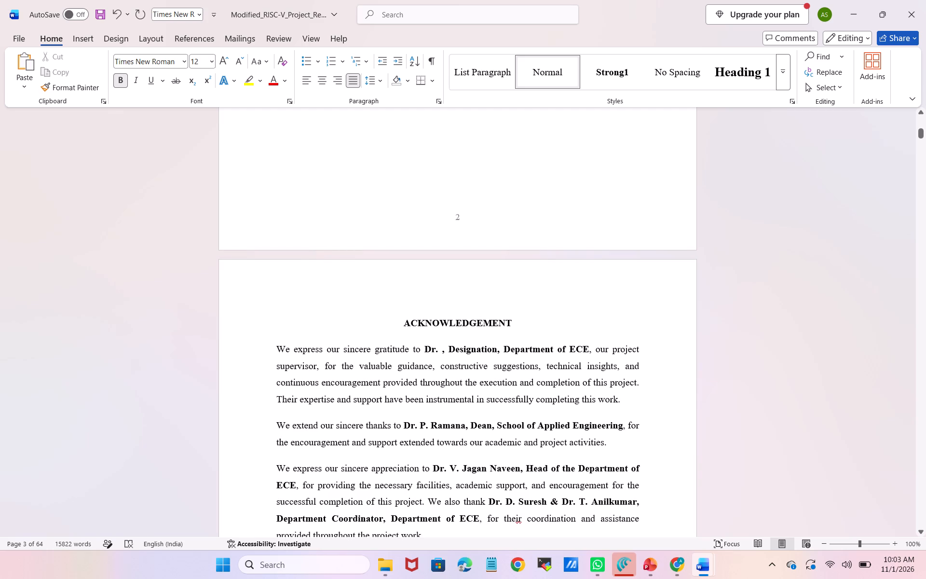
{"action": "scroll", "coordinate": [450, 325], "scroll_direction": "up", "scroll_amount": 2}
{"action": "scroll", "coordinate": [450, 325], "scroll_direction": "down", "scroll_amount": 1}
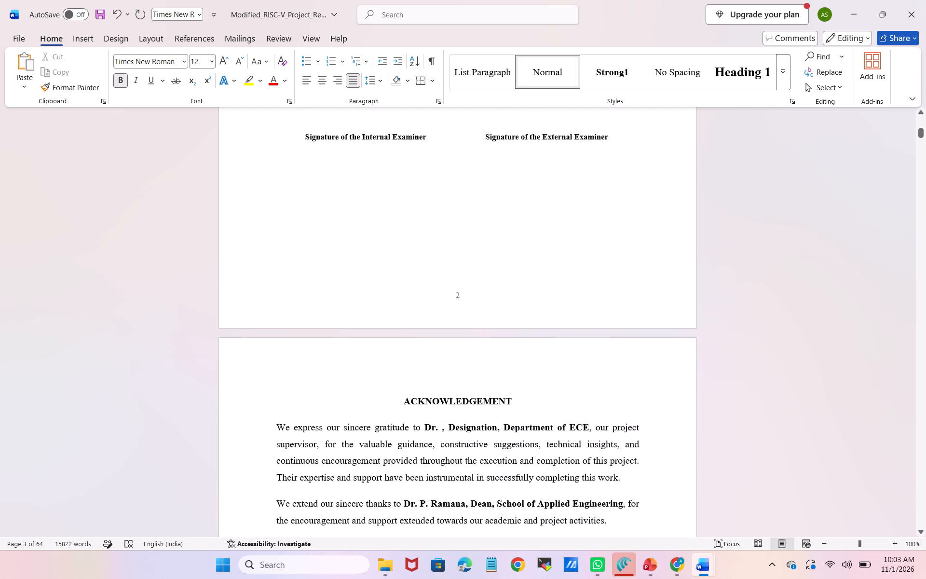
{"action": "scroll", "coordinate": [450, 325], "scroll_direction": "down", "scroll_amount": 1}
Switch to the Final_review_Ppt presentation and copy the first supervisor's name, including its "Dr." title, from slide 2.
{"action": "left_click", "coordinate": [641, 561]}
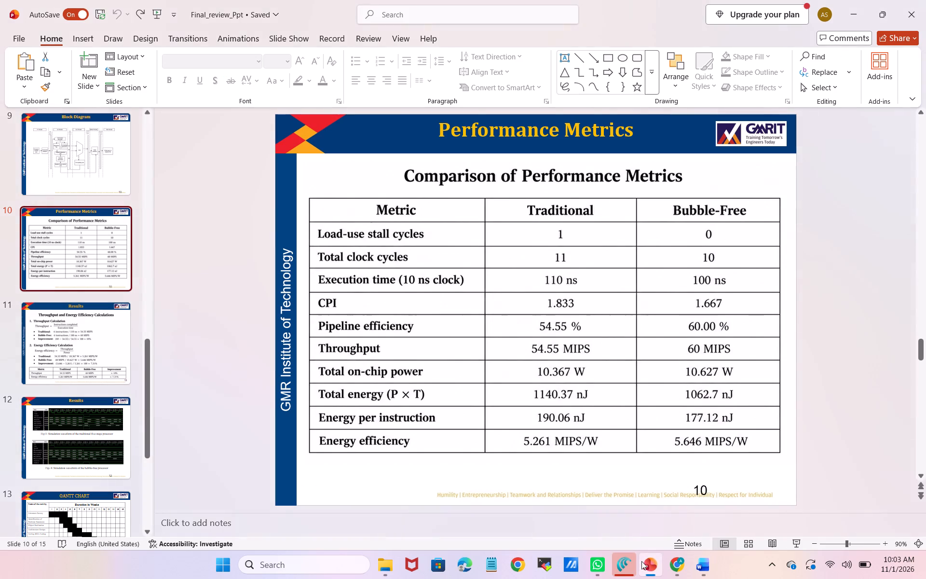
{"action": "scroll", "coordinate": [79, 290], "scroll_direction": "up", "scroll_amount": 6}
{"action": "left_click", "coordinate": [79, 290]}
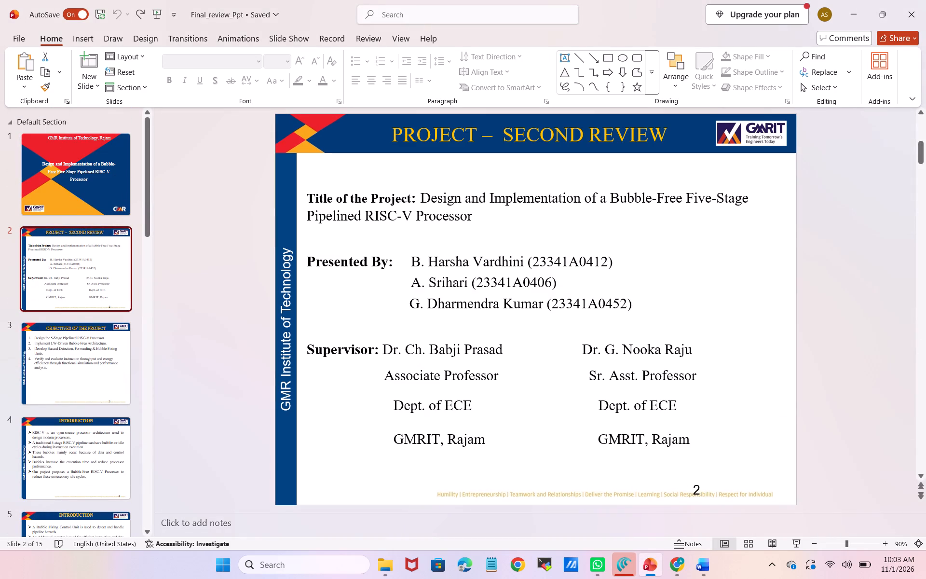
{"action": "left_click_drag", "start_coordinate": [501, 378], "coordinate": [402, 350]}
{"action": "left_click", "coordinate": [402, 350]}
{"action": "left_click_drag", "start_coordinate": [383, 349], "coordinate": [490, 355]}
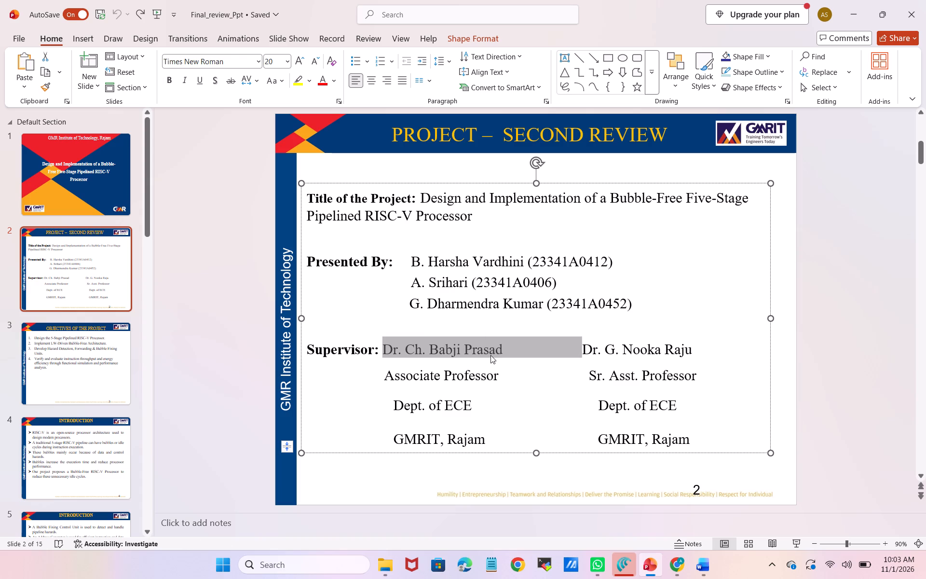
{"action": "key", "text": "ctrl+c"}
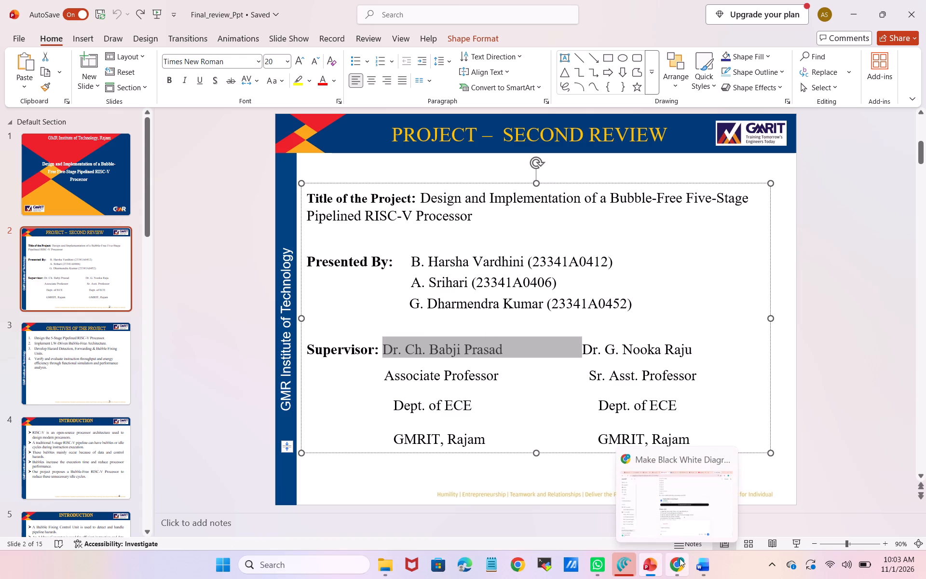
Return to the Modified_RISC-V project report, paste the copied supervisor name into the first acknowledgement paragraph and start trimming the spaces after it.
{"action": "left_click", "coordinate": [698, 565]}
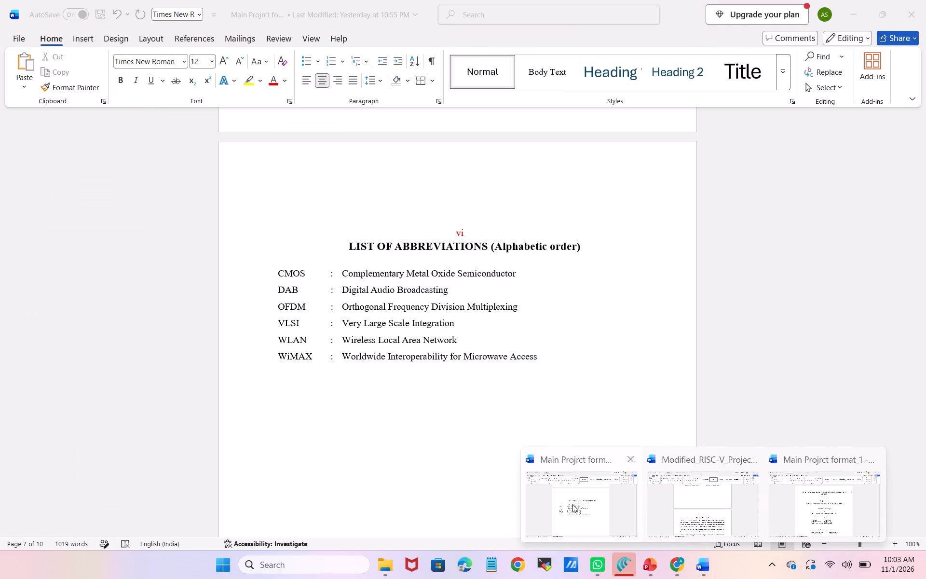
{"action": "left_click", "coordinate": [681, 507]}
{"action": "key", "text": "ctrl+v"}
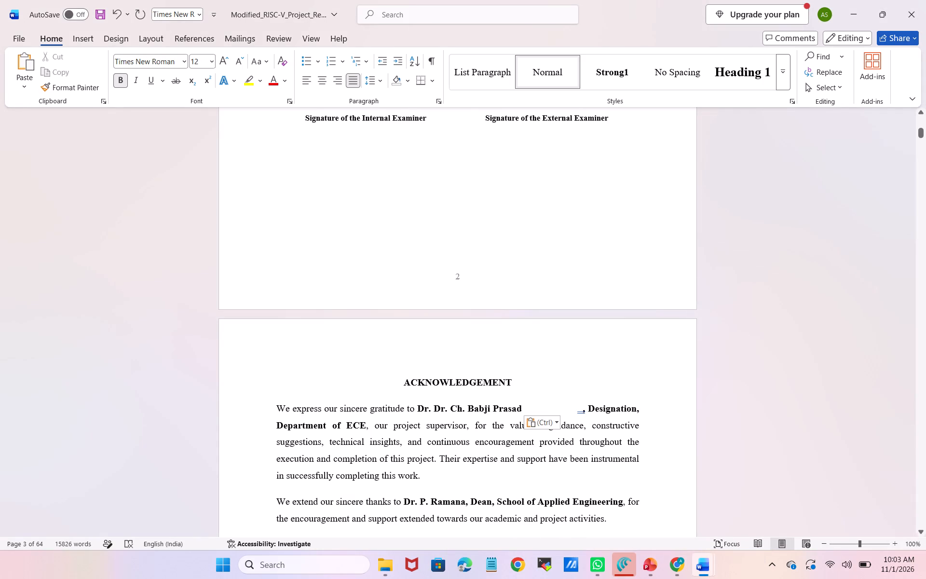
{"action": "key", "text": "BackSpace"}
{"action": "key", "text": "BackSpace"}
{"action": "key", "text": "BackSpace"}
{"action": "key", "text": "BackSpace"}
{"action": "key", "text": "BackSpace"}
{"action": "key", "text": "BackSpace"}
{"action": "key", "text": "BackSpace"}
{"action": "key", "text": "BackSpace"}
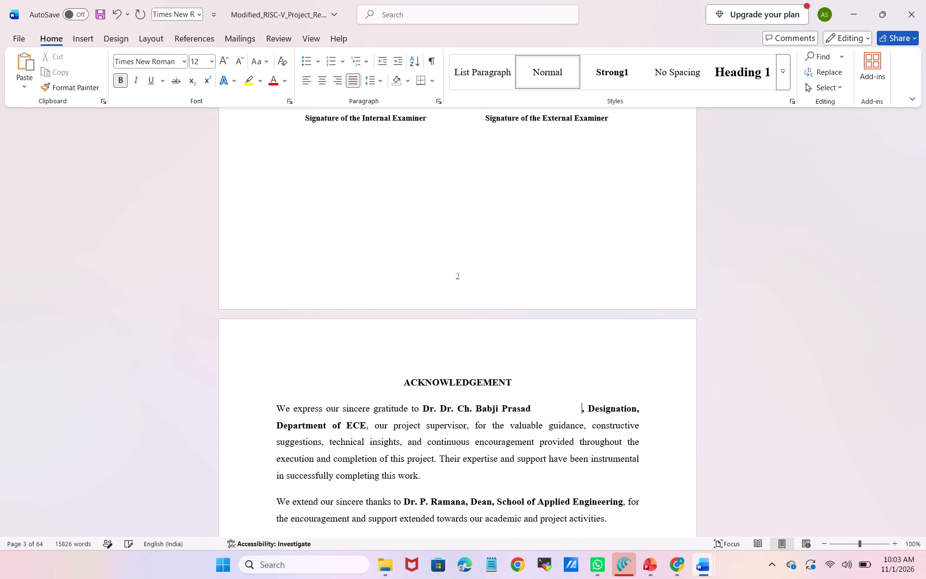
{"action": "key", "text": "BackSpace"}
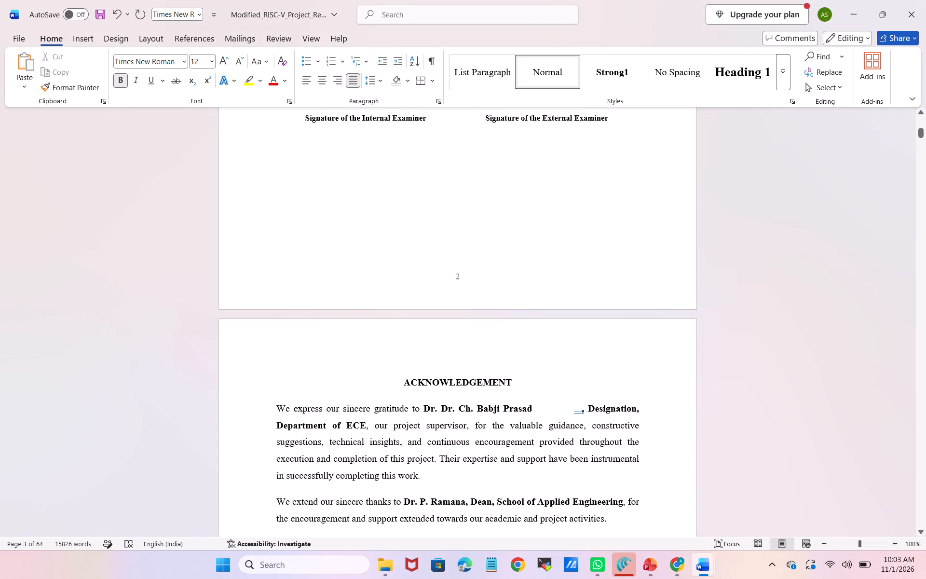
Remove the duplicate "Dr." before the supervisor's name in the first acknowledgement paragraph.
{"action": "left_click", "coordinate": [456, 406]}
{"action": "key", "text": "BackSpace"}
{"action": "key", "text": "BackSpace"}
{"action": "key", "text": "BackSpace"}
{"action": "key", "text": "BackSpace"}
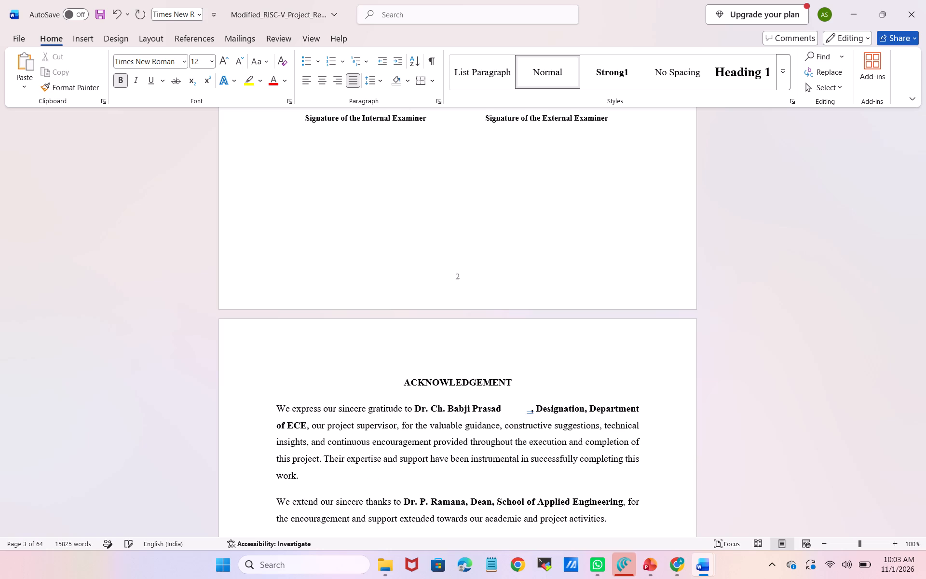
Remove the remaining wide gap between the supervisor's name and the following comma, keeping the surname's final "d".
{"action": "left_click", "coordinate": [528, 409]}
{"action": "key", "text": "BackSpace"}
{"action": "key", "text": "BackSpace"}
{"action": "key", "text": "BackSpace"}
{"action": "key", "text": "BackSpace"}
{"action": "key", "text": "BackSpace"}
{"action": "key", "text": "BackSpace"}
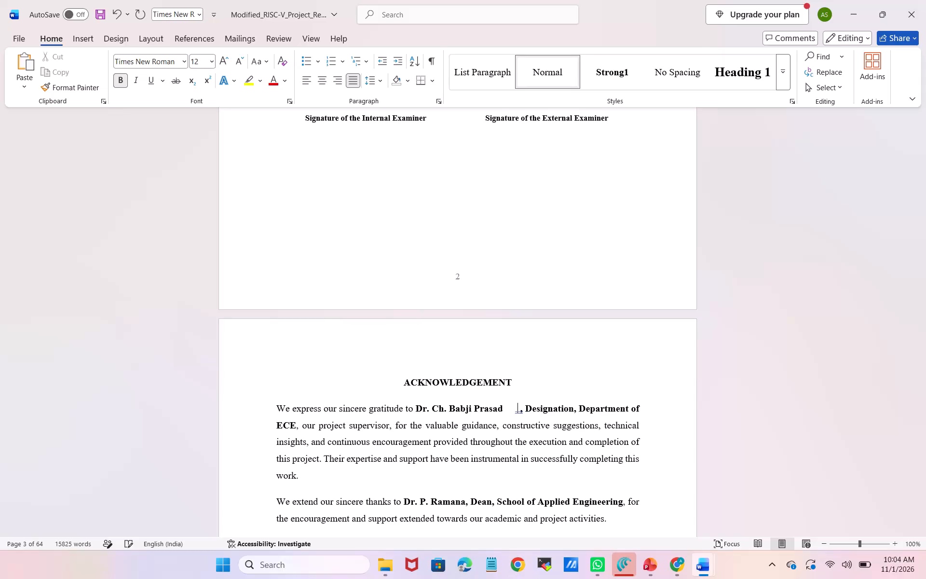
{"action": "key", "text": "BackSpace"}
{"action": "key", "text": "BackSpace"}
{"action": "key", "text": "BackSpace"}
{"action": "key", "text": "BackSpace"}
{"action": "key", "text": "BackSpace"}
{"action": "key", "text": "BackSpace"}
{"action": "key", "text": "BackSpace"}
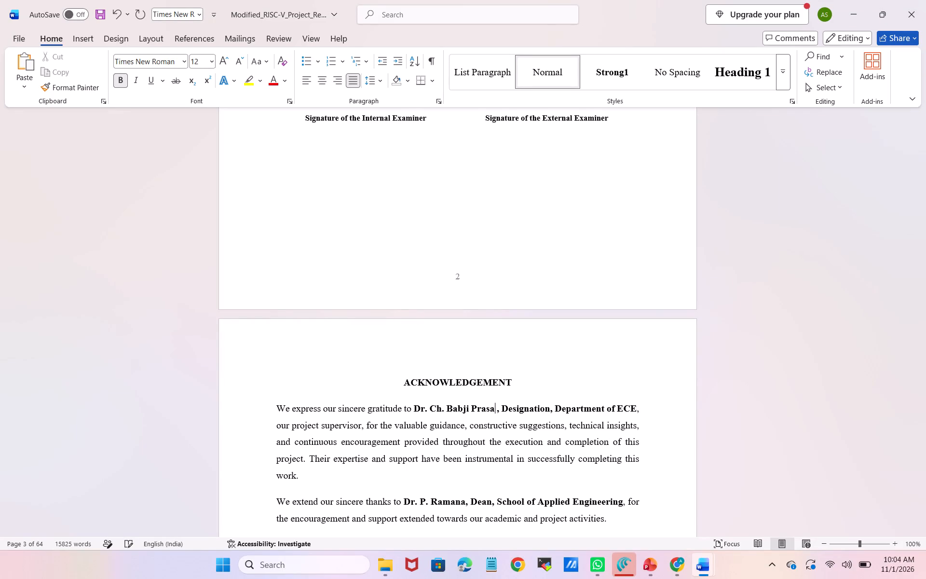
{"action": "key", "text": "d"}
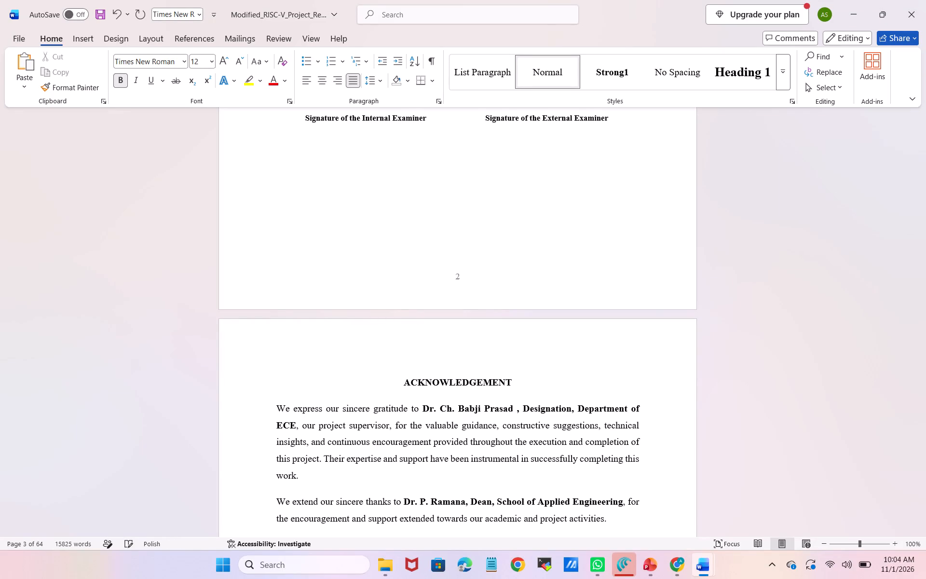
Delete the placeholder word "Designation" before "Department of ECE" in the first acknowledgement paragraph.
{"action": "left_click", "coordinate": [571, 410]}
{"action": "key", "text": "BackSpace"}
{"action": "key", "text": "BackSpace"}
{"action": "key", "text": "BackSpace"}
{"action": "key", "text": "BackSpace"}
{"action": "key", "text": "BackSpace"}
{"action": "key", "text": "BackSpace"}
{"action": "key", "text": "BackSpace"}
{"action": "key", "text": "BackSpace"}
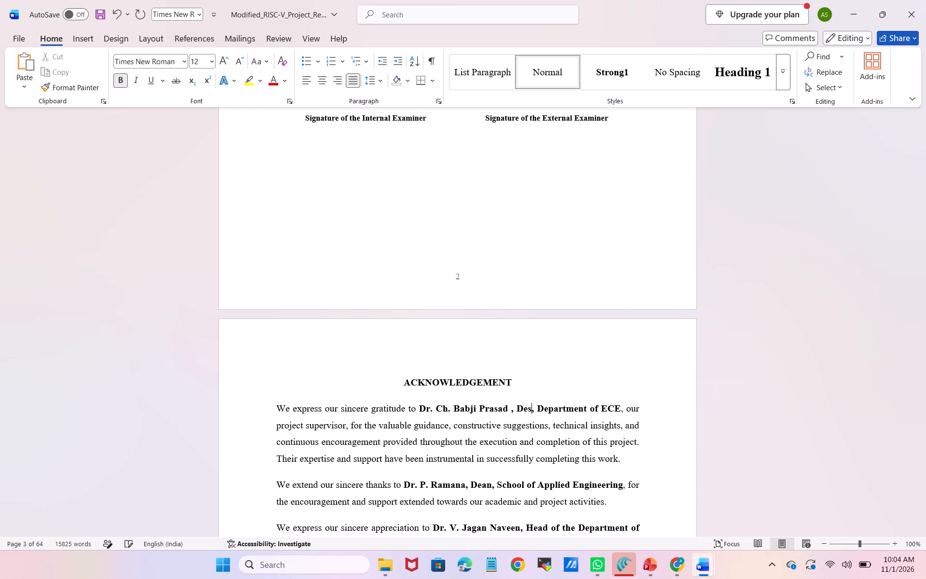
{"action": "key", "text": "BackSpace"}
{"action": "key", "text": "BackSpace"}
{"action": "key", "text": "BackSpace"}
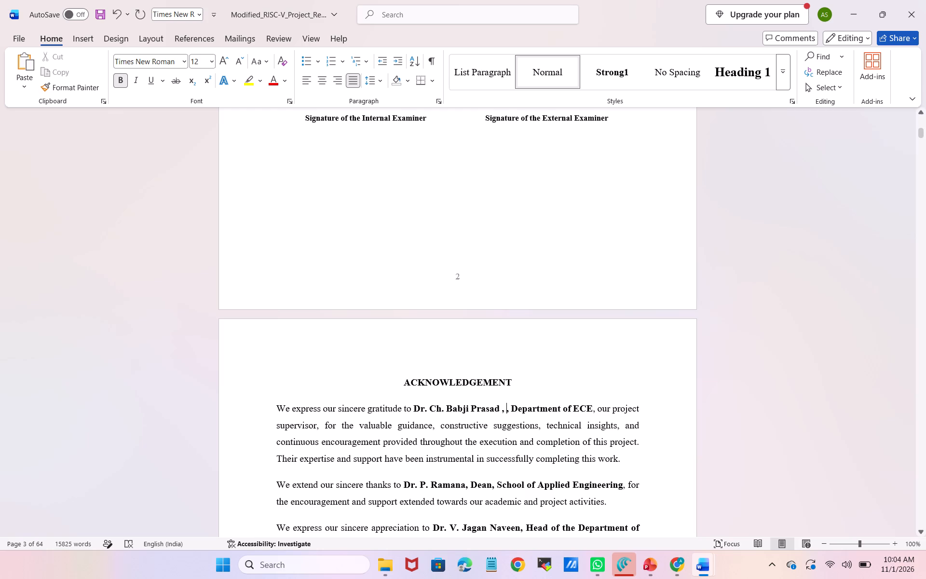
Switch to the Final_review_Ppt presentation and copy the first supervisor's title "Associate Professor" from slide 2.
{"action": "left_click", "coordinate": [657, 569]}
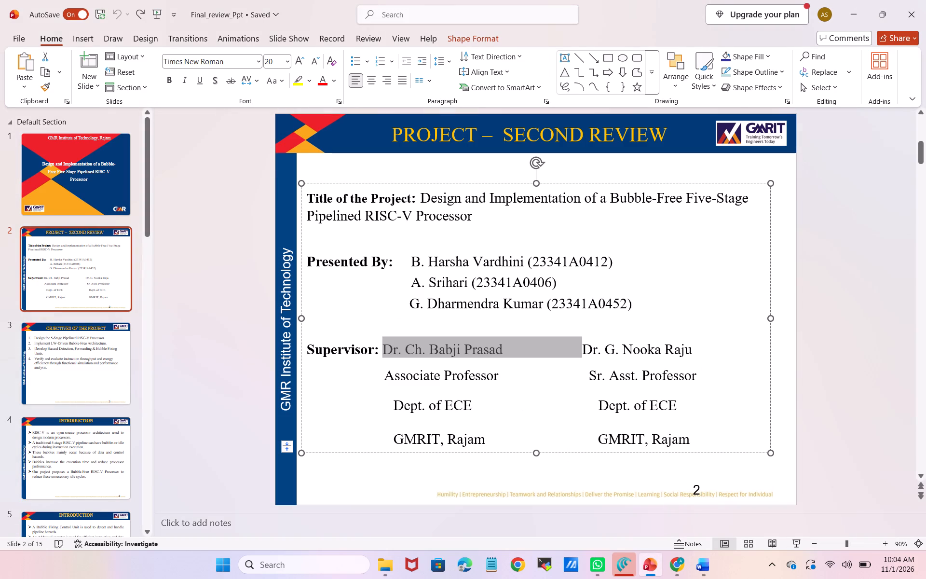
{"action": "left_click_drag", "start_coordinate": [501, 382], "coordinate": [403, 385]}
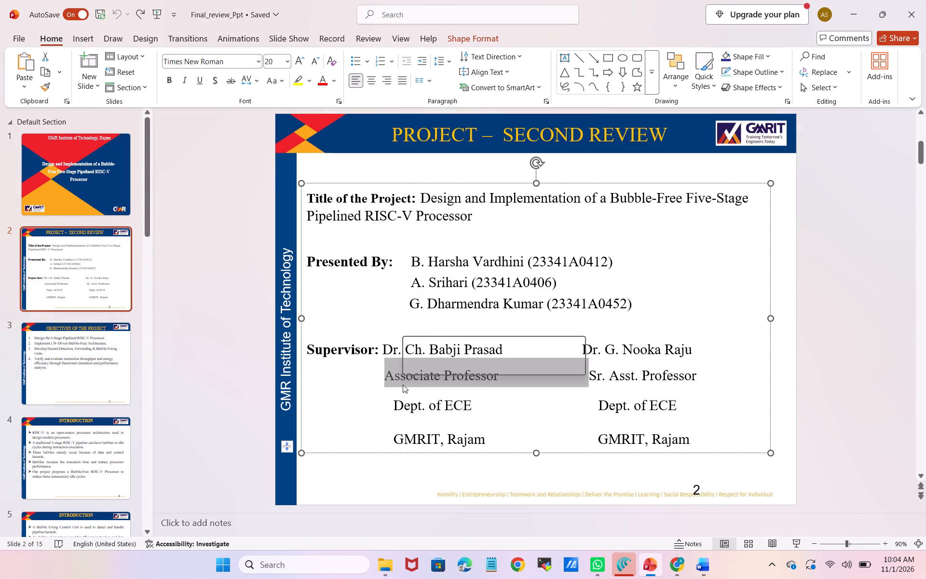
{"action": "key", "text": "ctrl+c"}
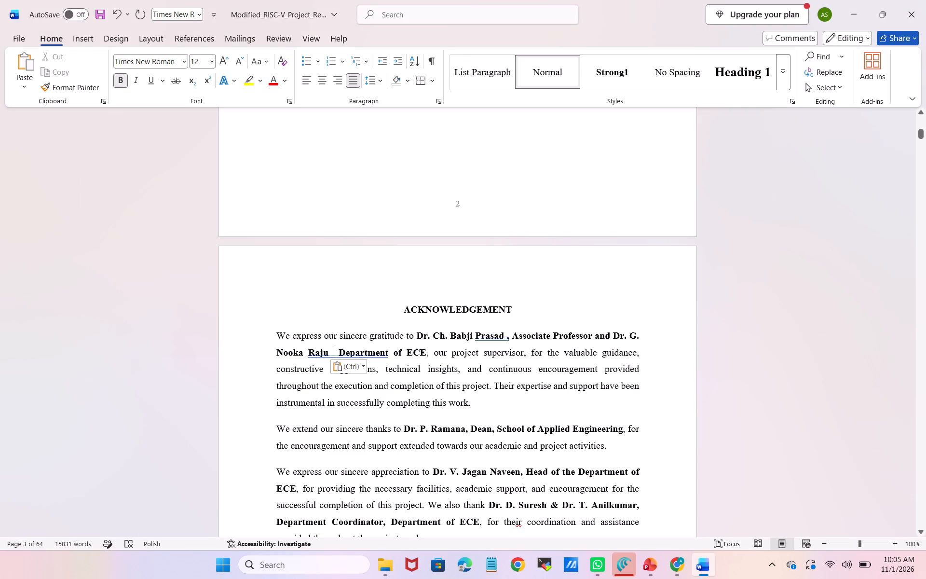
{"action": "key", "text": "Right"}
{"action": "key", "text": "BackSpace"}
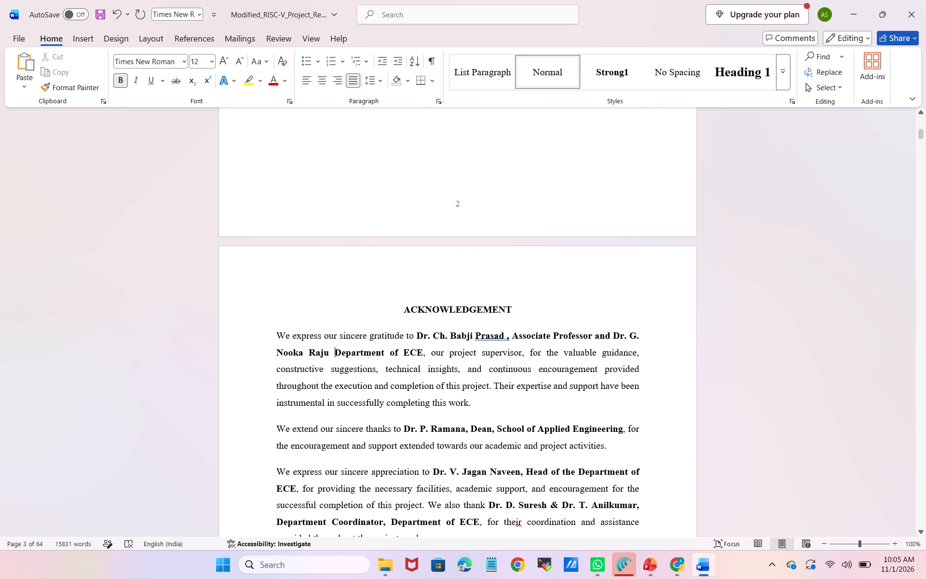
Remove the space before the comma that follows the first supervisor's name in the acknowledgement.
{"action": "left_click", "coordinate": [505, 340]}
{"action": "key", "text": "BackSpace"}
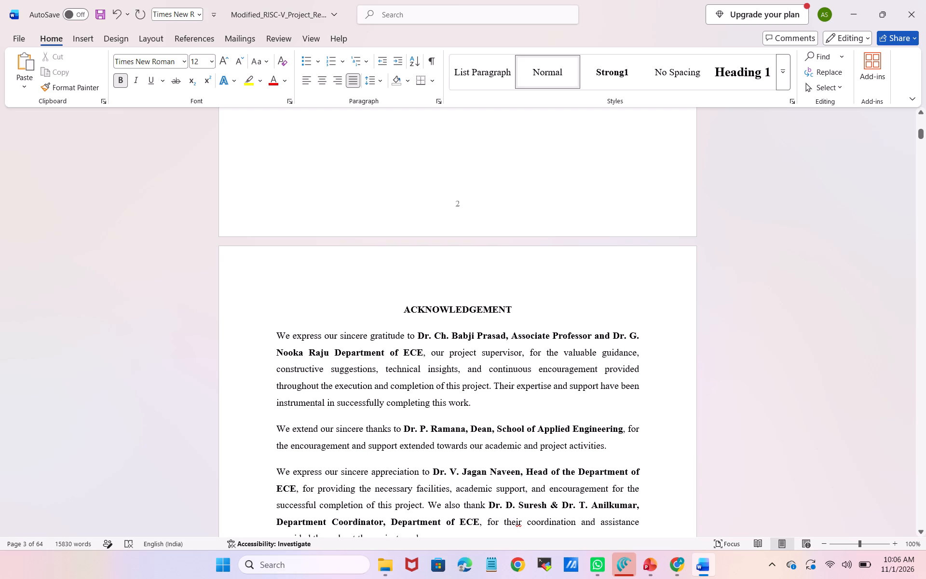
Add a comma after the second supervisor's name and copy in the title "Sr. Asst. Professor" from slide 2 of Final_review_Ppt.
{"action": "left_click", "coordinate": [329, 352]}
{"action": "key", "text": "comma"}
{"action": "key", "text": "space"}
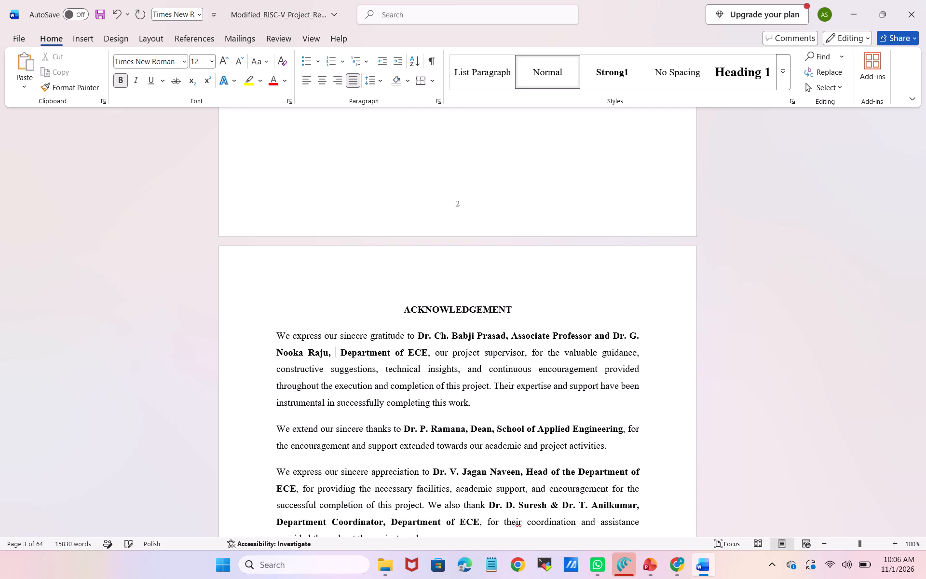
{"action": "left_click", "coordinate": [642, 558]}
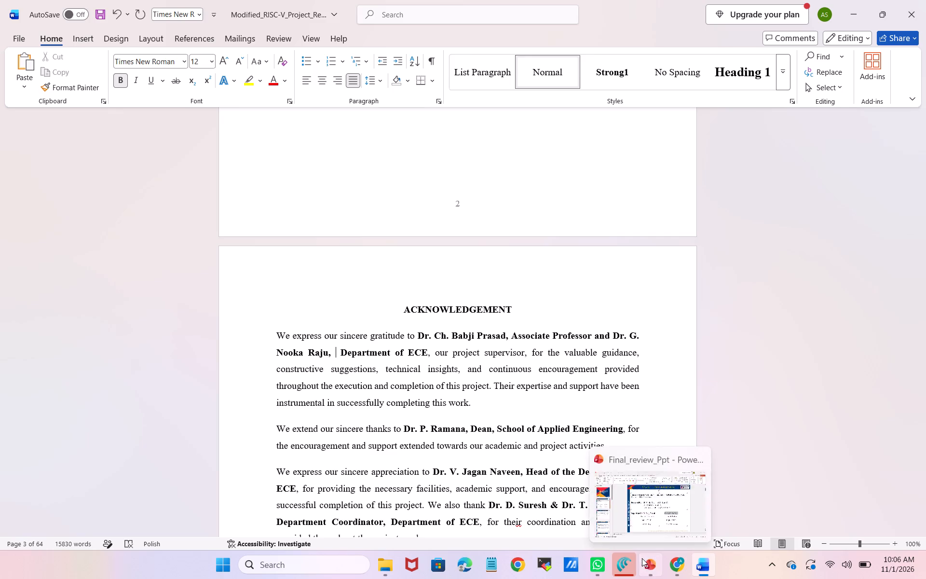
{"action": "left_click_drag", "start_coordinate": [588, 379], "coordinate": [642, 382]}
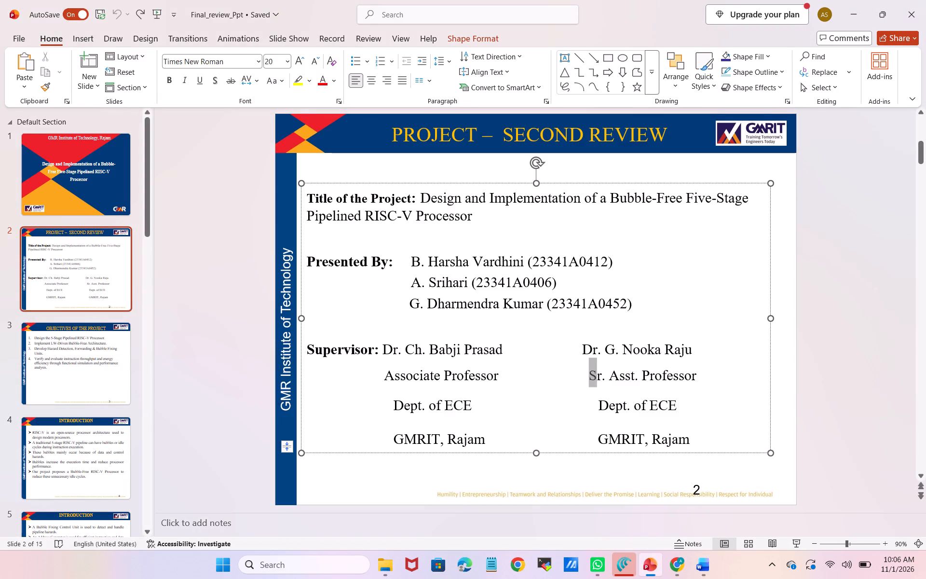
{"action": "left_click_drag", "start_coordinate": [642, 382], "coordinate": [706, 386]}
{"action": "key", "text": "ctrl+c"}
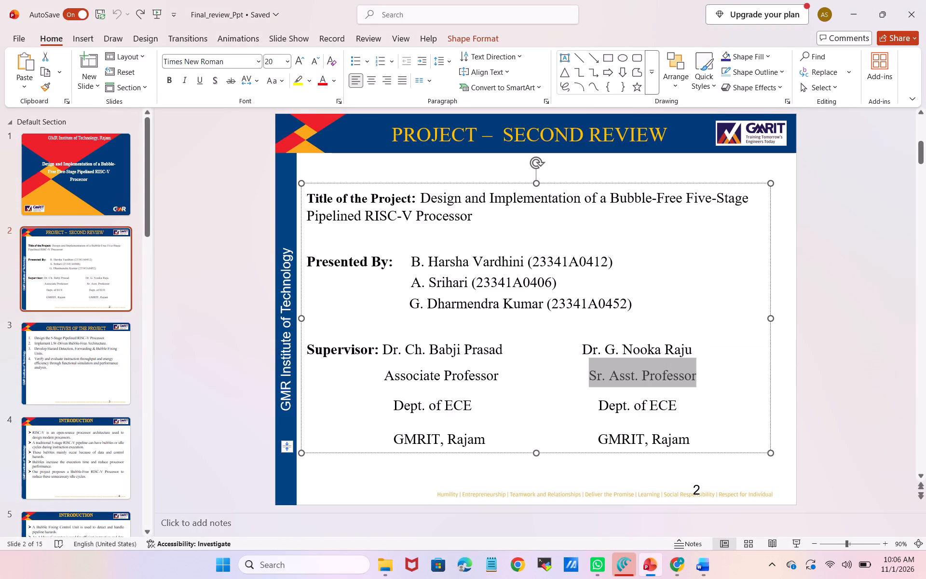
{"action": "left_click", "coordinate": [681, 565]}
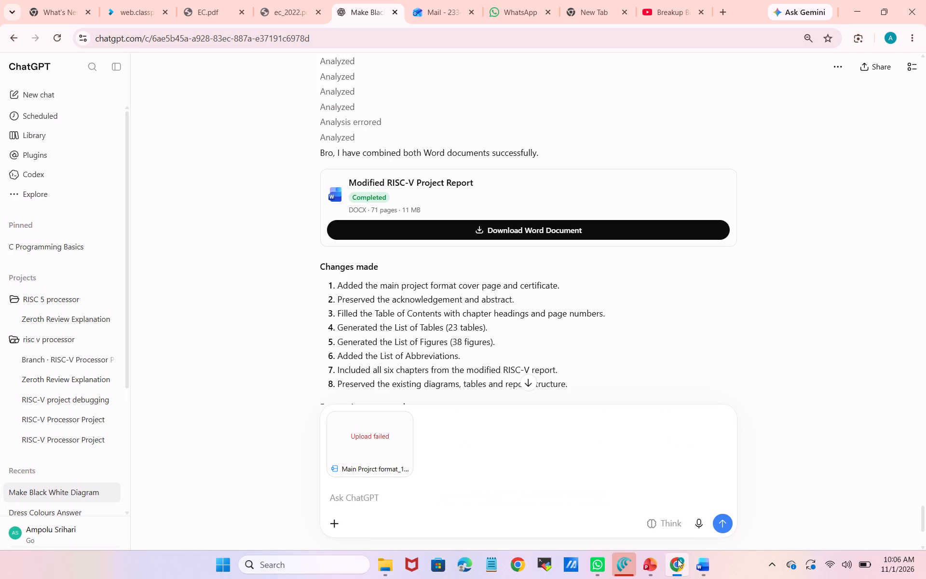
{"action": "left_click", "coordinate": [716, 578]}
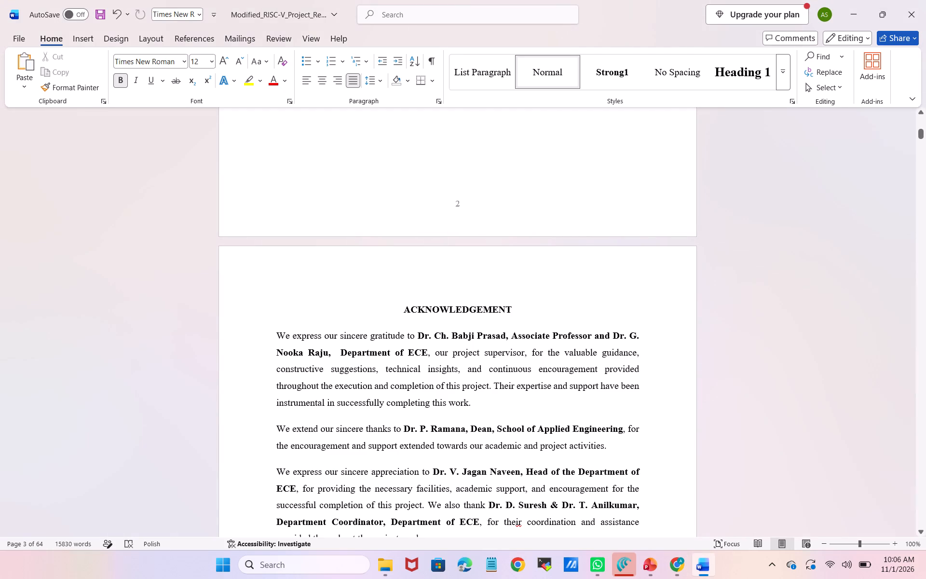
{"action": "key", "text": "ctrl+v"}
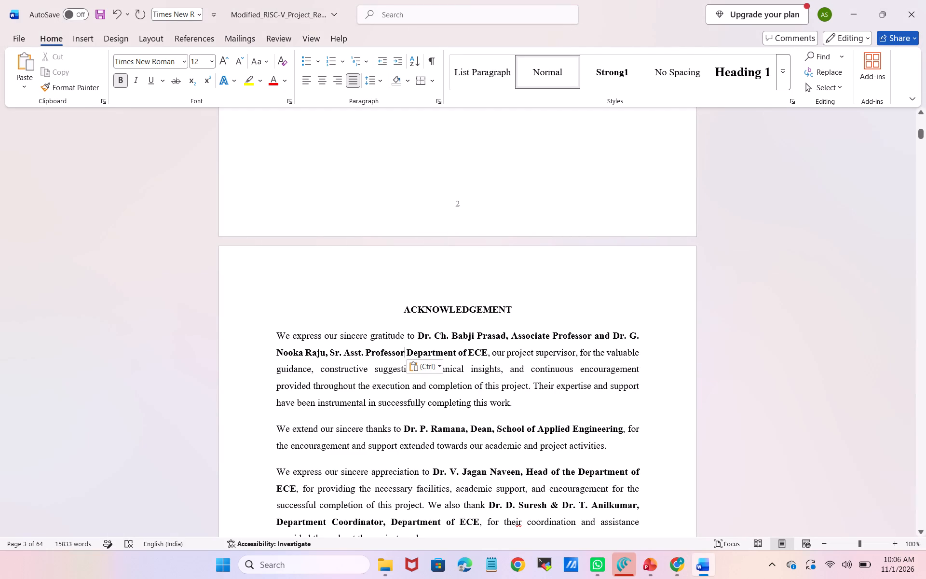
Widen the gap before "Sr. Asst. Professor" in the acknowledgement to two spaces, ignoring the grammar flag there once.
{"action": "left_click", "coordinate": [329, 353]}
{"action": "key", "text": "space"}
{"action": "key", "text": "BackSpace"}
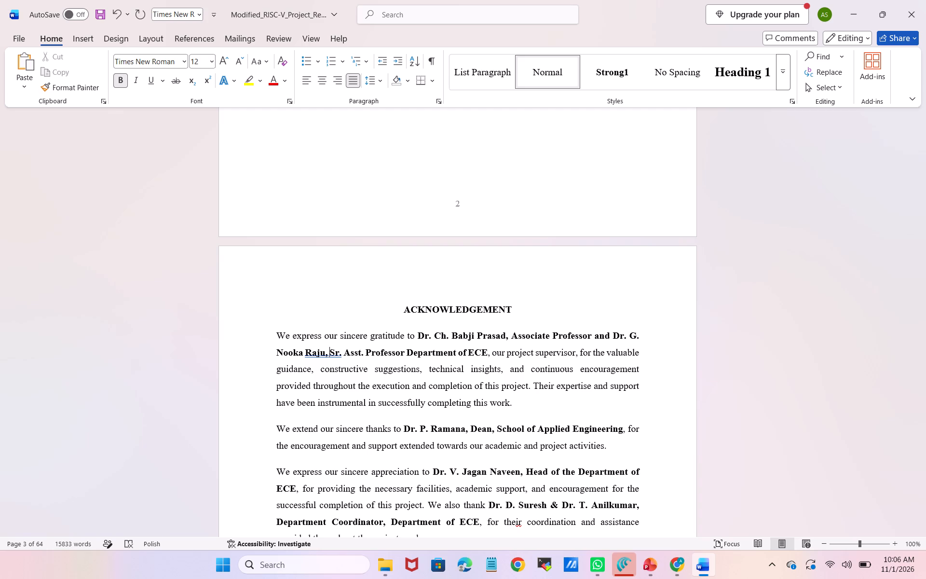
{"action": "key", "text": "space"}
{"action": "right_click", "coordinate": [329, 353]}
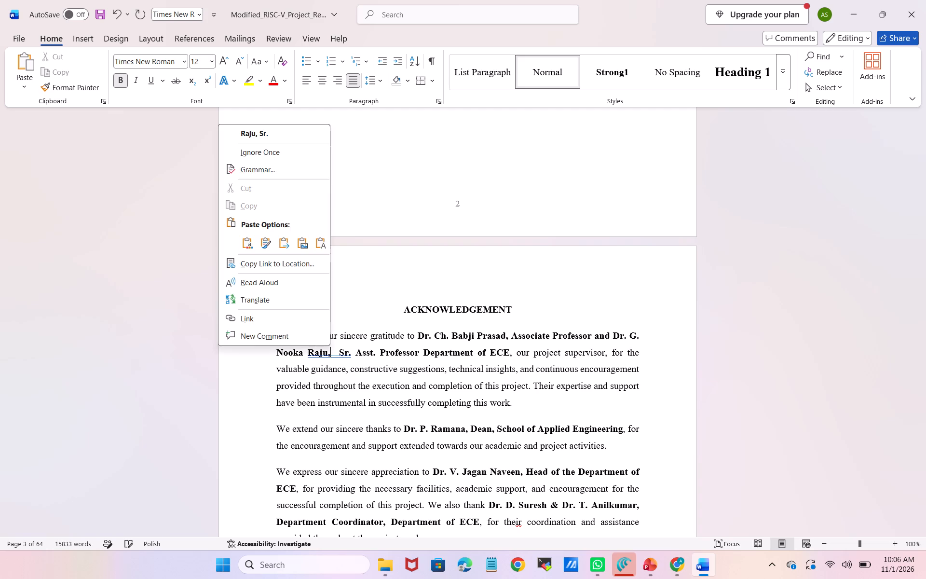
{"action": "left_click", "coordinate": [275, 152]}
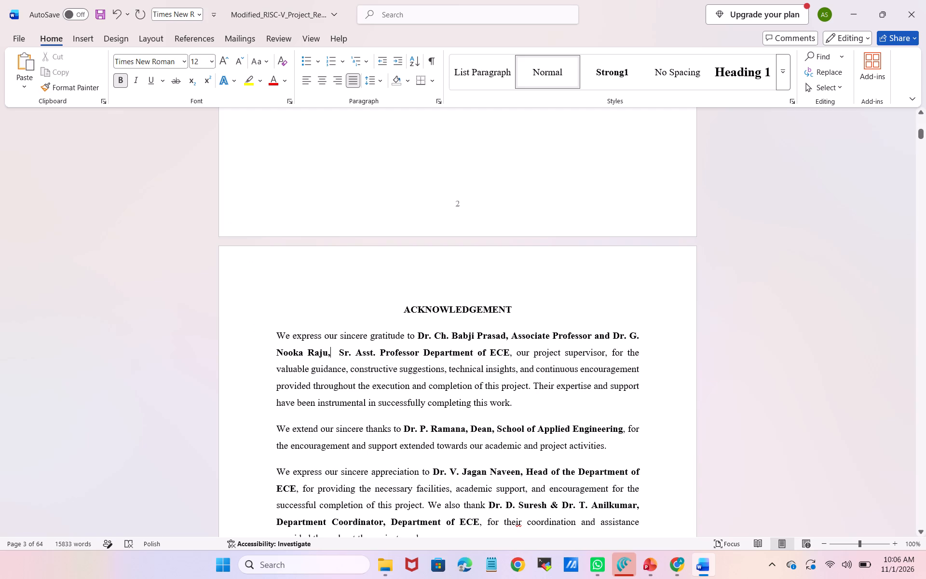
{"action": "left_click", "coordinate": [338, 350]}
{"action": "key", "text": "BackSpace"}
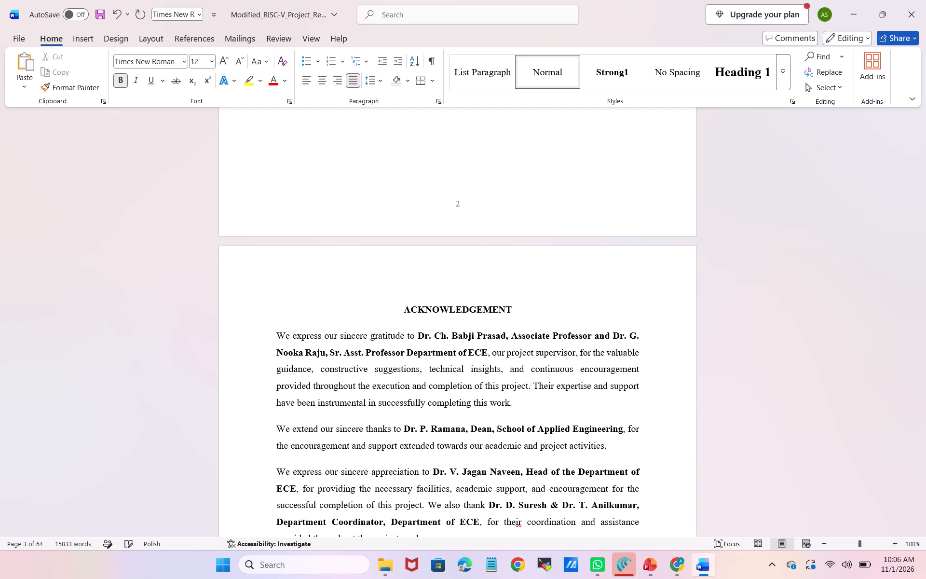
{"action": "key", "text": "space"}
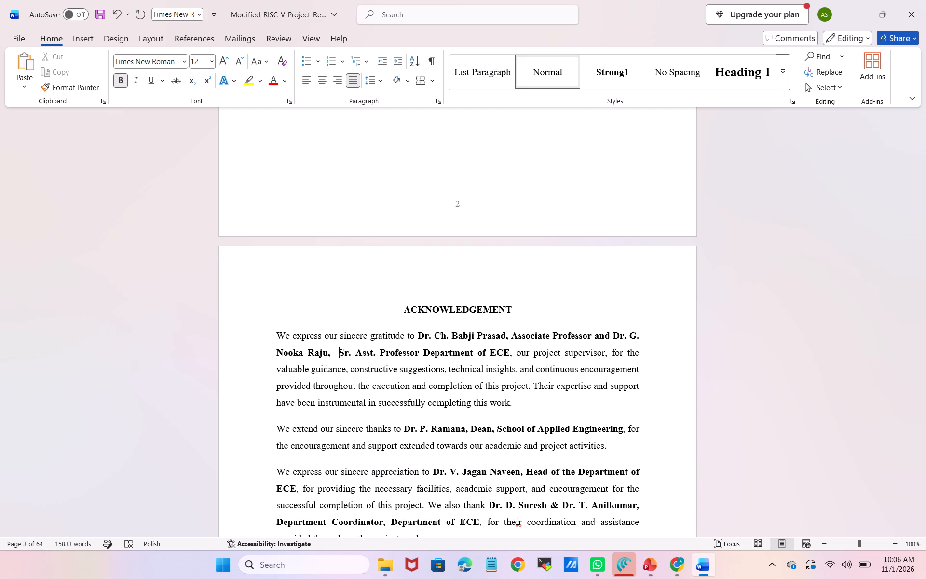
{"action": "key", "text": "BackSpace"}
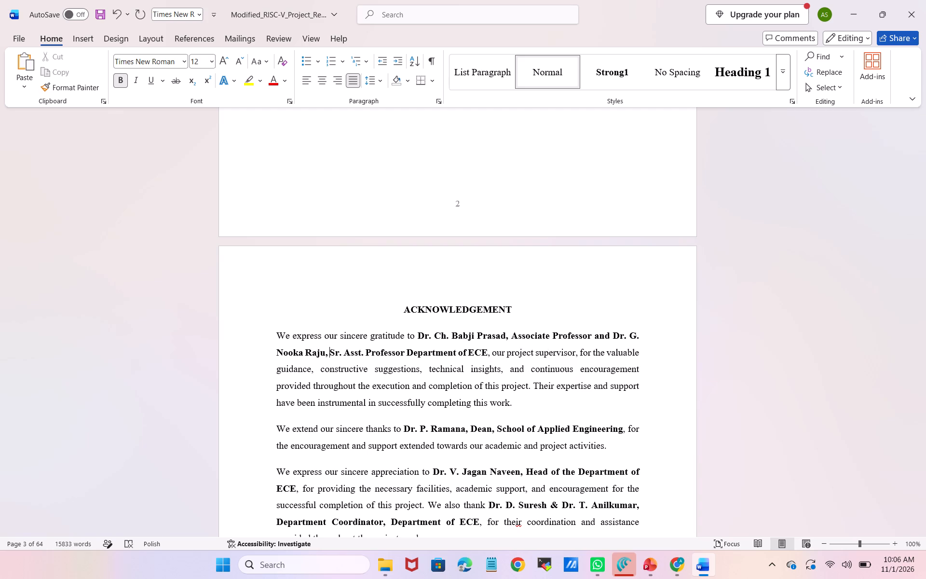
{"action": "key", "text": "space"}
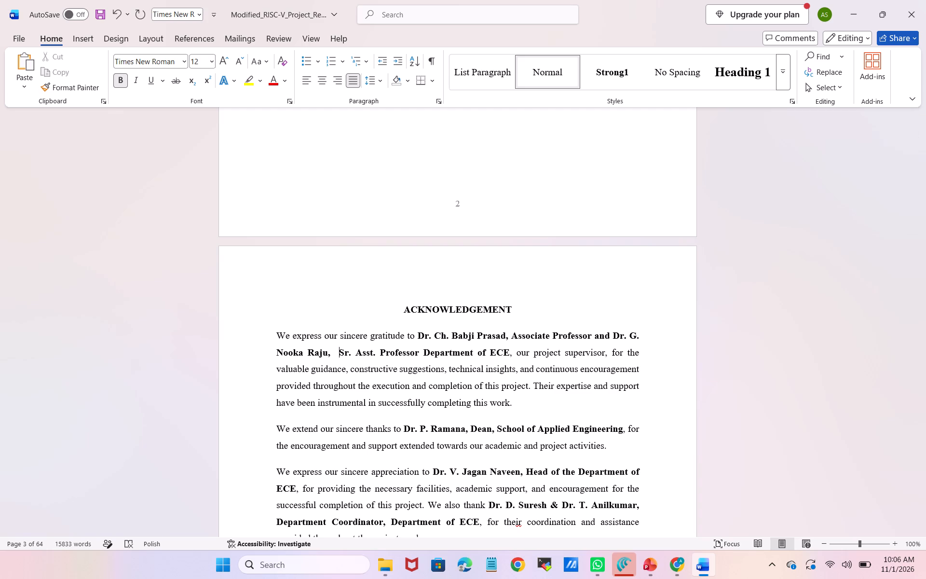
Ignore the grammar flag on the double space between the second supervisor's name and "Sr." once.
{"action": "left_click", "coordinate": [446, 385]}
{"action": "scroll", "coordinate": [446, 385], "scroll_direction": "down", "scroll_amount": 1}
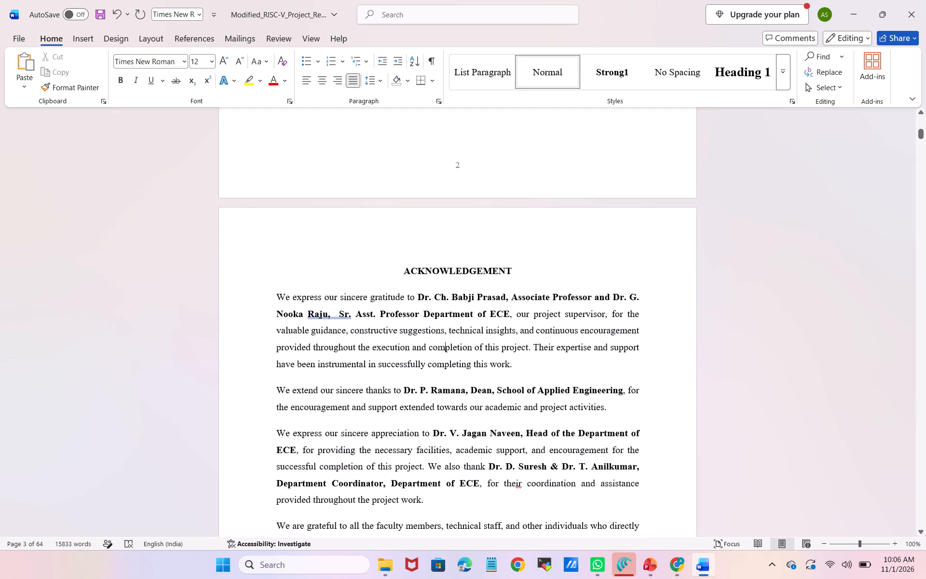
{"action": "left_click", "coordinate": [335, 315]}
{"action": "right_click", "coordinate": [335, 315]}
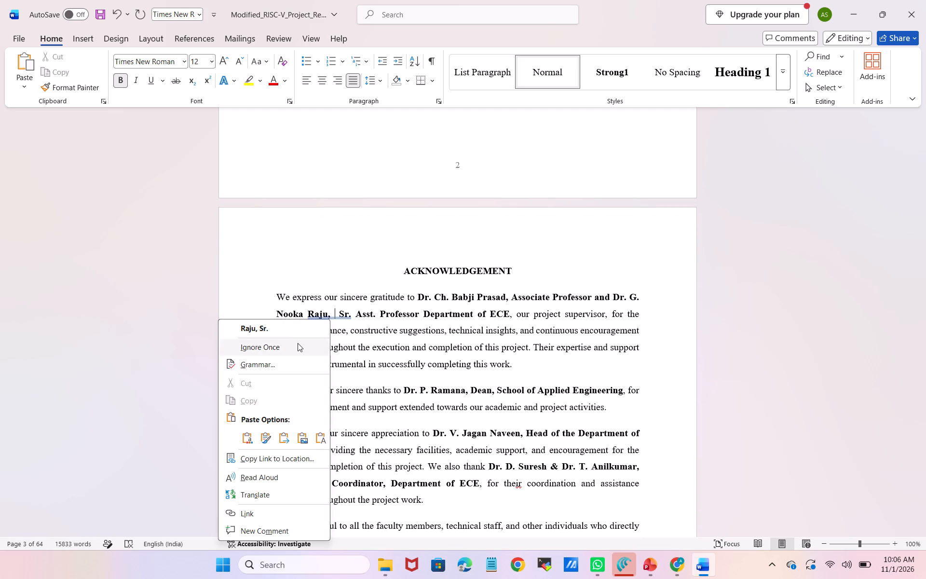
{"action": "left_click", "coordinate": [298, 343]}
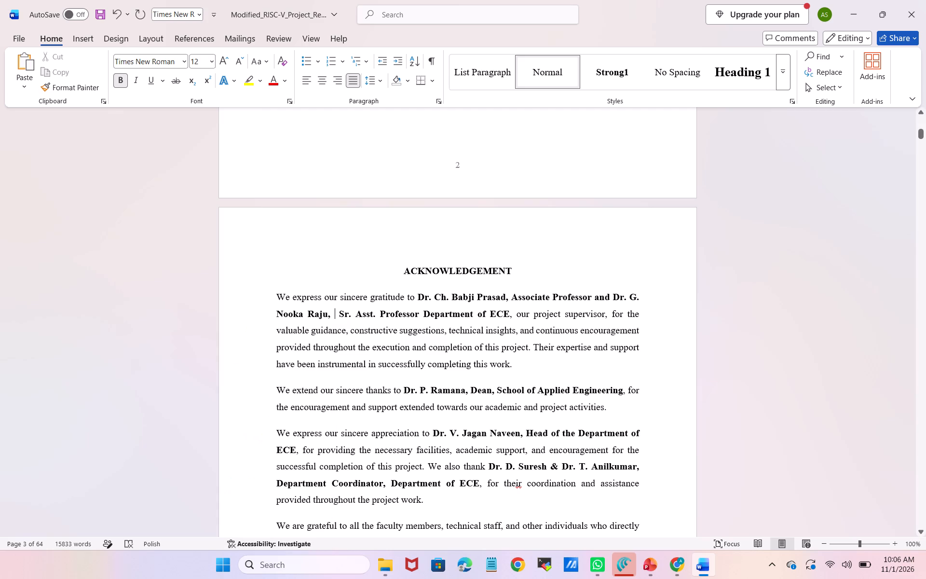
Ignore once the grammar flag on the wide gap in the first student's line at the end of the acknowledgement.
{"action": "scroll", "coordinate": [358, 368], "scroll_direction": "down", "scroll_amount": 2}
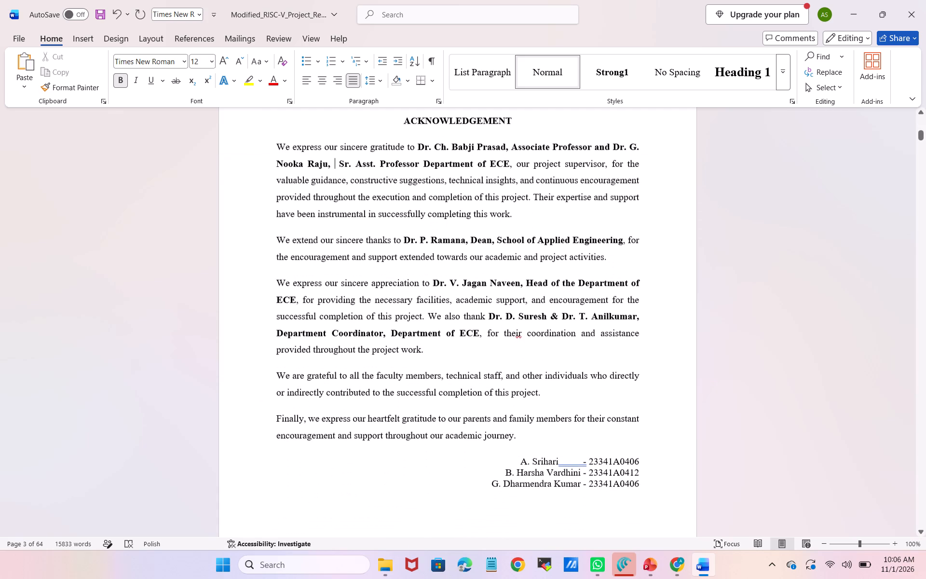
{"action": "scroll", "coordinate": [358, 368], "scroll_direction": "down", "scroll_amount": 1}
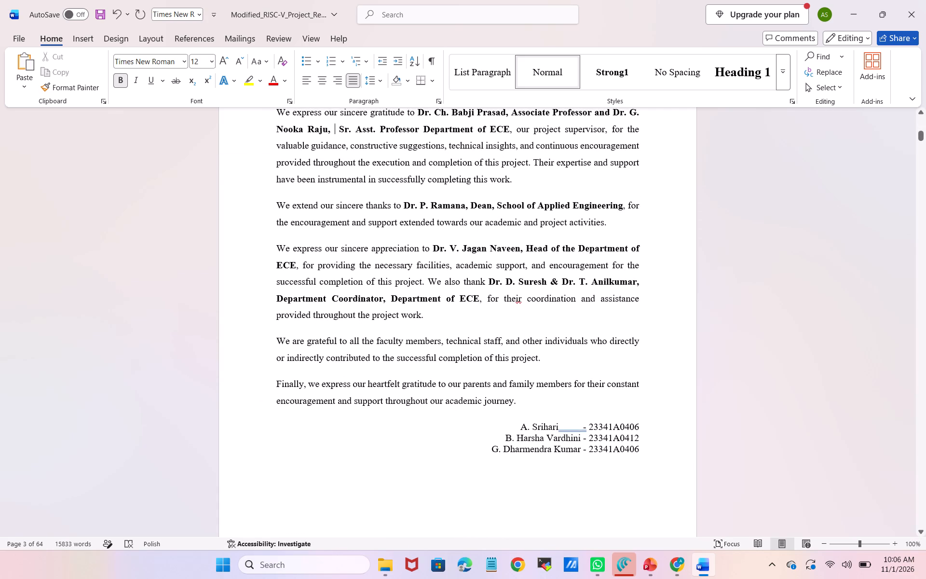
{"action": "left_click", "coordinate": [582, 431]}
{"action": "right_click", "coordinate": [582, 431]}
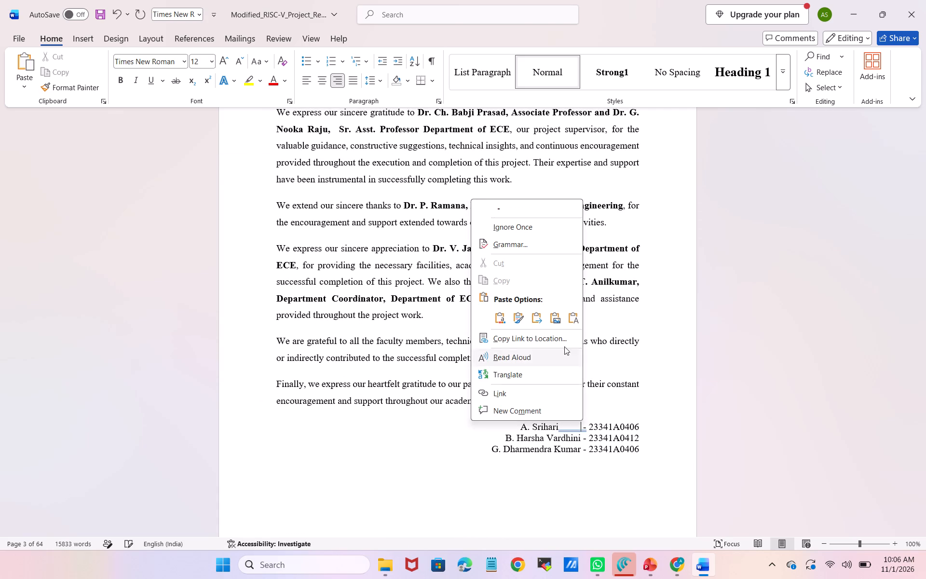
{"action": "left_click", "coordinate": [533, 222]}
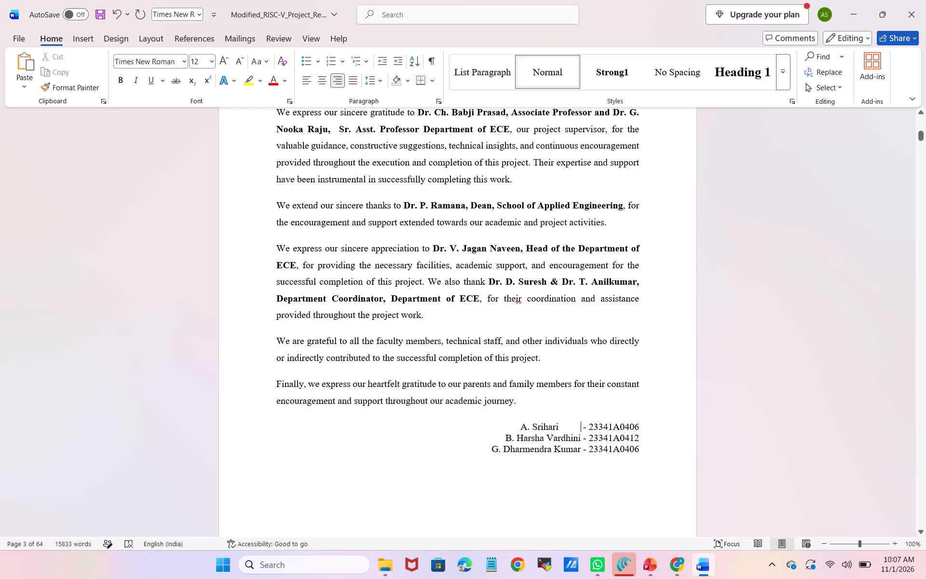
Change the last two digits of the third student's roll number below the acknowledgement to 52.
{"action": "left_click", "coordinate": [641, 451]}
{"action": "key", "text": "BackSpace"}
{"action": "key", "text": "BackSpace"}
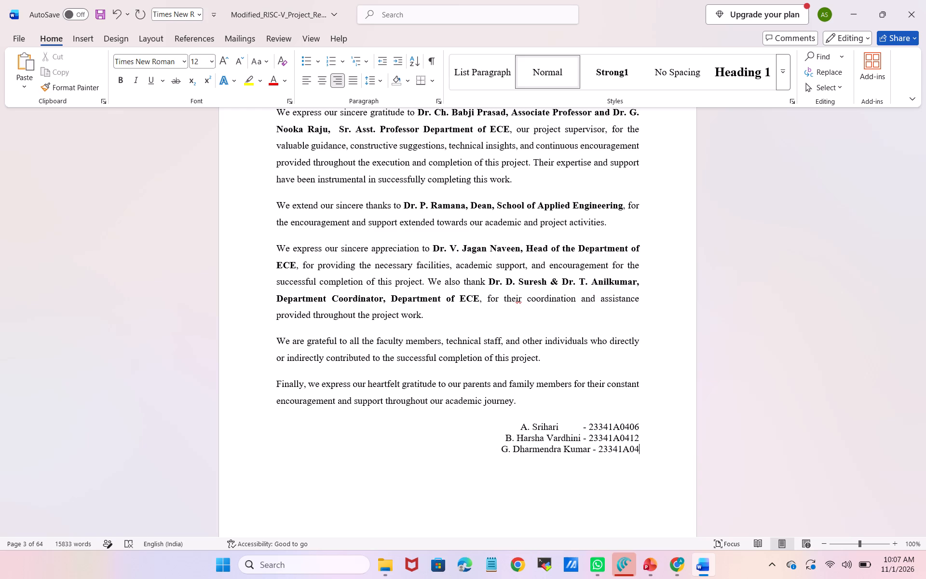
{"action": "type", "text": "52"}
Make the ABSTRACT heading on page 4 bold and centre it.
{"action": "scroll", "coordinate": [641, 451], "scroll_direction": "down", "scroll_amount": 2}
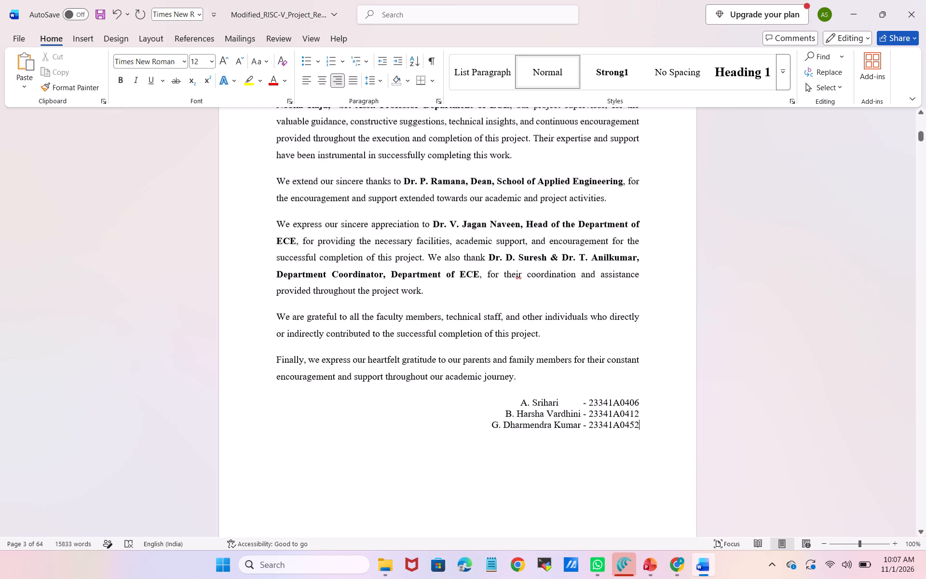
{"action": "scroll", "coordinate": [641, 451], "scroll_direction": "down", "scroll_amount": 10}
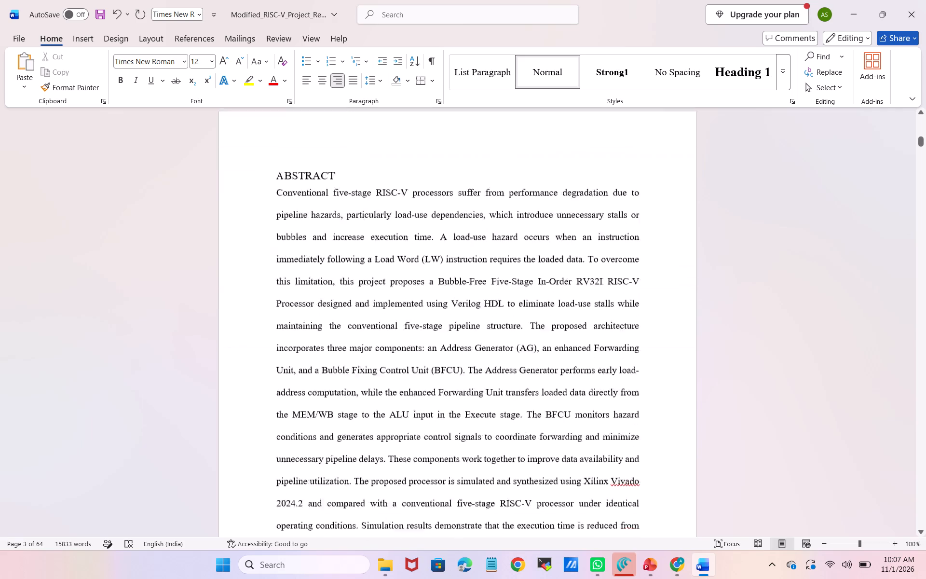
{"action": "scroll", "coordinate": [641, 451], "scroll_direction": "down", "scroll_amount": 4}
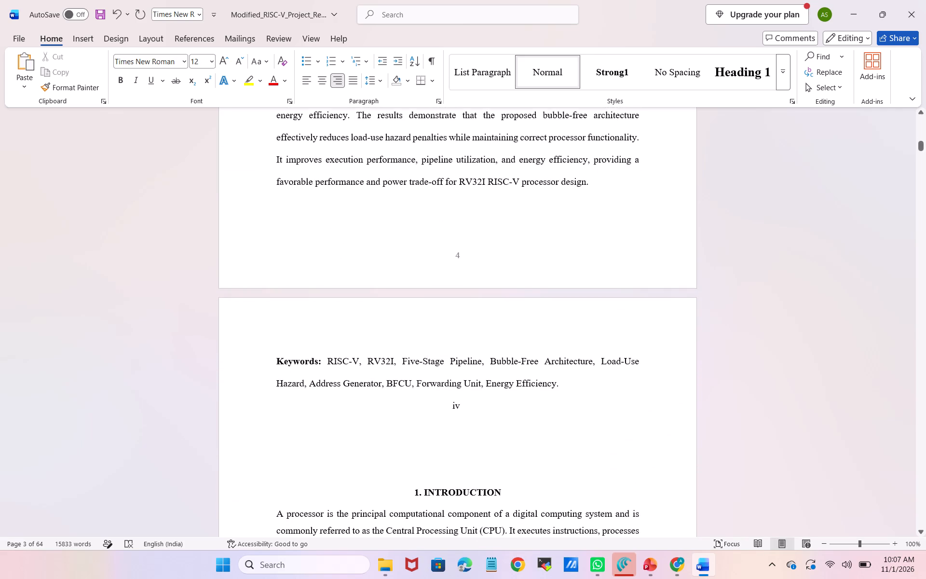
{"action": "scroll", "coordinate": [641, 451], "scroll_direction": "up", "scroll_amount": 5}
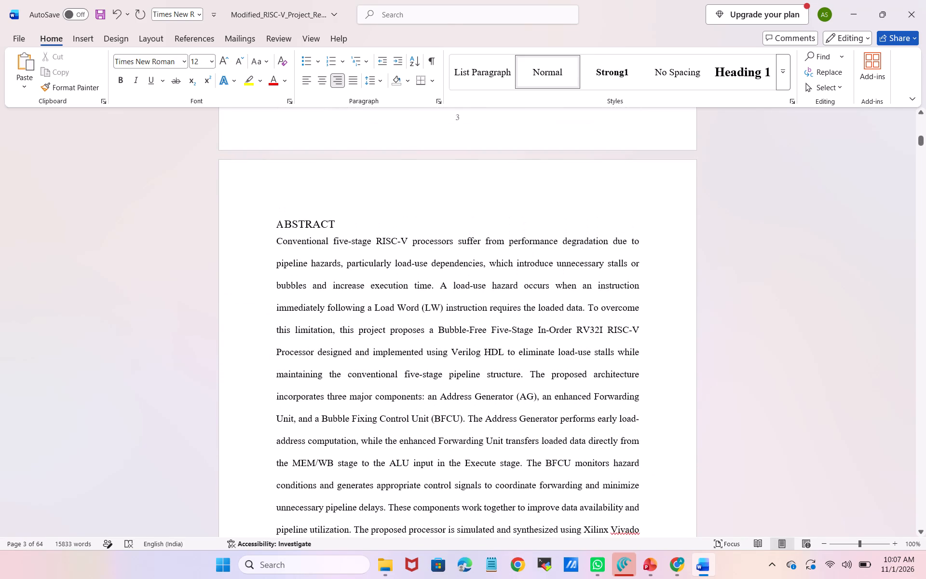
{"action": "left_click", "coordinate": [298, 209]}
{"action": "left_click_drag", "start_coordinate": [339, 224], "coordinate": [246, 225]}
{"action": "left_click", "coordinate": [256, 200]}
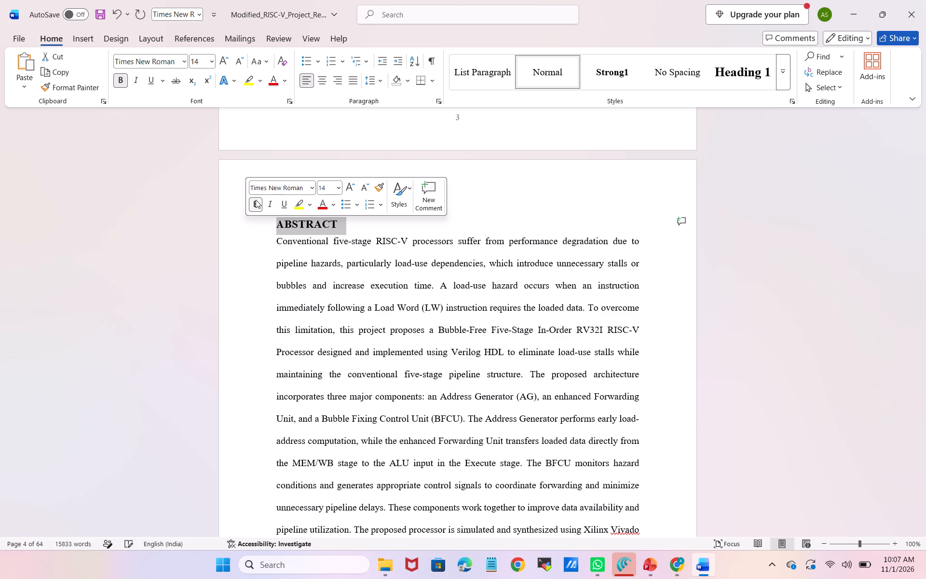
{"action": "left_click", "coordinate": [349, 77]}
{"action": "left_click", "coordinate": [322, 77]}
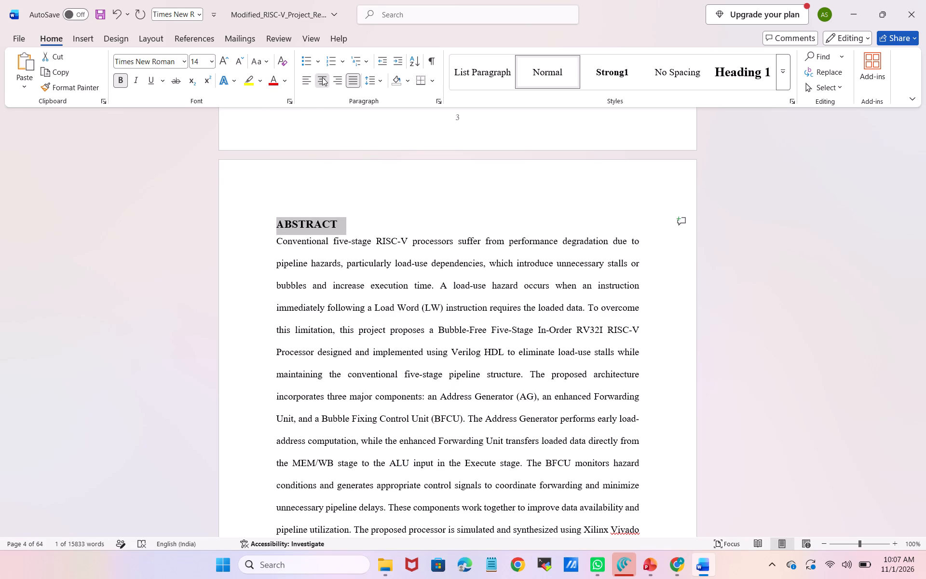
Read through the abstract on page 4 and check the keywords and introduction that follow it.
{"action": "left_click", "coordinate": [353, 198]}
{"action": "scroll", "coordinate": [353, 198], "scroll_direction": "down", "scroll_amount": 3}
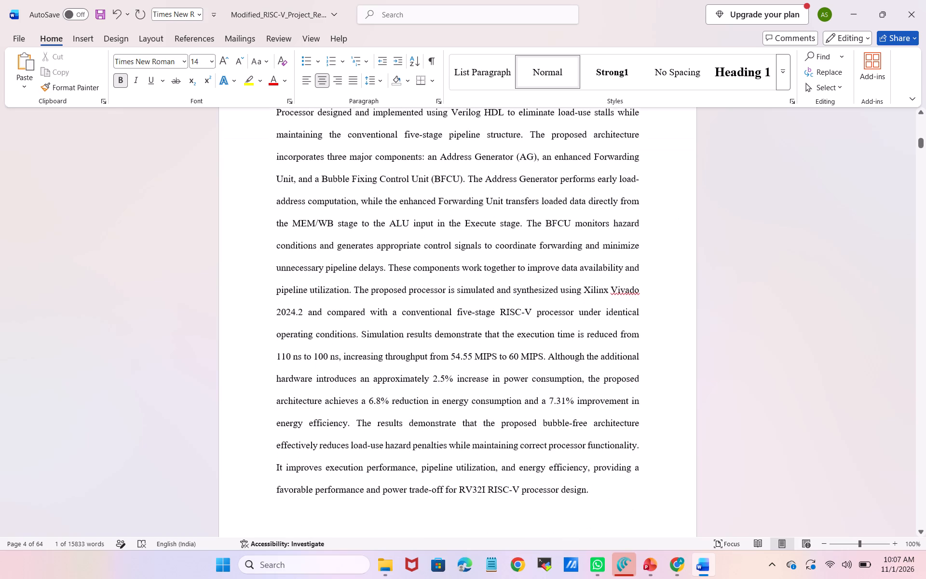
{"action": "scroll", "coordinate": [353, 198], "scroll_direction": "down", "scroll_amount": 3}
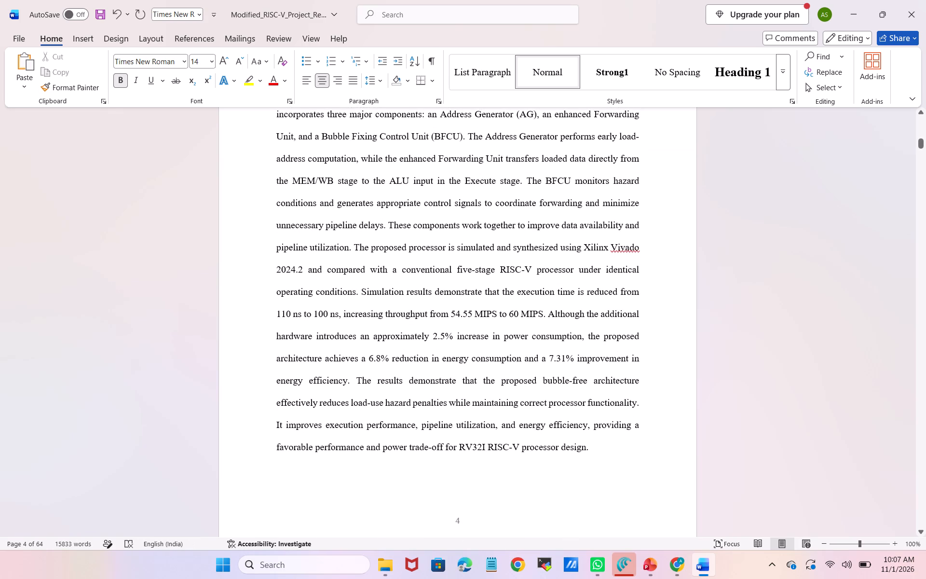
{"action": "scroll", "coordinate": [353, 198], "scroll_direction": "down", "scroll_amount": 3}
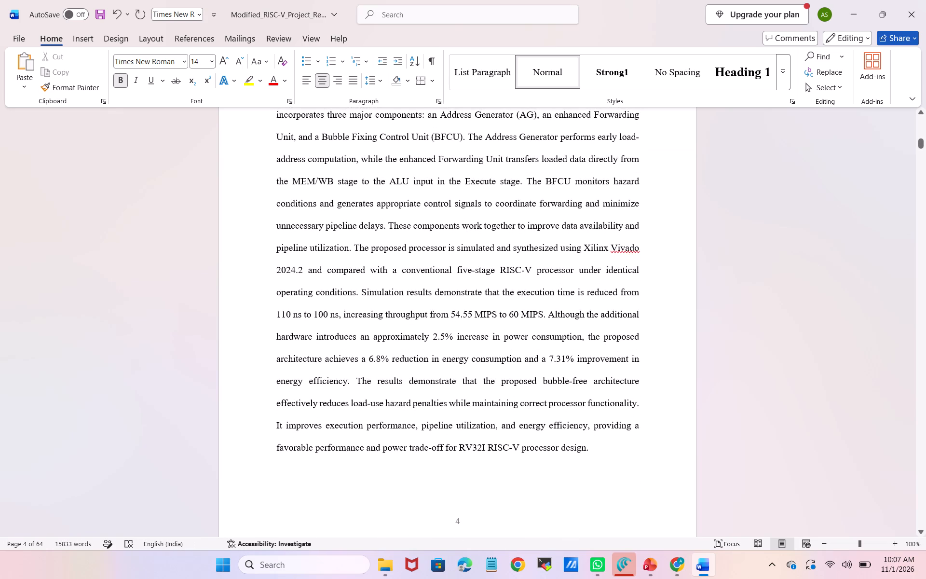
{"action": "scroll", "coordinate": [353, 198], "scroll_direction": "down", "scroll_amount": 1}
{"action": "scroll", "coordinate": [384, 309], "scroll_direction": "down", "scroll_amount": 1}
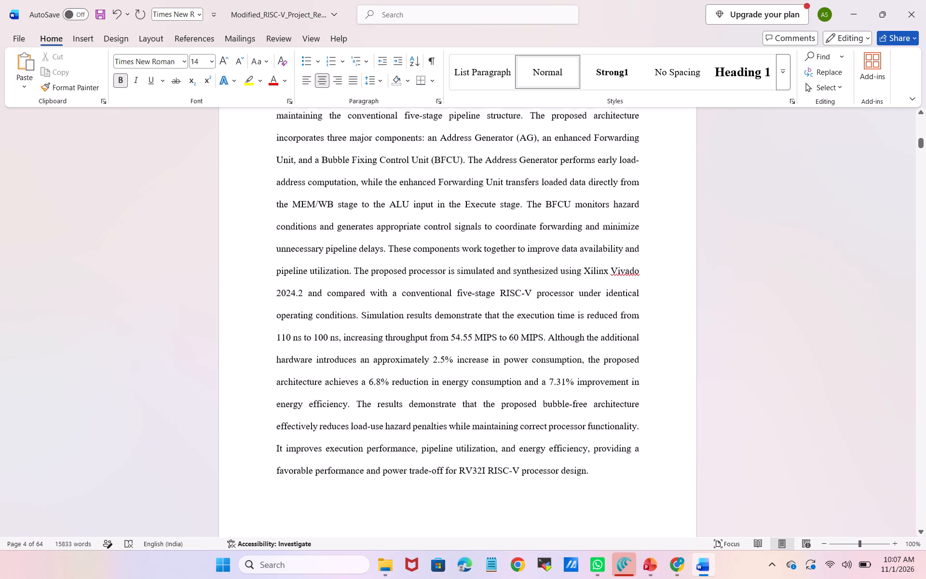
{"action": "scroll", "coordinate": [384, 309], "scroll_direction": "down", "scroll_amount": 1}
{"action": "scroll", "coordinate": [392, 377], "scroll_direction": "down", "scroll_amount": 2}
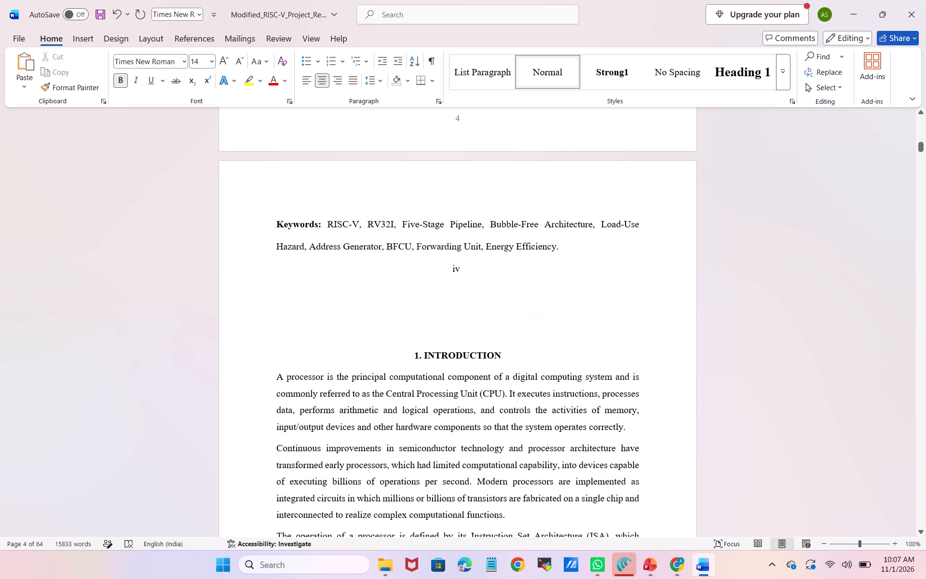
{"action": "scroll", "coordinate": [392, 377], "scroll_direction": "up", "scroll_amount": 3}
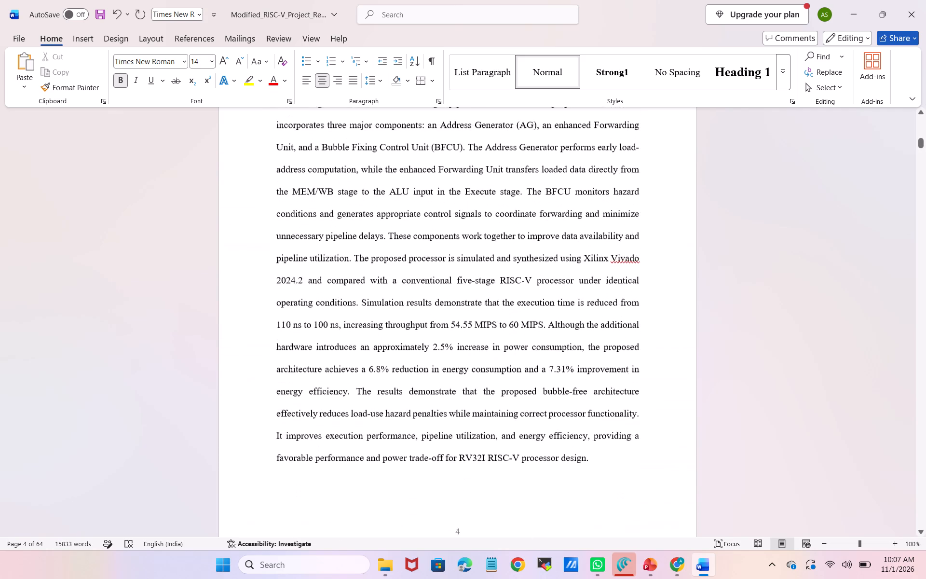
{"action": "scroll", "coordinate": [392, 377], "scroll_direction": "up", "scroll_amount": 2}
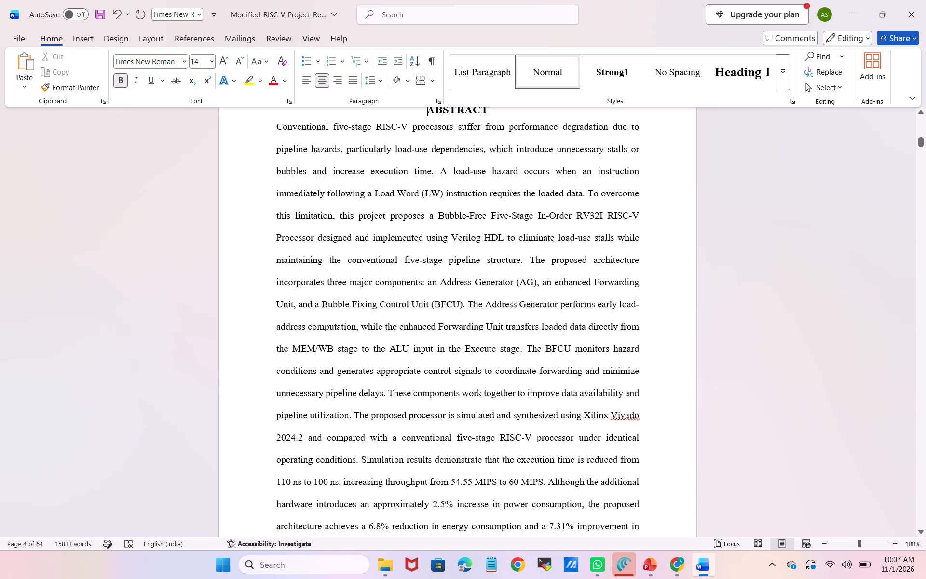
Ignore all spelling flags on the word "Vivado" in the abstract.
{"action": "scroll", "coordinate": [616, 430], "scroll_direction": "down", "scroll_amount": 1}
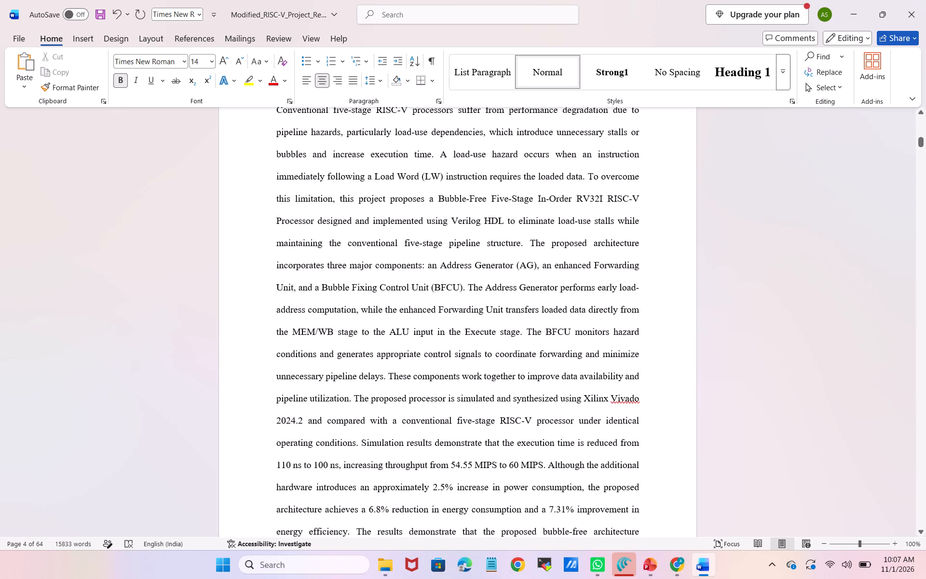
{"action": "left_click", "coordinate": [626, 404]}
{"action": "right_click", "coordinate": [626, 404]}
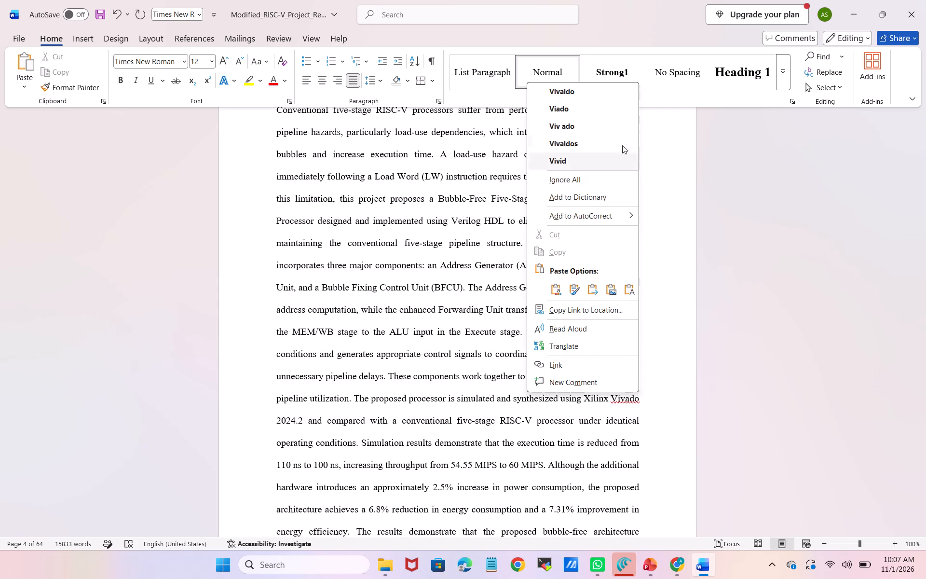
{"action": "left_click", "coordinate": [576, 180]}
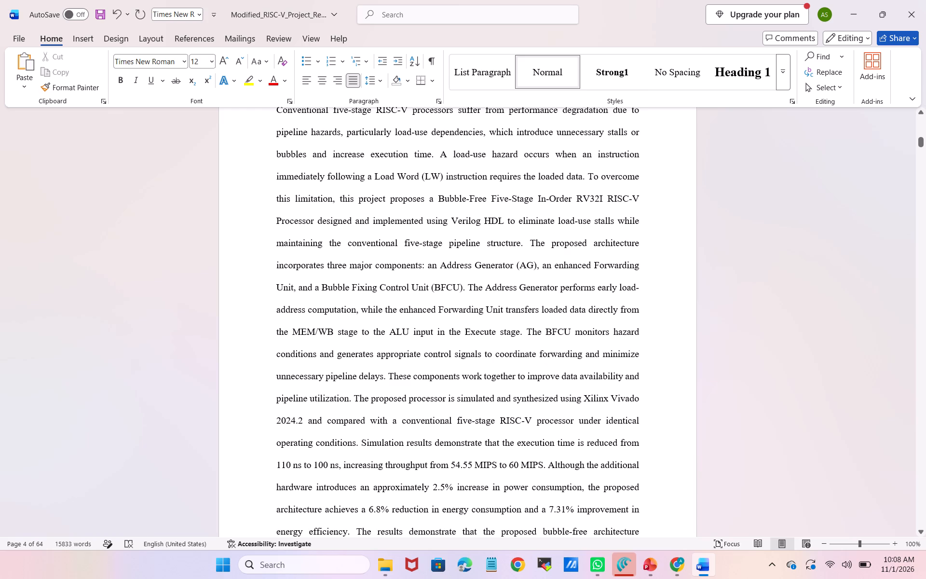
Delete "RV32I" before "RISC-V Processor" in the abstract's sentence introducing the proposed five-stage in-order design.
{"action": "left_click", "coordinate": [603, 196]}
{"action": "key", "text": "BackSpace"}
{"action": "key", "text": "BackSpace"}
{"action": "key", "text": "BackSpace"}
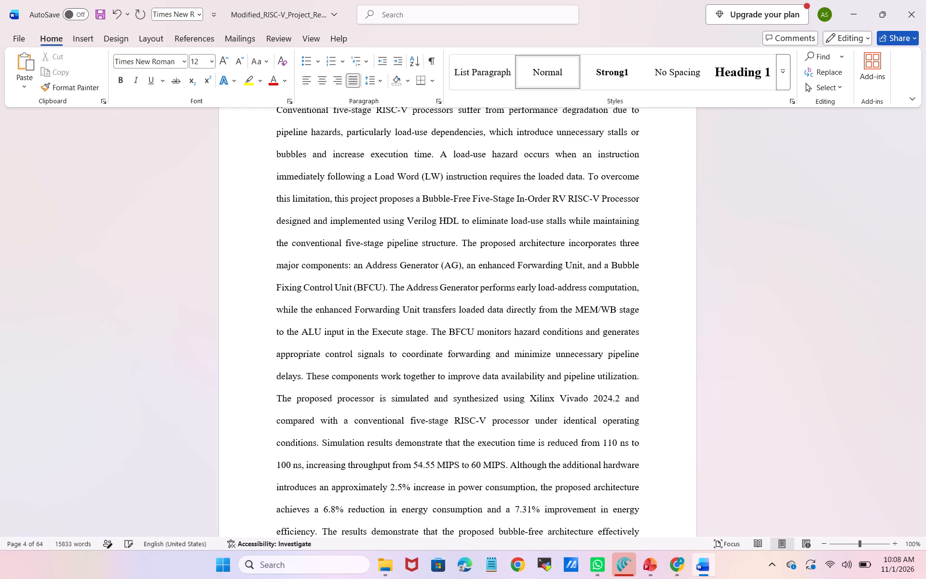
{"action": "key", "text": "BackSpace"}
{"action": "key", "text": "BackSpace"}
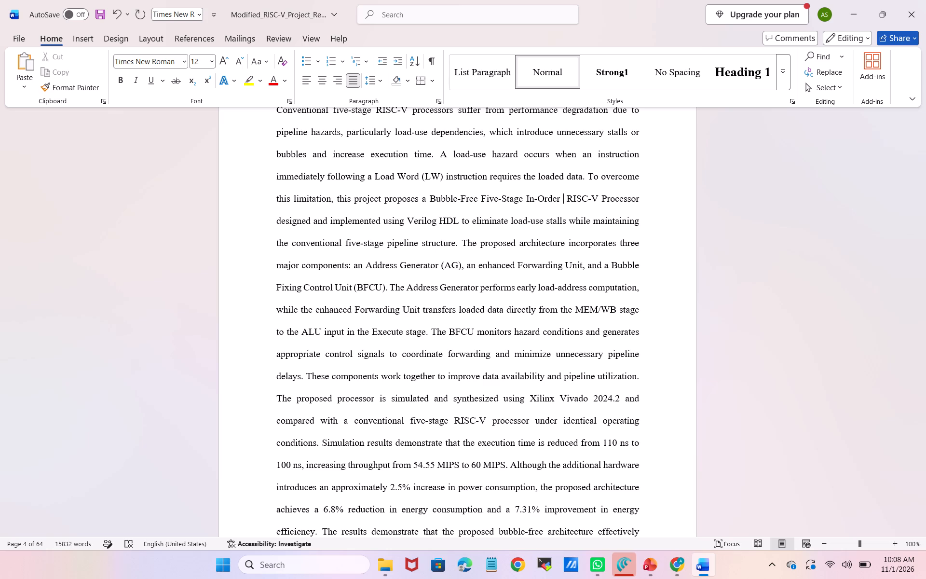
Delete "RV32I" before "RISC-V processor design" in the abstract's closing sentence.
{"action": "scroll", "coordinate": [603, 196], "scroll_direction": "down", "scroll_amount": 2}
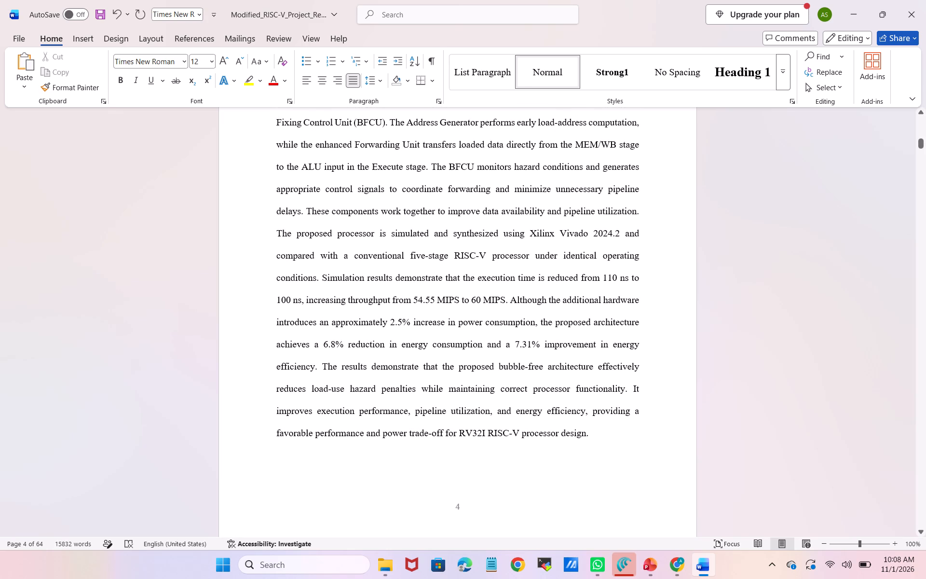
{"action": "left_click_drag", "start_coordinate": [485, 433], "coordinate": [460, 434]}
{"action": "key", "text": "BackSpace"}
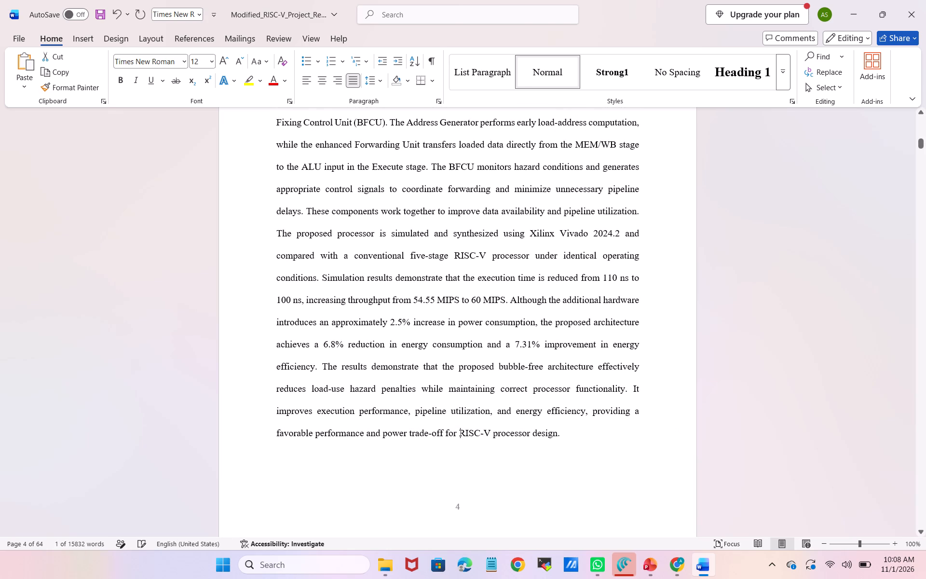
Ignore once the grammar flag on the double space between "In-Order" and "RISC-V" in the abstract.
{"action": "scroll", "coordinate": [460, 434], "scroll_direction": "right", "scroll_amount": 1}
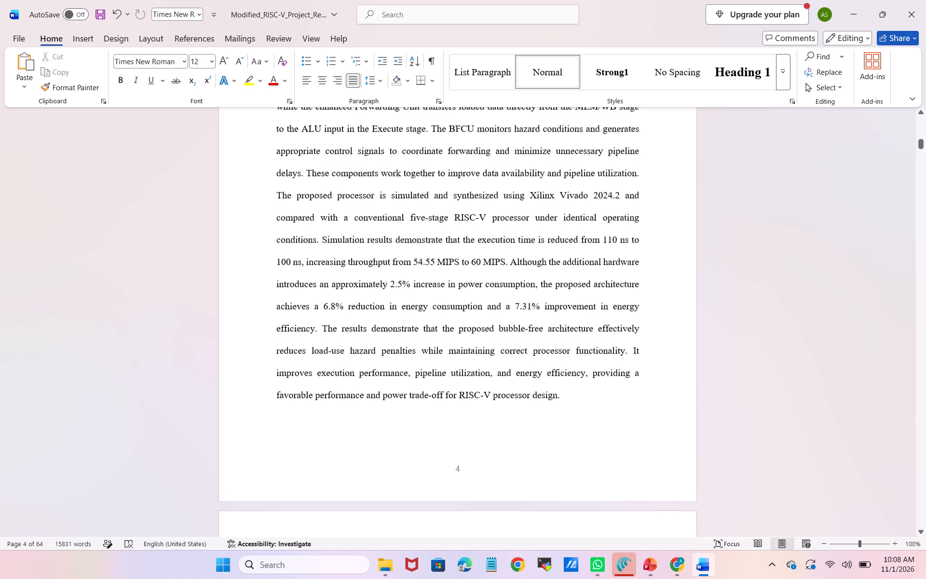
{"action": "scroll", "coordinate": [460, 434], "scroll_direction": "right", "scroll_amount": 1}
{"action": "scroll", "coordinate": [460, 434], "scroll_direction": "up", "scroll_amount": 2}
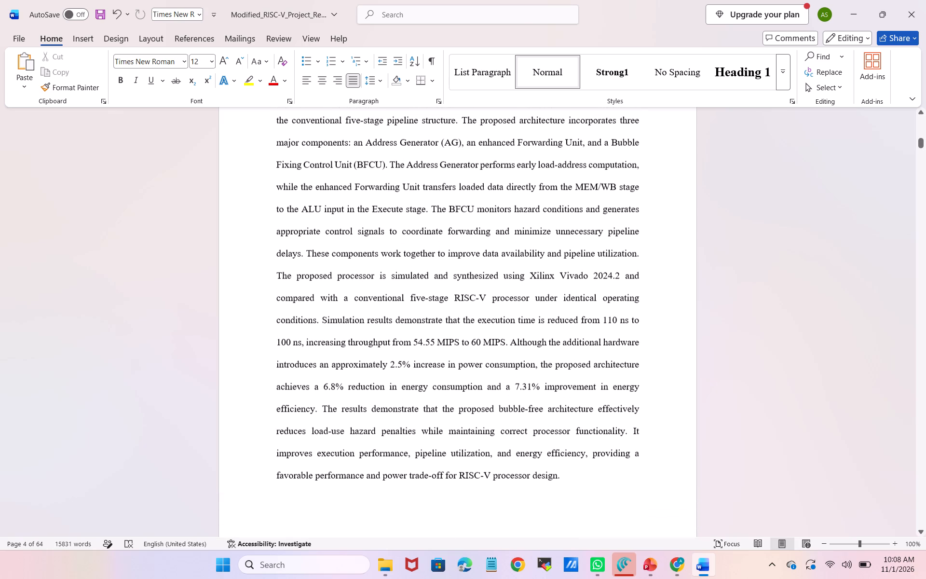
{"action": "scroll", "coordinate": [460, 434], "scroll_direction": "up", "scroll_amount": 2}
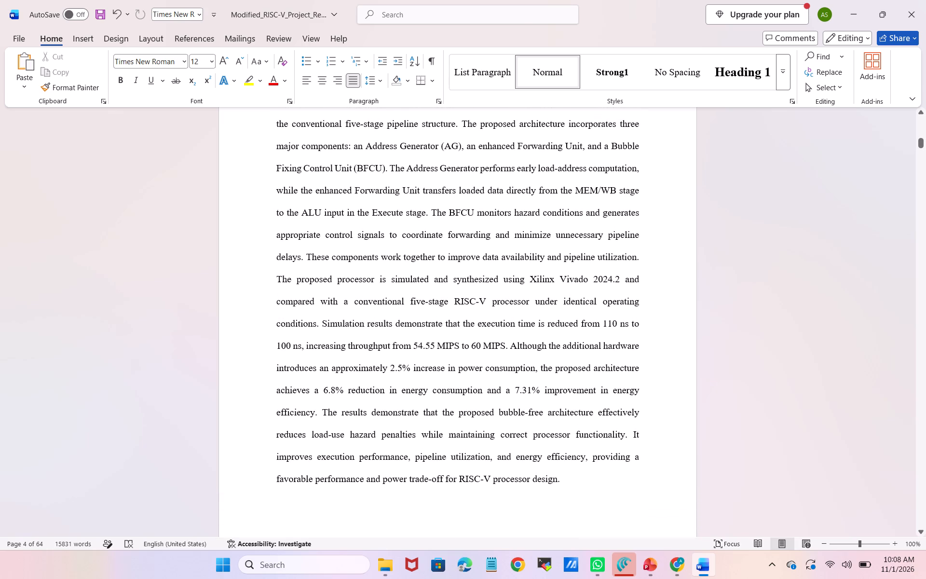
{"action": "scroll", "coordinate": [370, 261], "scroll_direction": "up", "scroll_amount": 1}
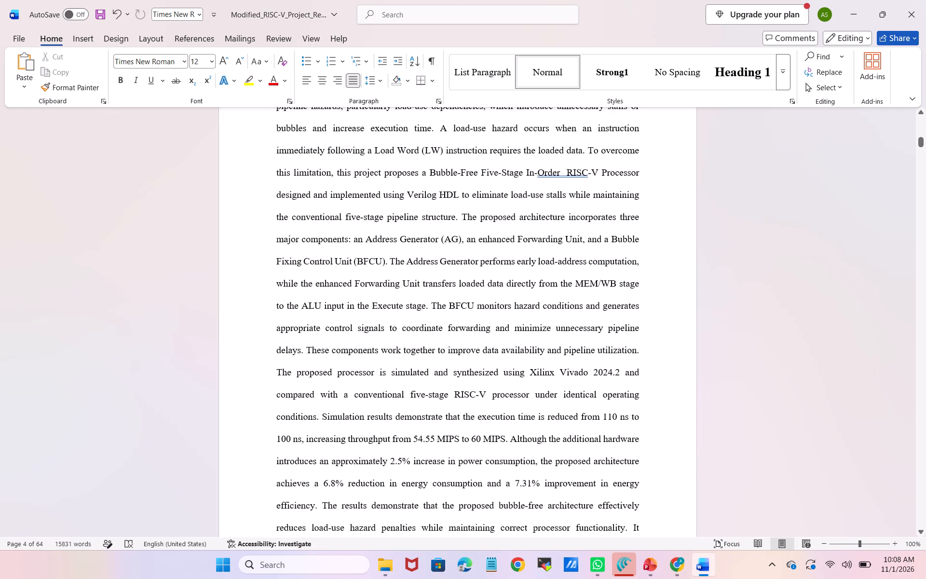
{"action": "left_click", "coordinate": [563, 168]}
{"action": "right_click", "coordinate": [563, 168]}
{"action": "left_click", "coordinate": [521, 202]}
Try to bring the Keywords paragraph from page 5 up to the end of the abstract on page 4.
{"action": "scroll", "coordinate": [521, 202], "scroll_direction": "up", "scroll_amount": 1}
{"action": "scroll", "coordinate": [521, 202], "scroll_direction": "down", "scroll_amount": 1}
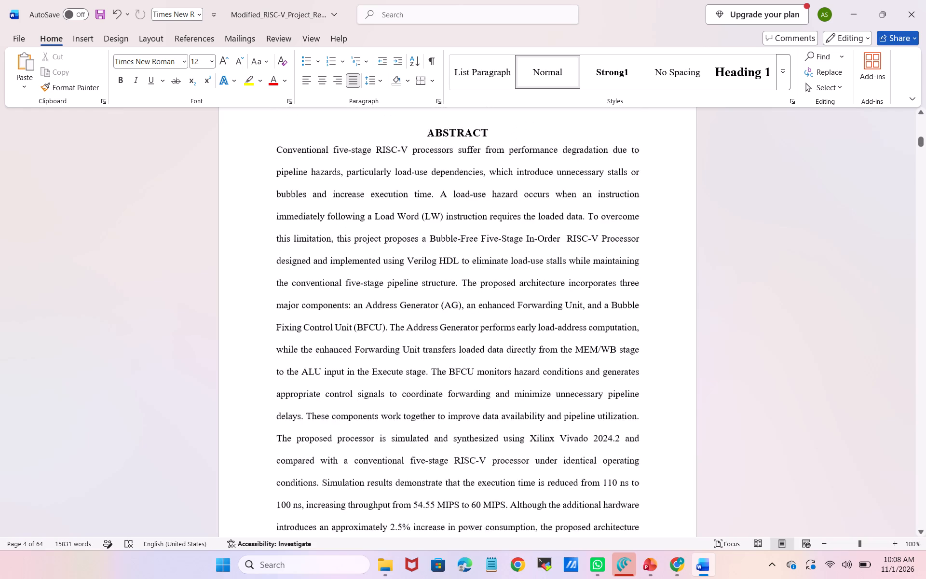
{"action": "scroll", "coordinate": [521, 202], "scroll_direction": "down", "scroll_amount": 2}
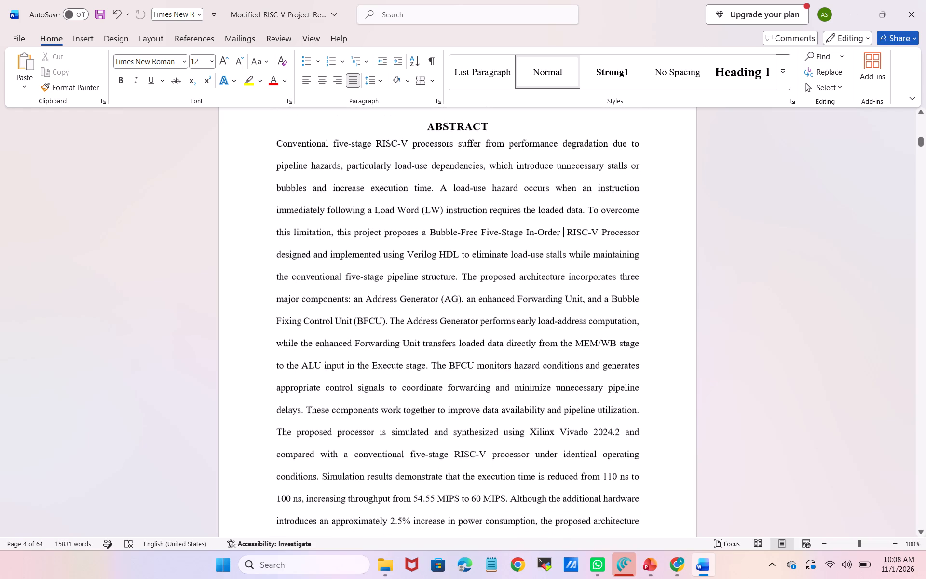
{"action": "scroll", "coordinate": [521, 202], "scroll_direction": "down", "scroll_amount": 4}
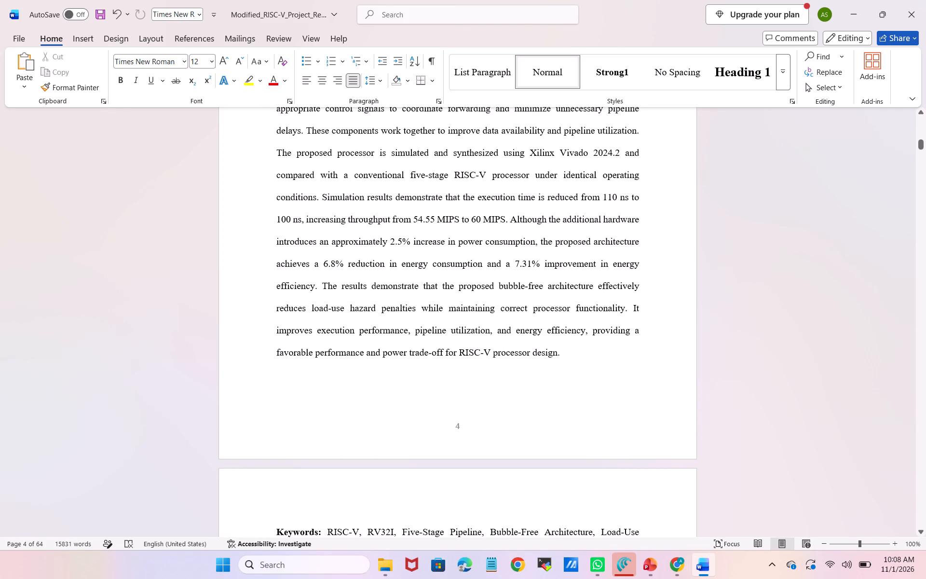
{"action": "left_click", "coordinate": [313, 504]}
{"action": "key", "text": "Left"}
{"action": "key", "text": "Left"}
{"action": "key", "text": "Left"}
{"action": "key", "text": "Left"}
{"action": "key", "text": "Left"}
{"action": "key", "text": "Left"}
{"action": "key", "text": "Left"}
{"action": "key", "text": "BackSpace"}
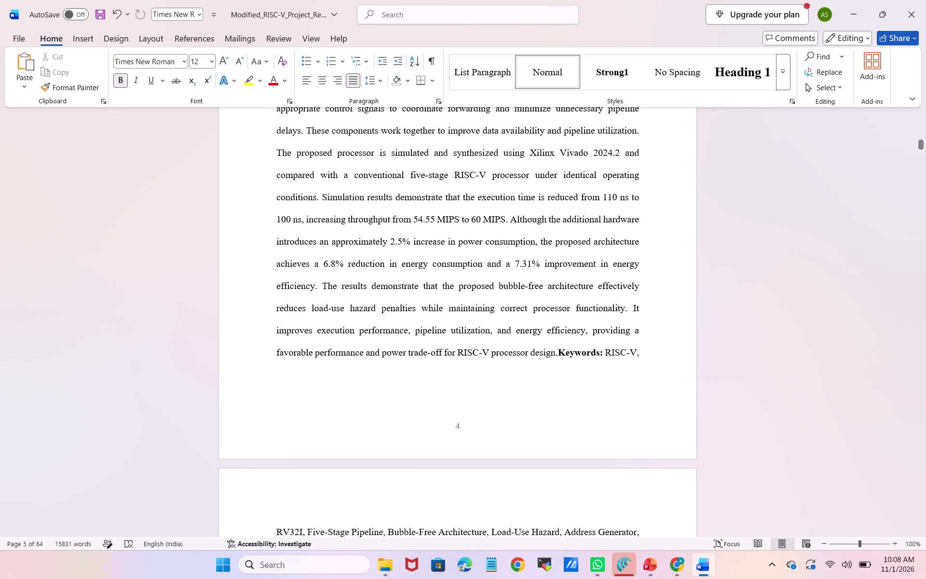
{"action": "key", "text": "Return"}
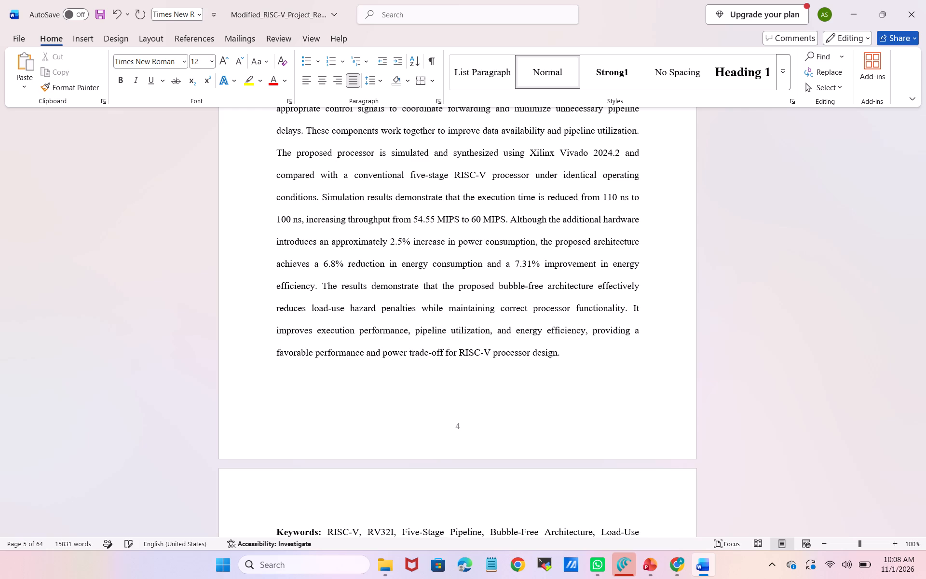
{"action": "scroll", "coordinate": [313, 504], "scroll_direction": "up", "scroll_amount": 1}
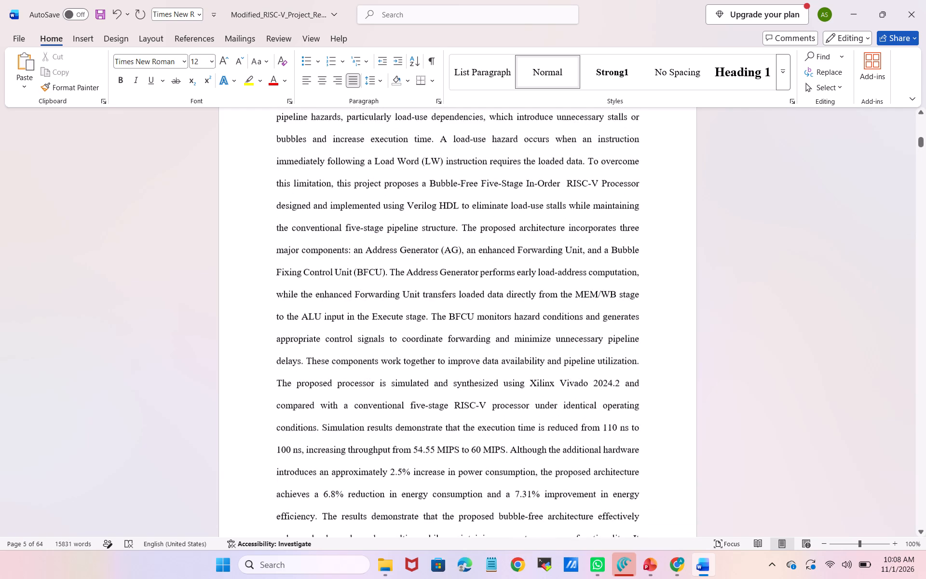
{"action": "scroll", "coordinate": [313, 504], "scroll_direction": "up", "scroll_amount": 2}
{"action": "scroll", "coordinate": [313, 504], "scroll_direction": "down", "scroll_amount": 1}
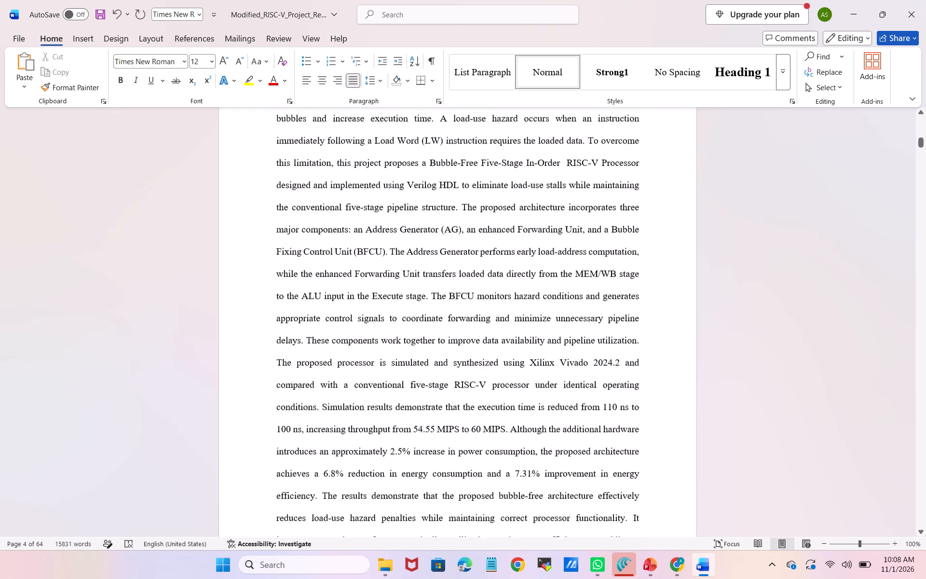
{"action": "scroll", "coordinate": [313, 504], "scroll_direction": "down", "scroll_amount": 2}
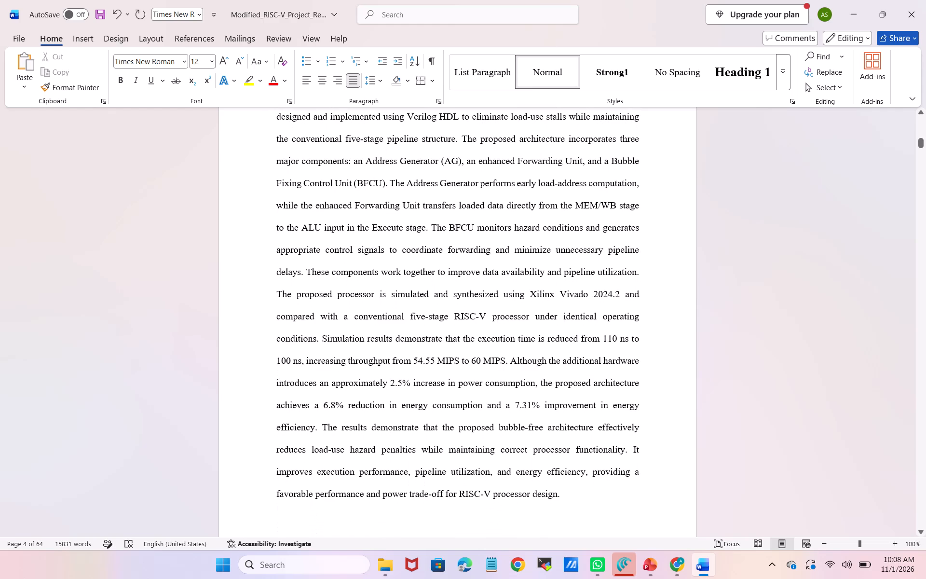
{"action": "scroll", "coordinate": [313, 504], "scroll_direction": "up", "scroll_amount": 2}
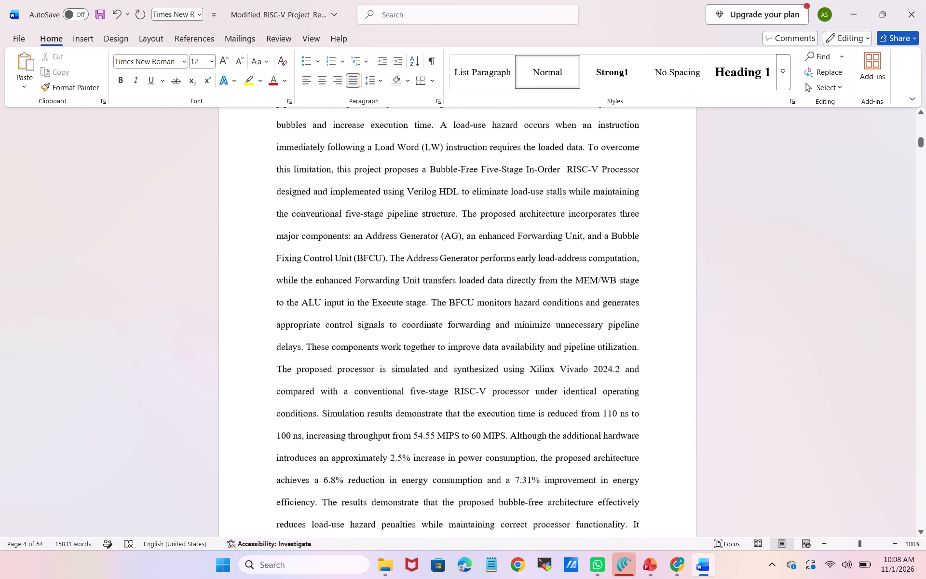
{"action": "scroll", "coordinate": [313, 504], "scroll_direction": "up", "scroll_amount": 1}
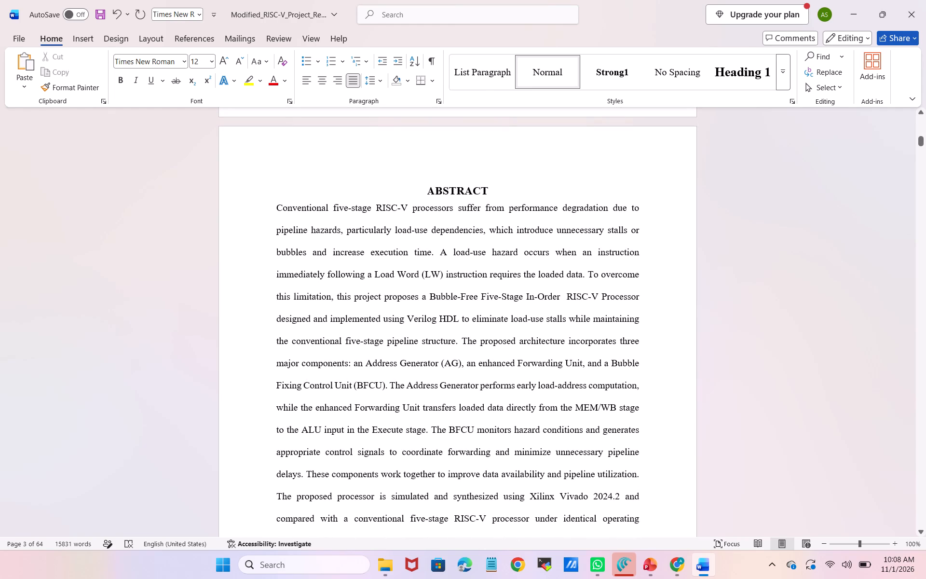
{"action": "left_click_drag", "start_coordinate": [275, 204], "coordinate": [444, 463]}
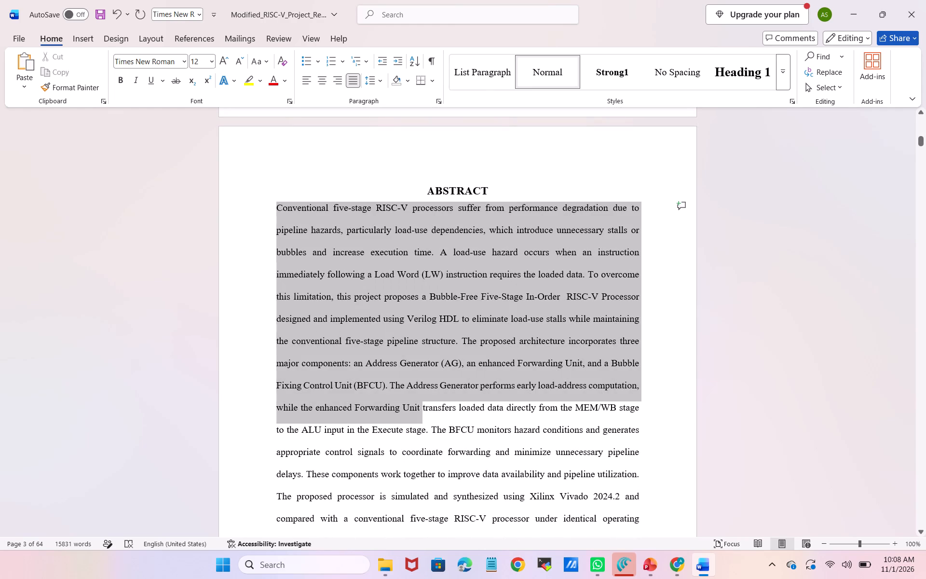
{"action": "left_click_drag", "start_coordinate": [444, 463], "coordinate": [548, 534]}
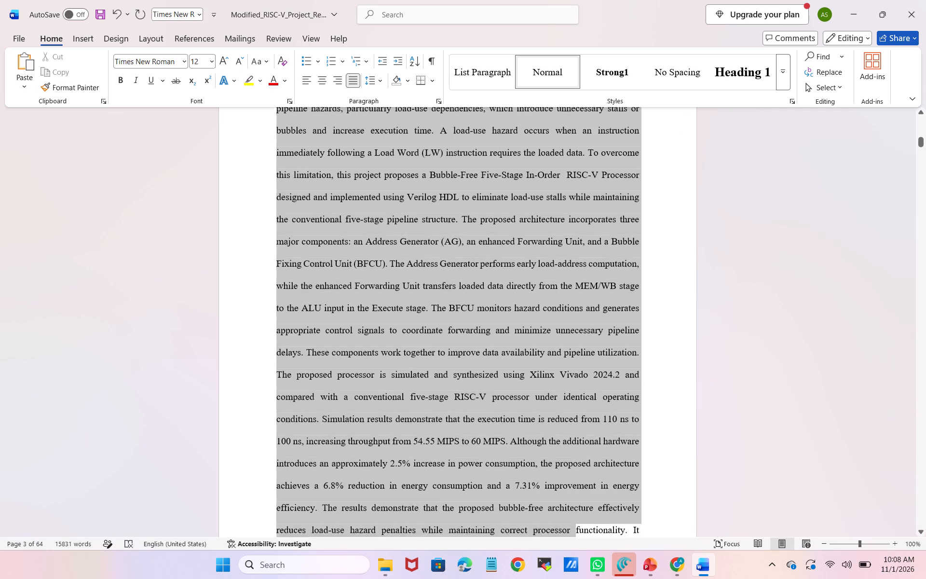
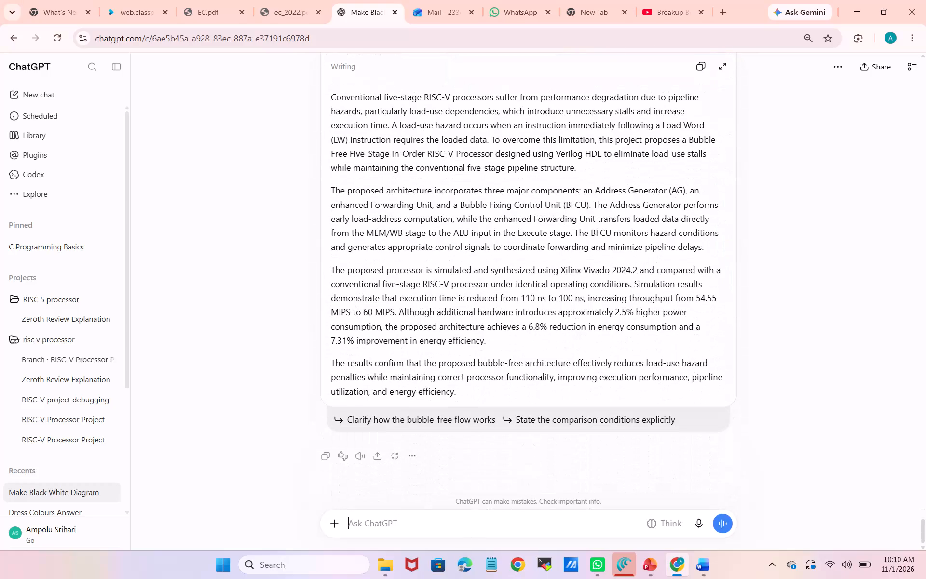
{"action": "scroll", "coordinate": [687, 495], "scroll_direction": "up", "scroll_amount": 1}
{"action": "scroll", "coordinate": [724, 464], "scroll_direction": "right", "scroll_amount": 1}
{"action": "left_click", "coordinate": [696, 96]}
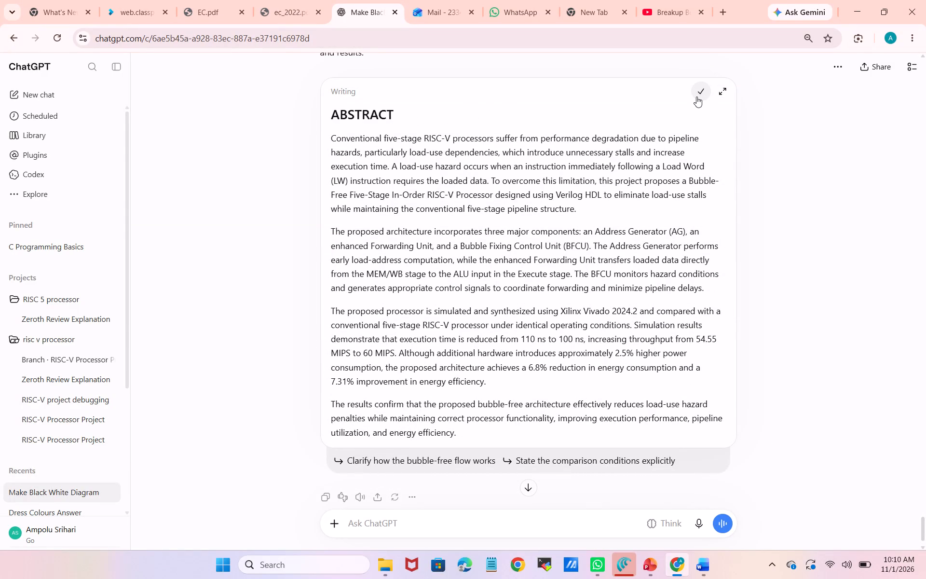
Switch to the report in Word and replace the selected abstract body on page 4 with the copied shortened version.
{"action": "left_click", "coordinate": [706, 558]}
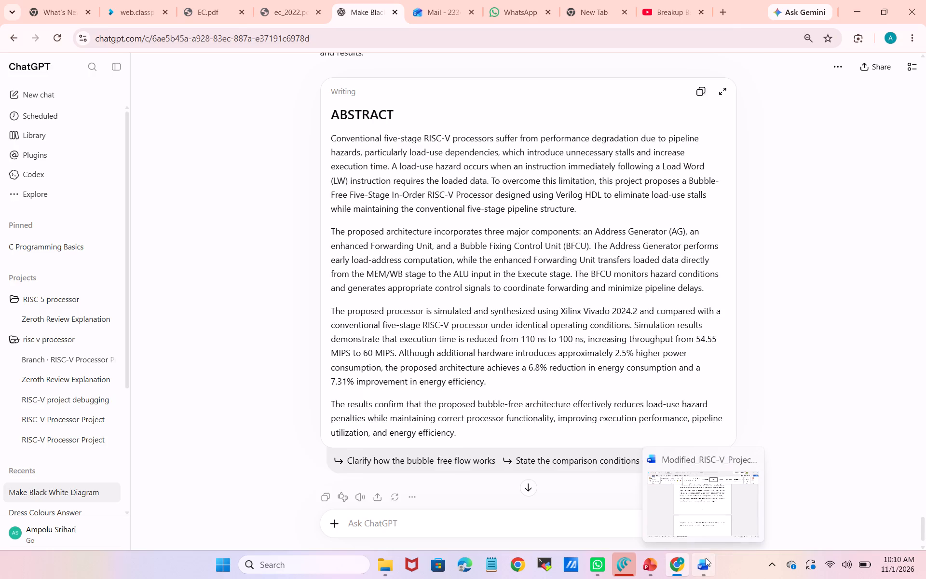
{"action": "scroll", "coordinate": [568, 353], "scroll_direction": "up", "scroll_amount": 3}
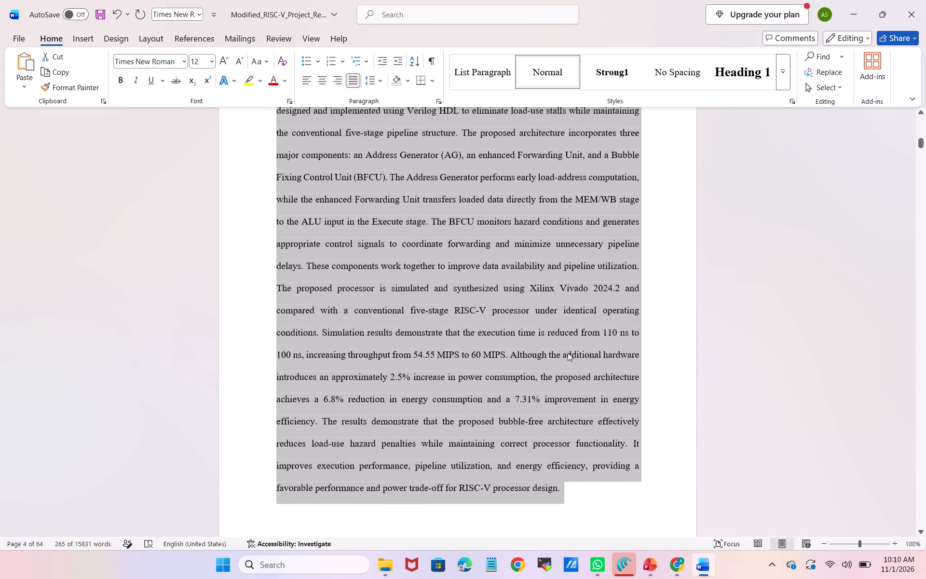
{"action": "scroll", "coordinate": [568, 353], "scroll_direction": "up", "scroll_amount": 2}
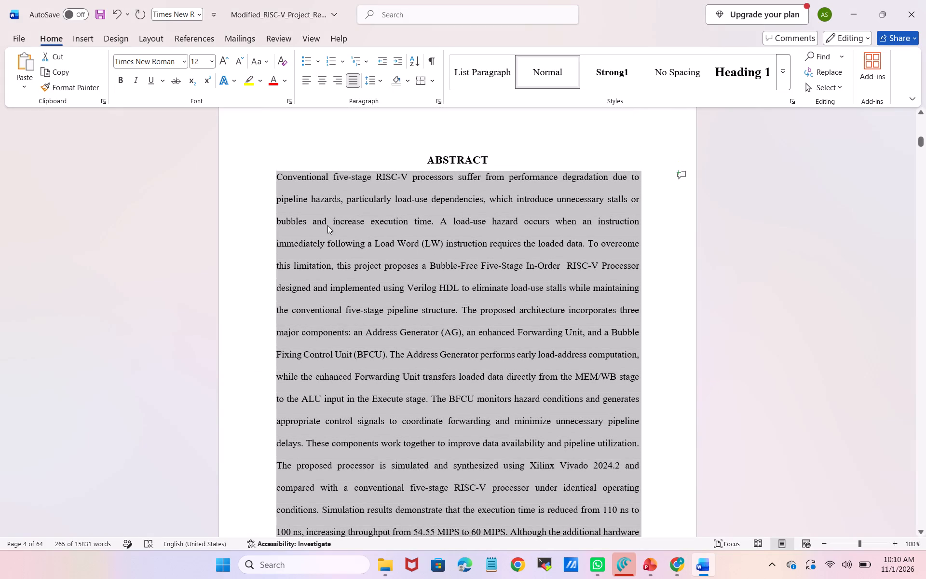
{"action": "key", "text": "ctrl+v"}
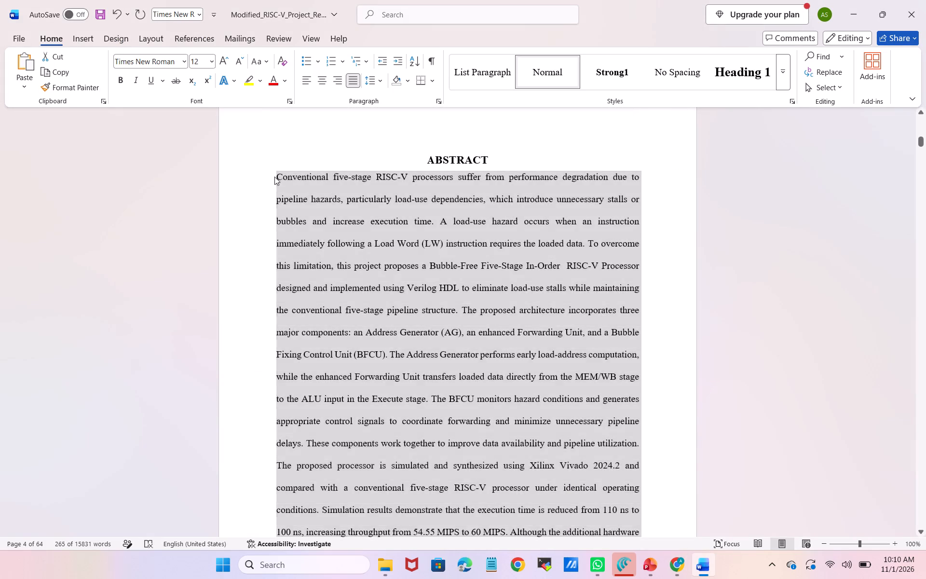
{"action": "scroll", "coordinate": [274, 177], "scroll_direction": "right", "scroll_amount": 1}
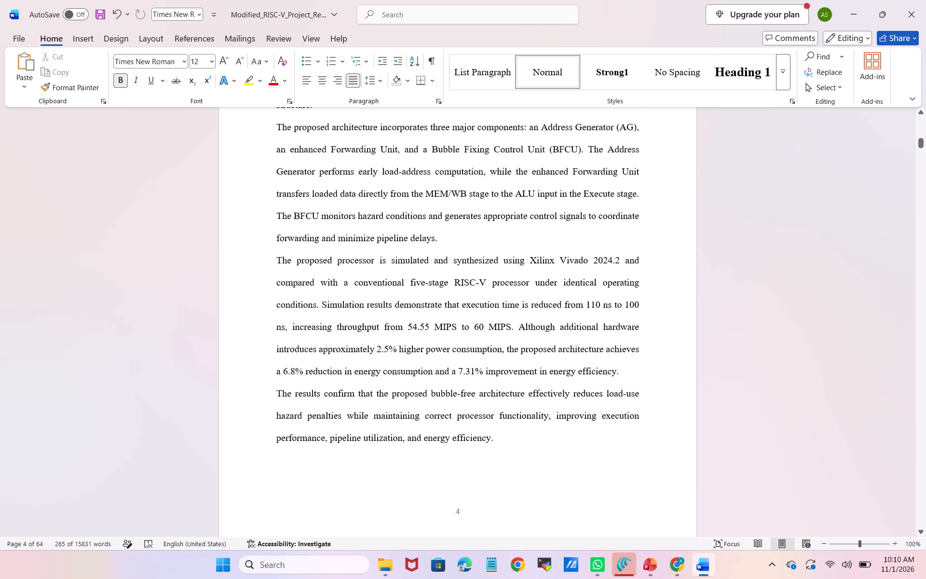
Join the four pasted abstract paragraphs into one, adding a space after "structure." and after "delays.".
{"action": "scroll", "coordinate": [274, 177], "scroll_direction": "up", "scroll_amount": 1}
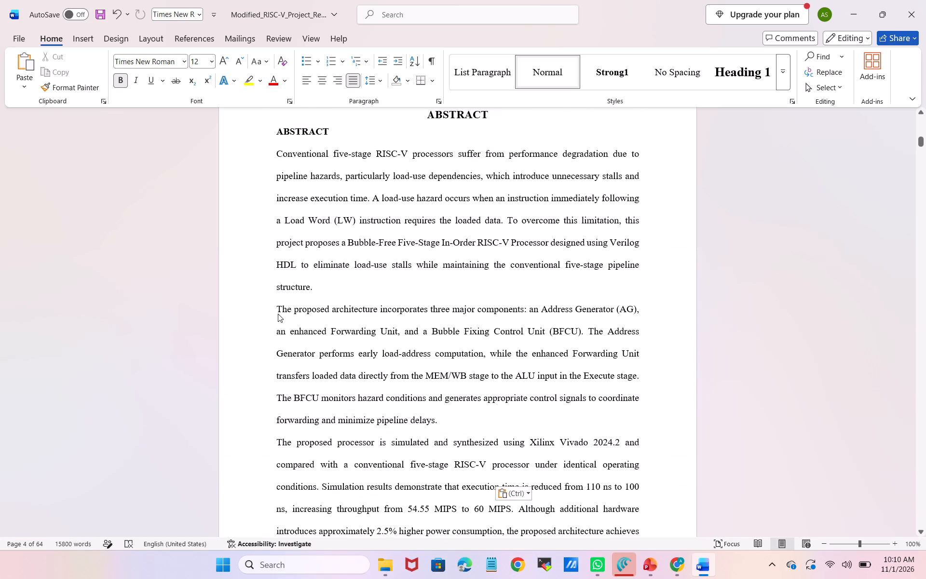
{"action": "left_click", "coordinate": [278, 312]}
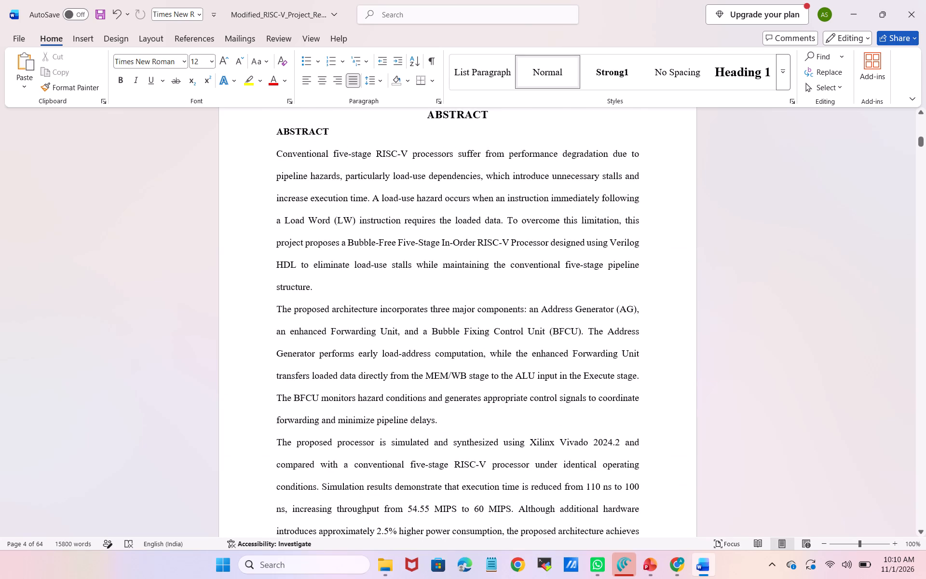
{"action": "key", "text": "BackSpace"}
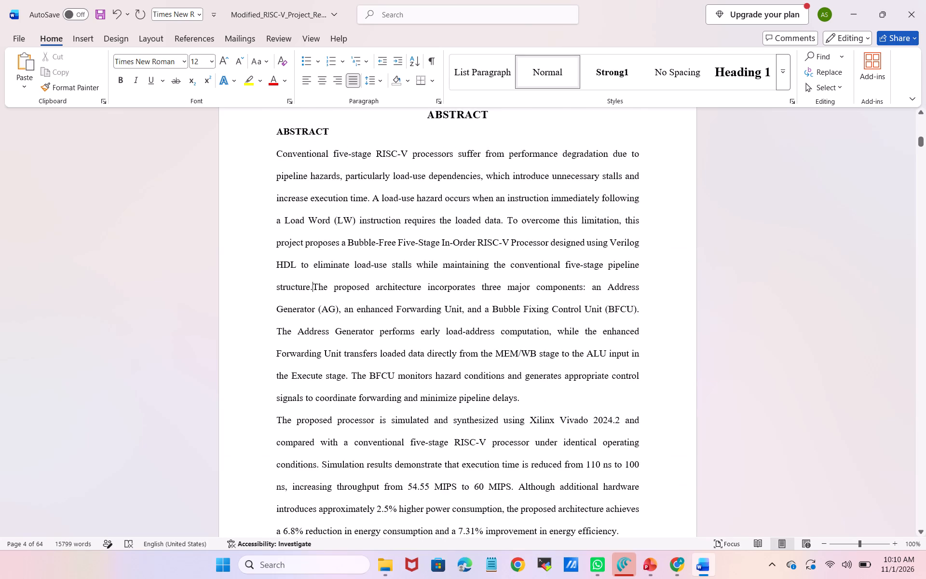
{"action": "left_click", "coordinate": [279, 419]}
{"action": "key", "text": "Left"}
{"action": "key", "text": "BackSpace"}
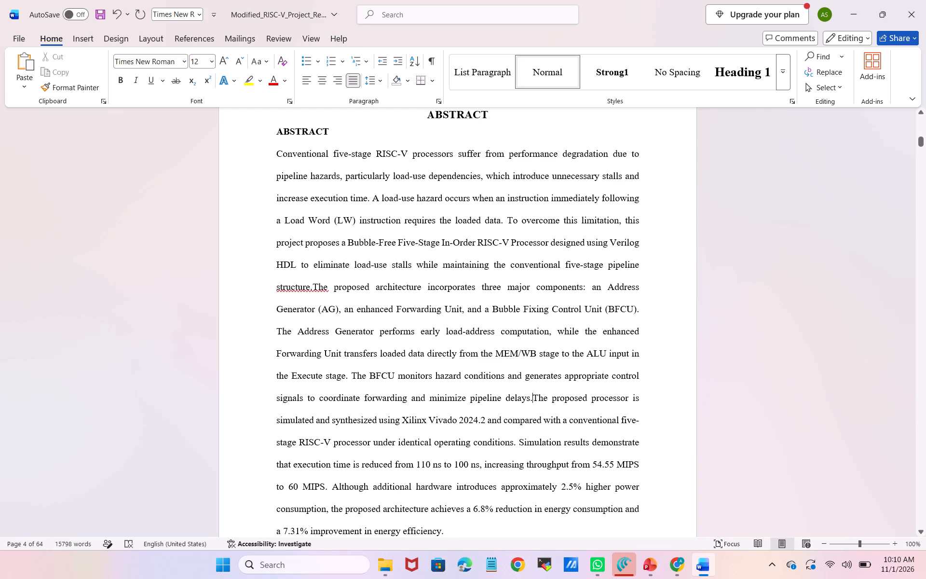
{"action": "left_click", "coordinate": [313, 290]}
{"action": "key", "text": "space"}
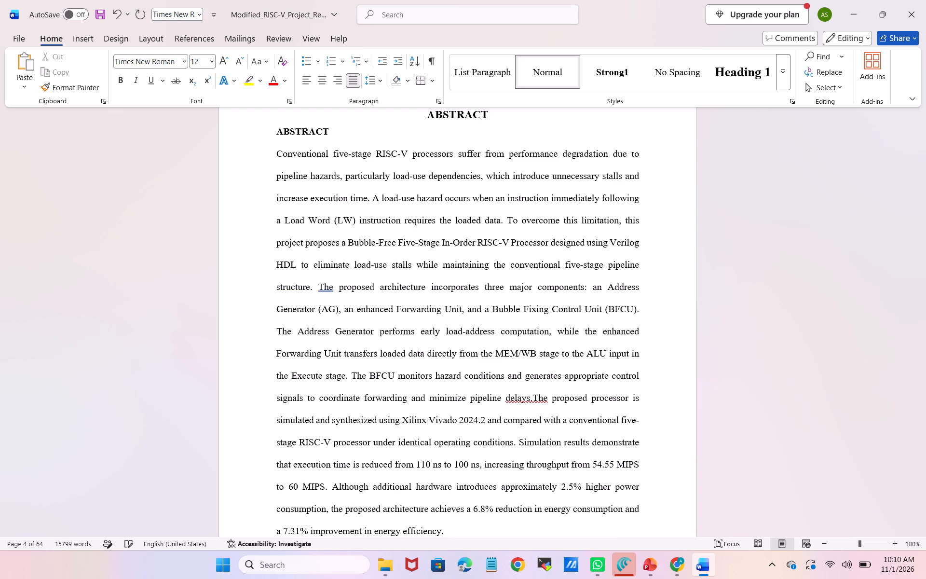
{"action": "scroll", "coordinate": [313, 290], "scroll_direction": "down", "scroll_amount": 1}
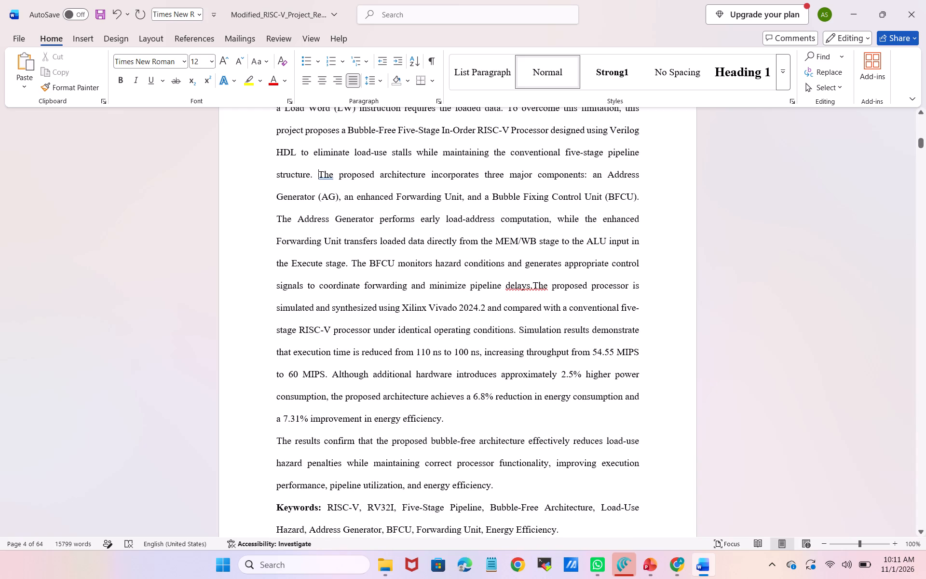
{"action": "left_click", "coordinate": [533, 288]}
{"action": "key", "text": "space"}
{"action": "scroll", "coordinate": [533, 288], "scroll_direction": "down", "scroll_amount": 2}
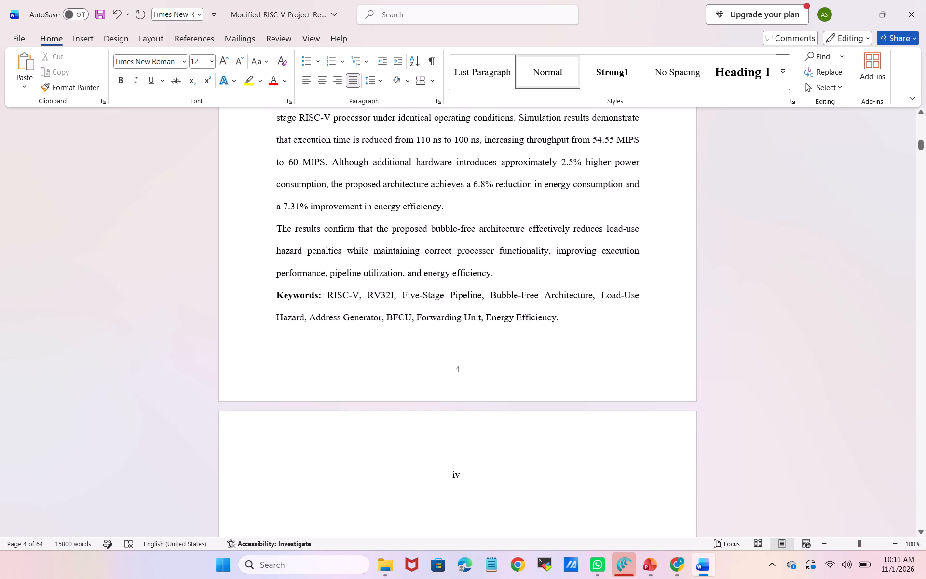
{"action": "left_click", "coordinate": [277, 230]}
{"action": "key", "text": "BackSpace"}
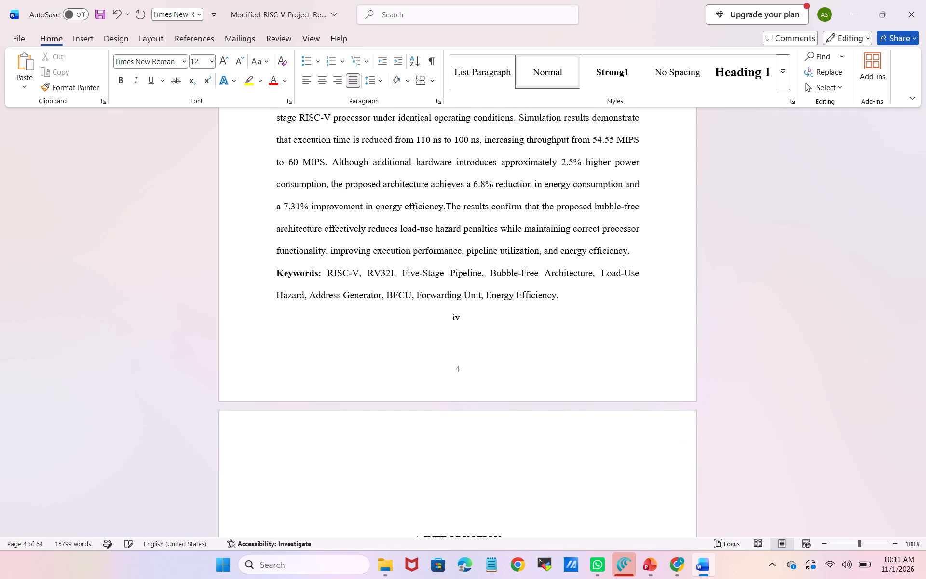
Check the proofing marks on "The" before "proposed processor" and before "proposed architecture" in the abstract.
{"action": "scroll", "coordinate": [277, 230], "scroll_direction": "up", "scroll_amount": 3}
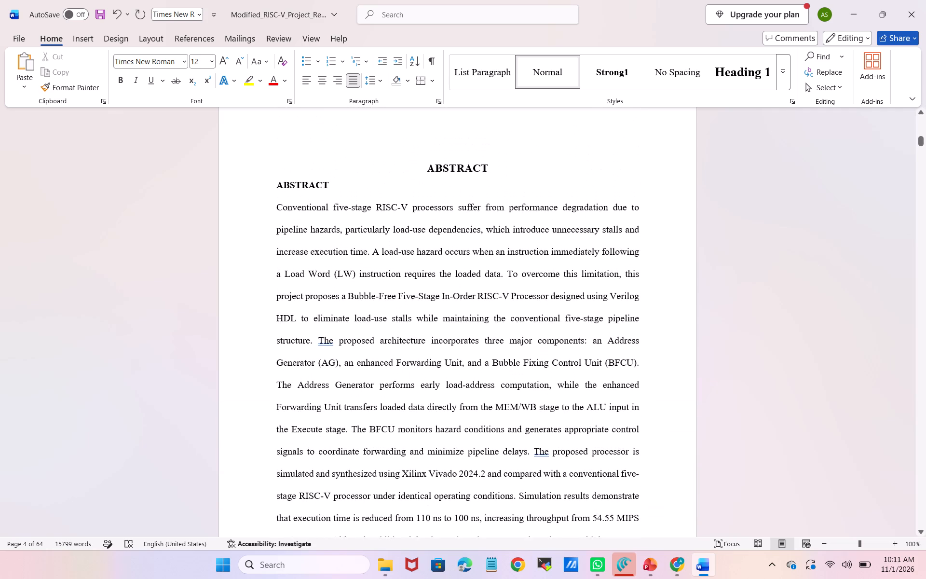
{"action": "scroll", "coordinate": [277, 230], "scroll_direction": "down", "scroll_amount": 1}
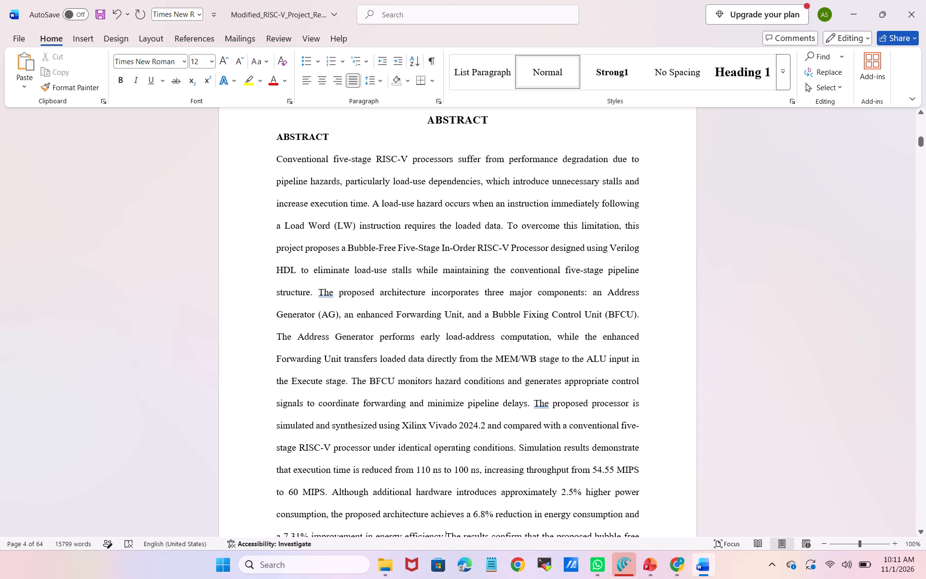
{"action": "left_click", "coordinate": [540, 404]}
{"action": "right_click", "coordinate": [540, 404]}
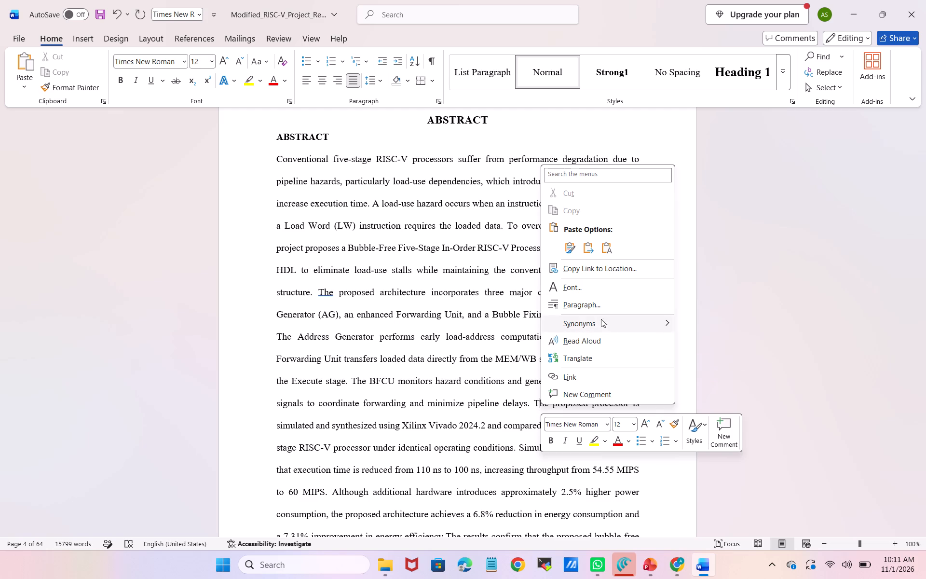
{"action": "left_click", "coordinate": [482, 334]}
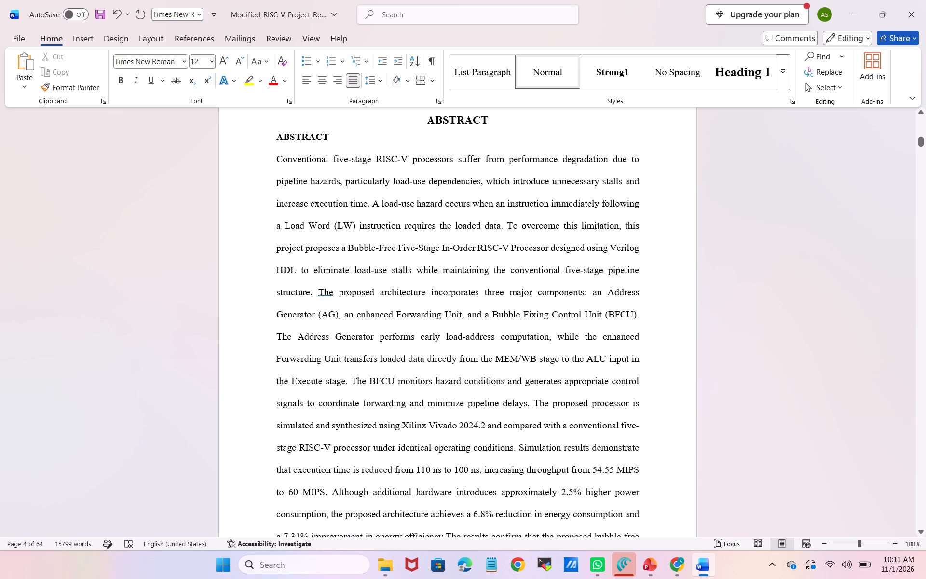
{"action": "left_click", "coordinate": [323, 291]}
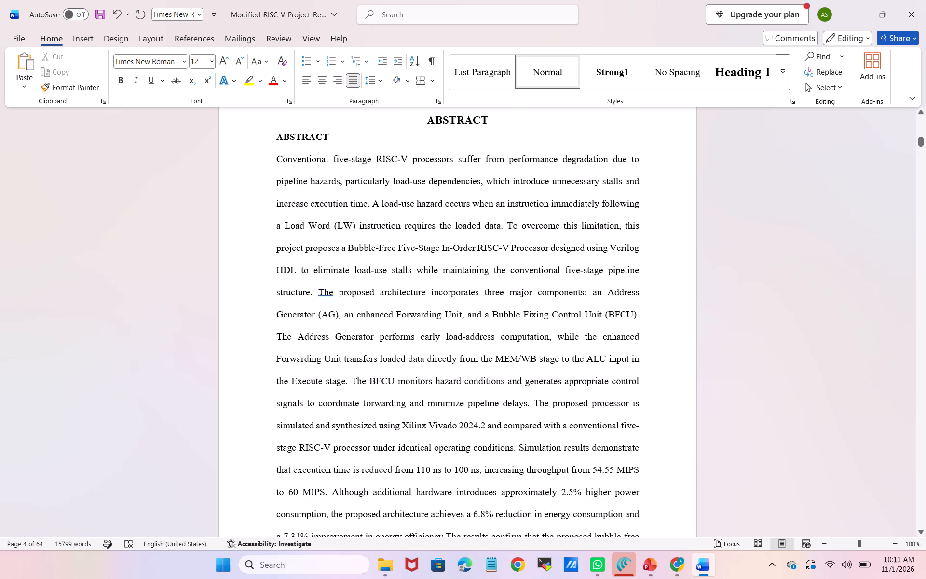
{"action": "right_click", "coordinate": [323, 291]}
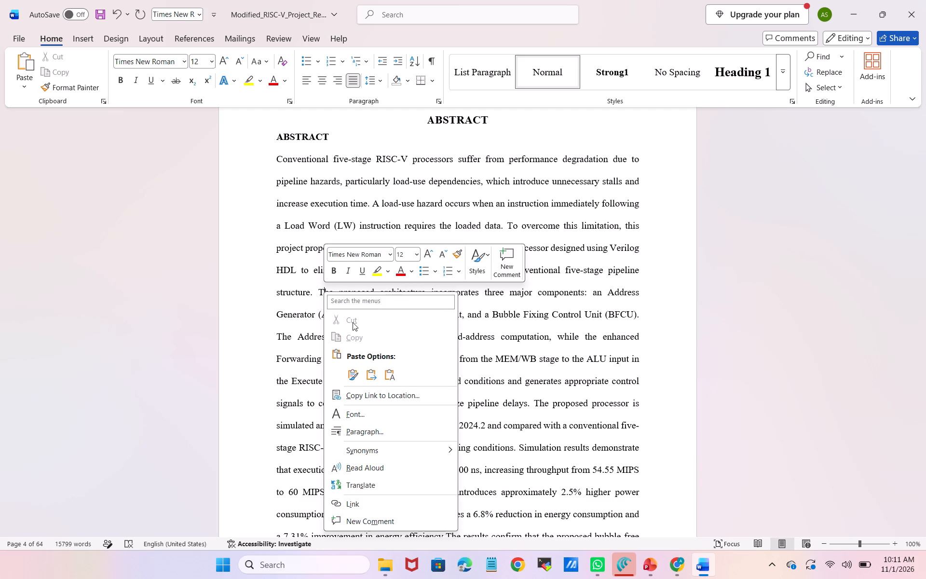
{"action": "left_click", "coordinate": [474, 349]}
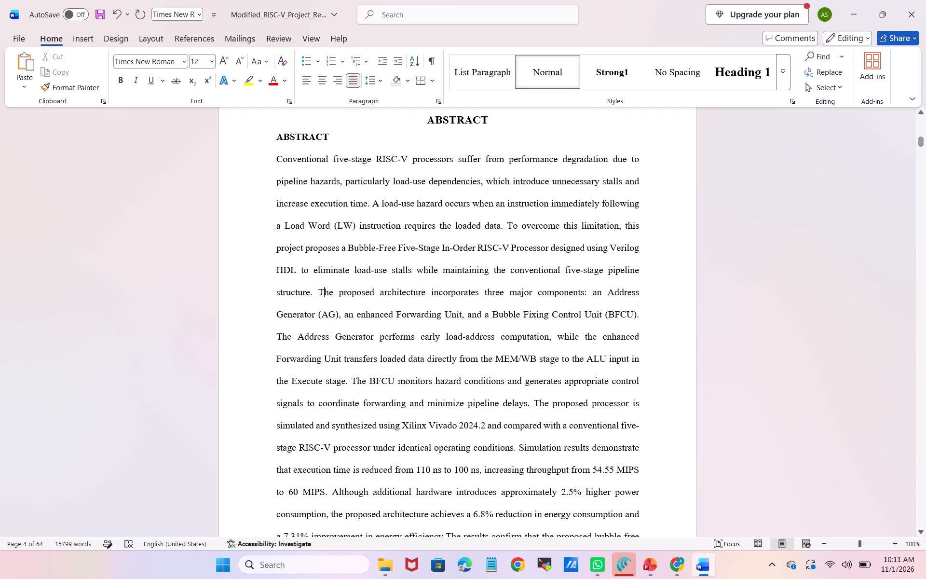
Delete the duplicate left-aligned "ABSTRACT" line beneath the centred heading.
{"action": "left_click_drag", "start_coordinate": [340, 138], "coordinate": [268, 142]}
{"action": "key", "text": "BackSpace"}
Insert a space between "energy efficiency." and "The results confirm" in the abstract.
{"action": "scroll", "coordinate": [268, 142], "scroll_direction": "down", "scroll_amount": 1}
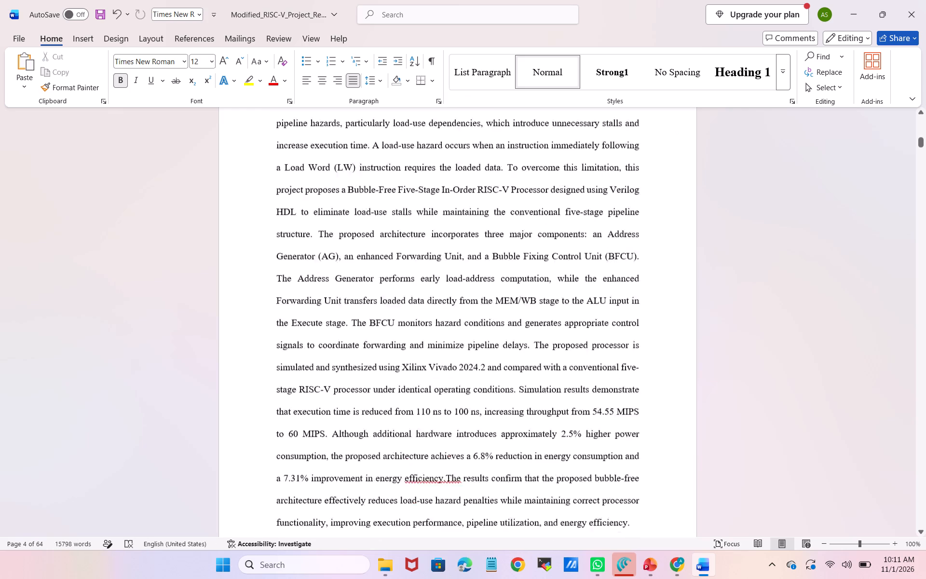
{"action": "scroll", "coordinate": [268, 142], "scroll_direction": "down", "scroll_amount": 1}
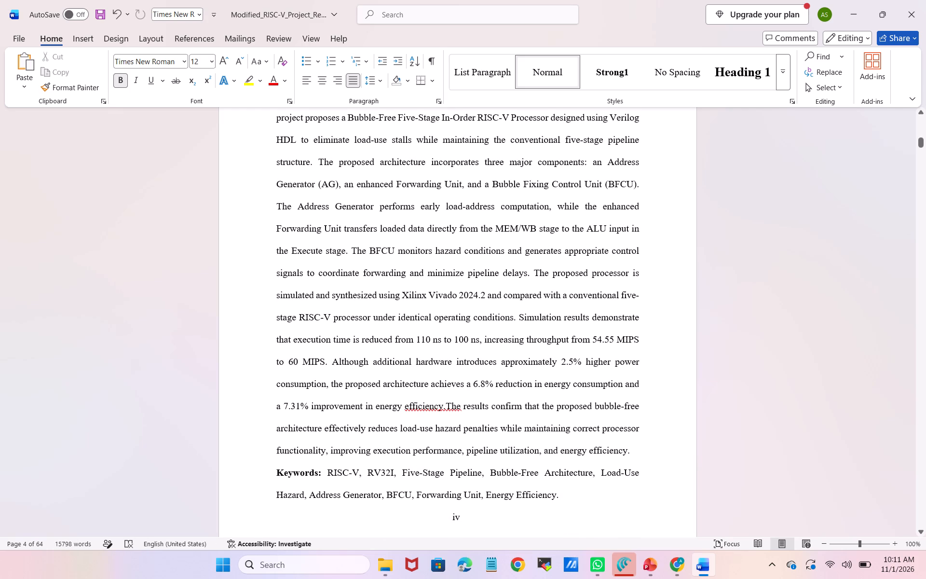
{"action": "left_click", "coordinate": [448, 406]}
{"action": "key", "text": "space"}
Check the proofing mark on "The" before "results confirm" in the abstract.
{"action": "scroll", "coordinate": [448, 406], "scroll_direction": "down", "scroll_amount": 1}
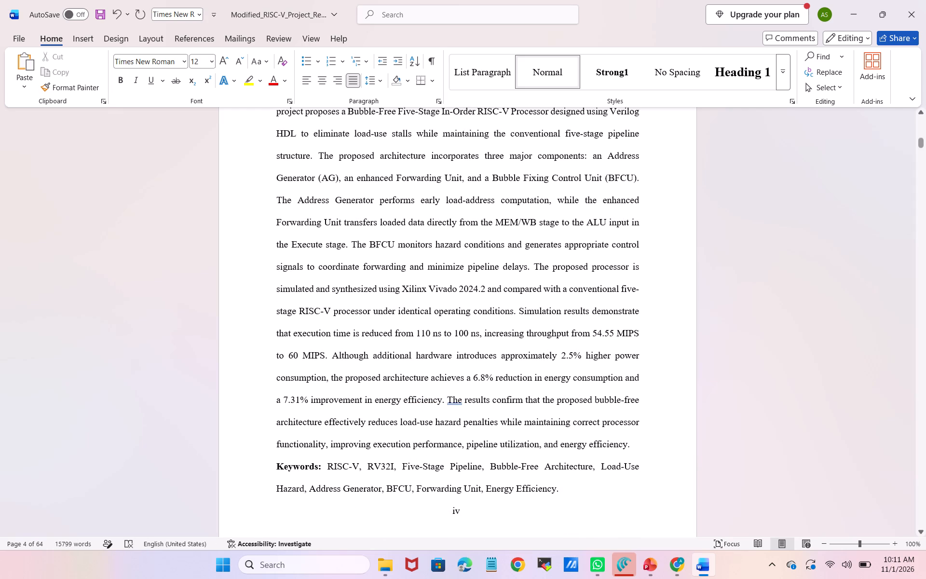
{"action": "scroll", "coordinate": [448, 406], "scroll_direction": "down", "scroll_amount": 1}
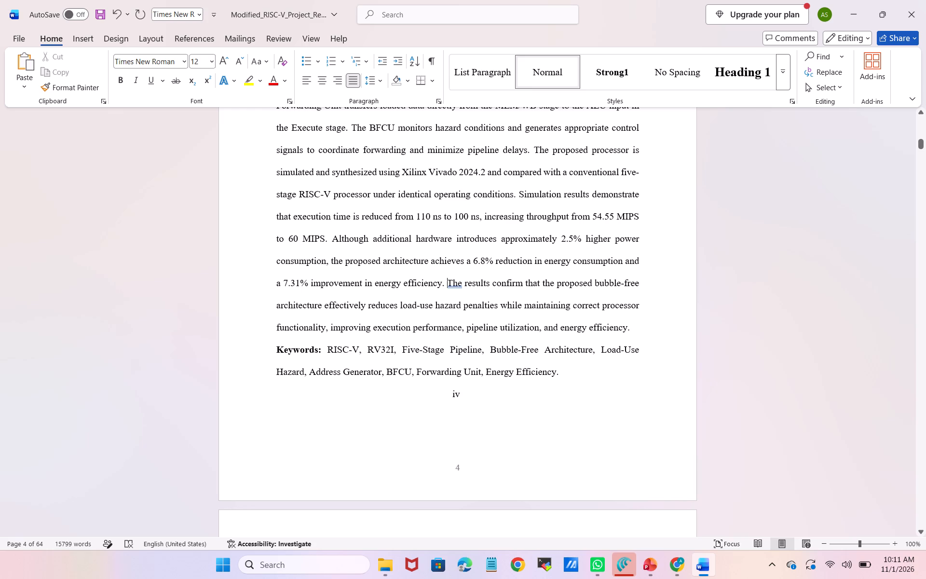
{"action": "key", "text": "Right"}
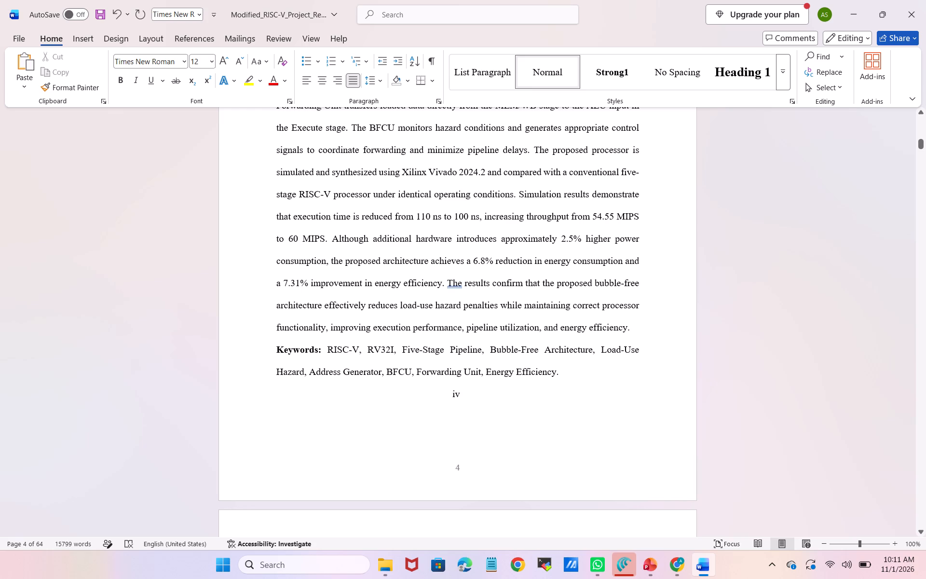
{"action": "right_click", "coordinate": [448, 406]}
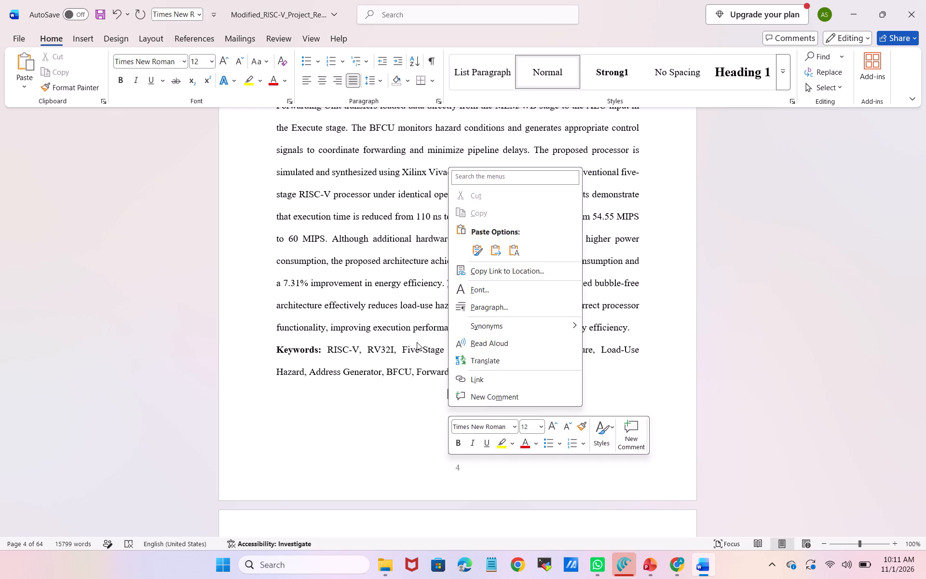
{"action": "left_click", "coordinate": [417, 342]}
{"action": "left_click", "coordinate": [459, 283]}
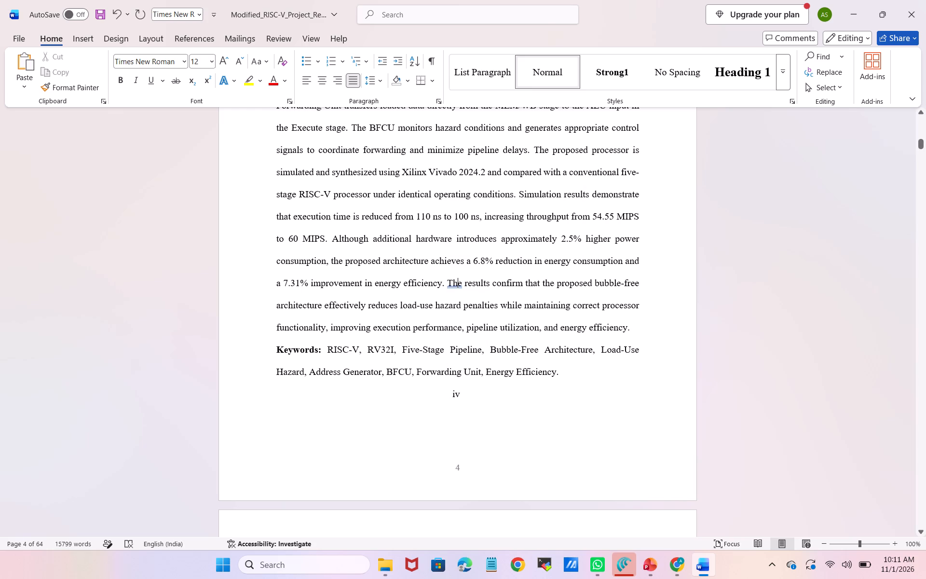
{"action": "right_click", "coordinate": [459, 283]}
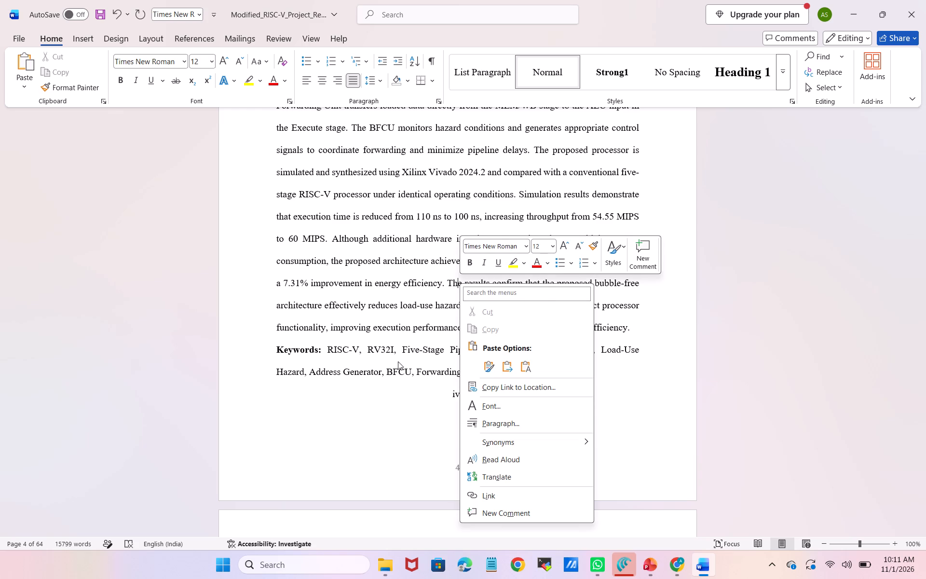
{"action": "left_click", "coordinate": [398, 361]}
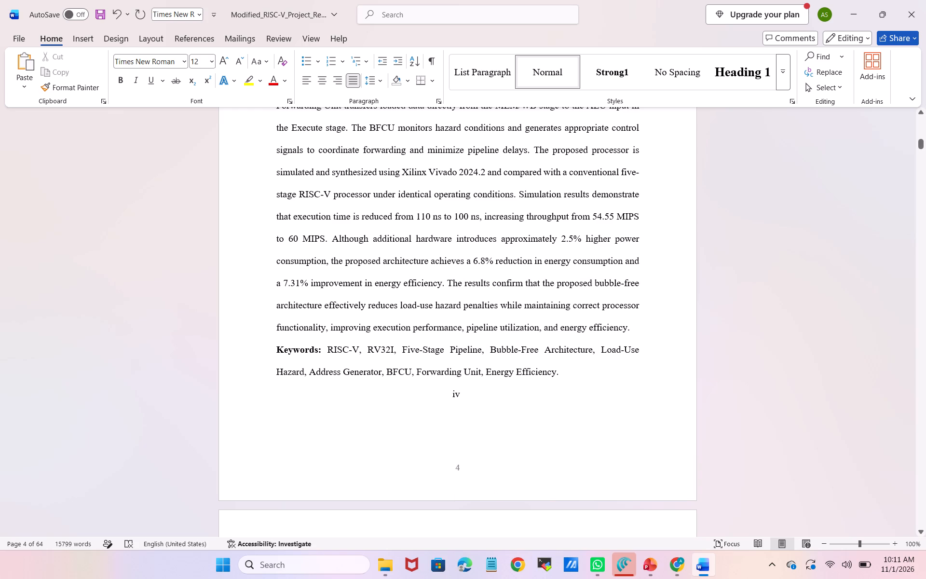
Add a blank line between the end of the abstract body and the Keywords paragraph.
{"action": "left_click", "coordinate": [631, 327]}
{"action": "key", "text": "Return"}
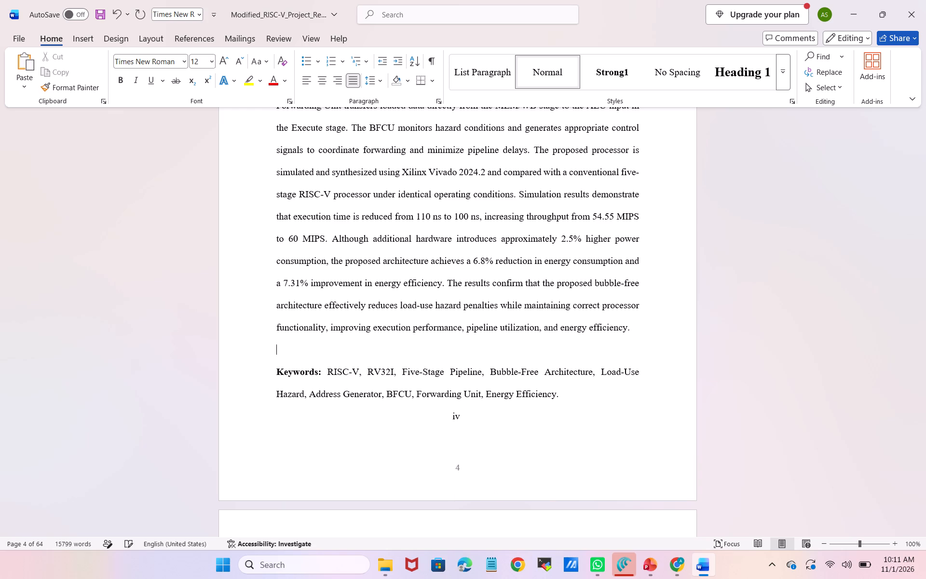
Delete the empty lines above the "1. INTRODUCTION" heading so it starts at the top of page 5.
{"action": "scroll", "coordinate": [631, 327], "scroll_direction": "up", "scroll_amount": 2}
{"action": "scroll", "coordinate": [631, 327], "scroll_direction": "down", "scroll_amount": 1}
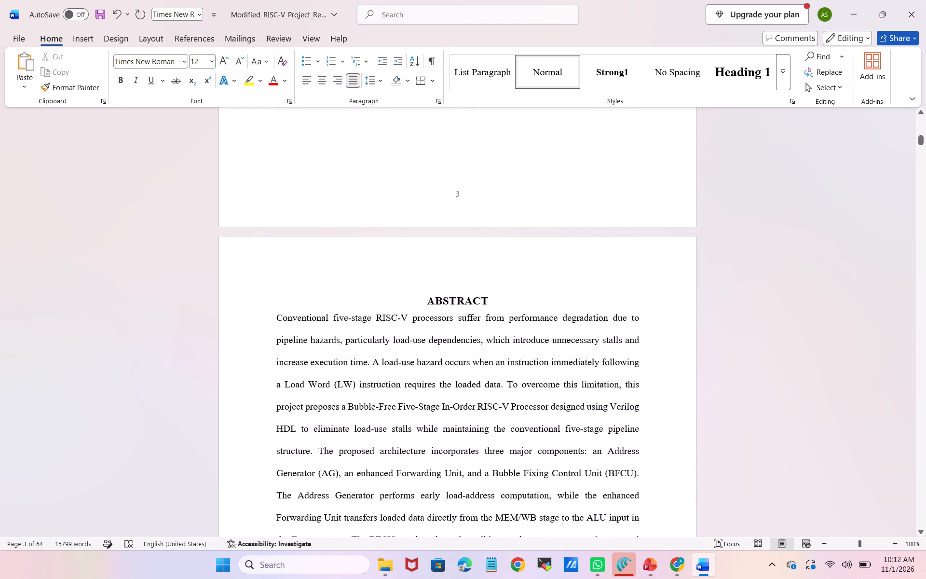
{"action": "scroll", "coordinate": [631, 327], "scroll_direction": "down", "scroll_amount": 3}
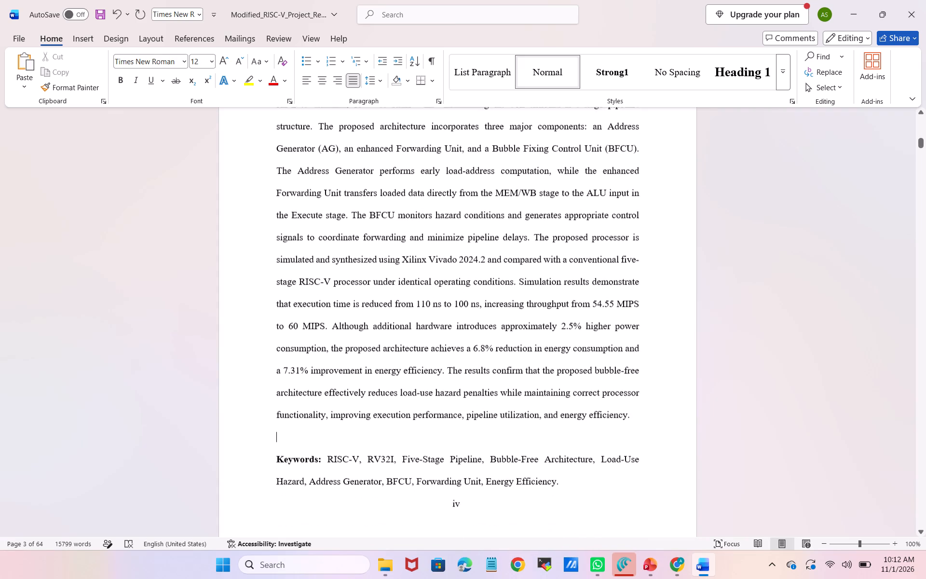
{"action": "scroll", "coordinate": [631, 327], "scroll_direction": "down", "scroll_amount": 3}
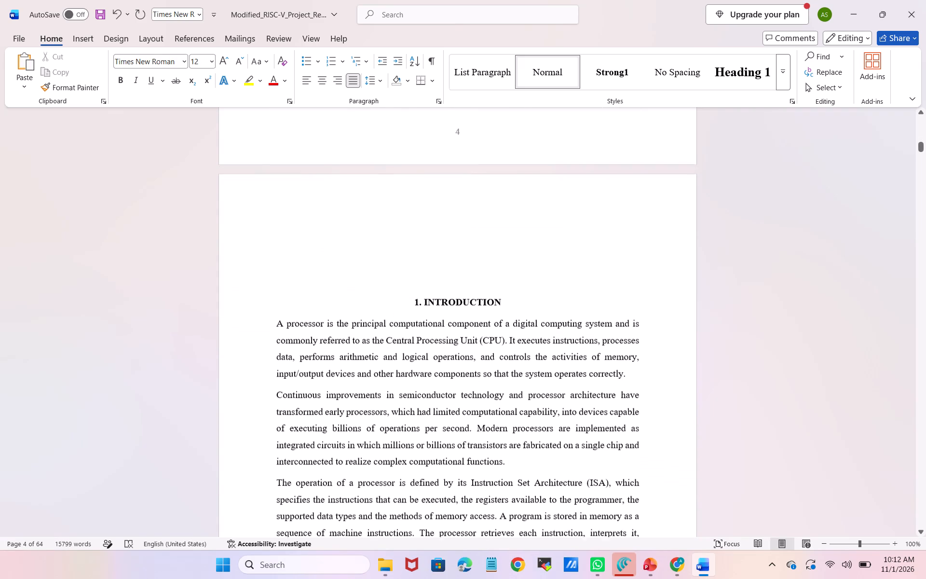
{"action": "left_click", "coordinate": [466, 279]}
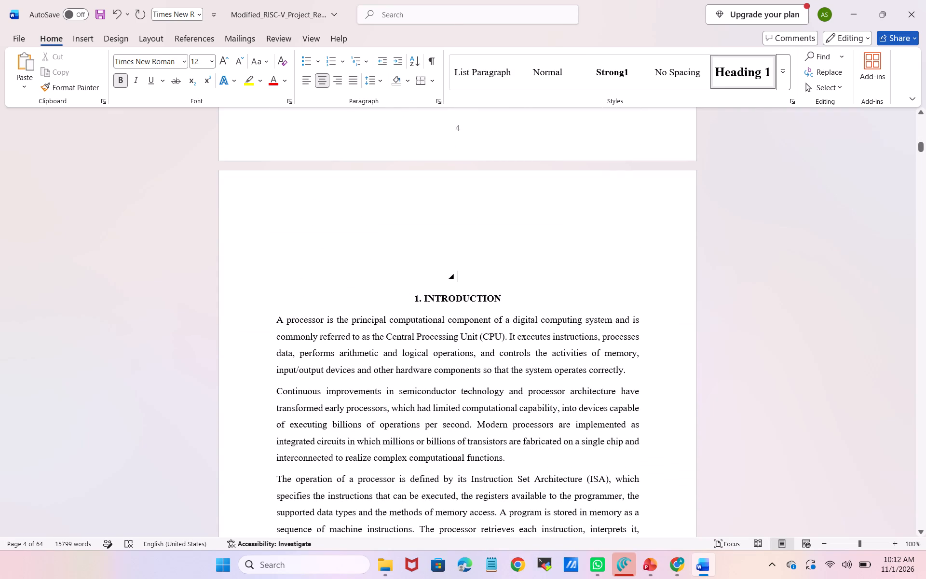
{"action": "key", "text": "BackSpace"}
{"action": "key", "text": "BackSpace"}
{"action": "key", "text": "BackSpace"}
{"action": "key", "text": "BackSpace"}
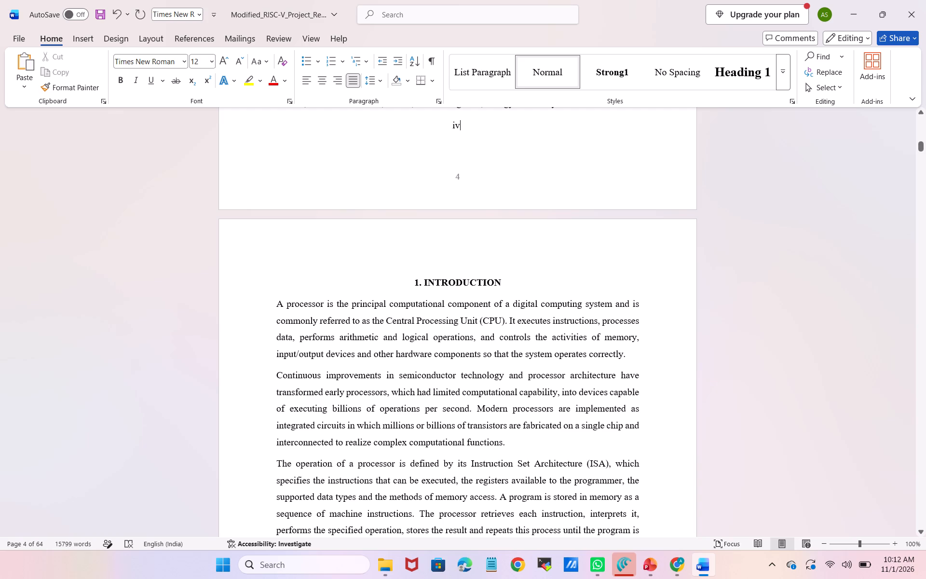
{"action": "left_click", "coordinate": [473, 267]}
Shrink the Figure 1.1 processor block diagram on page 8 proportionally to about three-quarters of its width.
{"action": "scroll", "coordinate": [473, 267], "scroll_direction": "down", "scroll_amount": 2}
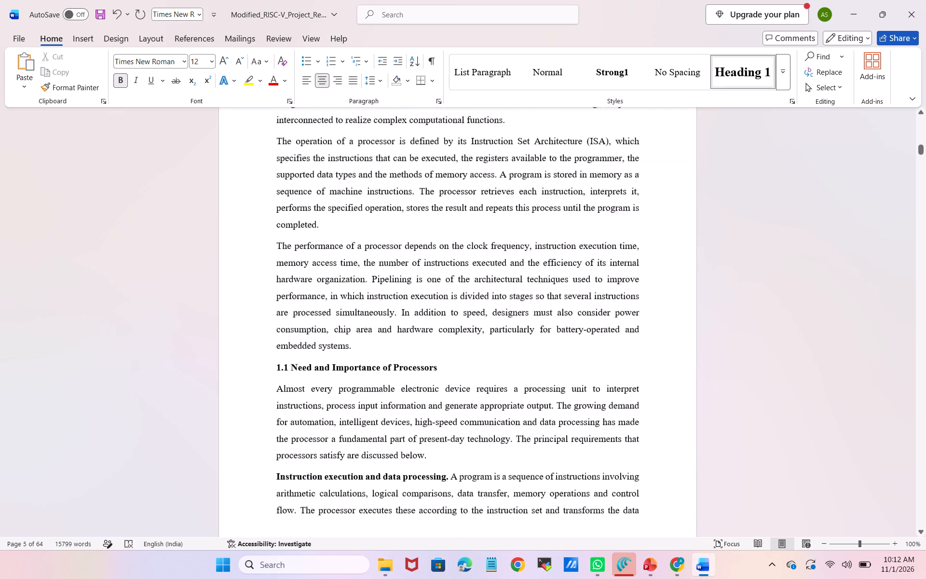
{"action": "scroll", "coordinate": [473, 267], "scroll_direction": "down", "scroll_amount": 6}
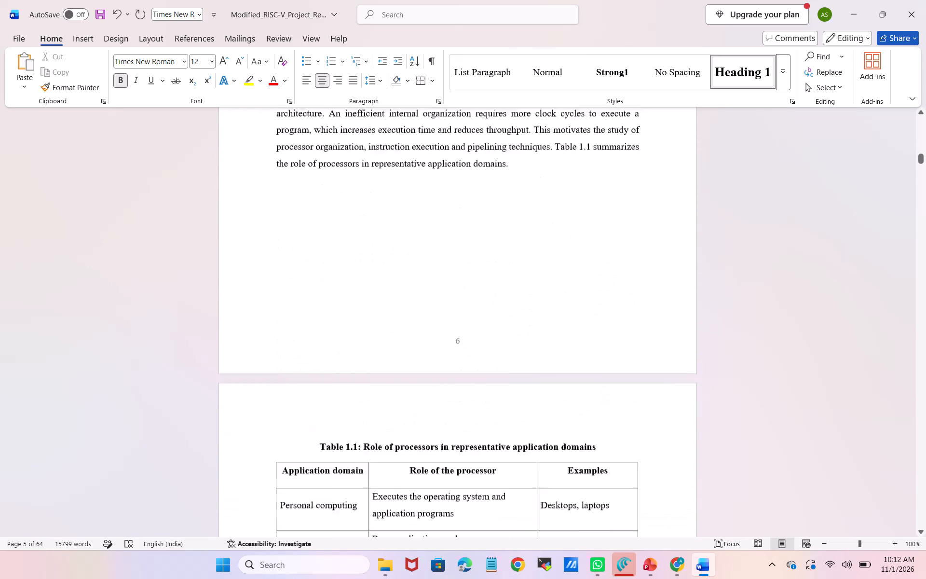
{"action": "scroll", "coordinate": [473, 267], "scroll_direction": "down", "scroll_amount": 5}
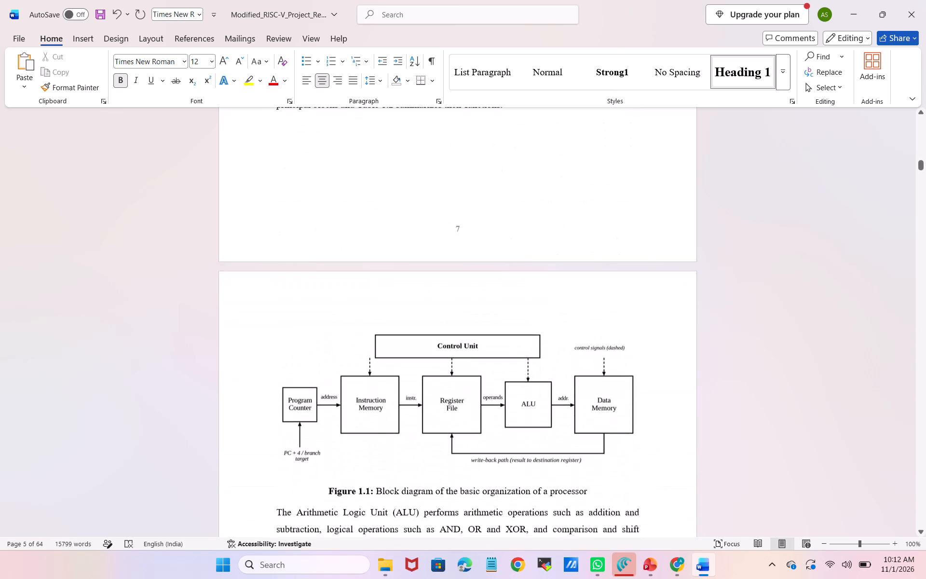
{"action": "scroll", "coordinate": [473, 267], "scroll_direction": "down", "scroll_amount": 2}
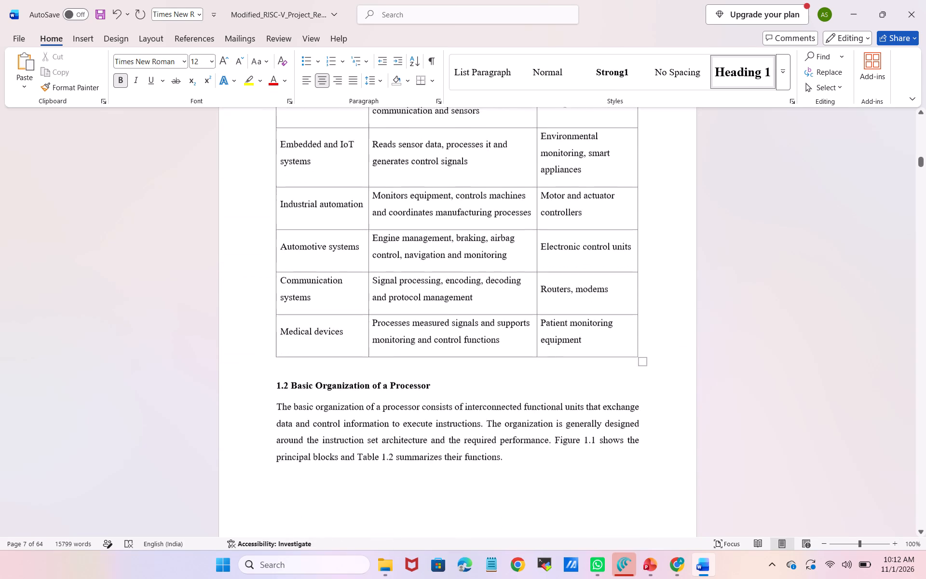
{"action": "scroll", "coordinate": [473, 267], "scroll_direction": "down", "scroll_amount": 1}
{"action": "left_click", "coordinate": [456, 427]}
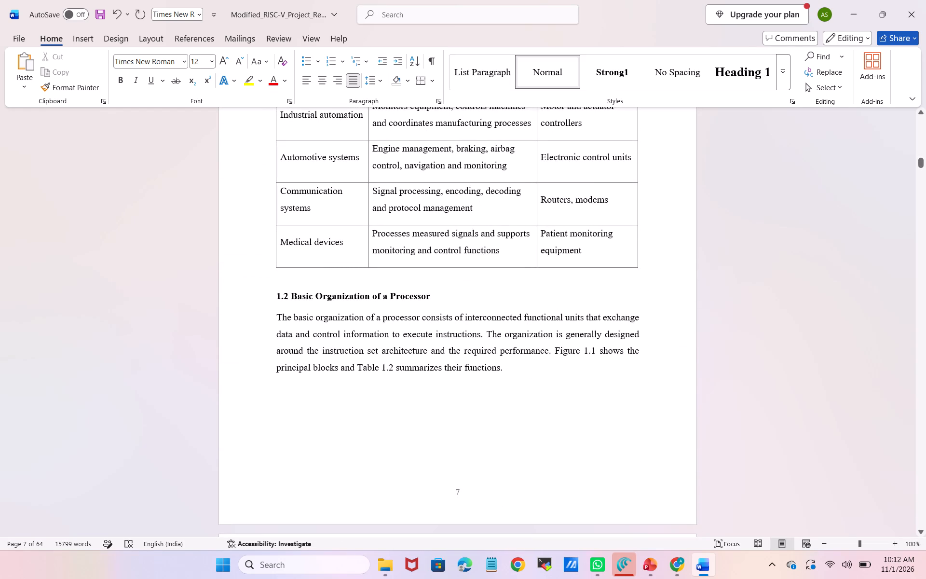
{"action": "left_click", "coordinate": [459, 456]}
{"action": "key", "text": "Down"}
{"action": "left_click", "coordinate": [423, 385]}
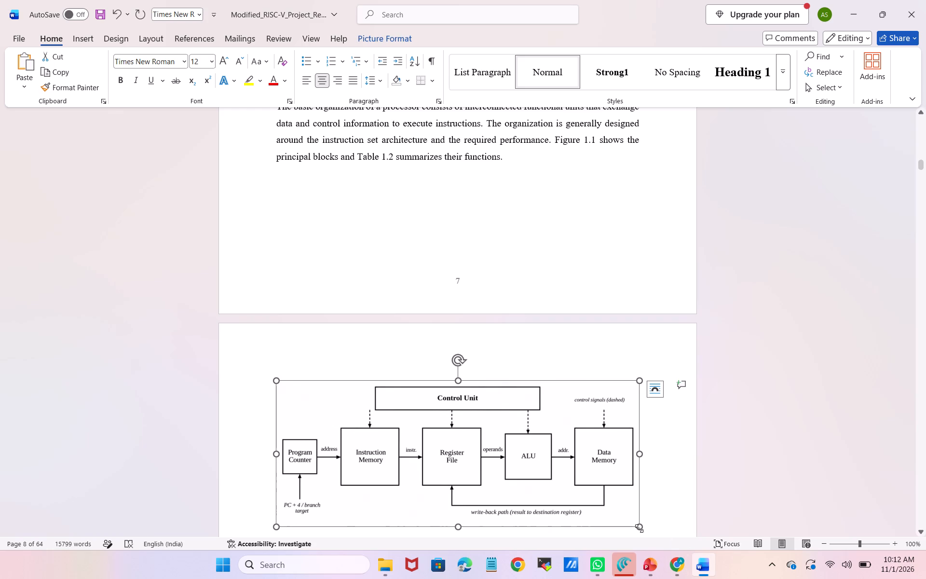
{"action": "left_click_drag", "start_coordinate": [639, 528], "coordinate": [540, 423]}
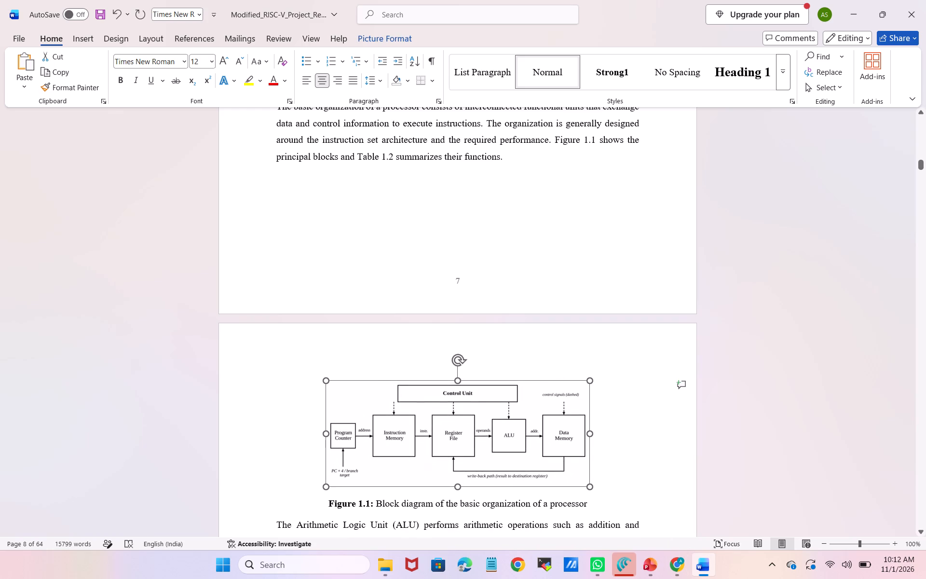
Resize Table 1.1 on page 7 slightly narrower from its lower corner.
{"action": "scroll", "coordinate": [530, 234], "scroll_direction": "up", "scroll_amount": 5}
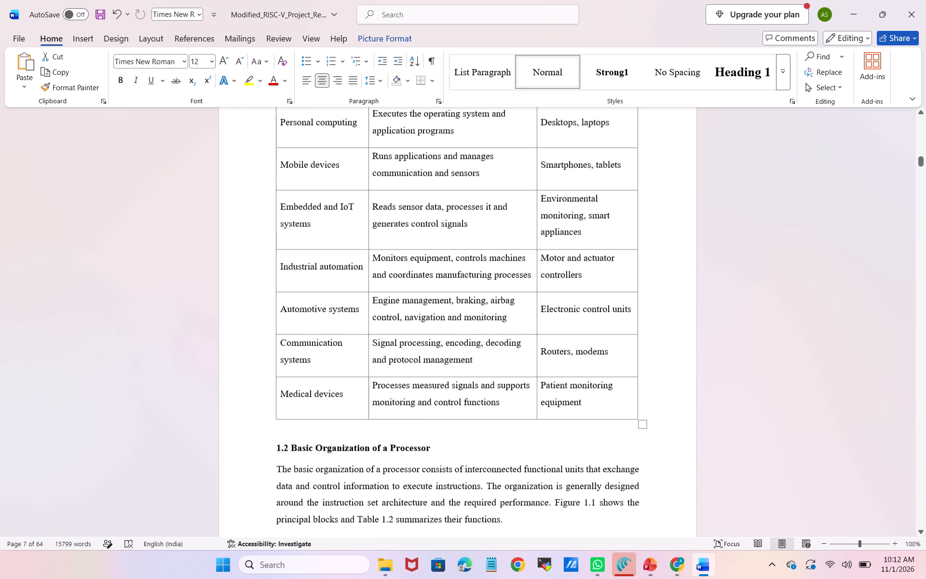
{"action": "left_click_drag", "start_coordinate": [640, 428], "coordinate": [626, 385]}
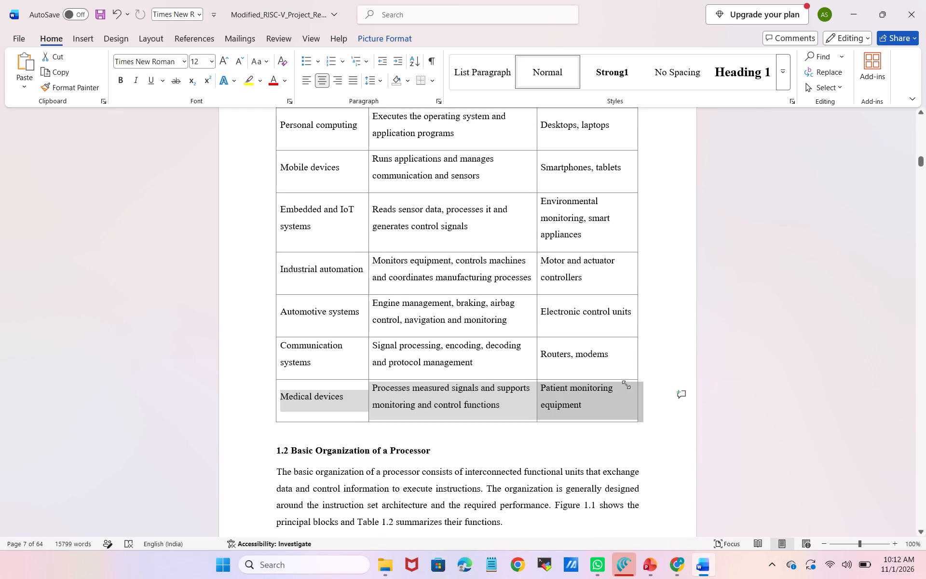
{"action": "left_click_drag", "start_coordinate": [626, 385], "coordinate": [620, 372]}
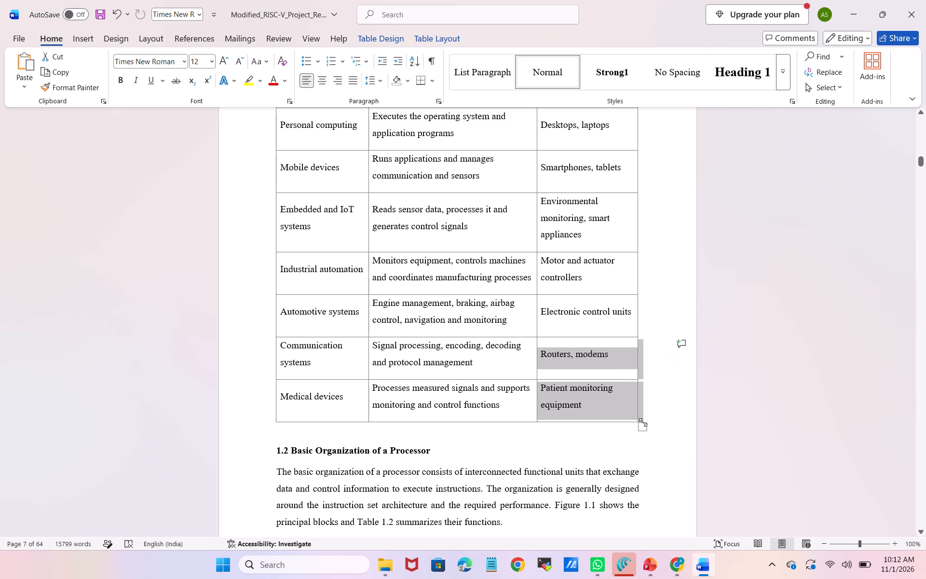
{"action": "left_click_drag", "start_coordinate": [644, 430], "coordinate": [624, 406]}
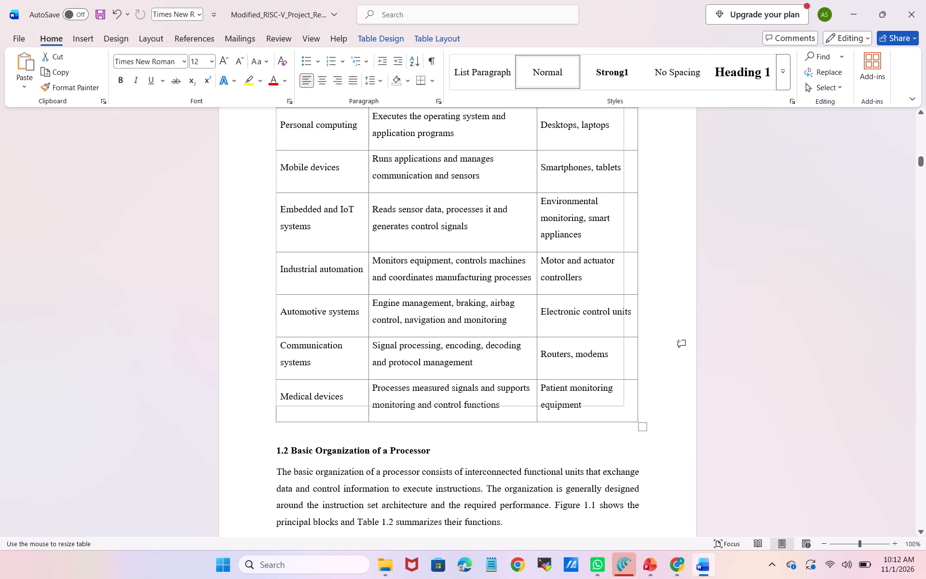
{"action": "left_click_drag", "start_coordinate": [624, 406], "coordinate": [637, 369]}
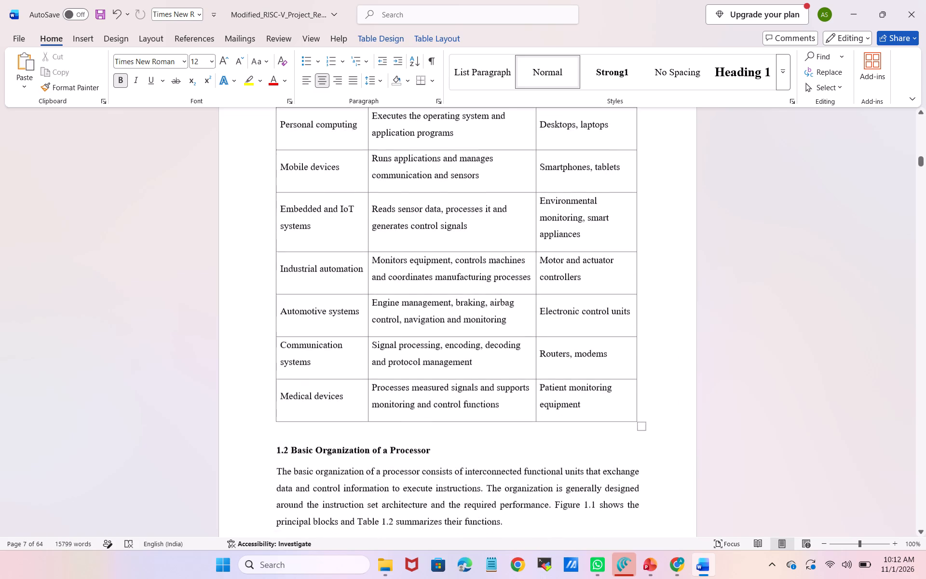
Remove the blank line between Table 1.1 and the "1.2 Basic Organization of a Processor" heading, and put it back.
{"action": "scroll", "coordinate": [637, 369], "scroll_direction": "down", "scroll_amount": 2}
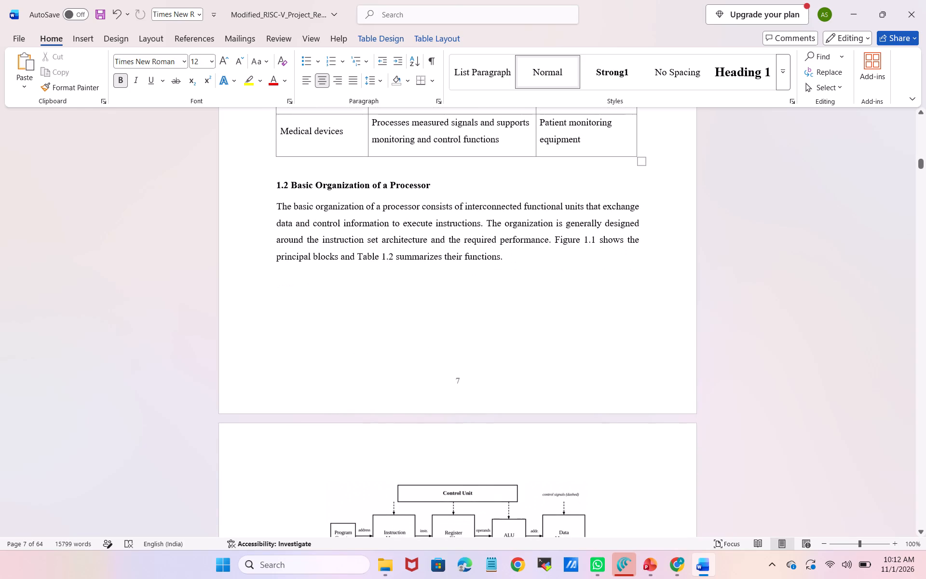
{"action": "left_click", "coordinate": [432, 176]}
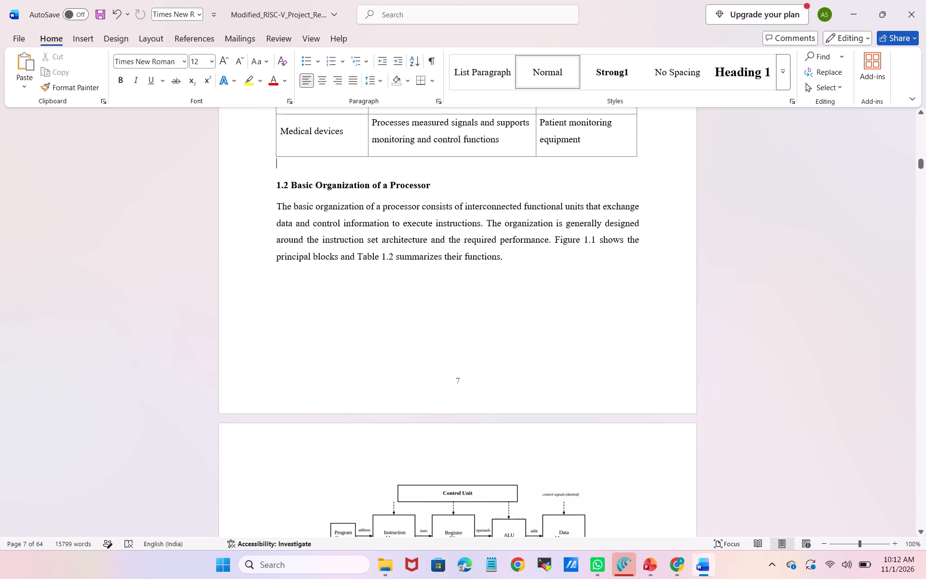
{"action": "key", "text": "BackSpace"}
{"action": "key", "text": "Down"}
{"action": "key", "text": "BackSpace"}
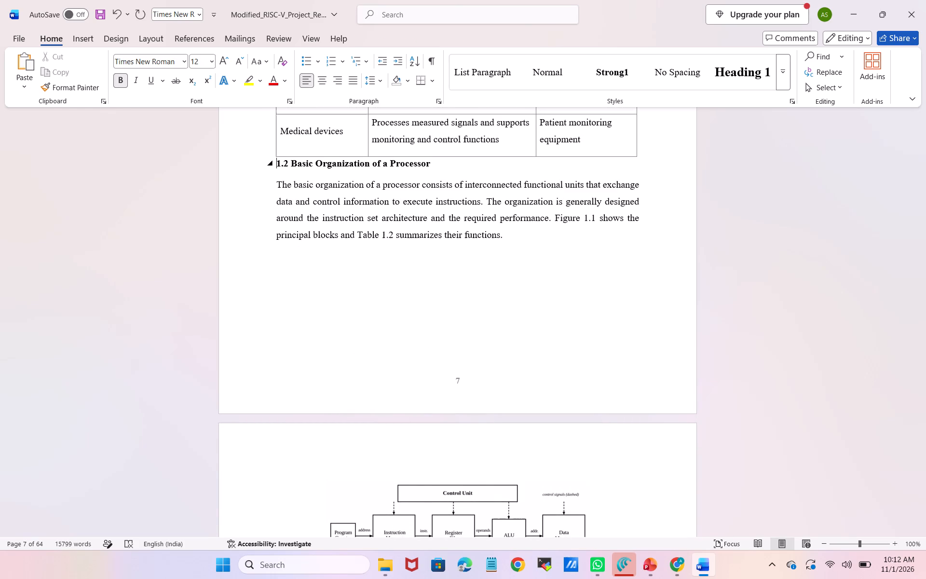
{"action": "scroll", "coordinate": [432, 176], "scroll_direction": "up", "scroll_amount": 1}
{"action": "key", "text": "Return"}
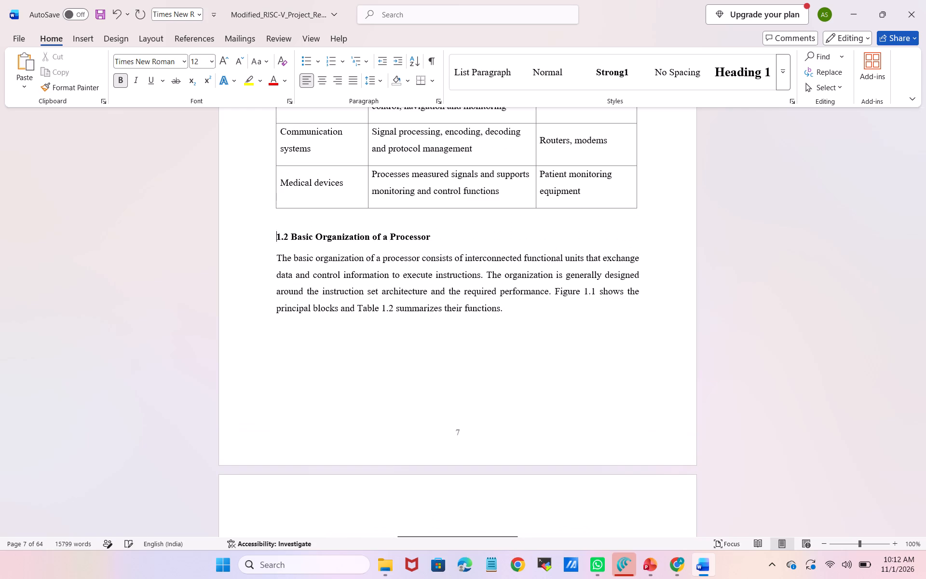
Shrink the Figure 1.1 block diagram proportionally by about another fifth of its width.
{"action": "scroll", "coordinate": [471, 265], "scroll_direction": "down", "scroll_amount": 3}
{"action": "left_click", "coordinate": [495, 408]}
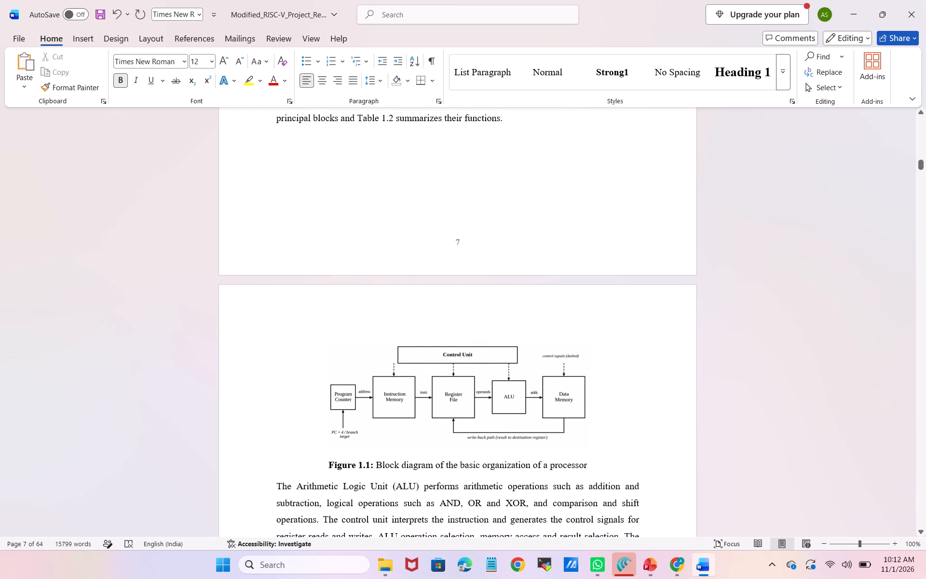
{"action": "left_click_drag", "start_coordinate": [586, 448], "coordinate": [538, 407]}
Move the Table 1.1 caption up to page 6, on its own line beneath the paragraph ending "representative application domains.".
{"action": "scroll", "coordinate": [544, 411], "scroll_direction": "up", "scroll_amount": 1}
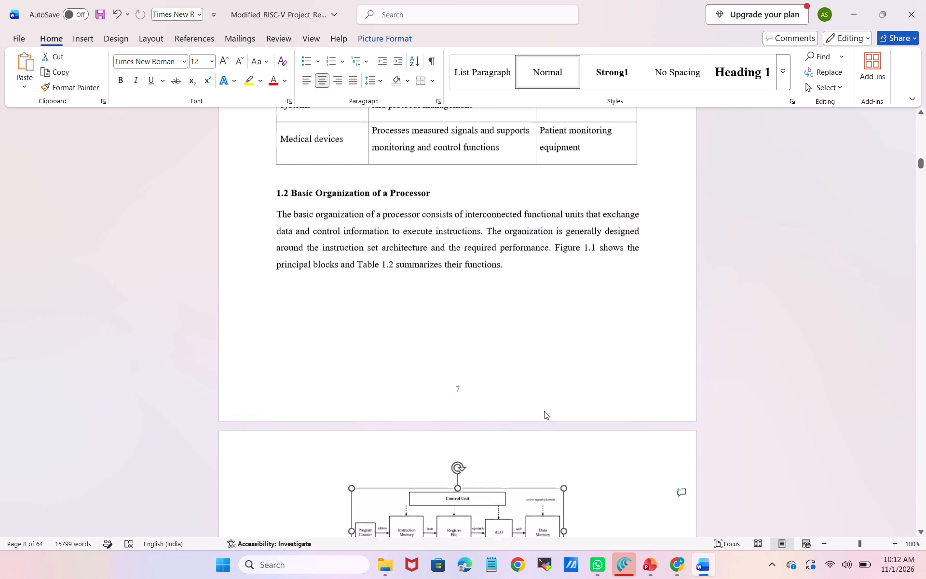
{"action": "scroll", "coordinate": [544, 411], "scroll_direction": "up", "scroll_amount": 3}
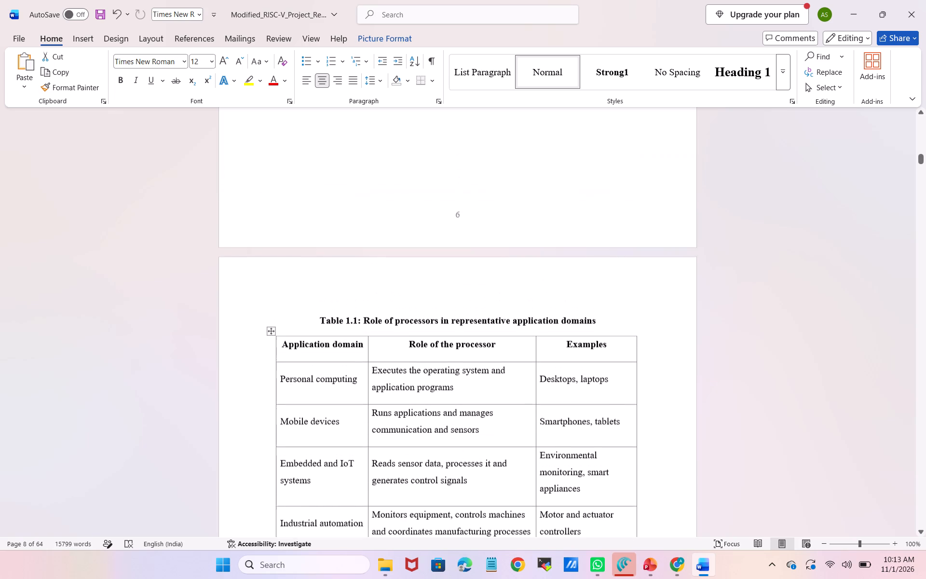
{"action": "scroll", "coordinate": [544, 411], "scroll_direction": "up", "scroll_amount": 2}
{"action": "scroll", "coordinate": [544, 411], "scroll_direction": "down", "scroll_amount": 2}
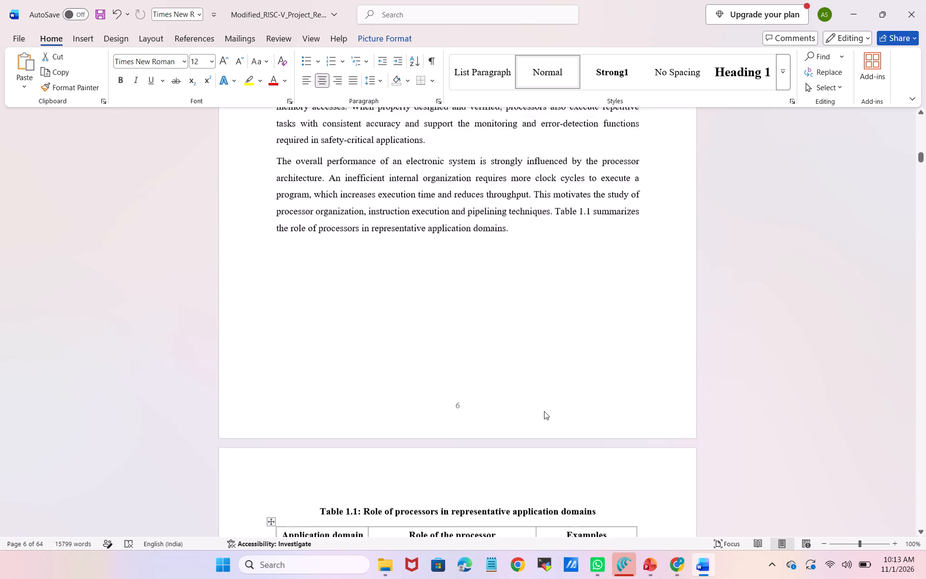
{"action": "scroll", "coordinate": [544, 411], "scroll_direction": "down", "scroll_amount": 2}
{"action": "left_click", "coordinate": [323, 429]}
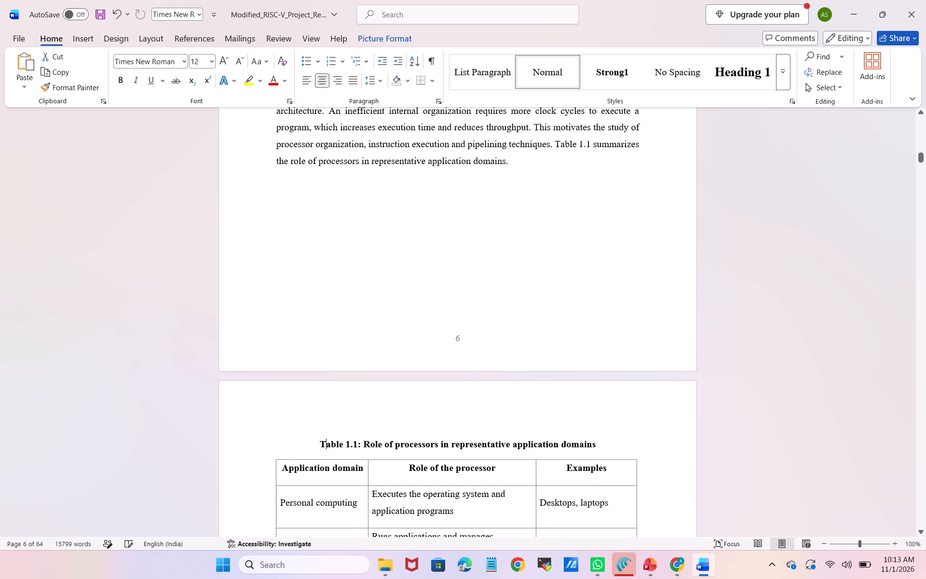
{"action": "key", "text": "Left"}
{"action": "key", "text": "BackSpace"}
{"action": "key", "text": "BackSpace"}
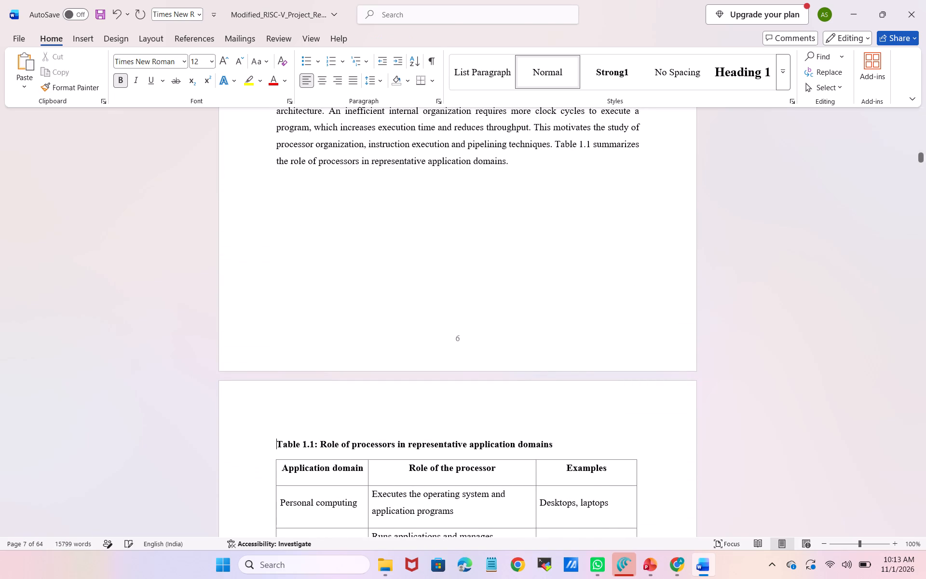
{"action": "key", "text": "Return"}
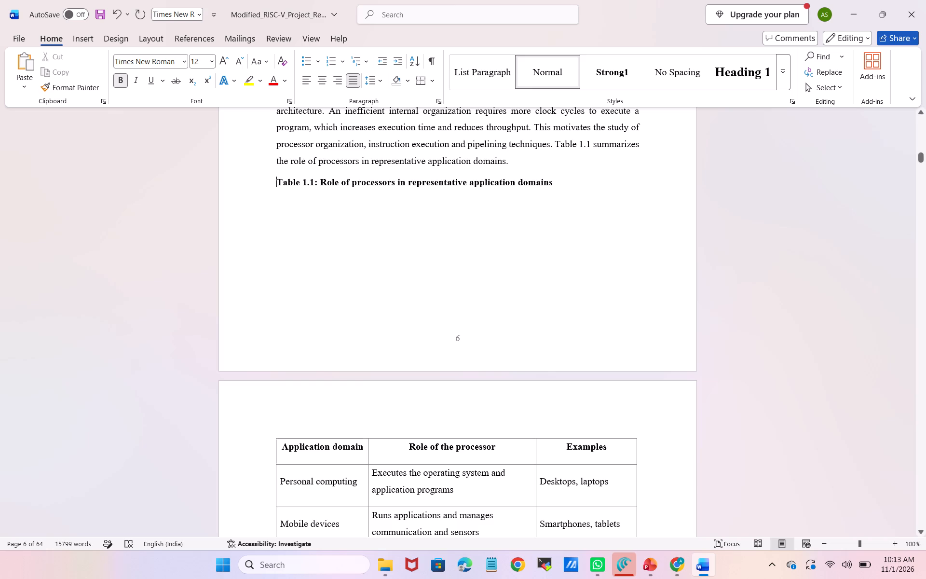
Centre the "Table 1.1: Role of processors in representative application domains" caption on page 6.
{"action": "left_click", "coordinate": [556, 180]}
{"action": "left_click_drag", "start_coordinate": [277, 180], "coordinate": [545, 190]}
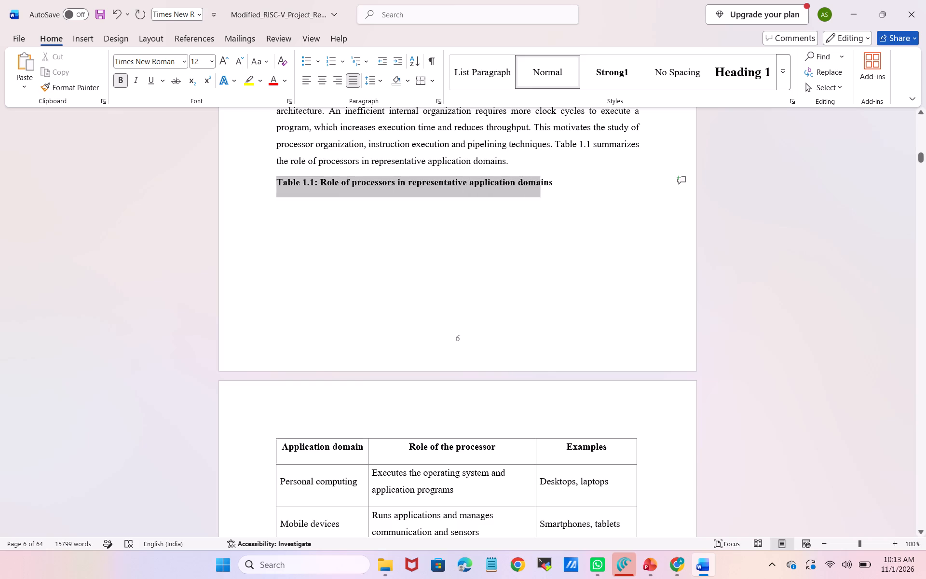
{"action": "left_click_drag", "start_coordinate": [545, 190], "coordinate": [563, 190]}
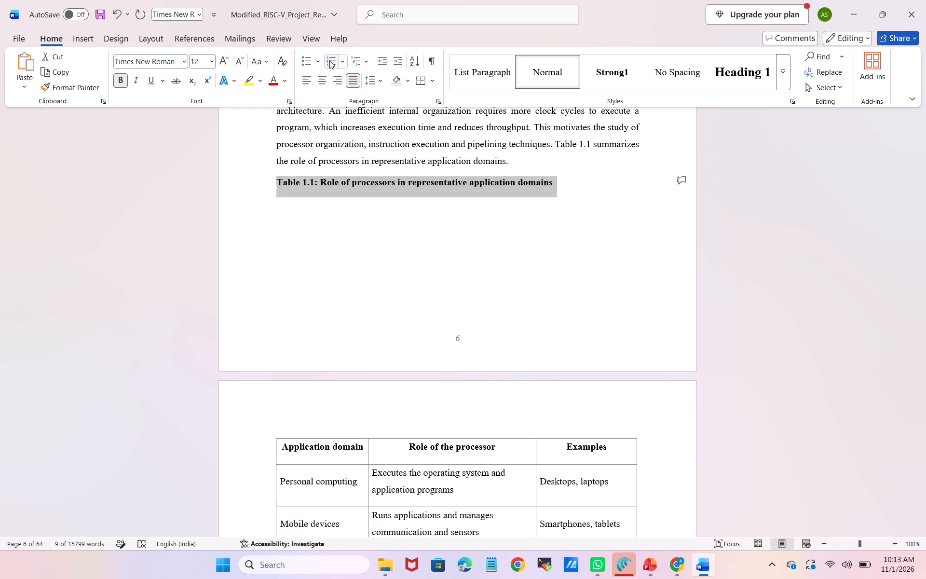
{"action": "left_click", "coordinate": [322, 75]}
{"action": "left_click", "coordinate": [437, 331]}
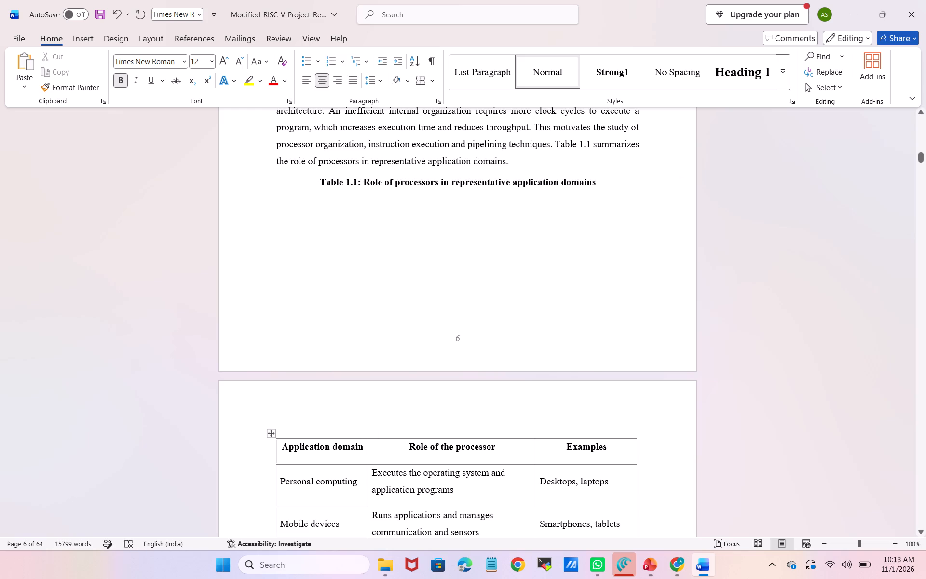
Insert six blank lines after the paragraph ending "representative application domains." to push the Table 1.1 caption onto page 7 with its table.
{"action": "left_click", "coordinate": [289, 419]}
{"action": "left_click", "coordinate": [268, 441]}
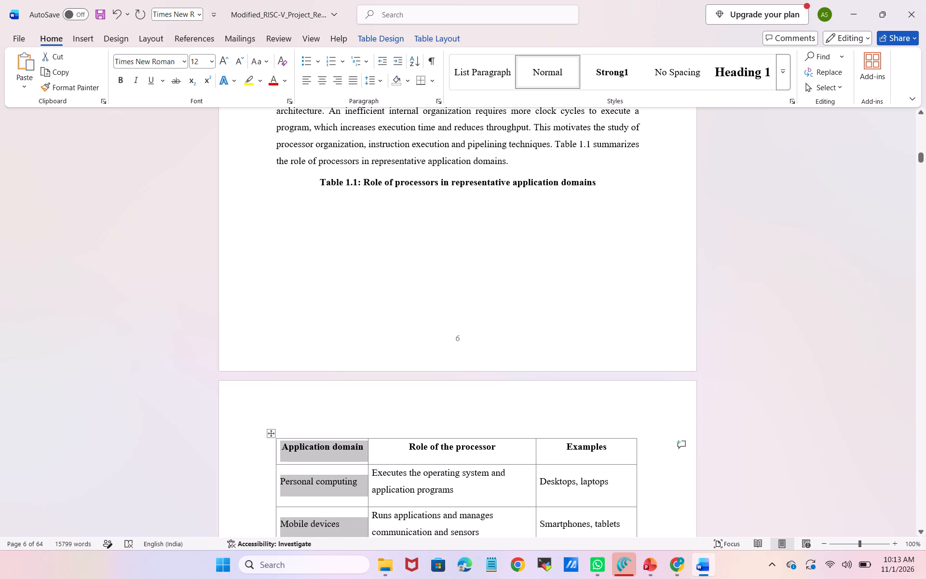
{"action": "left_click", "coordinate": [514, 158]}
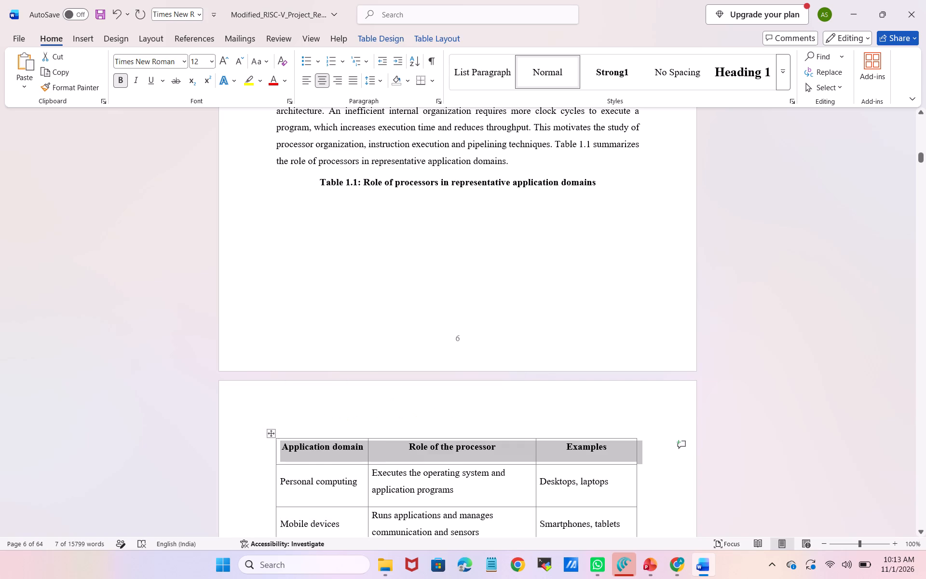
{"action": "key", "text": "Return"}
{"action": "key", "text": "Return"}
{"action": "key", "text": "Return"}
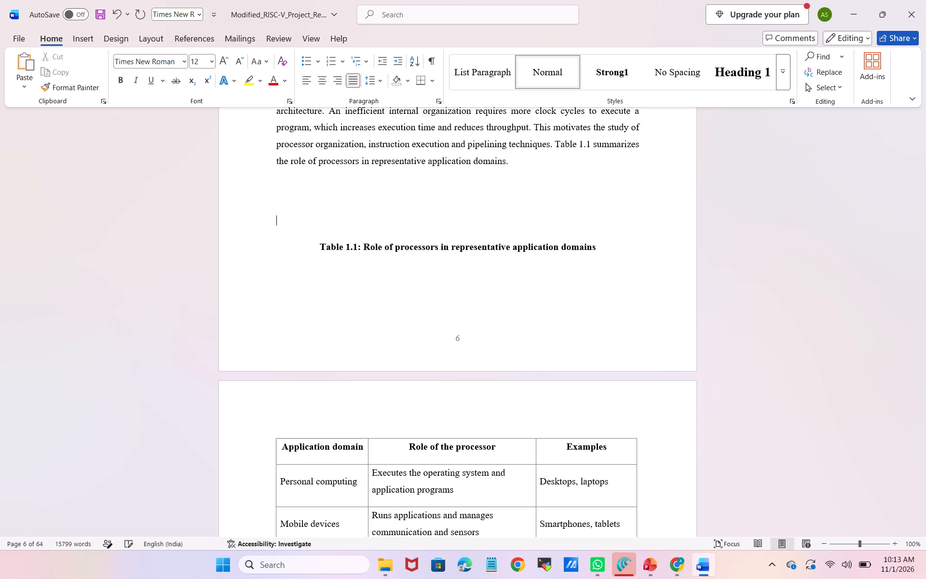
{"action": "key", "text": "Return"}
{"action": "key", "text": "Return"}
{"action": "key", "text": "Return"}
Review the layout of pages 4 to 6, from the abstract's keywords through the introduction and section 1.1 to the blank area before Table 1.1.
{"action": "scroll", "coordinate": [514, 158], "scroll_direction": "up", "scroll_amount": 1}
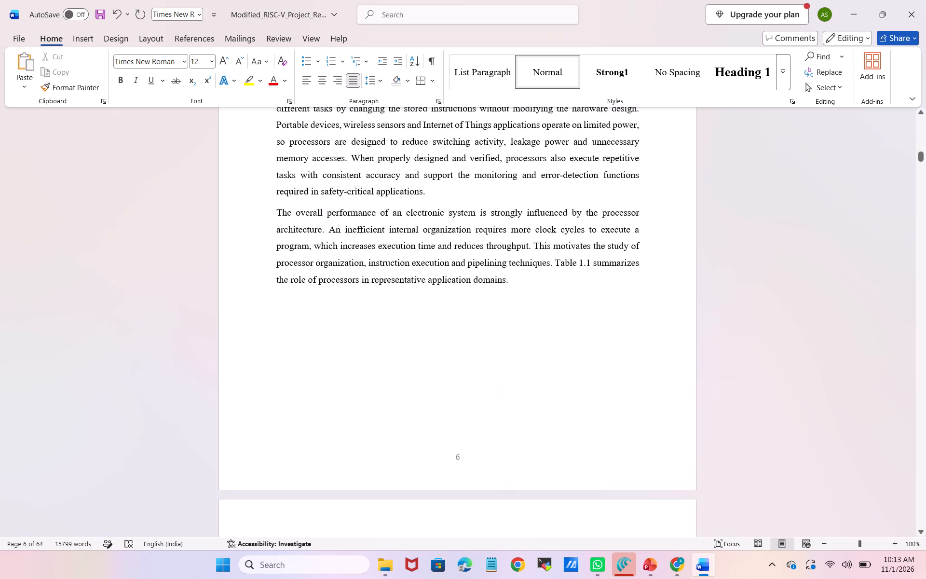
{"action": "scroll", "coordinate": [514, 158], "scroll_direction": "up", "scroll_amount": 4}
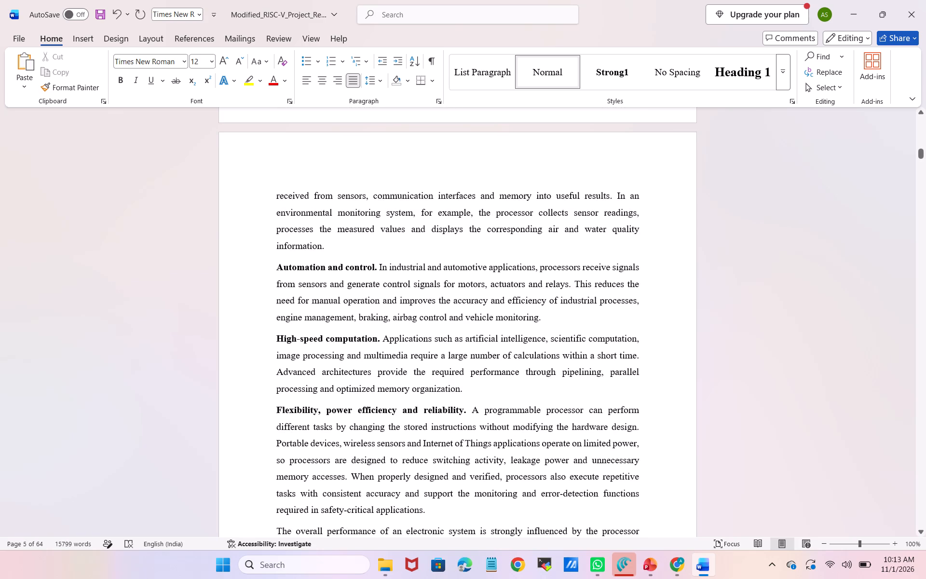
{"action": "scroll", "coordinate": [514, 158], "scroll_direction": "up", "scroll_amount": 1}
{"action": "scroll", "coordinate": [514, 158], "scroll_direction": "right", "scroll_amount": 1}
{"action": "scroll", "coordinate": [514, 158], "scroll_direction": "up", "scroll_amount": 1}
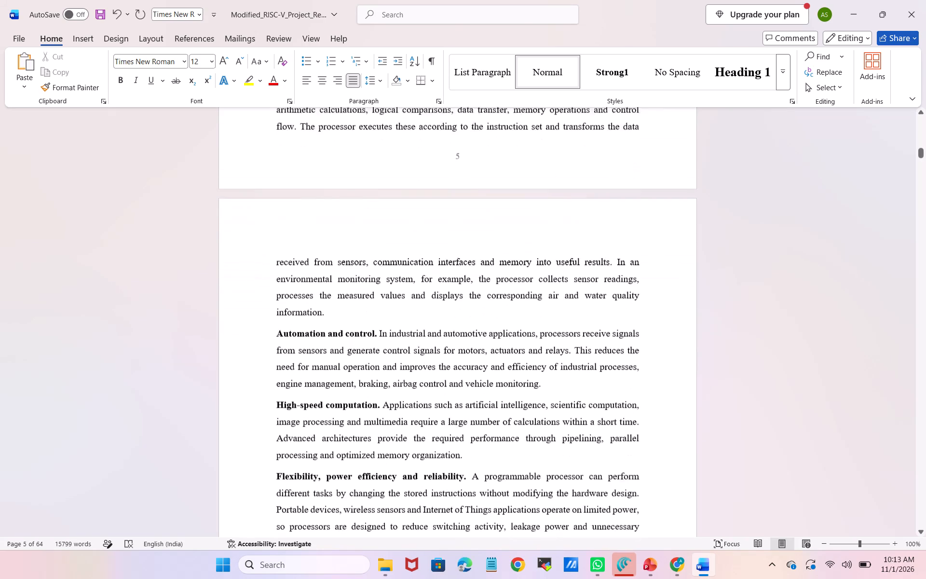
{"action": "scroll", "coordinate": [514, 158], "scroll_direction": "up", "scroll_amount": 3}
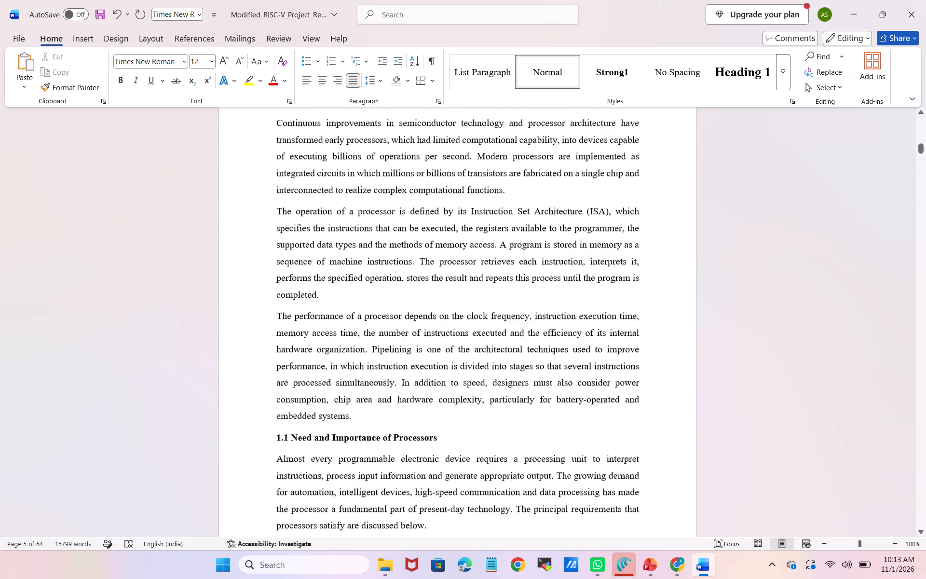
{"action": "scroll", "coordinate": [514, 158], "scroll_direction": "up", "scroll_amount": 2}
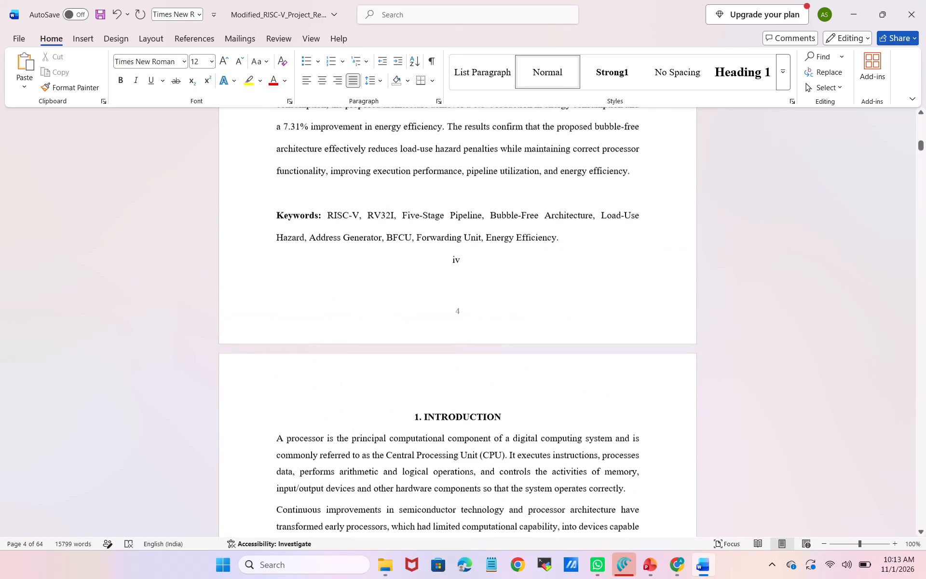
{"action": "scroll", "coordinate": [514, 158], "scroll_direction": "down", "scroll_amount": 2}
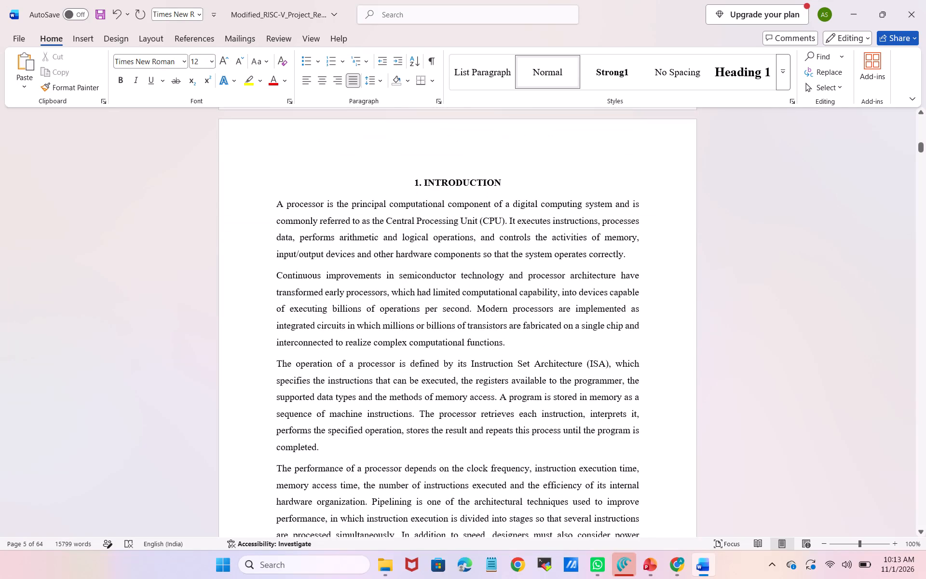
{"action": "scroll", "coordinate": [514, 158], "scroll_direction": "up", "scroll_amount": 2}
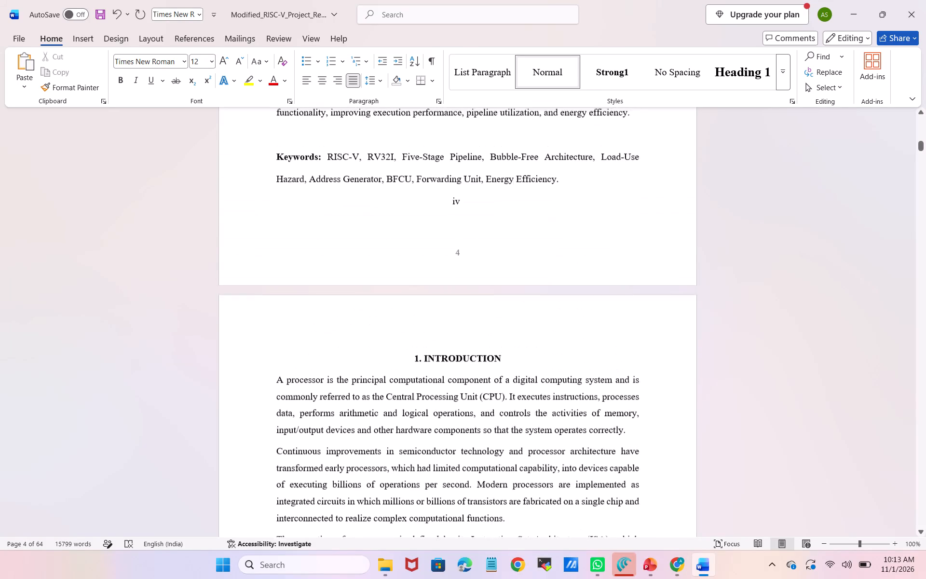
{"action": "scroll", "coordinate": [514, 158], "scroll_direction": "up", "scroll_amount": 1}
{"action": "scroll", "coordinate": [514, 158], "scroll_direction": "down", "scroll_amount": 4}
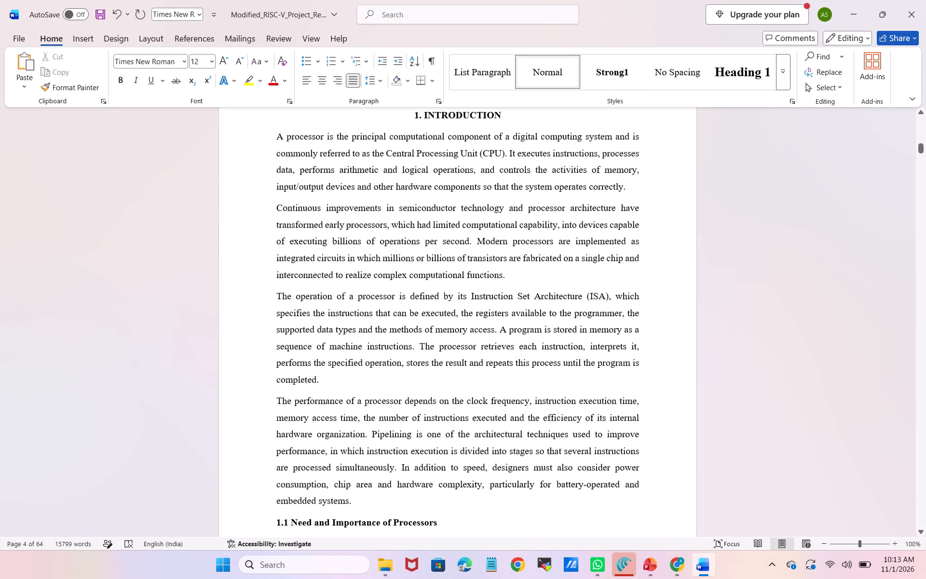
{"action": "scroll", "coordinate": [514, 158], "scroll_direction": "down", "scroll_amount": 3}
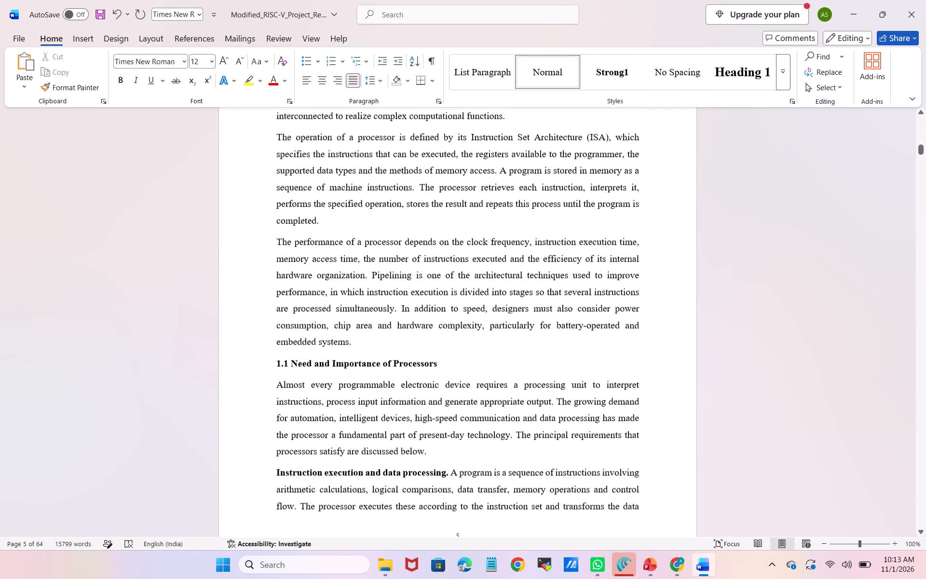
{"action": "scroll", "coordinate": [514, 158], "scroll_direction": "down", "scroll_amount": 5}
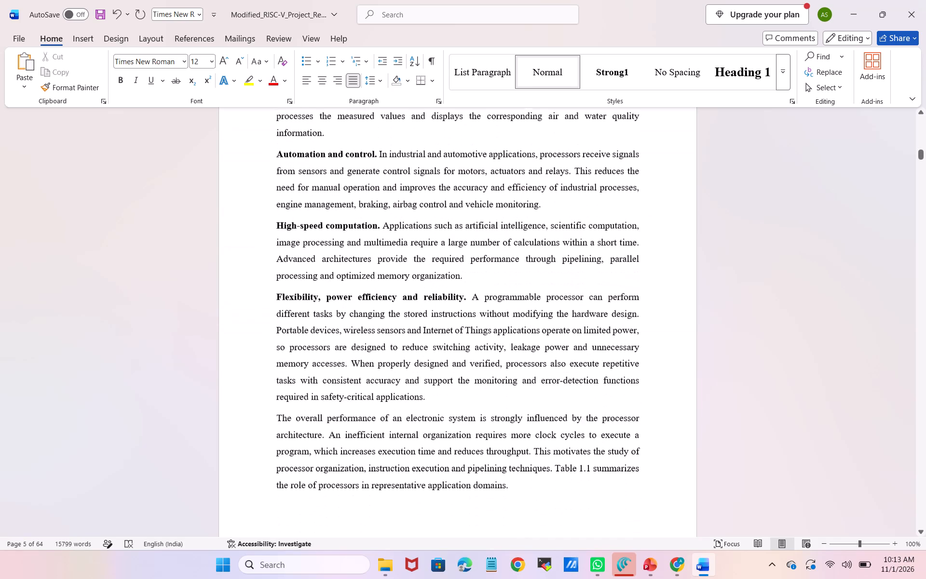
{"action": "scroll", "coordinate": [514, 158], "scroll_direction": "down", "scroll_amount": 2}
{"action": "scroll", "coordinate": [514, 158], "scroll_direction": "up", "scroll_amount": 1}
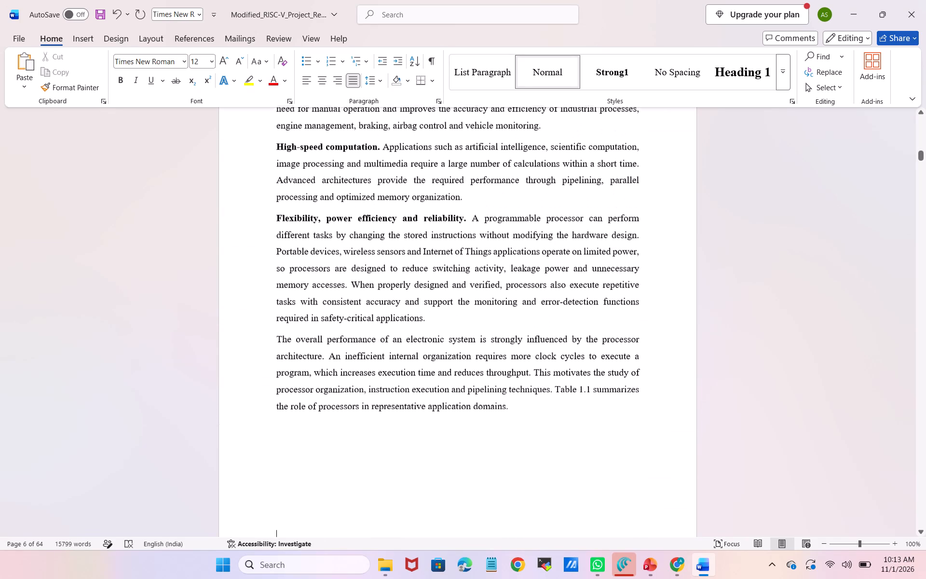
{"action": "scroll", "coordinate": [514, 158], "scroll_direction": "up", "scroll_amount": 1}
{"action": "scroll", "coordinate": [514, 158], "scroll_direction": "down", "scroll_amount": 4}
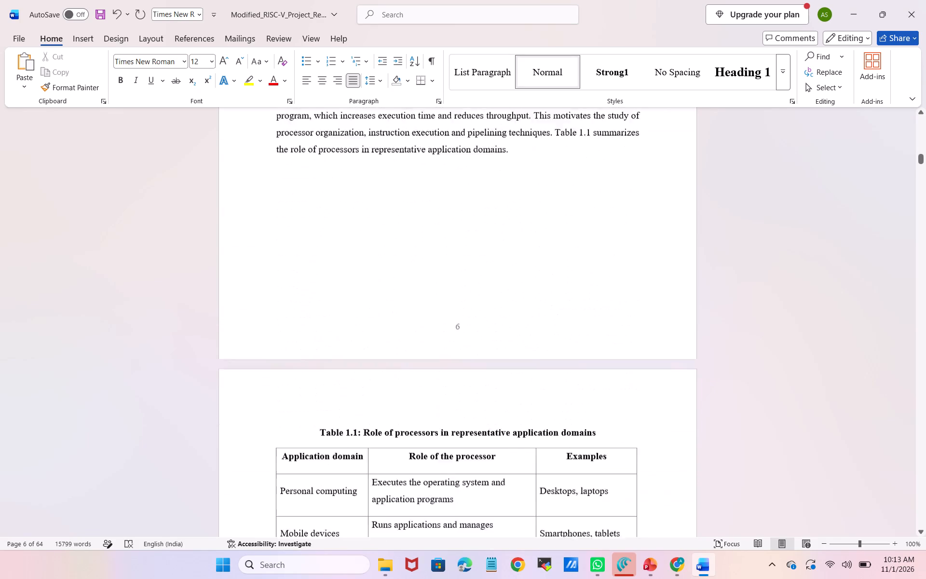
Enlarge the Figure 1.1 block diagram on page 8 proportionally by about a quarter of its width.
{"action": "scroll", "coordinate": [514, 158], "scroll_direction": "down", "scroll_amount": 5}
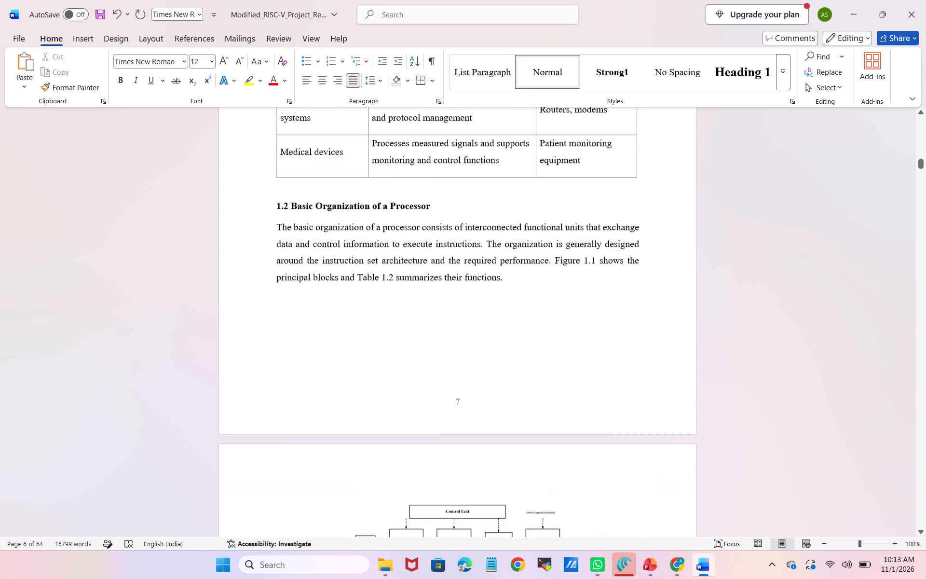
{"action": "scroll", "coordinate": [514, 158], "scroll_direction": "down", "scroll_amount": 2}
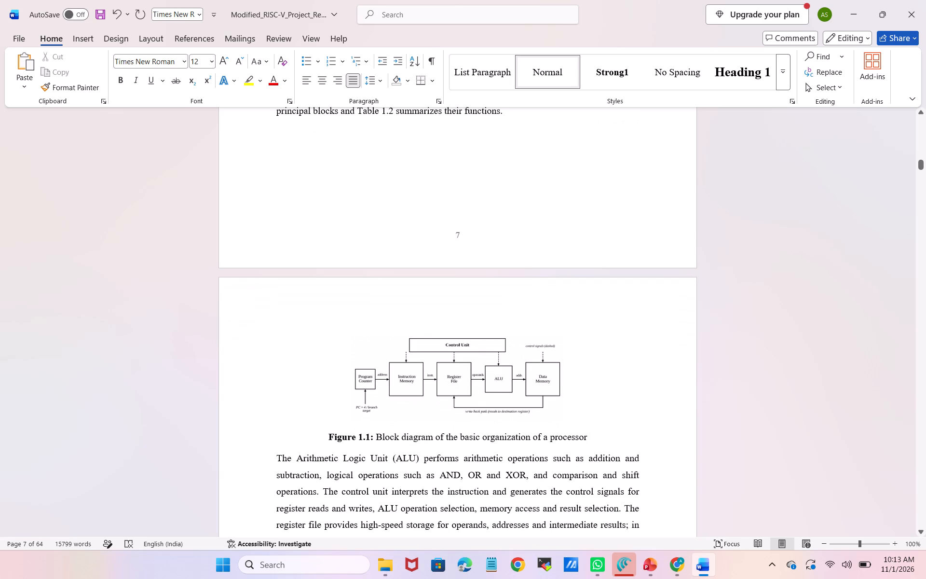
{"action": "left_click", "coordinate": [505, 377]}
{"action": "left_click_drag", "start_coordinate": [353, 336], "coordinate": [310, 316]}
{"action": "left_click", "coordinate": [310, 316]}
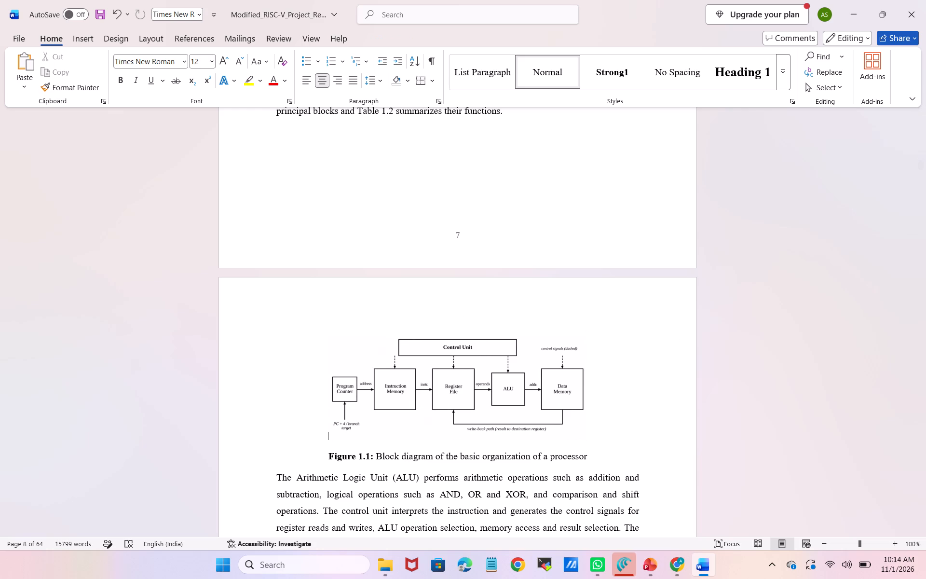
Examine the blank space between the section 1.2 paragraph on page 7 and Figure 1.1 on page 8.
{"action": "scroll", "coordinate": [310, 316], "scroll_direction": "up", "scroll_amount": 1}
{"action": "left_click", "coordinate": [372, 307]}
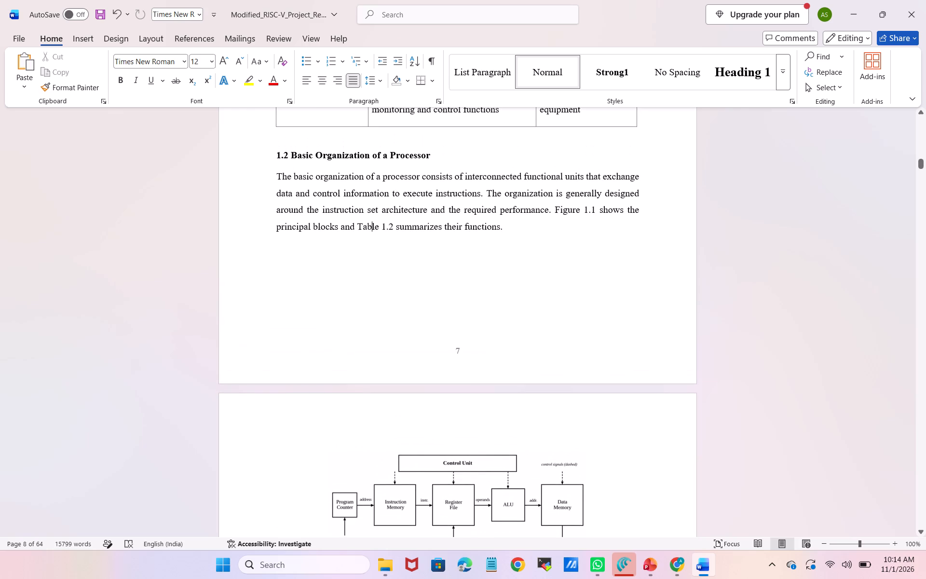
{"action": "scroll", "coordinate": [372, 307], "scroll_direction": "right", "scroll_amount": 1}
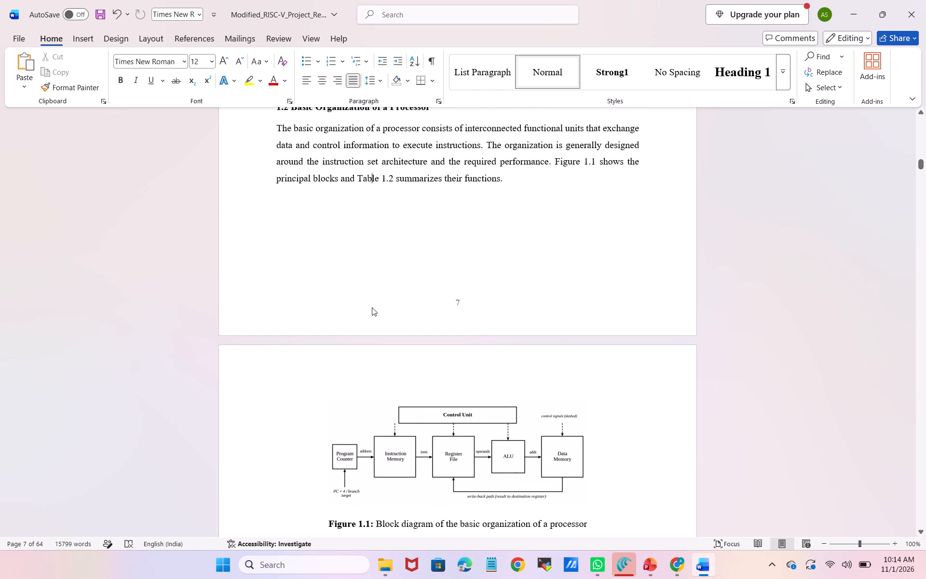
{"action": "scroll", "coordinate": [372, 307], "scroll_direction": "up", "scroll_amount": 2}
{"action": "scroll", "coordinate": [372, 307], "scroll_direction": "down", "scroll_amount": 1}
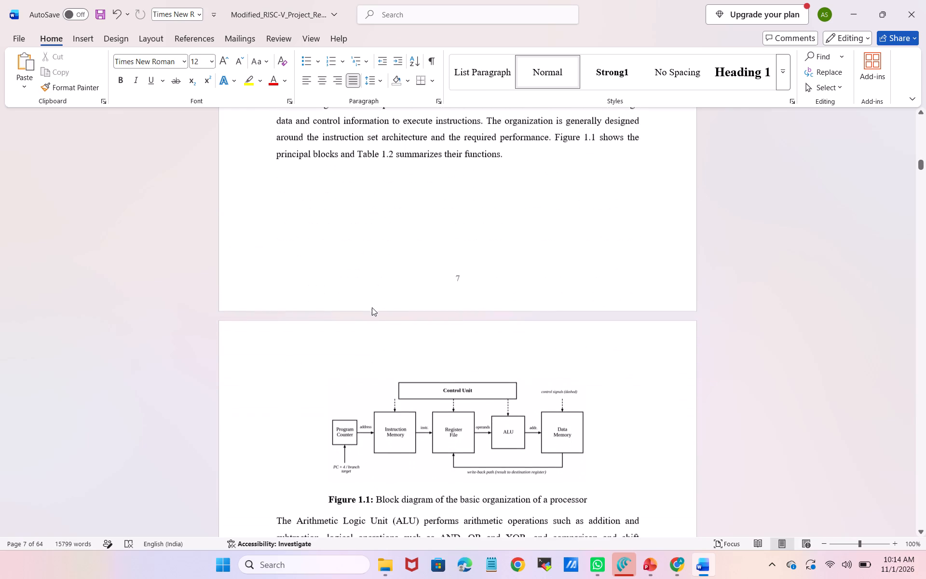
{"action": "scroll", "coordinate": [372, 307], "scroll_direction": "down", "scroll_amount": 2}
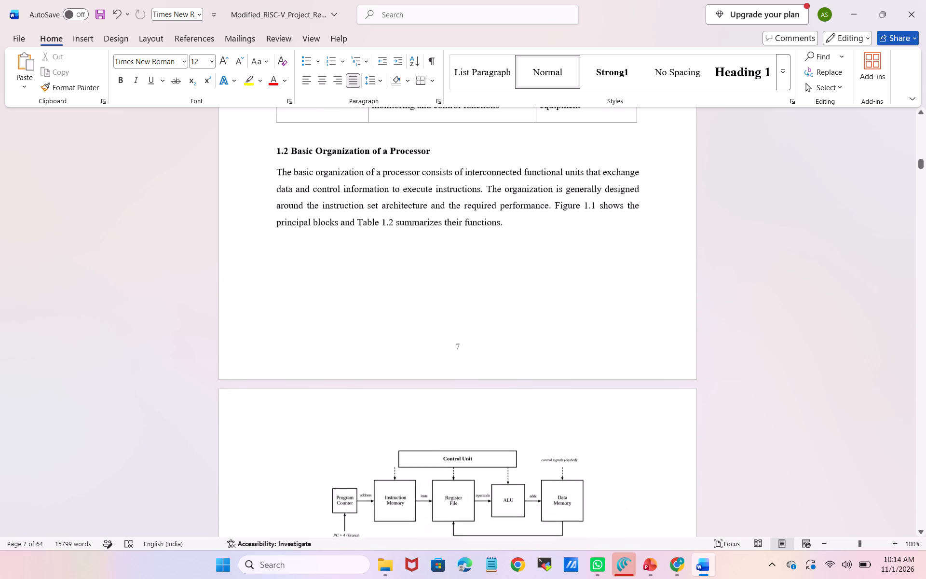
{"action": "scroll", "coordinate": [372, 307], "scroll_direction": "down", "scroll_amount": 2}
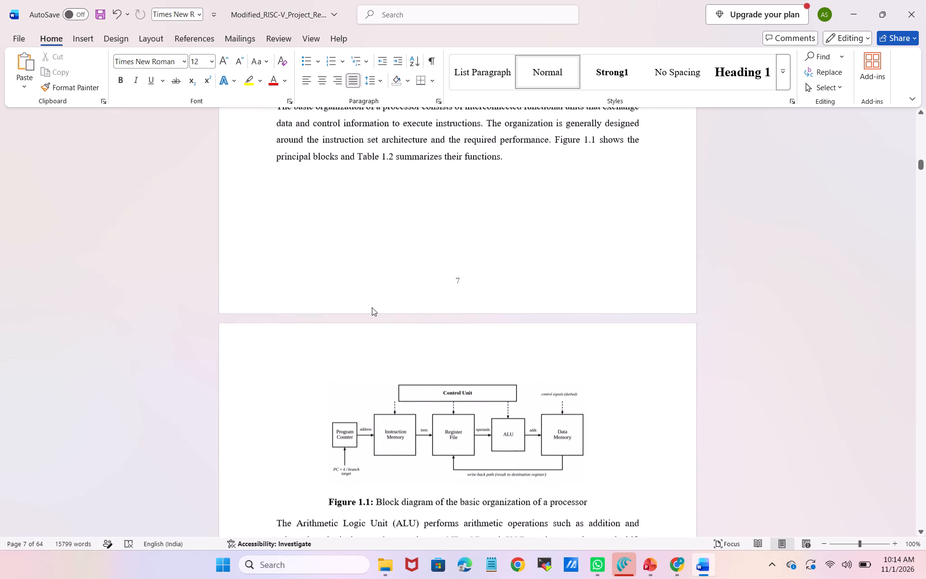
{"action": "scroll", "coordinate": [372, 307], "scroll_direction": "down", "scroll_amount": 1}
Enlarge the Figure 1.1 block diagram proportionally until it spans nearly the full width of the text column.
{"action": "left_click", "coordinate": [447, 482]}
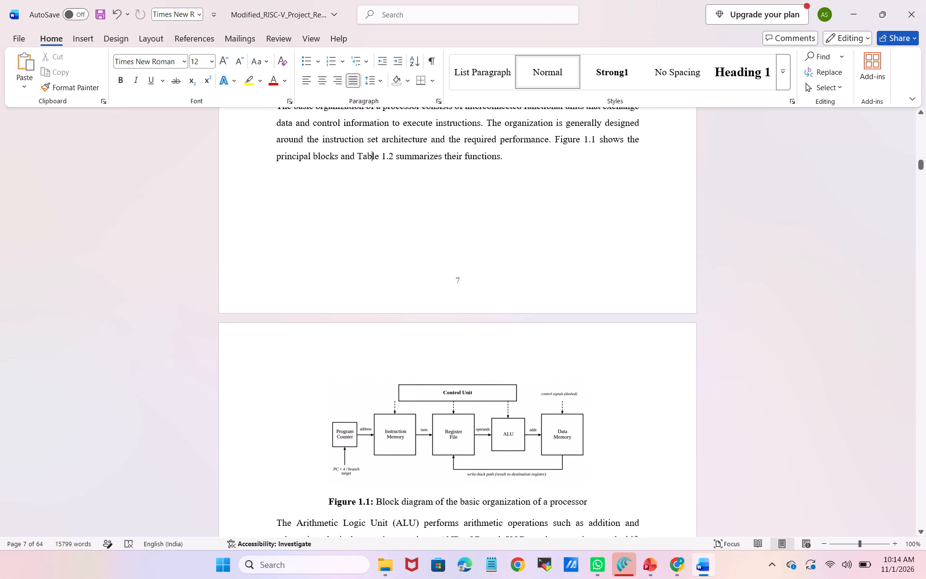
{"action": "scroll", "coordinate": [593, 485], "scroll_direction": "down", "scroll_amount": 4}
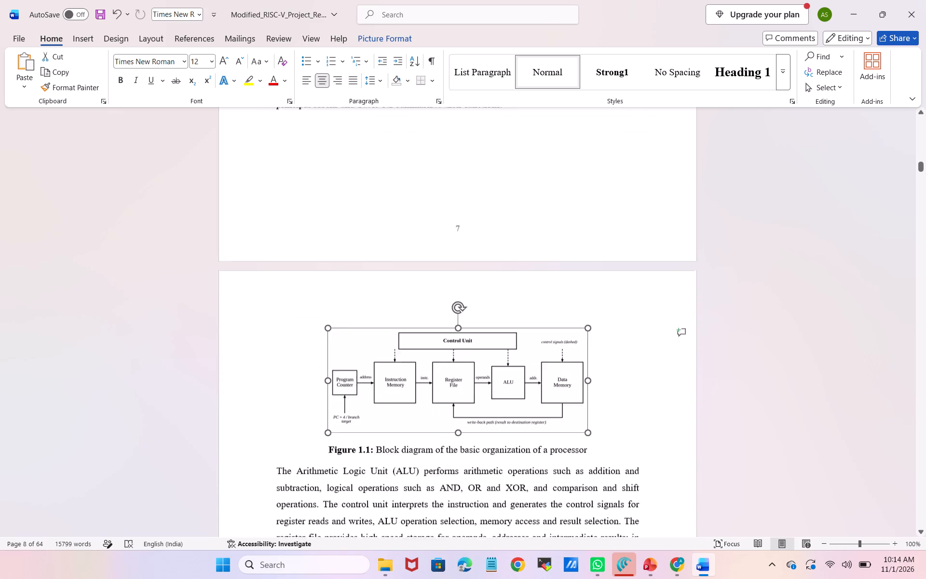
{"action": "scroll", "coordinate": [593, 485], "scroll_direction": "down", "scroll_amount": 3}
{"action": "scroll", "coordinate": [593, 485], "scroll_direction": "right", "scroll_amount": 2}
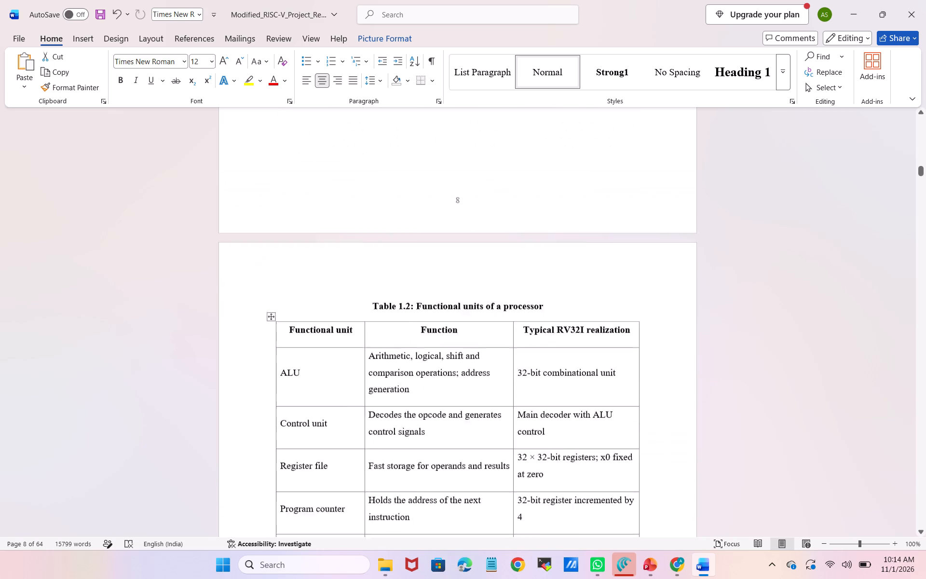
{"action": "scroll", "coordinate": [593, 485], "scroll_direction": "right", "scroll_amount": 1}
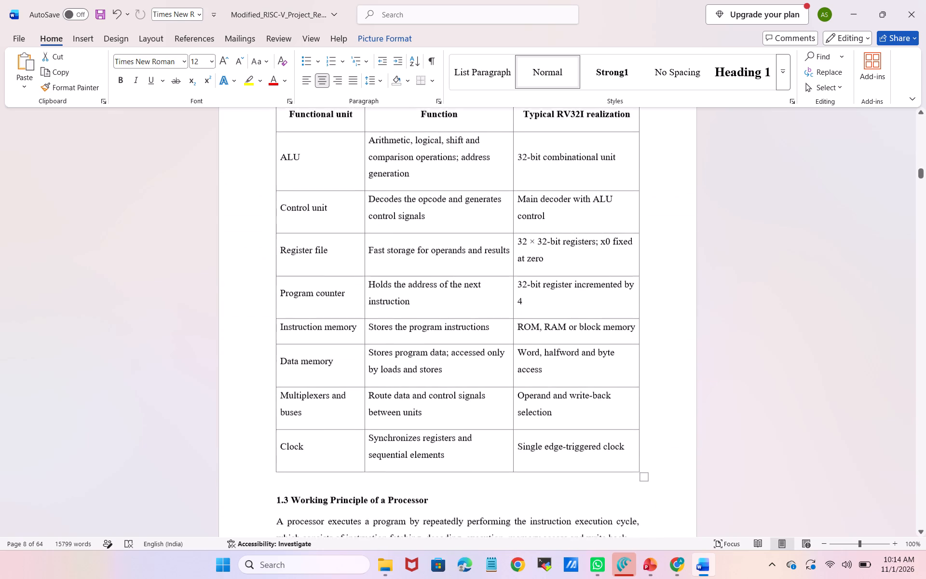
{"action": "scroll", "coordinate": [593, 485], "scroll_direction": "right", "scroll_amount": 1}
{"action": "scroll", "coordinate": [593, 485], "scroll_direction": "up", "scroll_amount": 4}
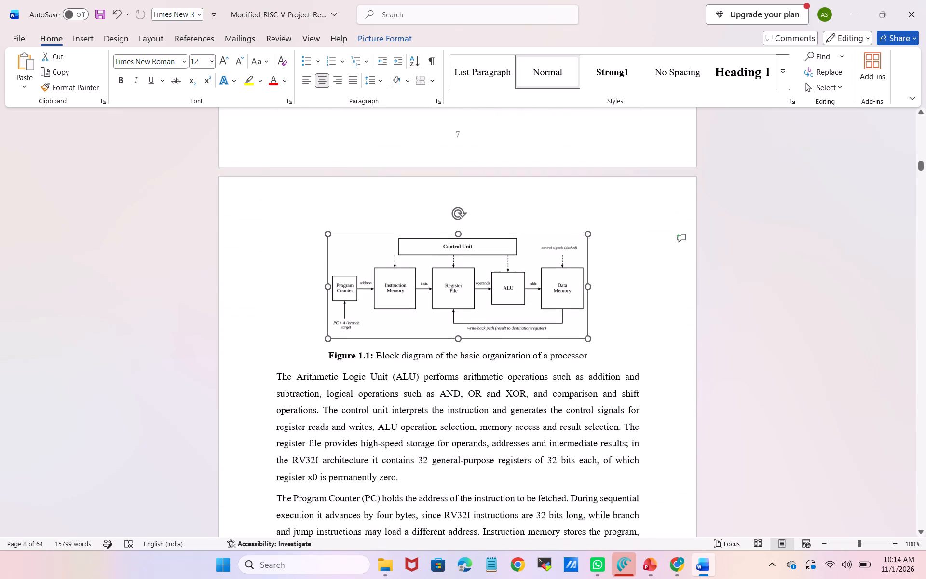
{"action": "left_click_drag", "start_coordinate": [590, 342], "coordinate": [610, 363]}
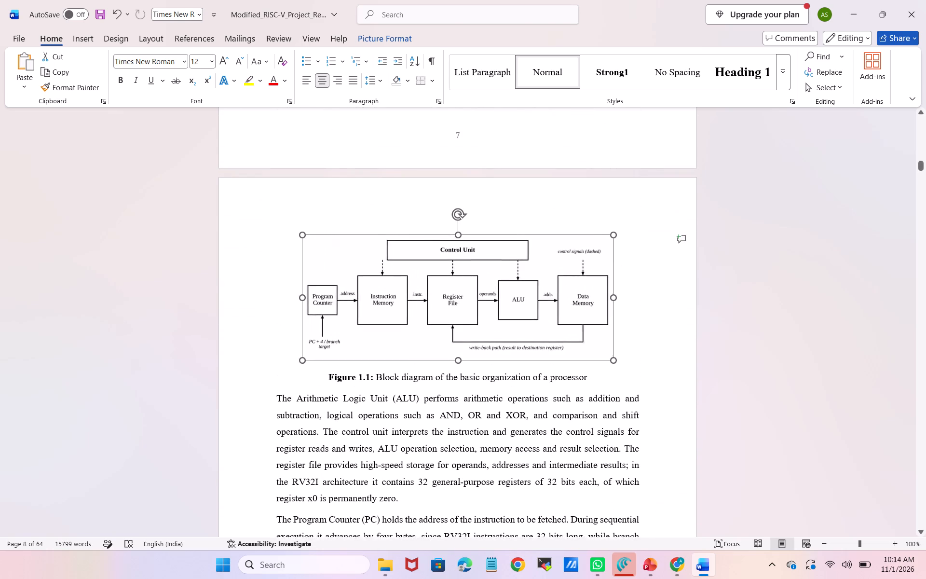
{"action": "left_click_drag", "start_coordinate": [610, 363], "coordinate": [620, 379]}
{"action": "left_click", "coordinate": [643, 400]}
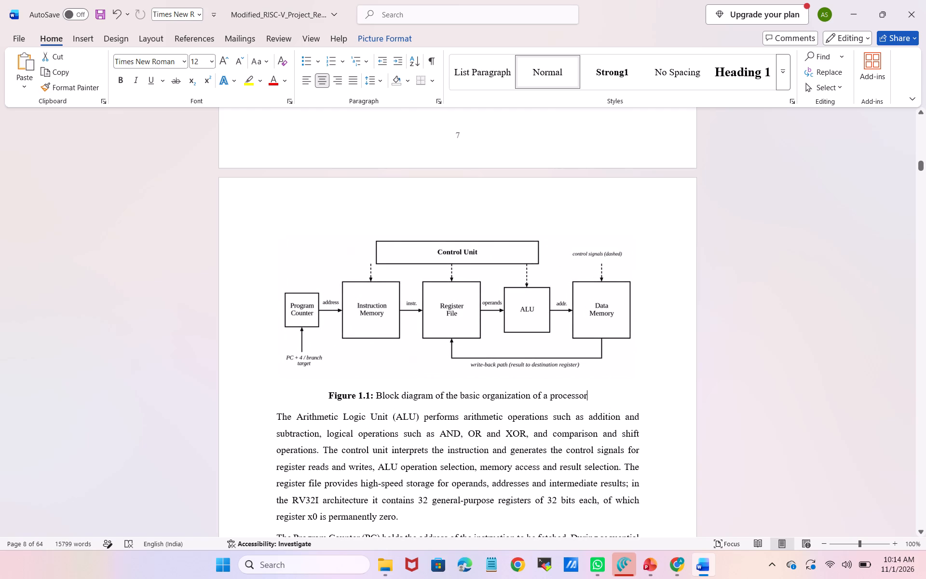
Review the layout of pages 8 to 13, from Figure 1.1 through sections 1.3 to 1.5 and Table 1.5.
{"action": "scroll", "coordinate": [643, 400], "scroll_direction": "down", "scroll_amount": 3}
{"action": "scroll", "coordinate": [643, 400], "scroll_direction": "up", "scroll_amount": 1}
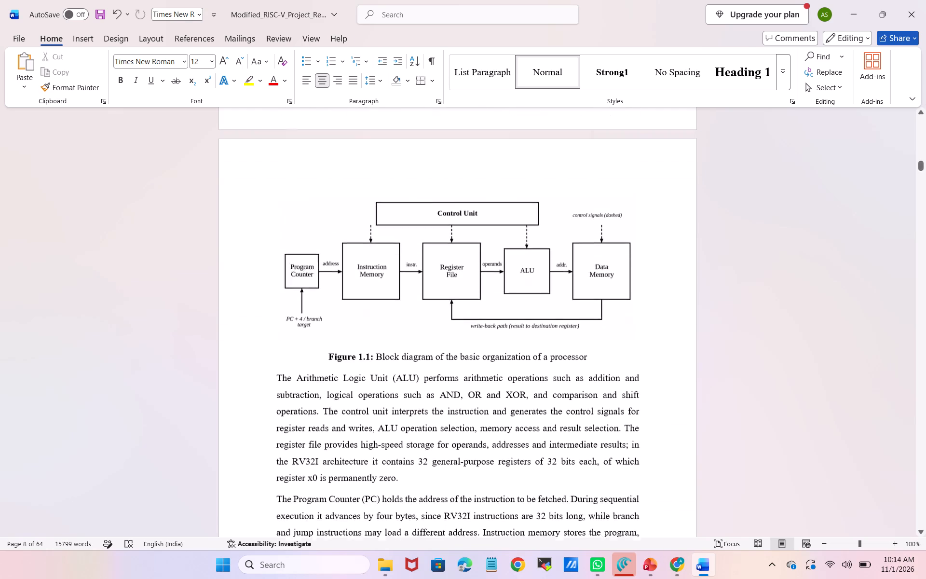
{"action": "scroll", "coordinate": [643, 400], "scroll_direction": "up", "scroll_amount": 2}
{"action": "scroll", "coordinate": [643, 400], "scroll_direction": "down", "scroll_amount": 1}
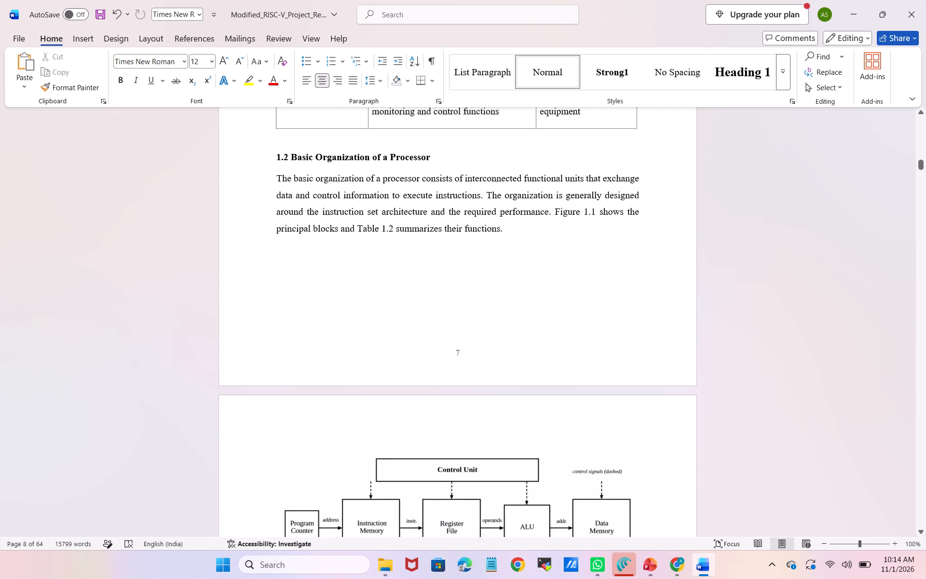
{"action": "scroll", "coordinate": [643, 400], "scroll_direction": "down", "scroll_amount": 6}
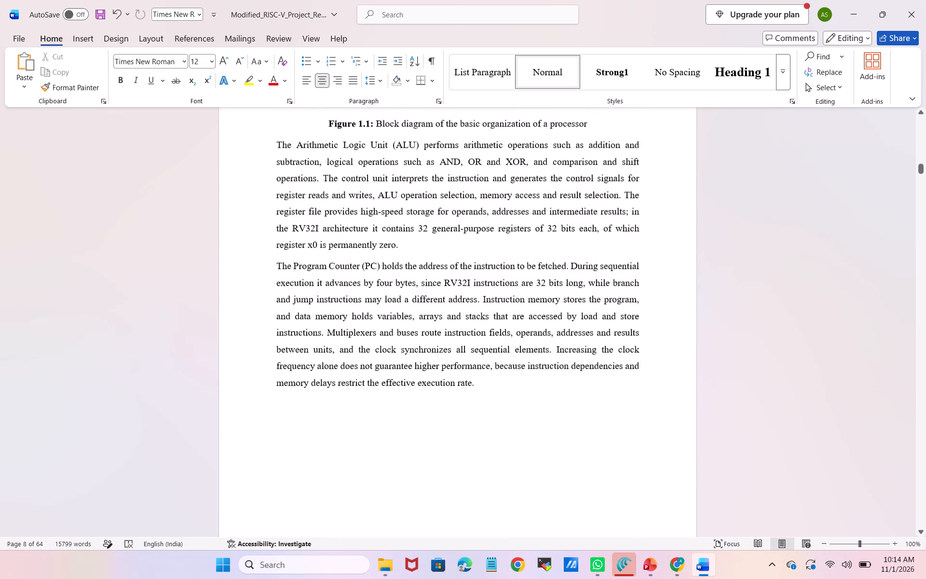
{"action": "scroll", "coordinate": [643, 400], "scroll_direction": "down", "scroll_amount": 6}
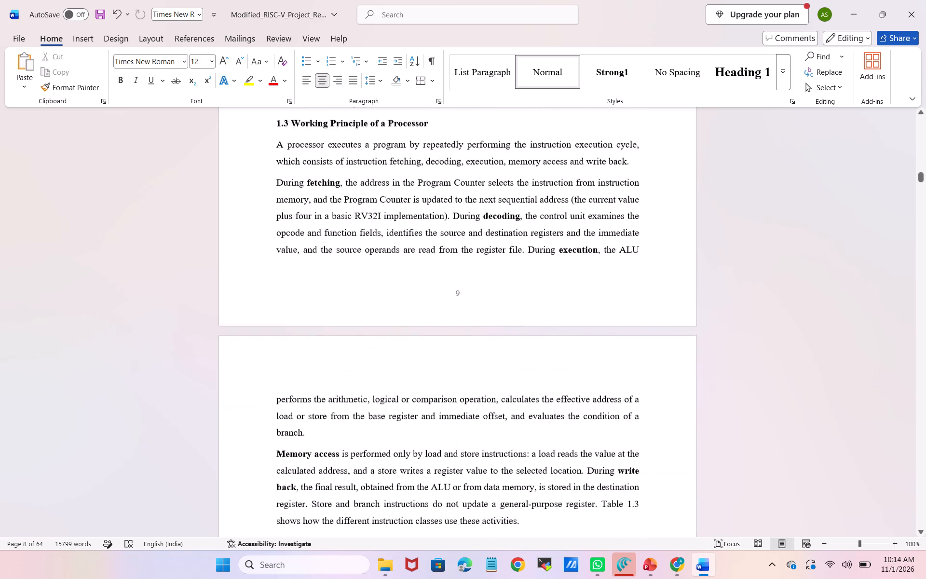
{"action": "scroll", "coordinate": [643, 400], "scroll_direction": "down", "scroll_amount": 6}
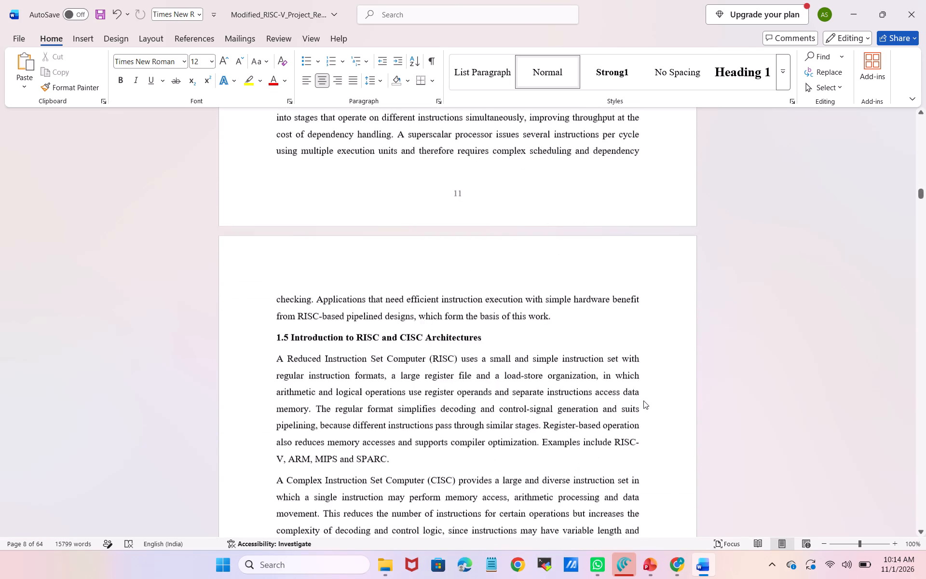
{"action": "scroll", "coordinate": [643, 400], "scroll_direction": "down", "scroll_amount": 2}
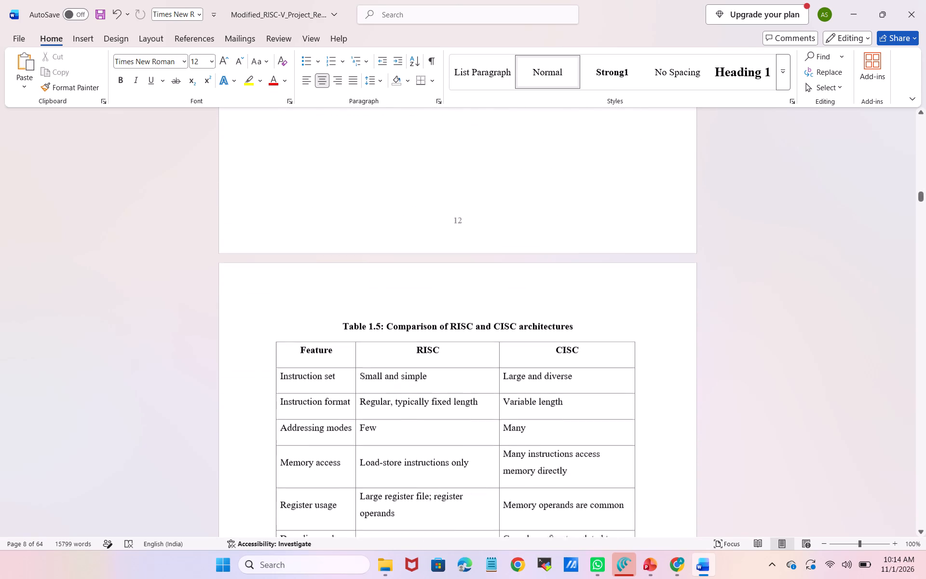
{"action": "scroll", "coordinate": [643, 400], "scroll_direction": "down", "scroll_amount": 3}
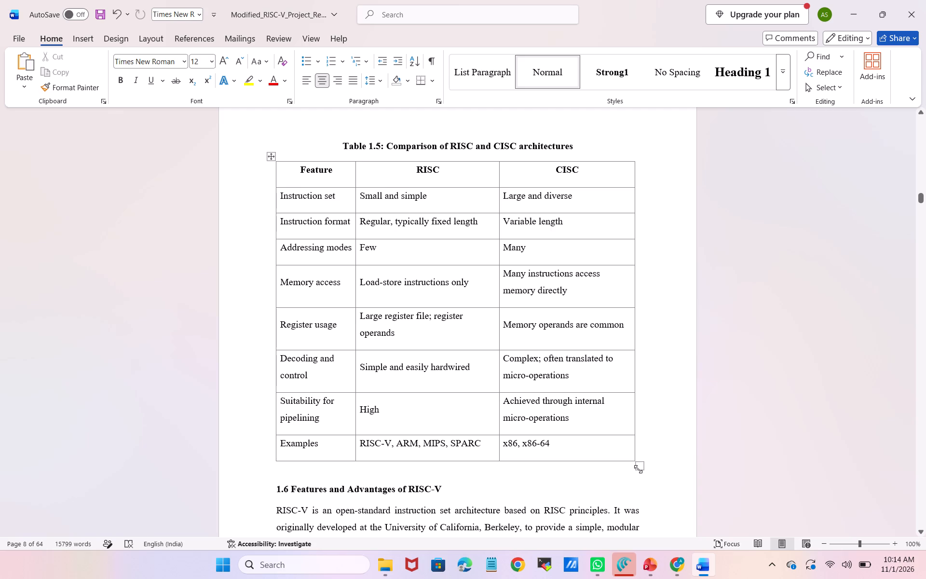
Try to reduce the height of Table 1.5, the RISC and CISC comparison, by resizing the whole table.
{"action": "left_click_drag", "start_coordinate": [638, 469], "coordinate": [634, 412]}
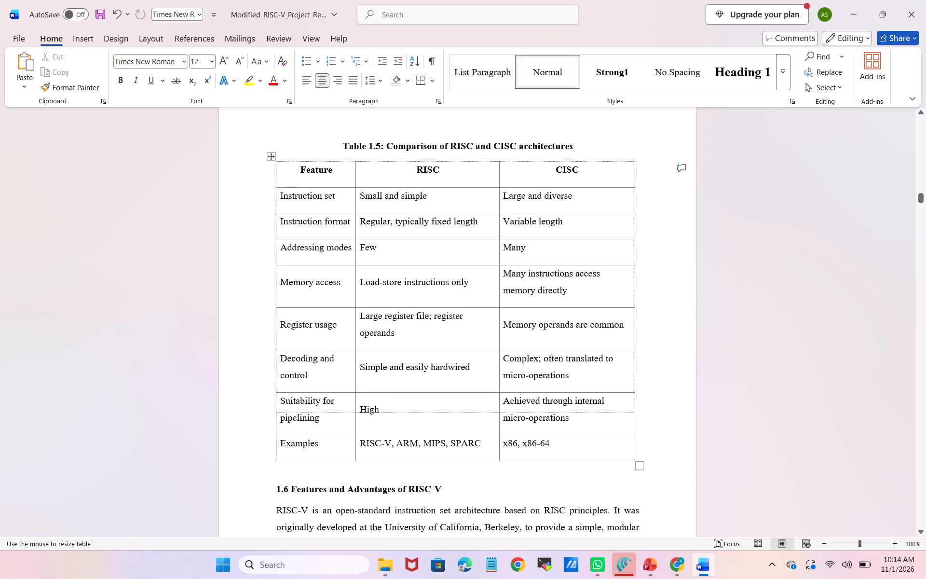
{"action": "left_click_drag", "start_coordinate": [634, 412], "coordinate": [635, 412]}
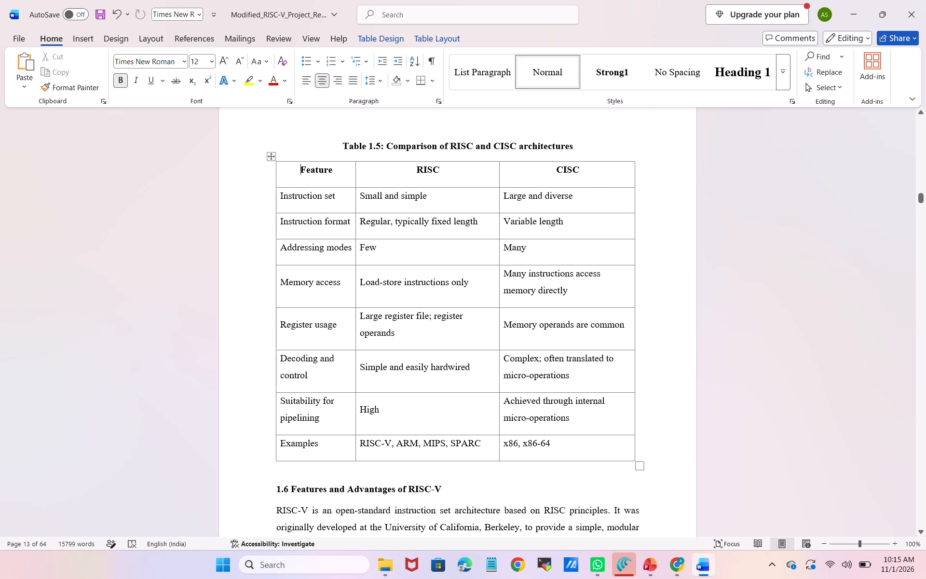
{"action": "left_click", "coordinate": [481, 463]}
Examine section 1.6 below Table 1.5 and the layout of Table 1.4 with its following paragraph on page 11.
{"action": "scroll", "coordinate": [481, 463], "scroll_direction": "down", "scroll_amount": 7}
{"action": "scroll", "coordinate": [481, 463], "scroll_direction": "up", "scroll_amount": 1}
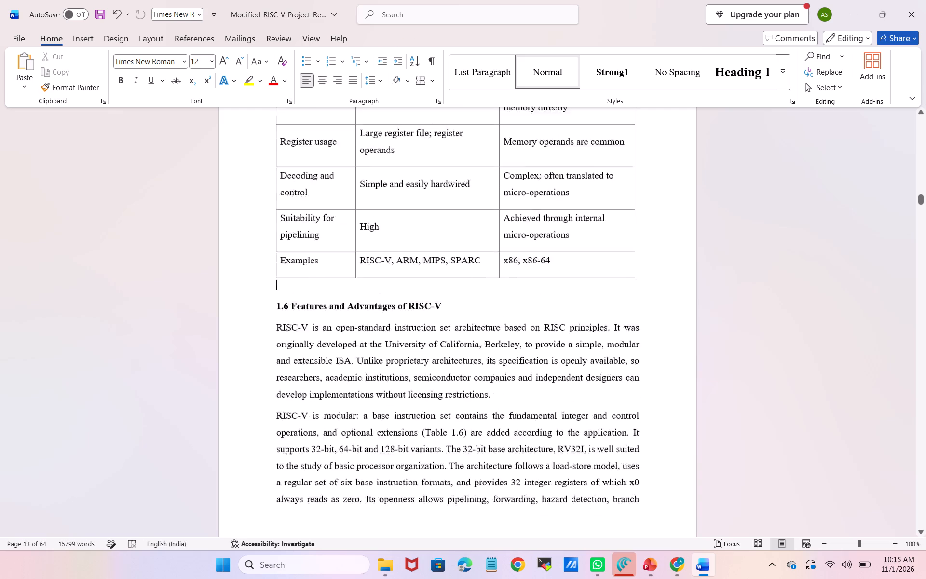
{"action": "scroll", "coordinate": [481, 463], "scroll_direction": "up", "scroll_amount": 4}
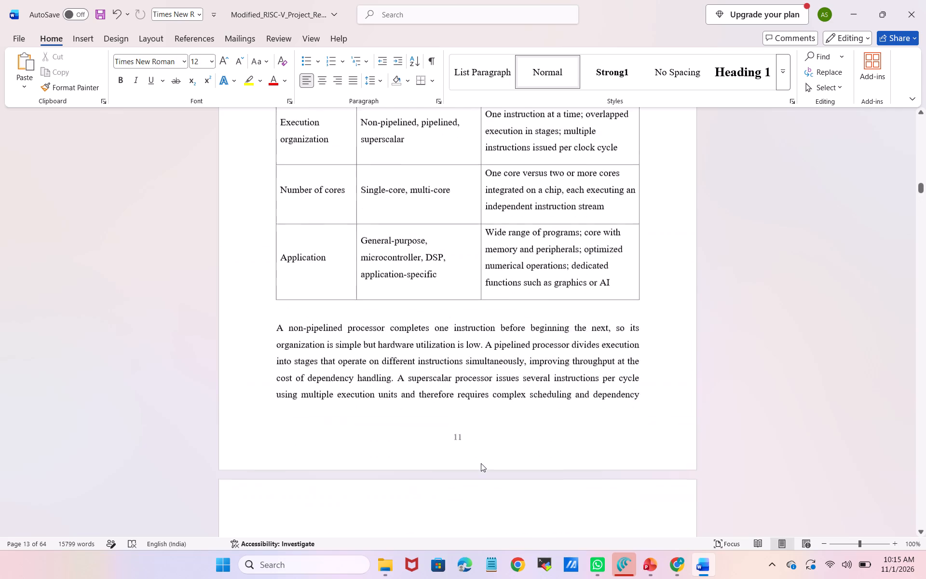
{"action": "scroll", "coordinate": [481, 463], "scroll_direction": "down", "scroll_amount": 2}
{"action": "scroll", "coordinate": [481, 463], "scroll_direction": "up", "scroll_amount": 2}
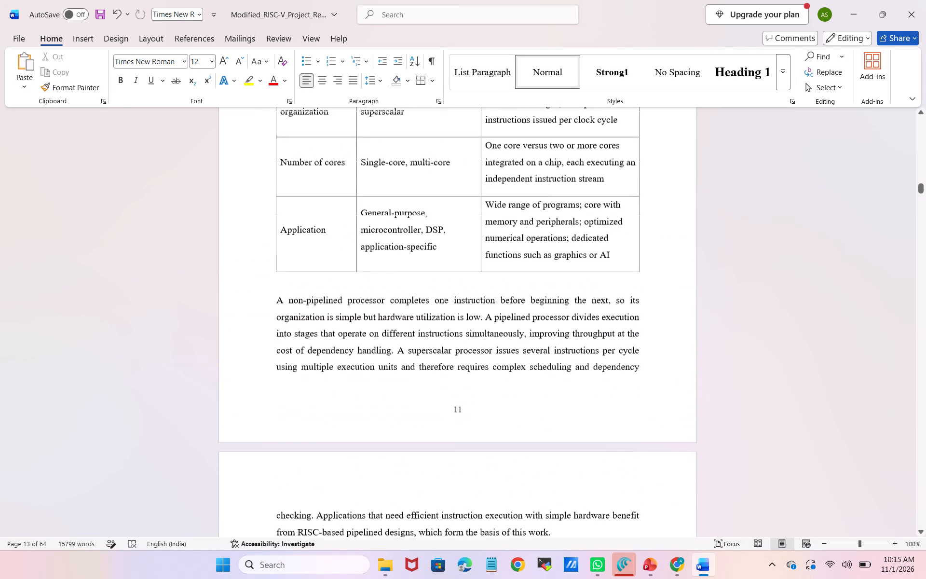
{"action": "scroll", "coordinate": [481, 463], "scroll_direction": "up", "scroll_amount": 1}
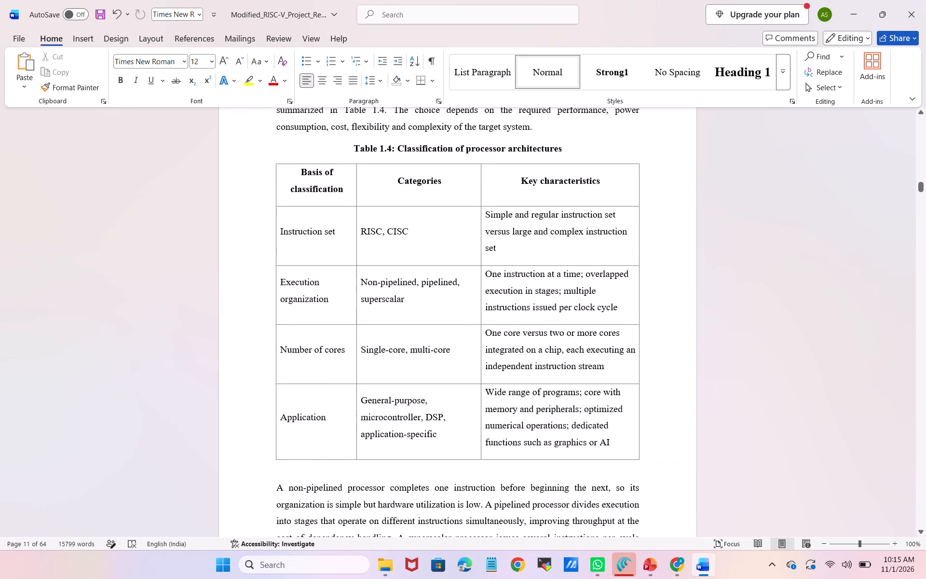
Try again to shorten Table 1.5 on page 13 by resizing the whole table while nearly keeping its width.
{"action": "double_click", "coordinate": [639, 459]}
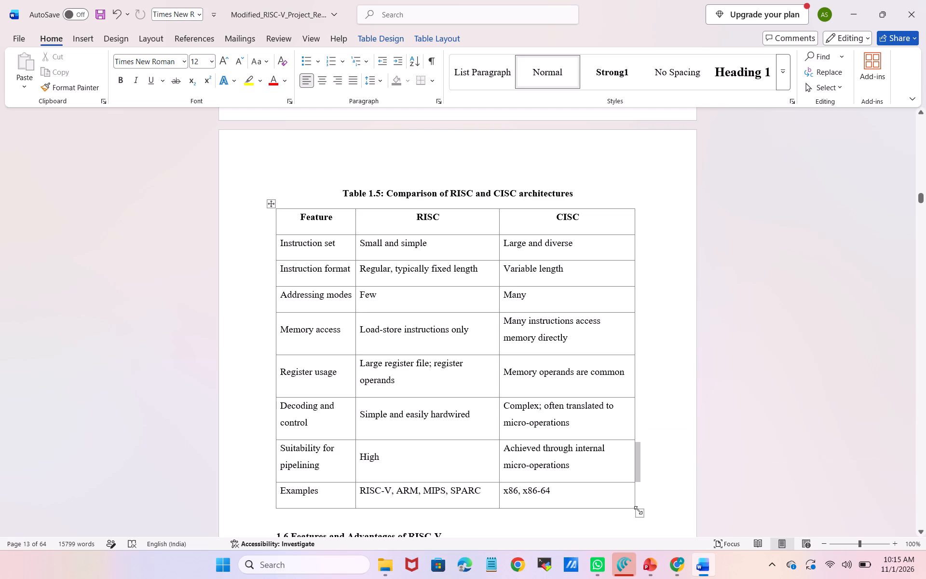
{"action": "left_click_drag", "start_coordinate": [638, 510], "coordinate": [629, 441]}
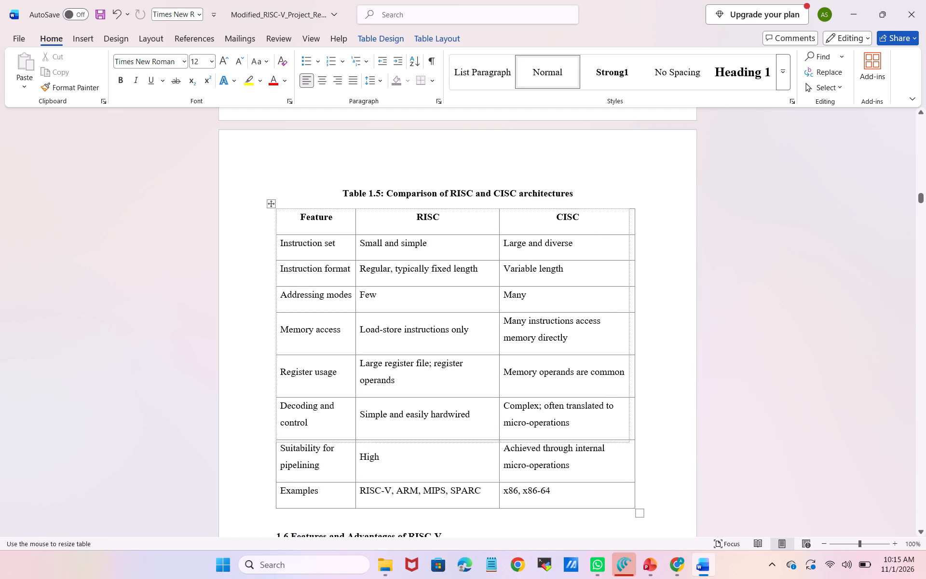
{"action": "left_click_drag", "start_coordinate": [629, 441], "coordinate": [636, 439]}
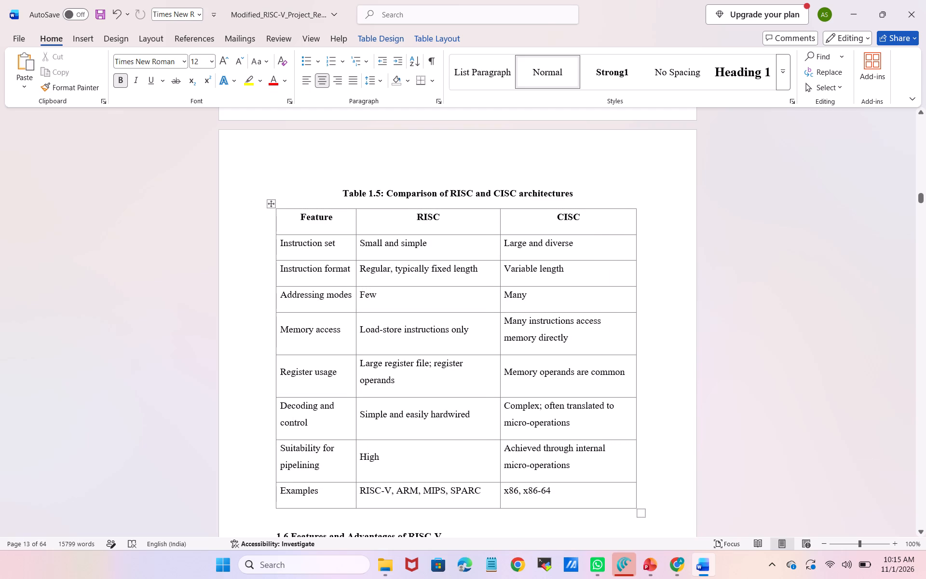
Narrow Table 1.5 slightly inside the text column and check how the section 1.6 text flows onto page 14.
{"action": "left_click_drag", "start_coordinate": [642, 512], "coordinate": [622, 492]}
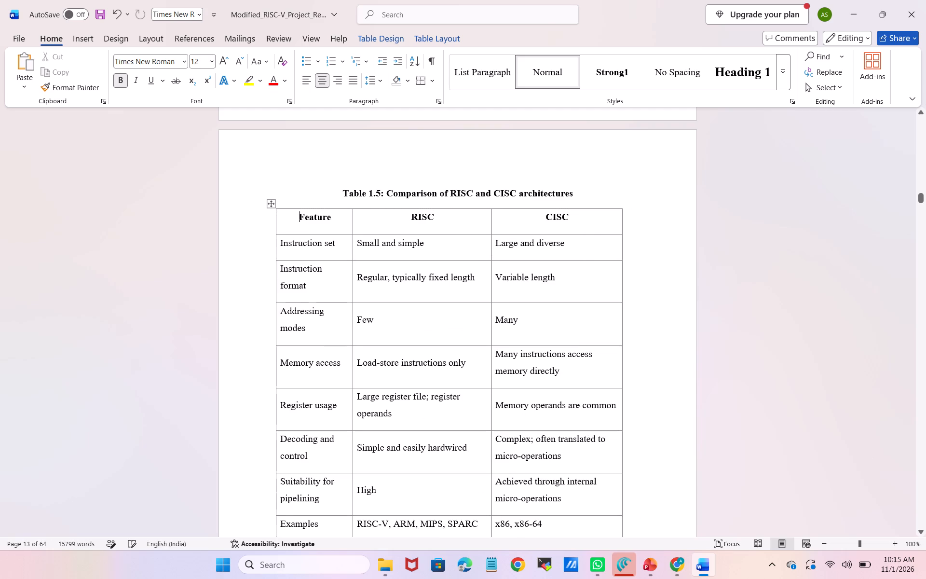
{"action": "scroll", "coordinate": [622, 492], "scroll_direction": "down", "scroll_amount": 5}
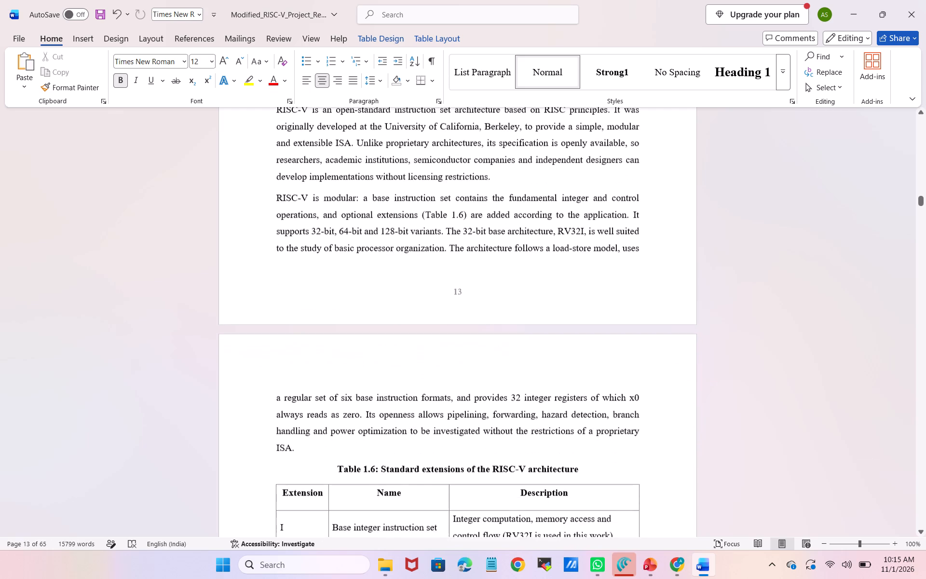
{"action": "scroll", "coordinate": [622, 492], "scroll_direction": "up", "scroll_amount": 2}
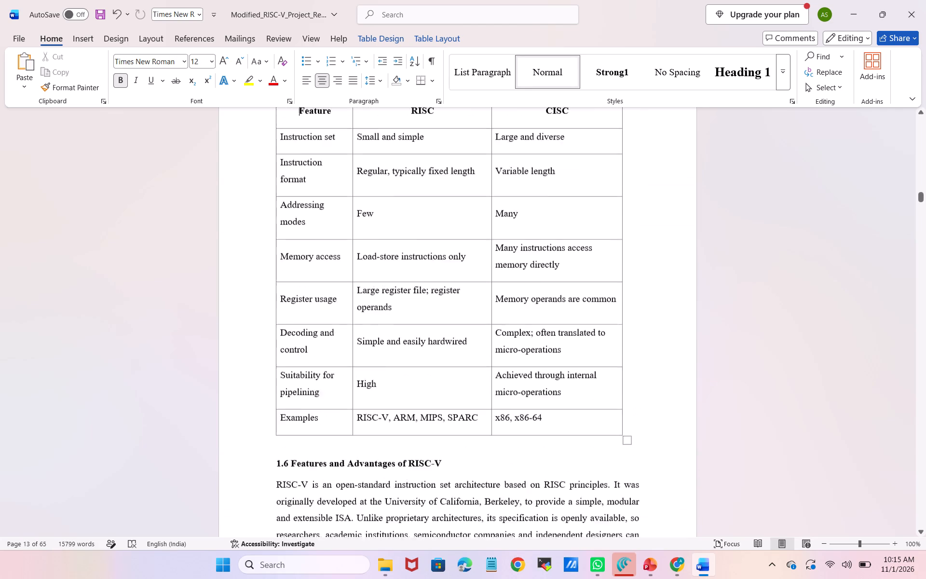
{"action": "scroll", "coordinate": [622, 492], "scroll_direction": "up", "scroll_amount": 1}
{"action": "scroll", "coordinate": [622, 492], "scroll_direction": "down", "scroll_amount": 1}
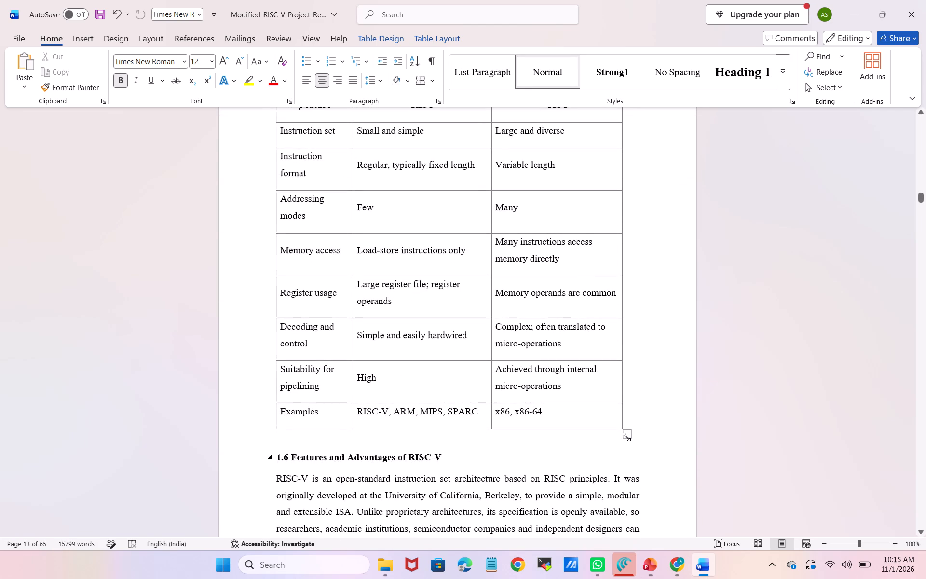
Widen Table 1.5 proportionally until it spans the full width of the text column.
{"action": "left_click_drag", "start_coordinate": [626, 436], "coordinate": [639, 402]}
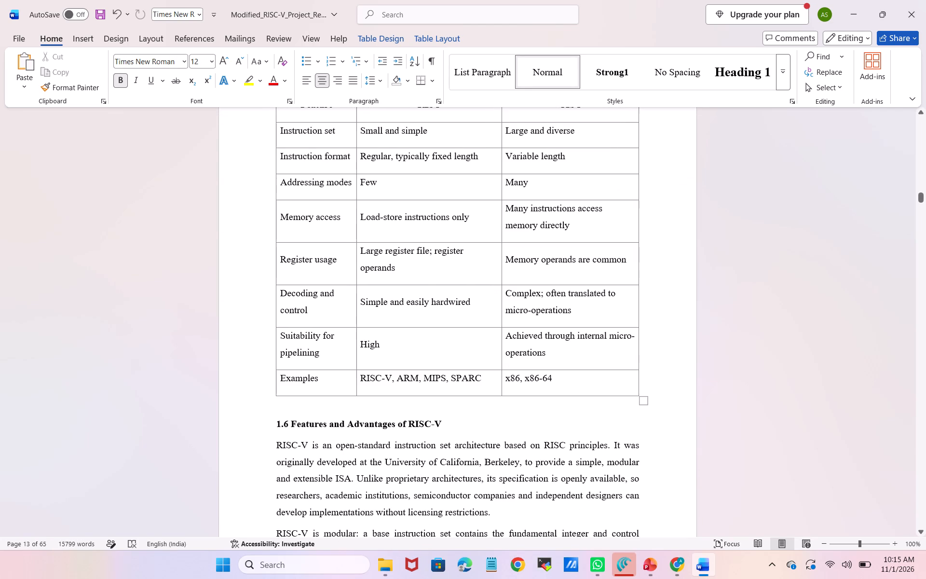
Review the layout of pages 13 to 16, from section 1.6 through Figure 1.2 and Table 1.7 to section 1.8.
{"action": "scroll", "coordinate": [639, 402], "scroll_direction": "down", "scroll_amount": 4}
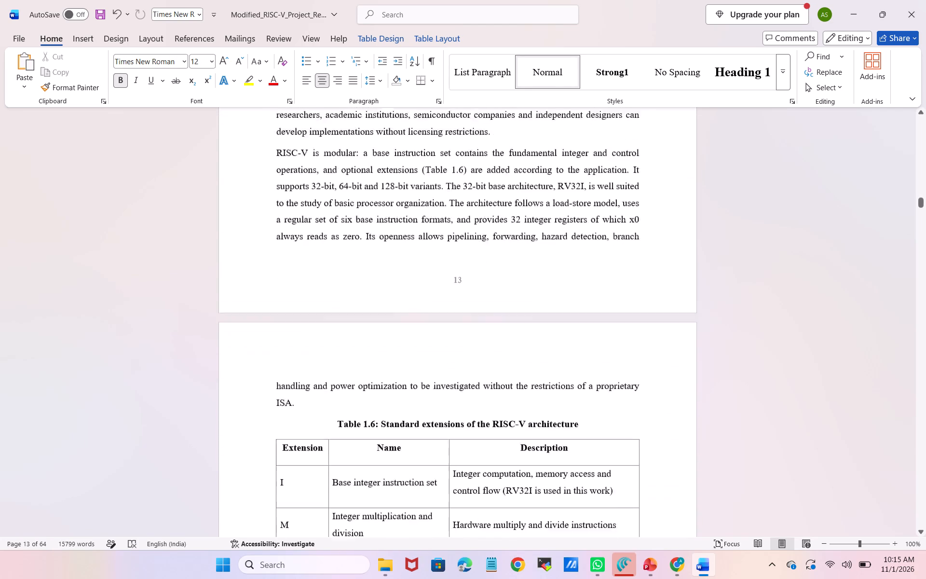
{"action": "scroll", "coordinate": [639, 402], "scroll_direction": "down", "scroll_amount": 3}
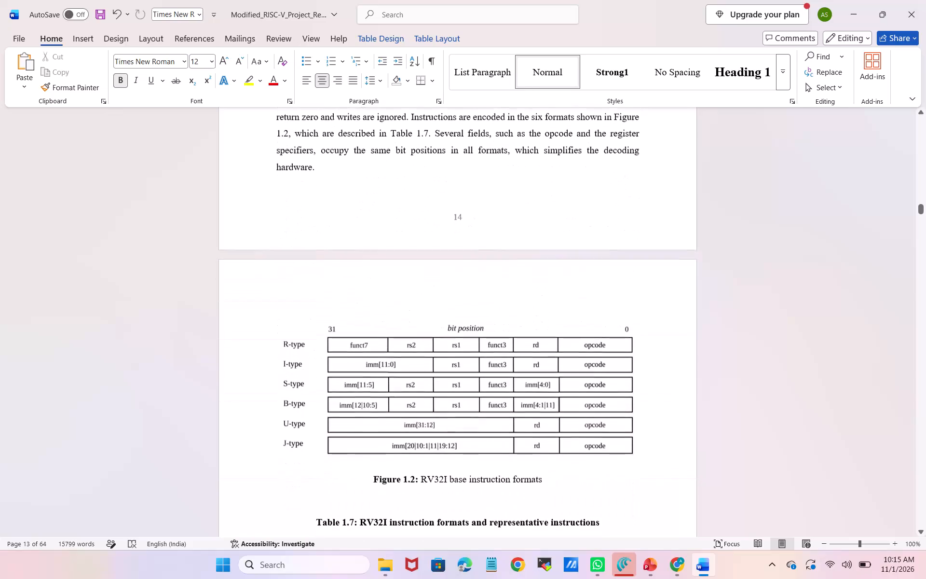
{"action": "scroll", "coordinate": [639, 402], "scroll_direction": "down", "scroll_amount": 2}
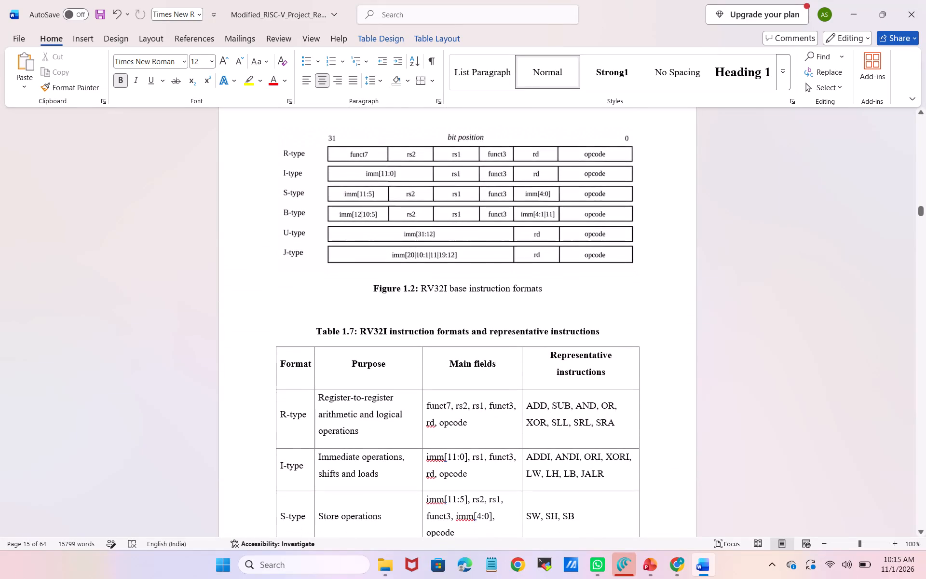
{"action": "scroll", "coordinate": [639, 402], "scroll_direction": "down", "scroll_amount": 4}
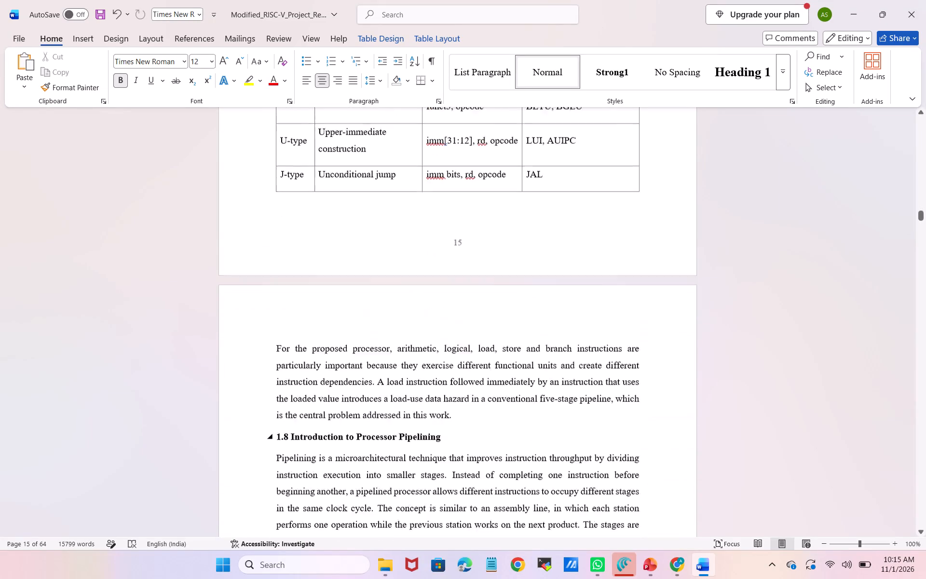
{"action": "scroll", "coordinate": [639, 402], "scroll_direction": "down", "scroll_amount": 2}
{"action": "scroll", "coordinate": [639, 402], "scroll_direction": "right", "scroll_amount": 1}
Examine the page breaks and spacing around Table 1.7, Figure 1.2, section 1.7 and Table 1.6, back to section 1.6 on page 13.
{"action": "scroll", "coordinate": [639, 402], "scroll_direction": "up", "scroll_amount": 1}
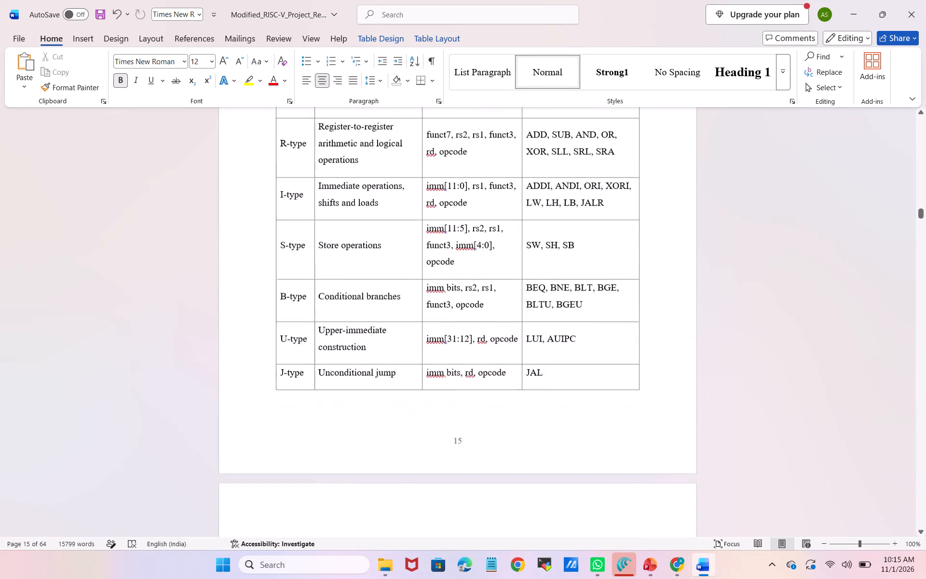
{"action": "scroll", "coordinate": [639, 402], "scroll_direction": "up", "scroll_amount": 2}
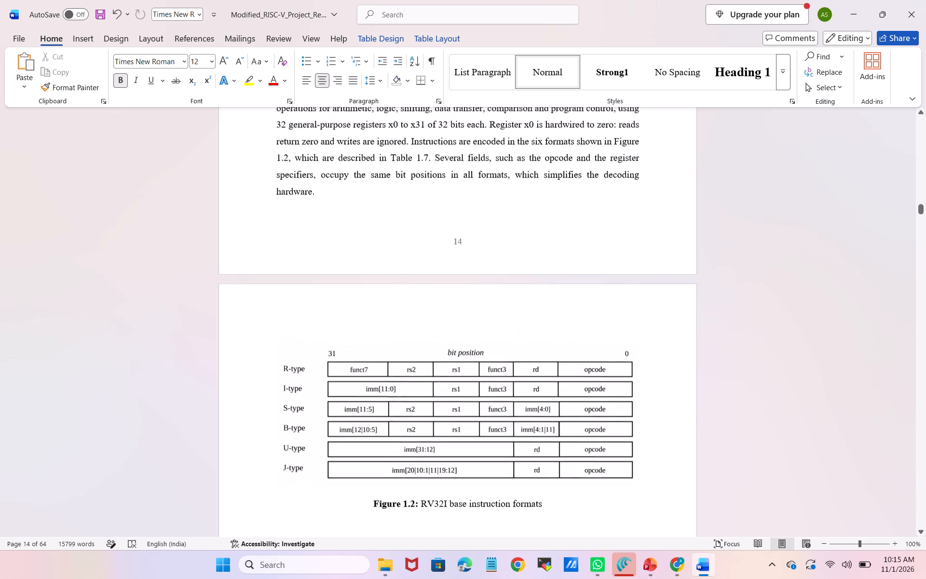
{"action": "scroll", "coordinate": [613, 398], "scroll_direction": "up", "scroll_amount": 3}
{"action": "scroll", "coordinate": [613, 398], "scroll_direction": "down", "scroll_amount": 1}
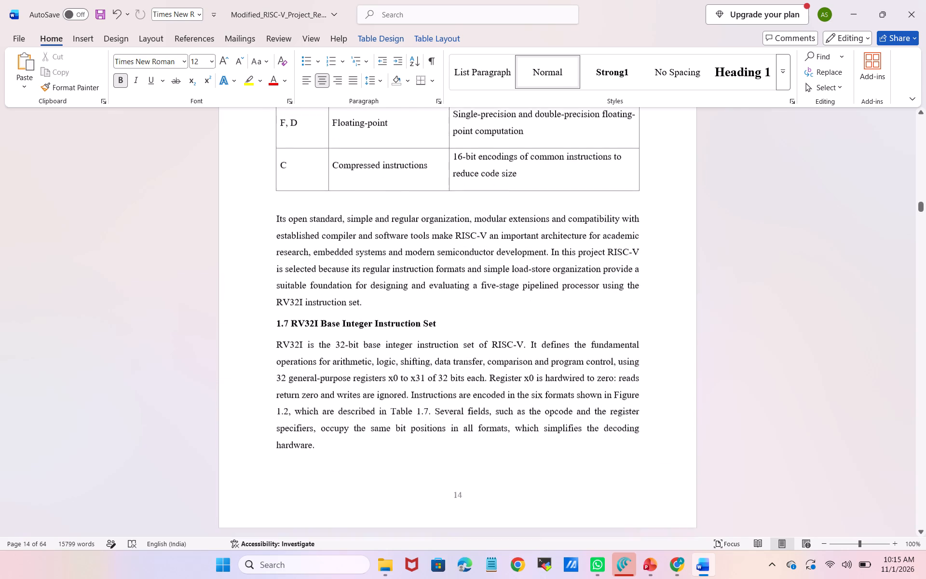
{"action": "scroll", "coordinate": [613, 398], "scroll_direction": "down", "scroll_amount": 1}
{"action": "scroll", "coordinate": [613, 398], "scroll_direction": "up", "scroll_amount": 1}
{"action": "scroll", "coordinate": [613, 398], "scroll_direction": "down", "scroll_amount": 2}
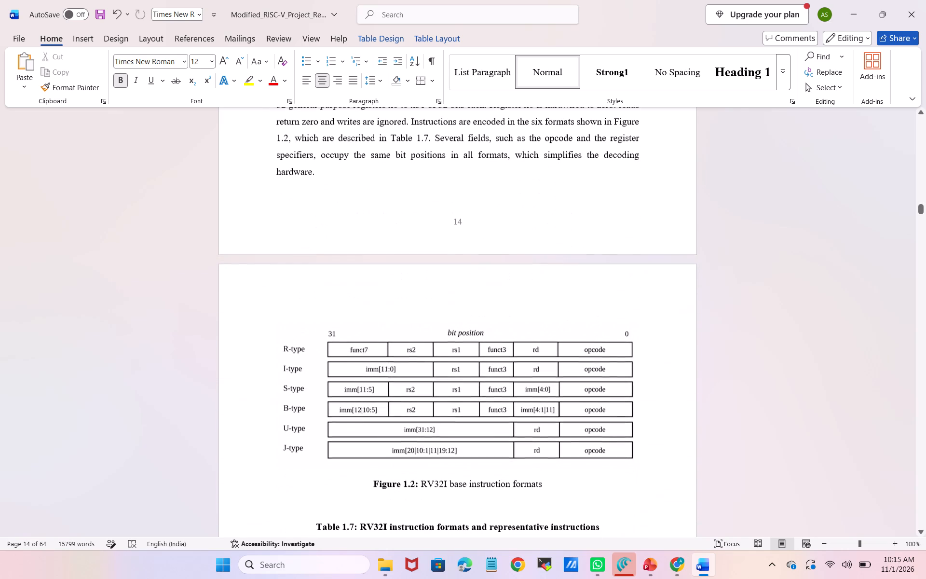
{"action": "scroll", "coordinate": [481, 331], "scroll_direction": "up", "scroll_amount": 2}
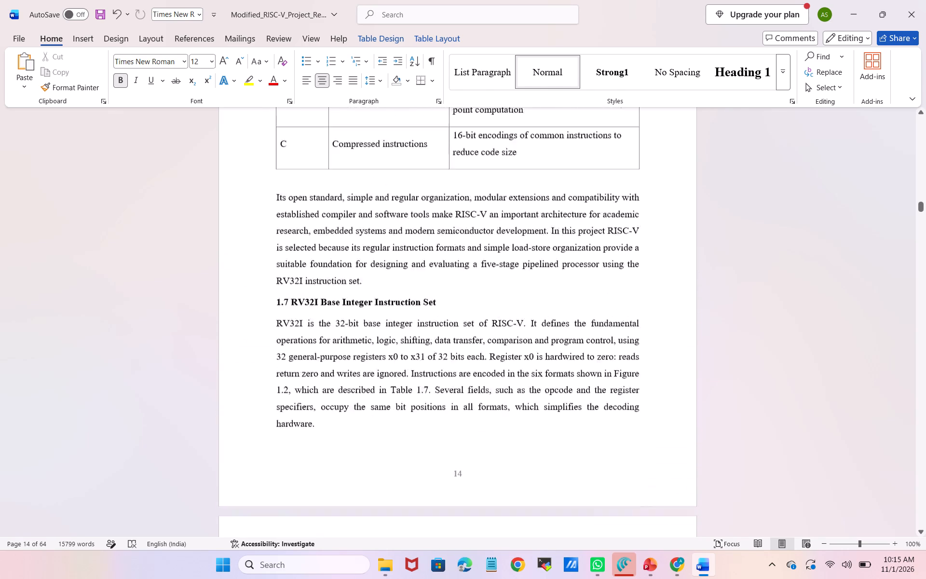
{"action": "scroll", "coordinate": [481, 331], "scroll_direction": "up", "scroll_amount": 1}
{"action": "scroll", "coordinate": [481, 331], "scroll_direction": "down", "scroll_amount": 3}
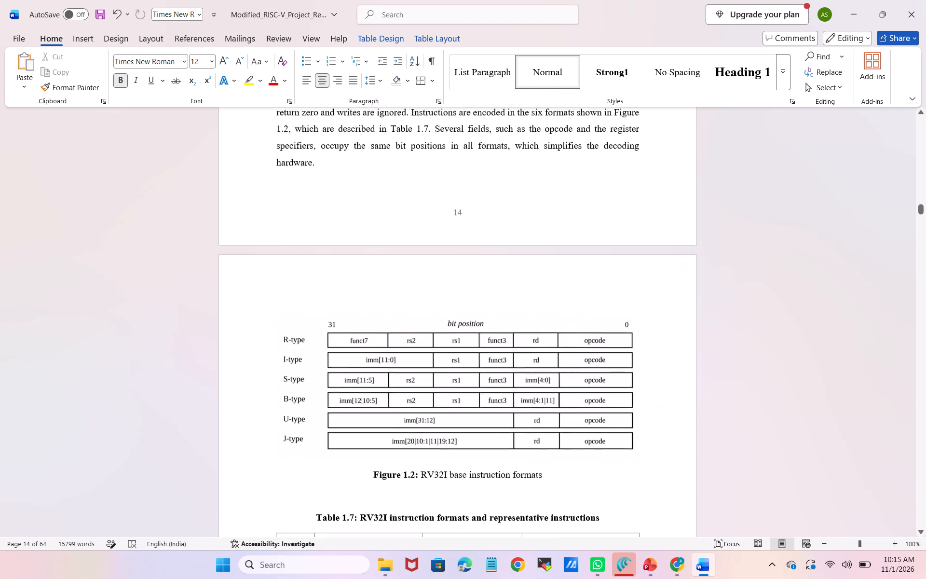
{"action": "scroll", "coordinate": [481, 331], "scroll_direction": "down", "scroll_amount": 1}
{"action": "scroll", "coordinate": [481, 331], "scroll_direction": "up", "scroll_amount": 3}
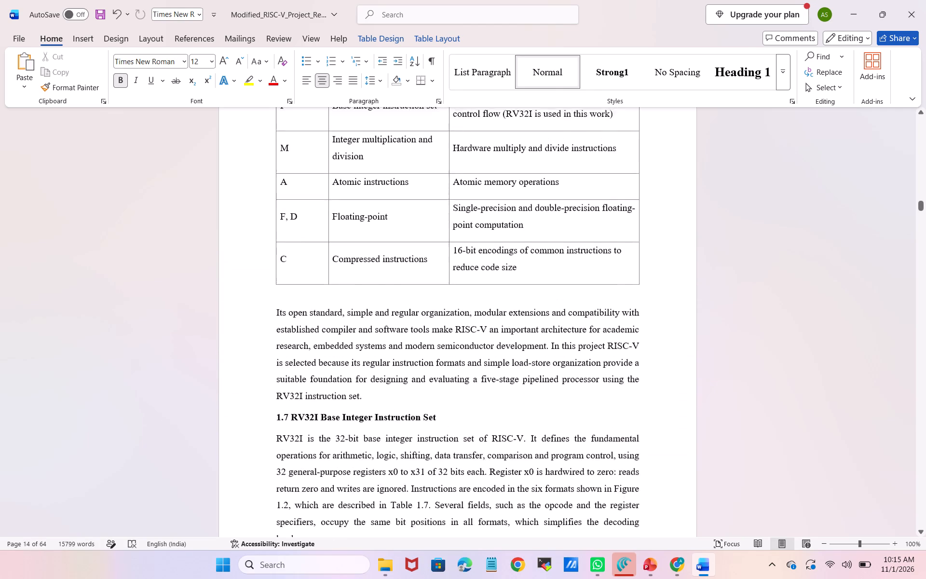
{"action": "scroll", "coordinate": [481, 331], "scroll_direction": "up", "scroll_amount": 2}
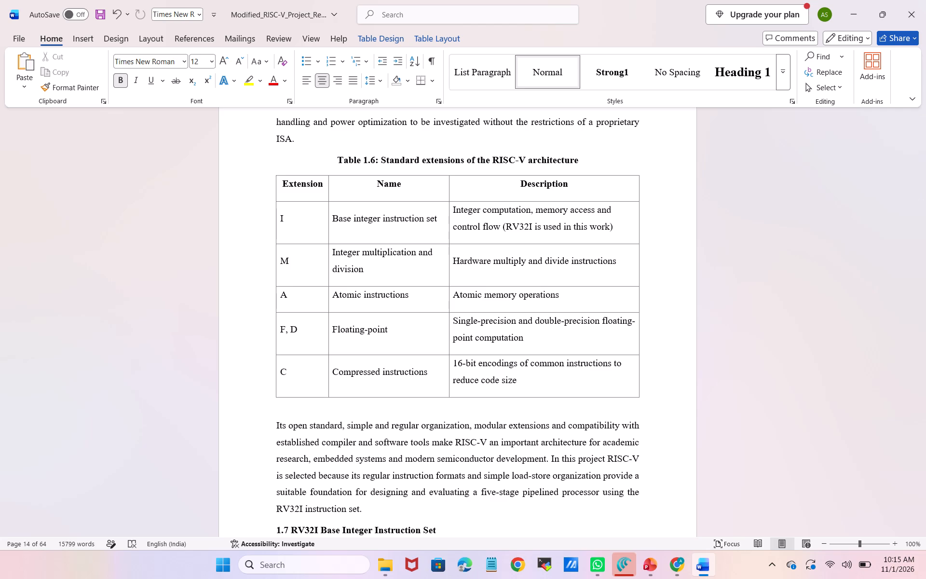
{"action": "scroll", "coordinate": [481, 331], "scroll_direction": "up", "scroll_amount": 1}
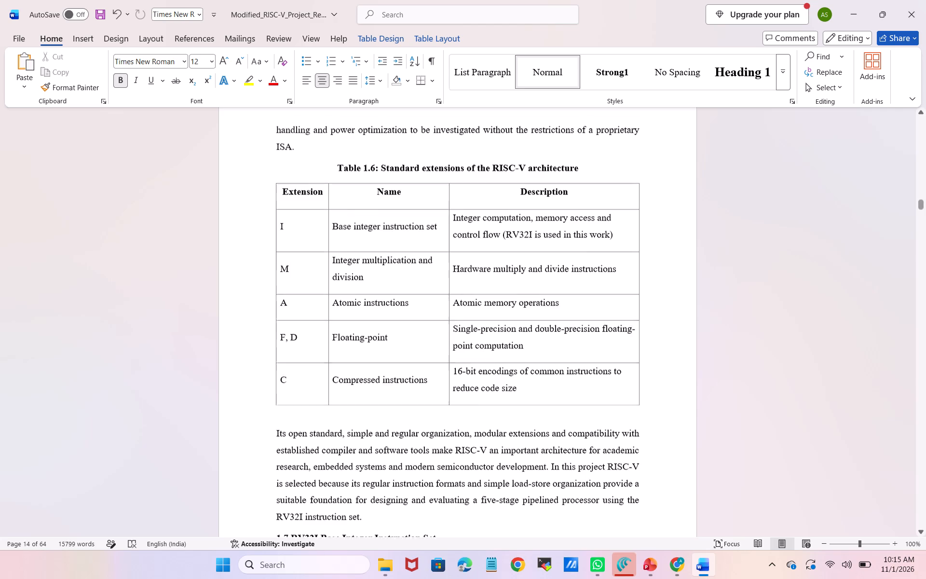
{"action": "scroll", "coordinate": [481, 331], "scroll_direction": "up", "scroll_amount": 4}
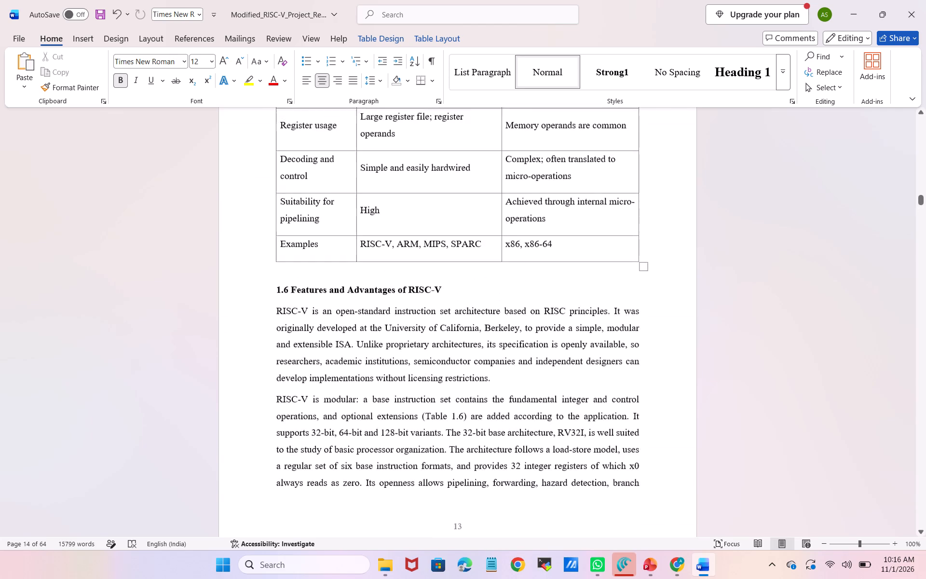
Join the "RISC-V is modular" paragraph of section 1.6 onto the end of the paragraph before it.
{"action": "scroll", "coordinate": [481, 331], "scroll_direction": "up", "scroll_amount": 2}
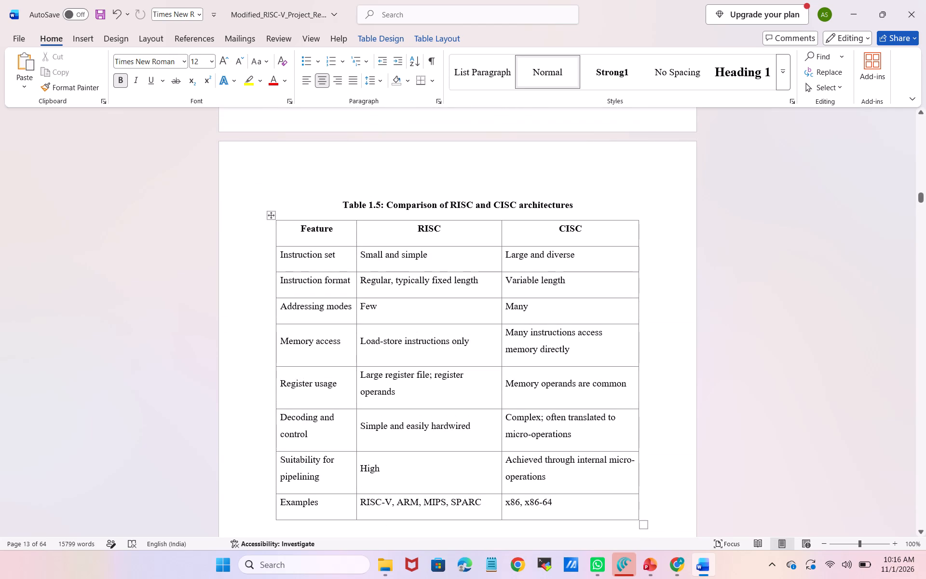
{"action": "left_click", "coordinate": [449, 192]}
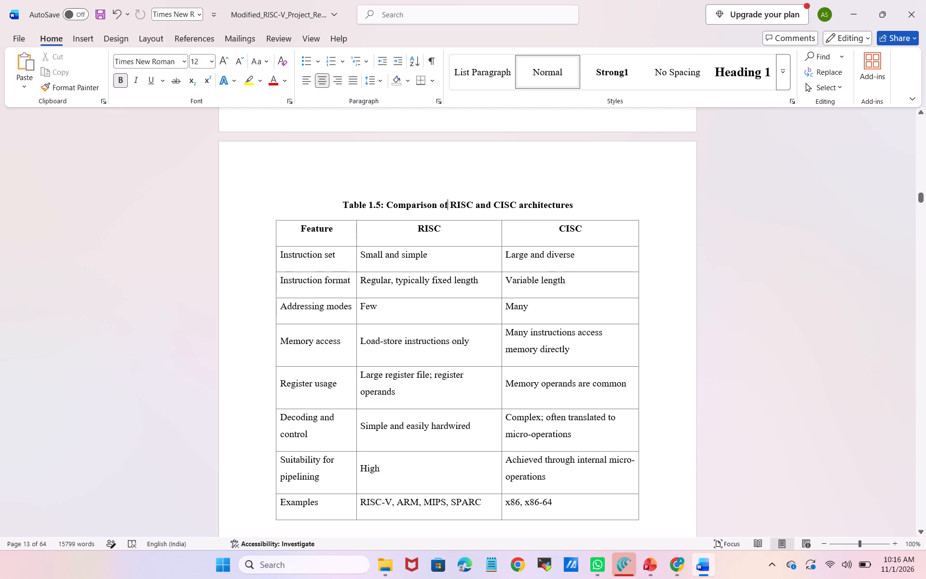
{"action": "key", "text": "Left"}
{"action": "scroll", "coordinate": [449, 192], "scroll_direction": "down", "scroll_amount": 1}
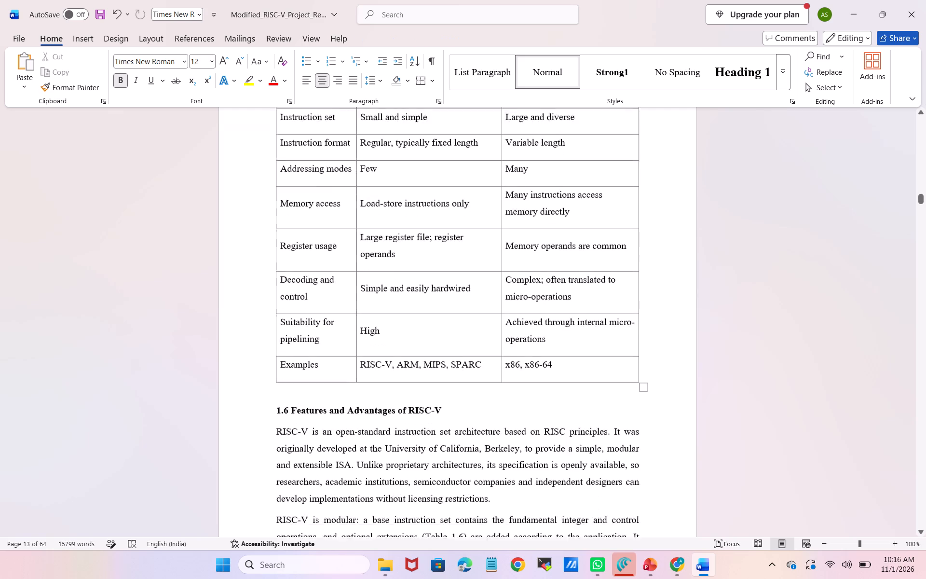
{"action": "scroll", "coordinate": [449, 192], "scroll_direction": "down", "scroll_amount": 1}
{"action": "scroll", "coordinate": [332, 306], "scroll_direction": "down", "scroll_amount": 2}
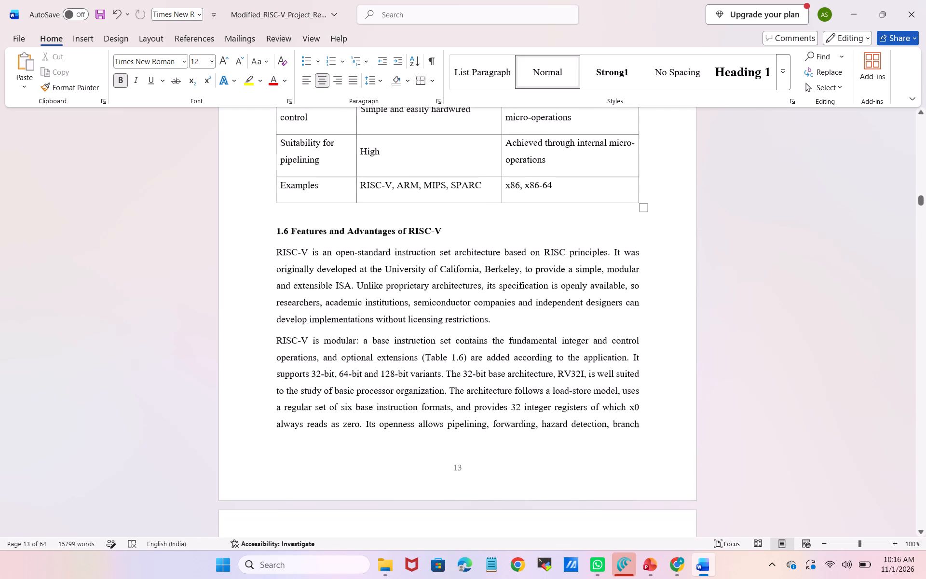
{"action": "left_click", "coordinate": [276, 337]}
{"action": "scroll", "coordinate": [276, 337], "scroll_direction": "down", "scroll_amount": 1}
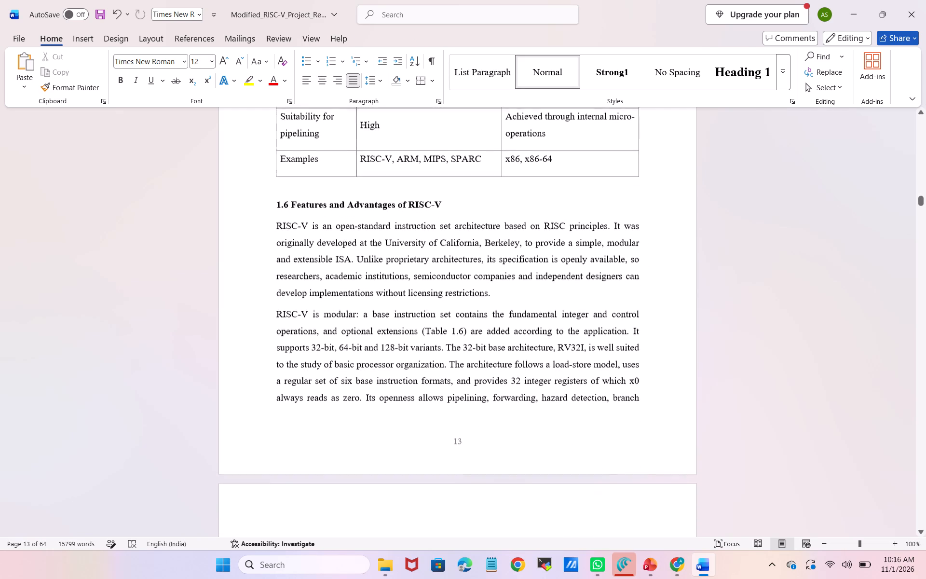
{"action": "scroll", "coordinate": [276, 337], "scroll_direction": "down", "scroll_amount": 1}
{"action": "key", "text": "BackSpace"}
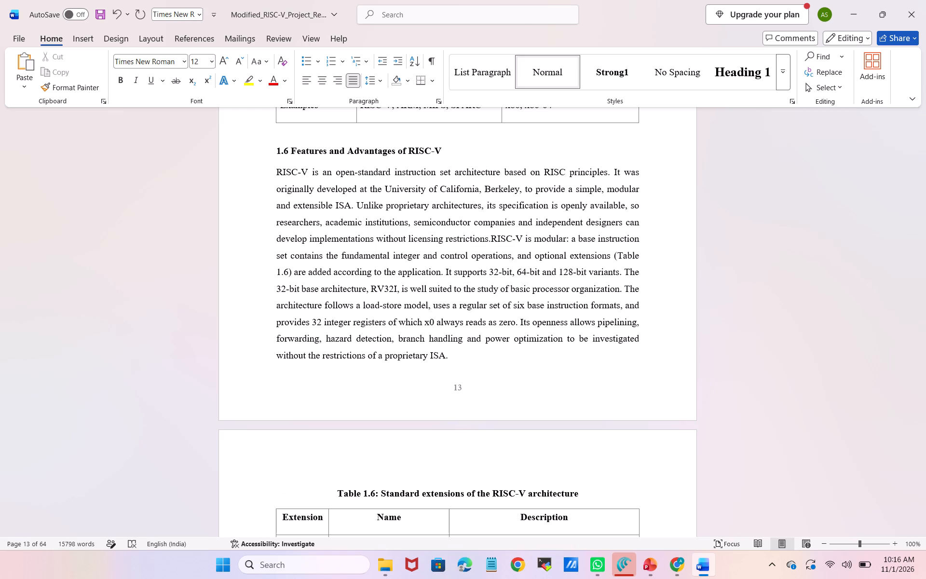
Review the layout from the end of section 1.6 through Table 1.6, section 1.7 and Figure 1.2 to Table 1.7.
{"action": "scroll", "coordinate": [276, 337], "scroll_direction": "down", "scroll_amount": 1}
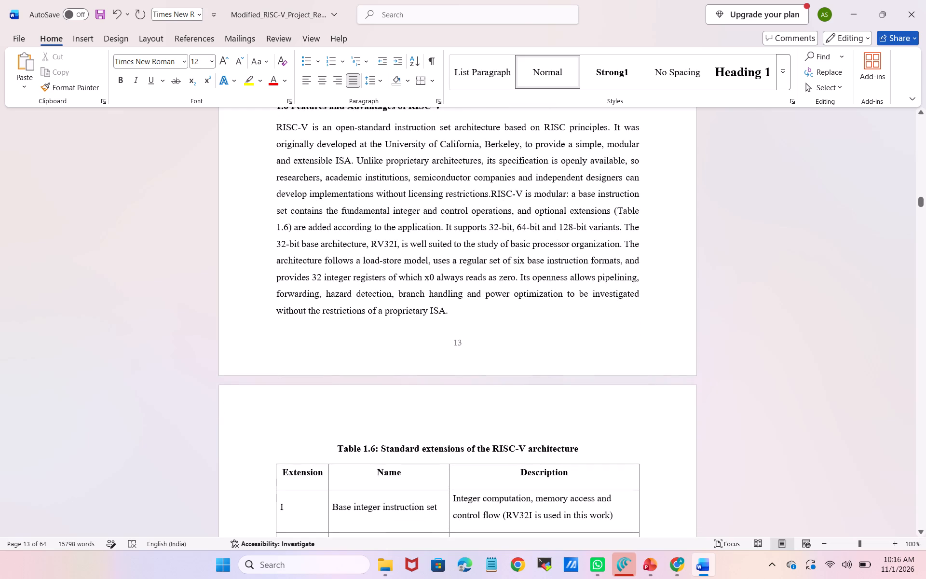
{"action": "scroll", "coordinate": [276, 337], "scroll_direction": "down", "scroll_amount": 2}
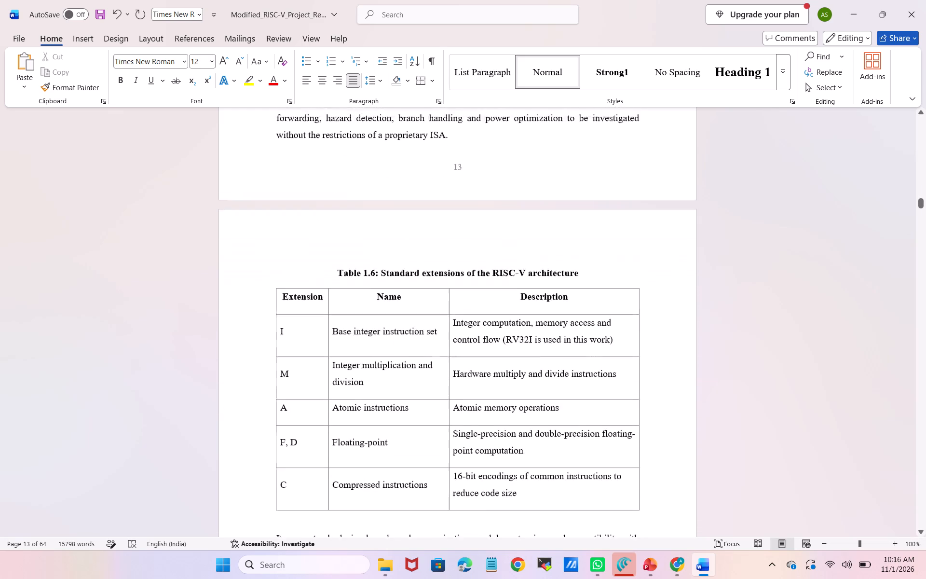
{"action": "scroll", "coordinate": [276, 337], "scroll_direction": "down", "scroll_amount": 3}
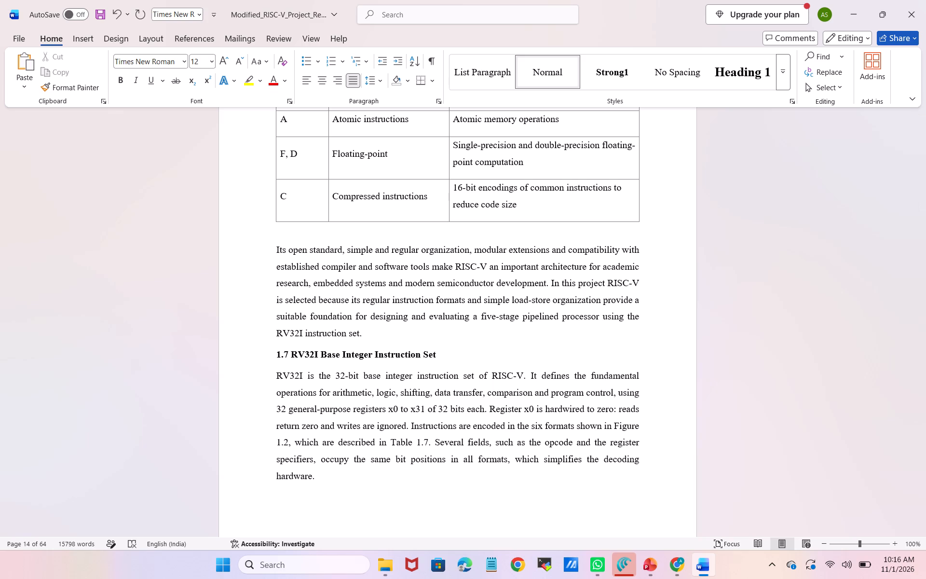
{"action": "scroll", "coordinate": [276, 337], "scroll_direction": "down", "scroll_amount": 2}
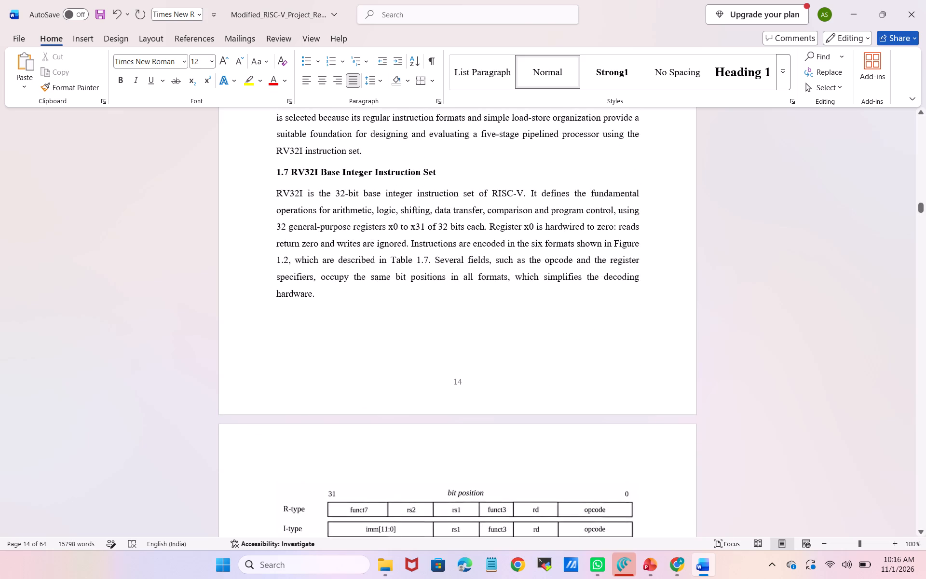
{"action": "scroll", "coordinate": [276, 337], "scroll_direction": "down", "scroll_amount": 5}
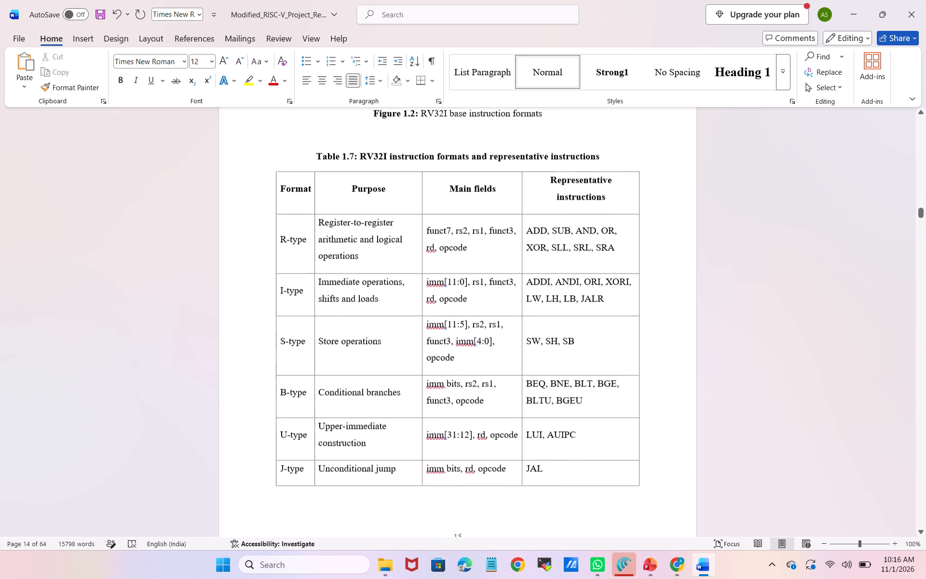
Ignore all spelling flags for "rd" and "imm" in the Main fields column of Table 1.7.
{"action": "scroll", "coordinate": [276, 337], "scroll_direction": "down", "scroll_amount": 1}
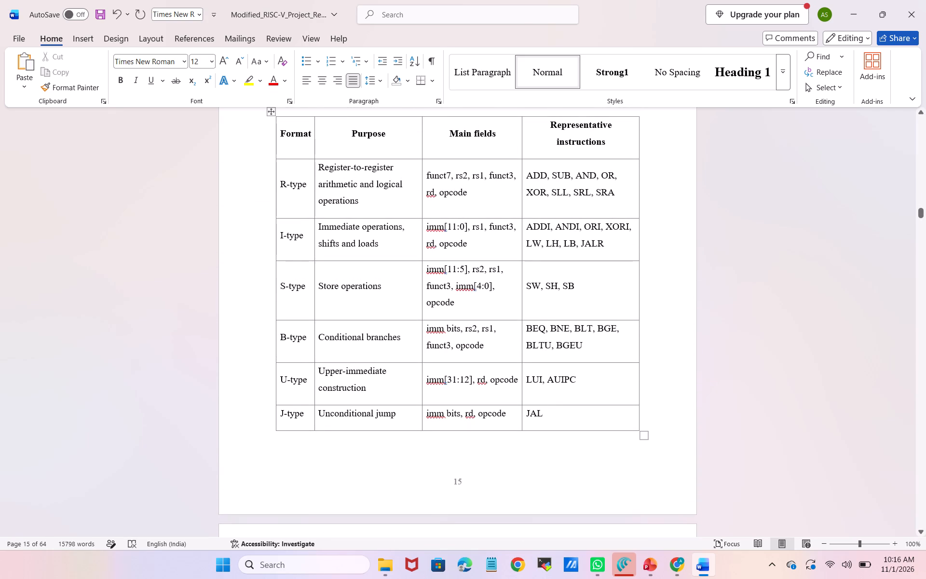
{"action": "left_click", "coordinate": [432, 194]}
{"action": "right_click", "coordinate": [432, 194]}
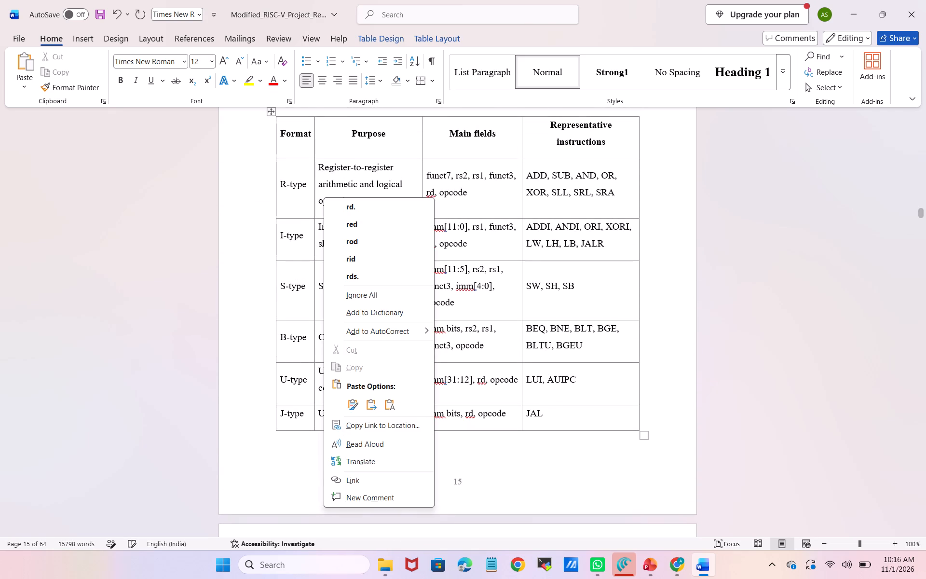
{"action": "left_click", "coordinate": [388, 301]}
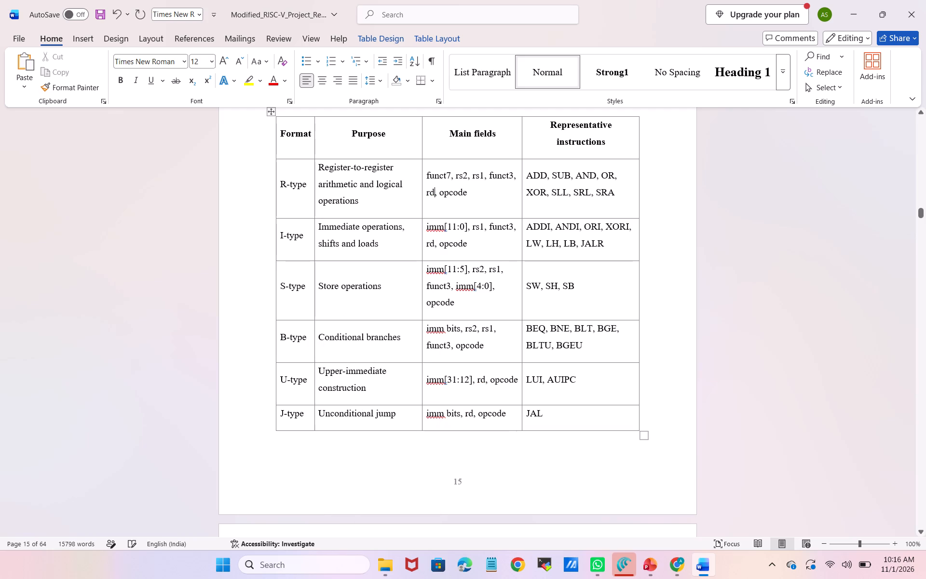
{"action": "left_click", "coordinate": [436, 234]}
{"action": "right_click", "coordinate": [436, 234]}
{"action": "left_click", "coordinate": [396, 328]}
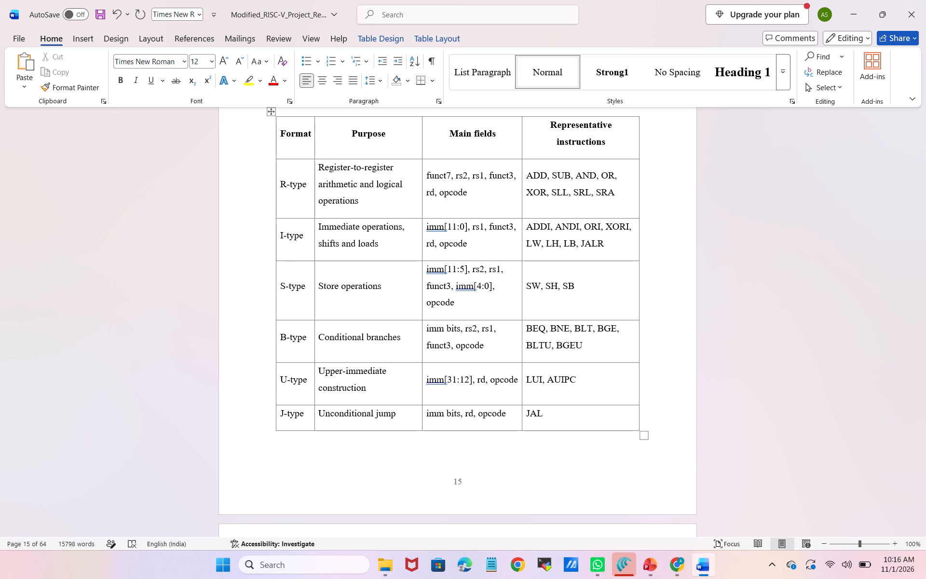
Save the report and close its document window.
{"action": "key", "text": "ctrl+s"}
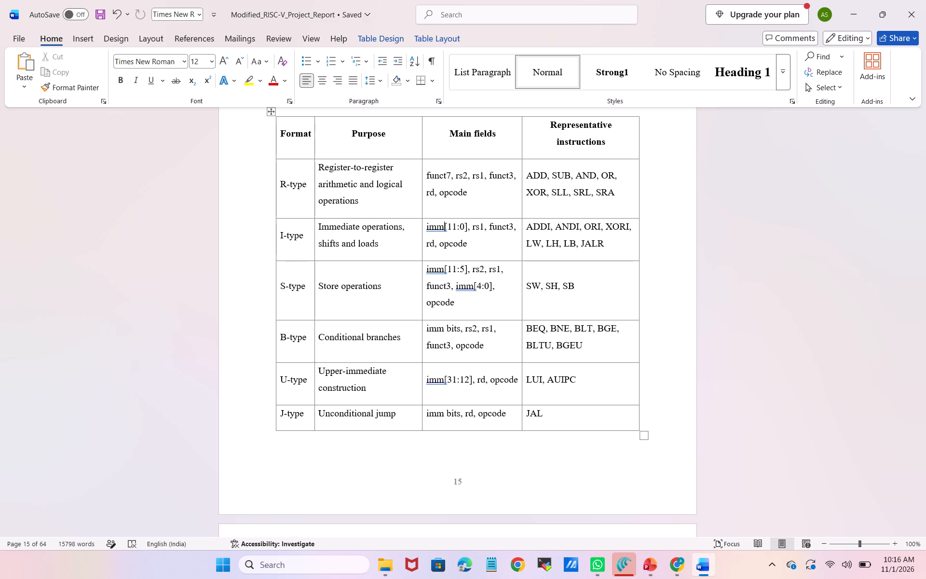
{"action": "key", "text": "ctrl+s"}
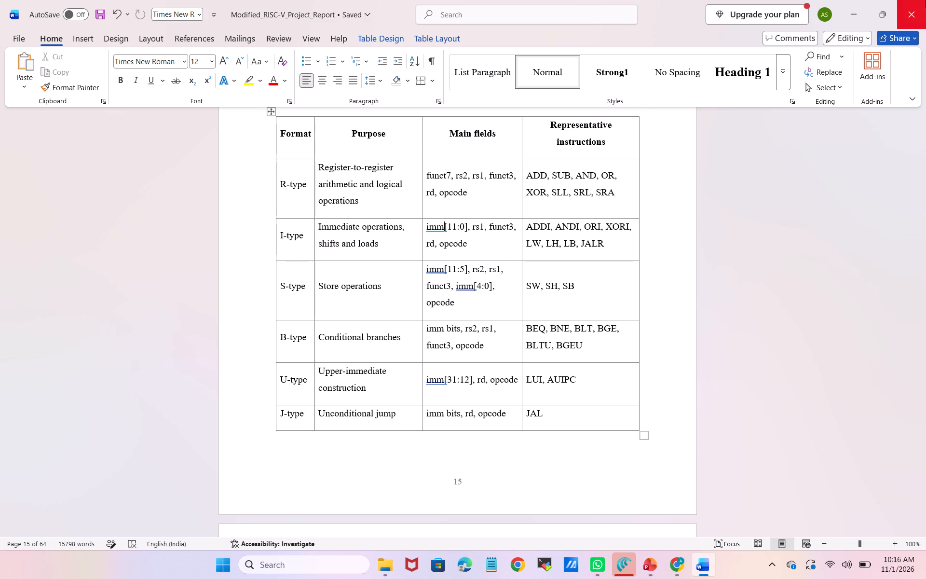
{"action": "left_click", "coordinate": [925, 0]}
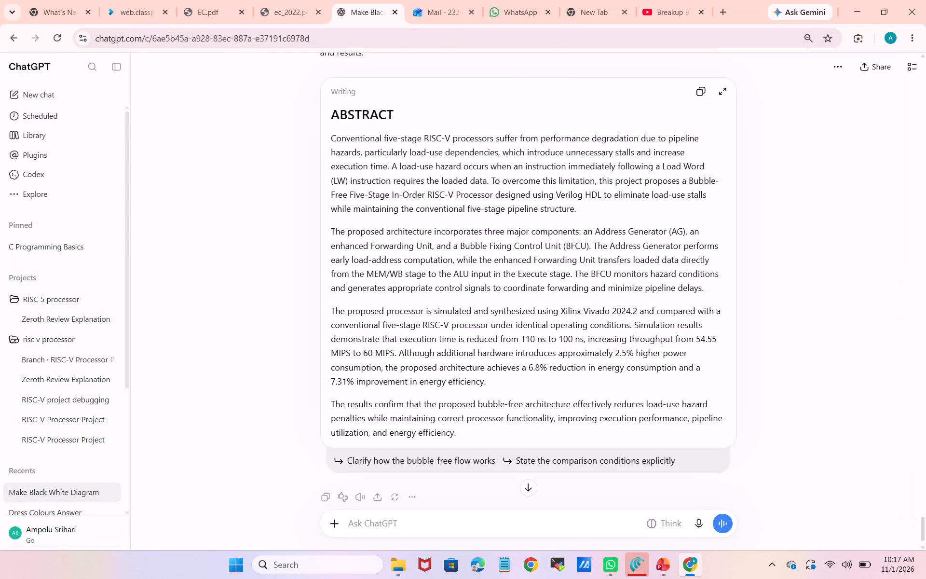
Switch to File Explorer and pick up the Modified_RISC-V_Project_Report document from the recent files to move it into another app.
{"action": "left_click", "coordinate": [388, 564]}
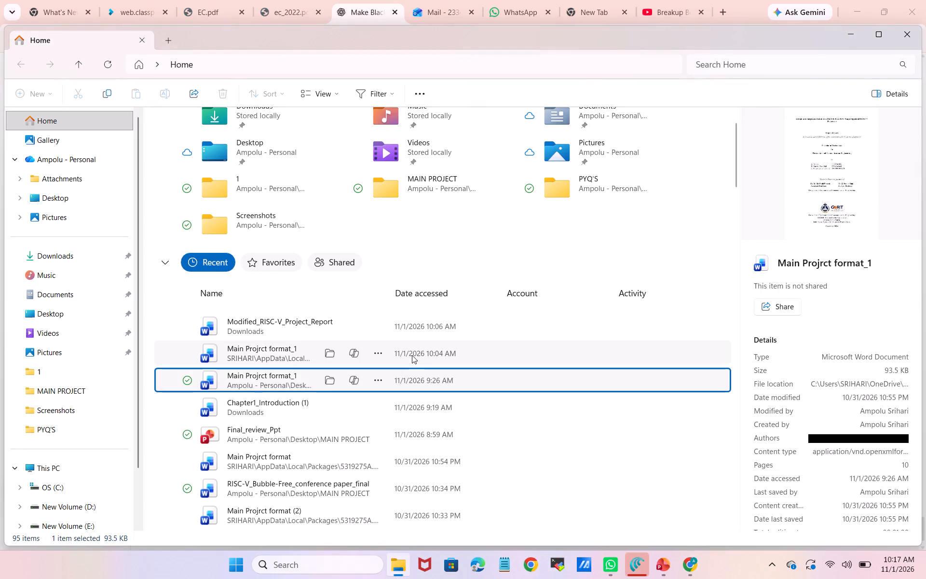
{"action": "scroll", "coordinate": [412, 355], "scroll_direction": "up", "scroll_amount": 12}
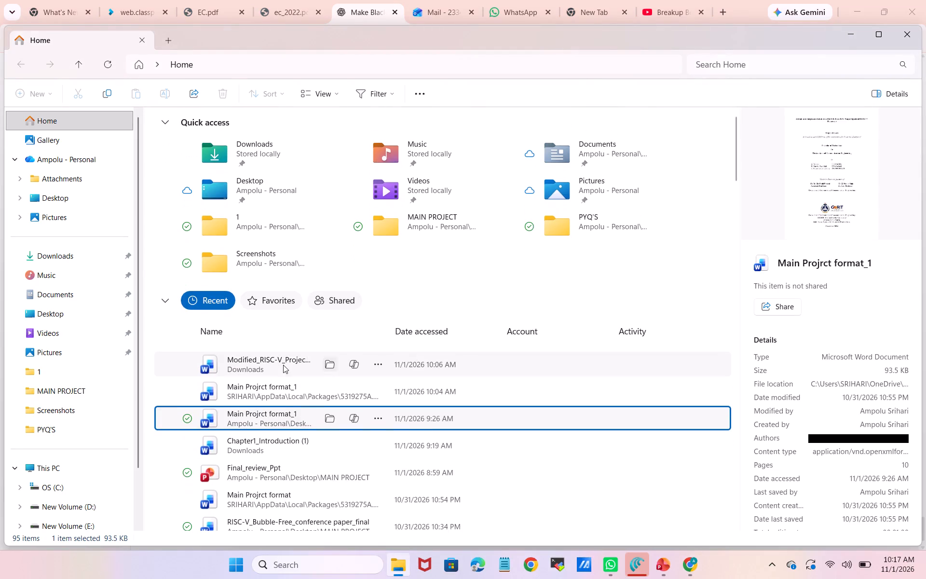
{"action": "left_click", "coordinate": [283, 365]}
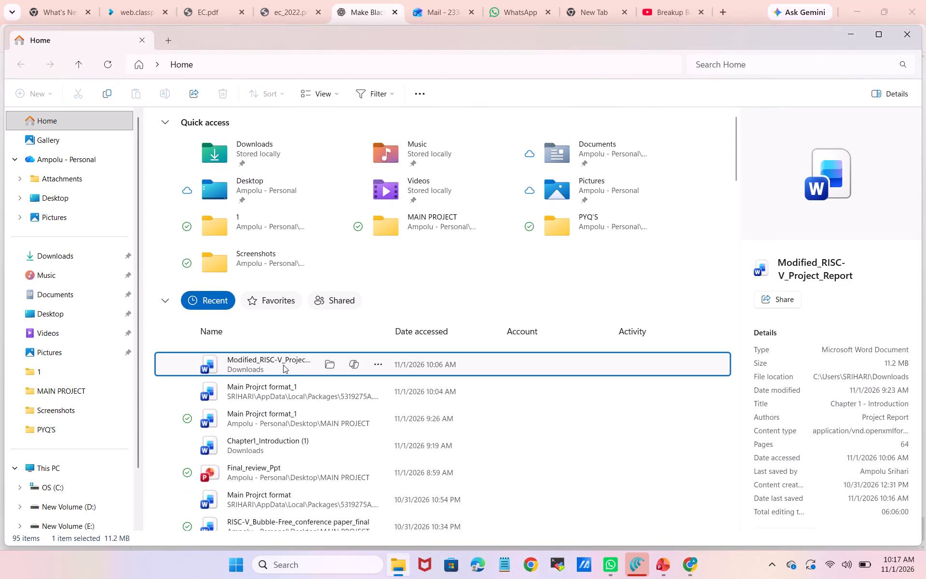
{"action": "left_click", "coordinate": [283, 365]}
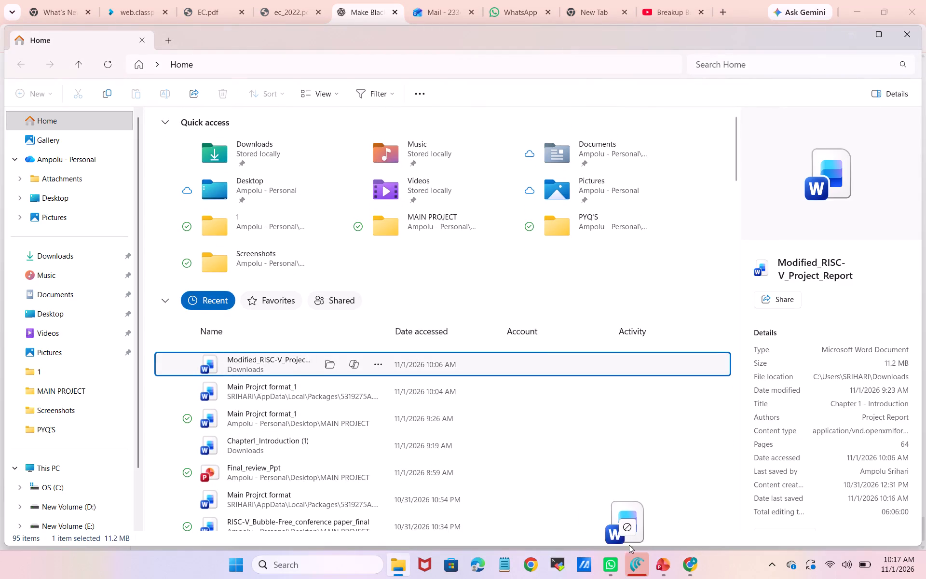
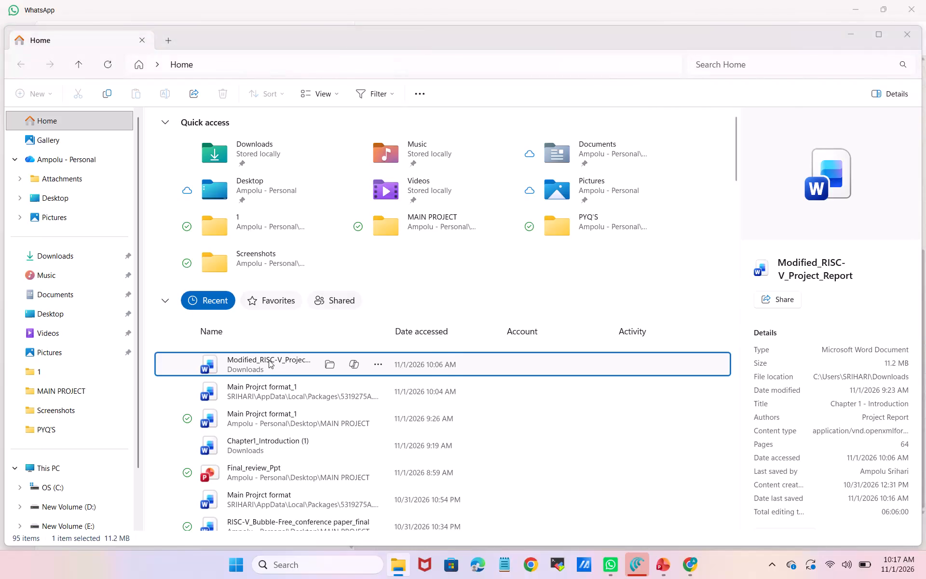
Review the reopened report's front matter from the cover page through the acknowledgement and abstract to the opening of Chapter 1.
{"action": "scroll", "coordinate": [423, 322], "scroll_direction": "down", "scroll_amount": 2}
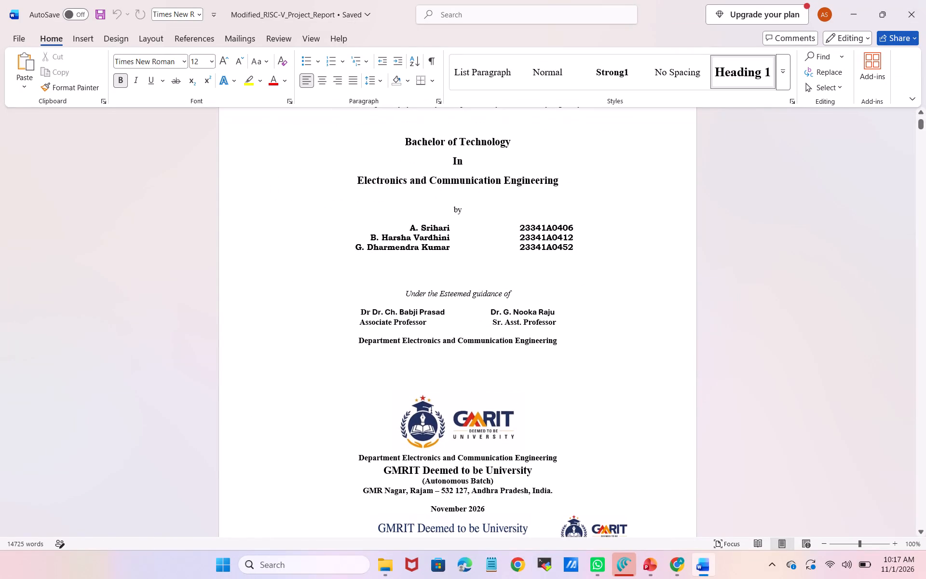
{"action": "scroll", "coordinate": [423, 322], "scroll_direction": "down", "scroll_amount": 7}
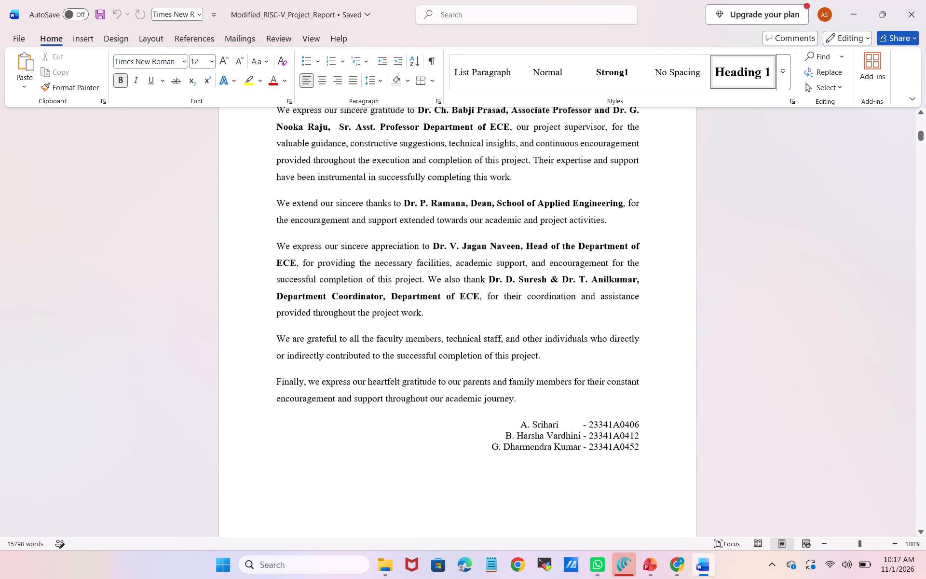
{"action": "scroll", "coordinate": [423, 322], "scroll_direction": "down", "scroll_amount": 6}
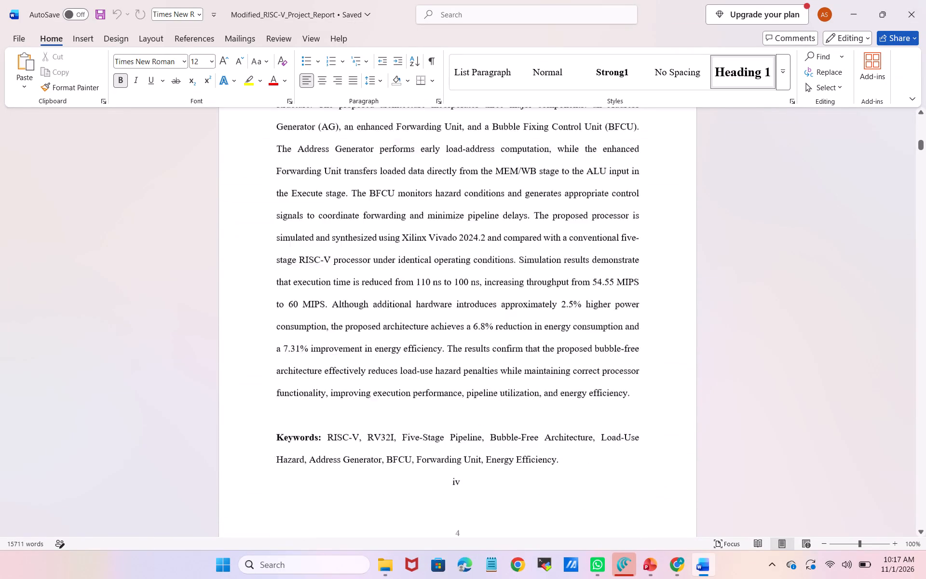
{"action": "scroll", "coordinate": [423, 322], "scroll_direction": "down", "scroll_amount": 5}
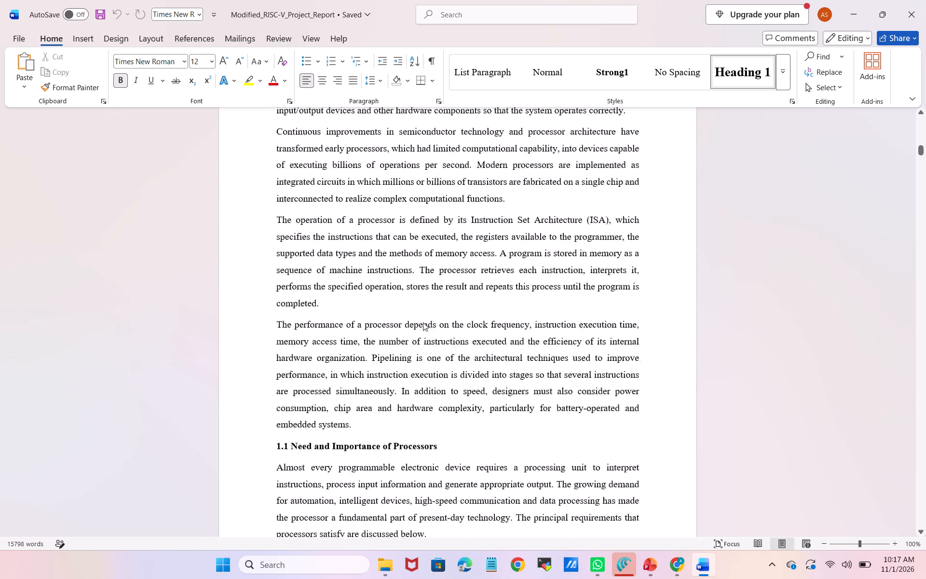
Check the Chapter 1 layout from section 1.1 through Tables 1.1 to 1.5 and Figure 1.1 to the start of section 1.6.
{"action": "scroll", "coordinate": [423, 322], "scroll_direction": "down", "scroll_amount": 5}
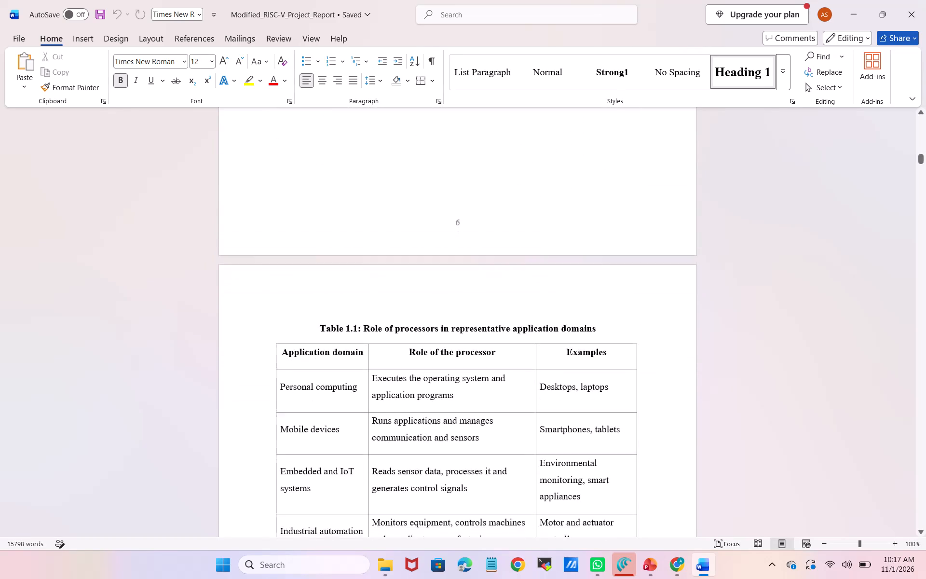
{"action": "scroll", "coordinate": [423, 322], "scroll_direction": "down", "scroll_amount": 2}
{"action": "scroll", "coordinate": [423, 322], "scroll_direction": "up", "scroll_amount": 2}
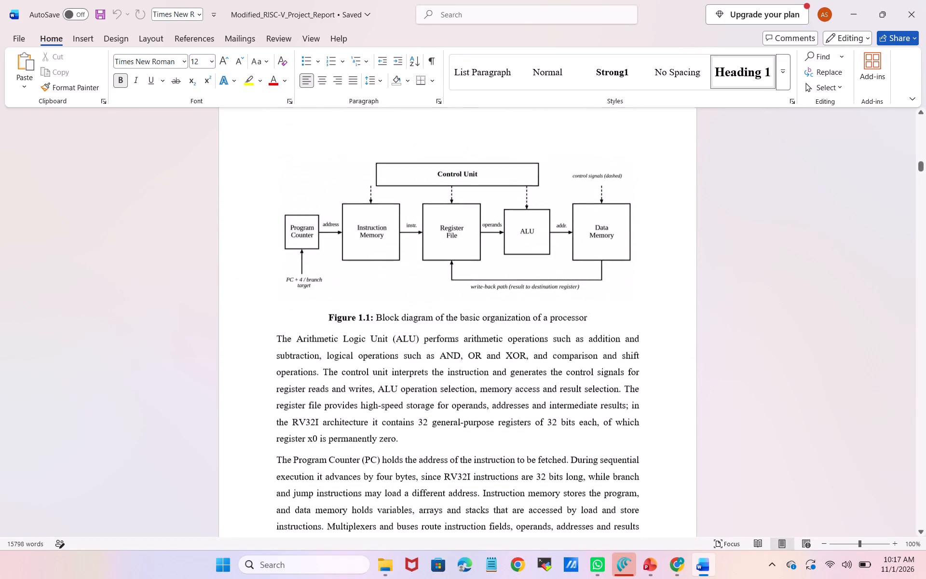
{"action": "scroll", "coordinate": [423, 322], "scroll_direction": "down", "scroll_amount": 4}
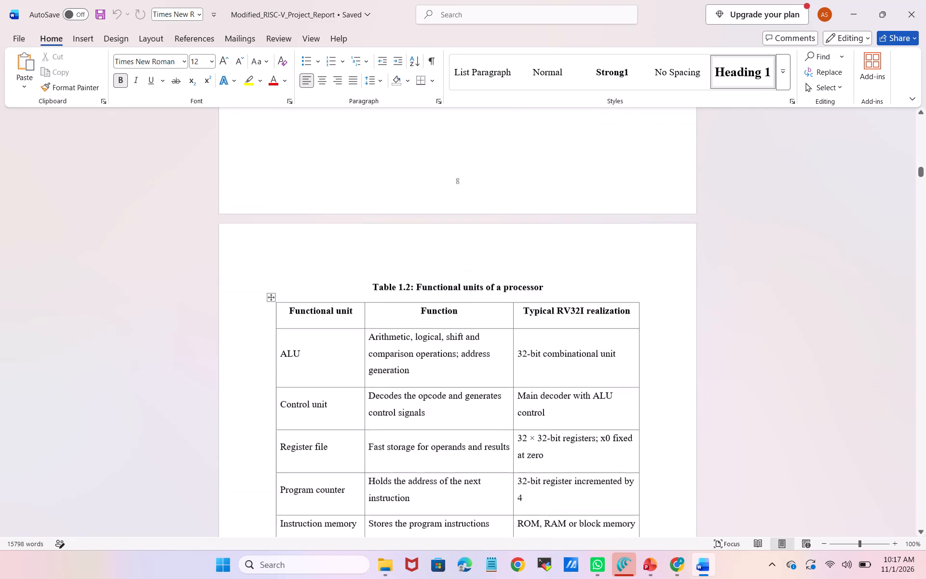
{"action": "scroll", "coordinate": [423, 322], "scroll_direction": "down", "scroll_amount": 5}
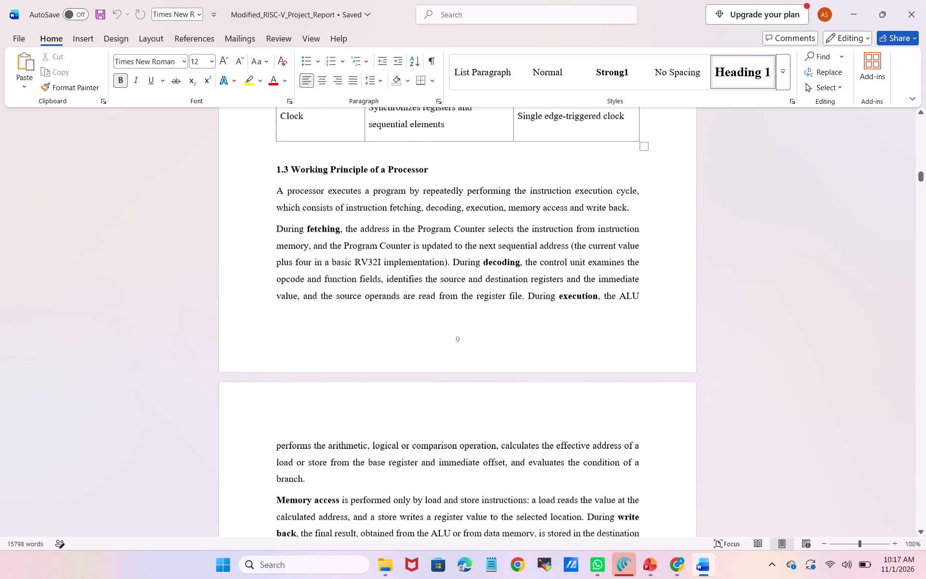
{"action": "scroll", "coordinate": [423, 322], "scroll_direction": "down", "scroll_amount": 3}
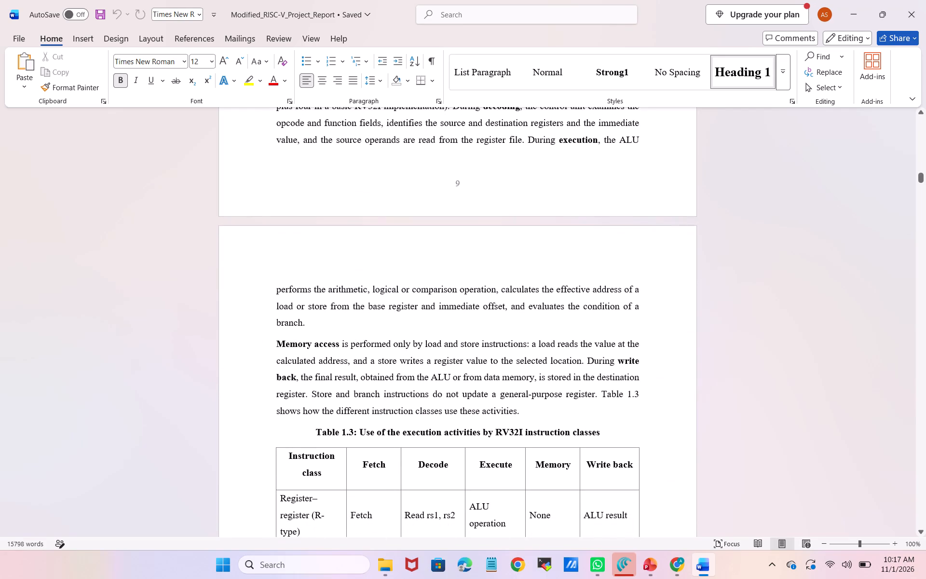
{"action": "scroll", "coordinate": [423, 322], "scroll_direction": "down", "scroll_amount": 2}
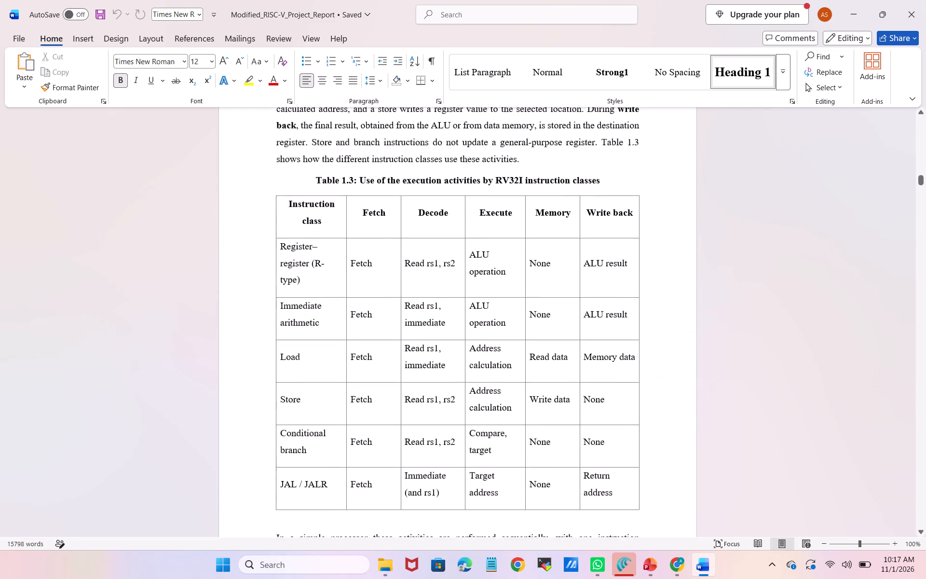
{"action": "scroll", "coordinate": [423, 322], "scroll_direction": "down", "scroll_amount": 5}
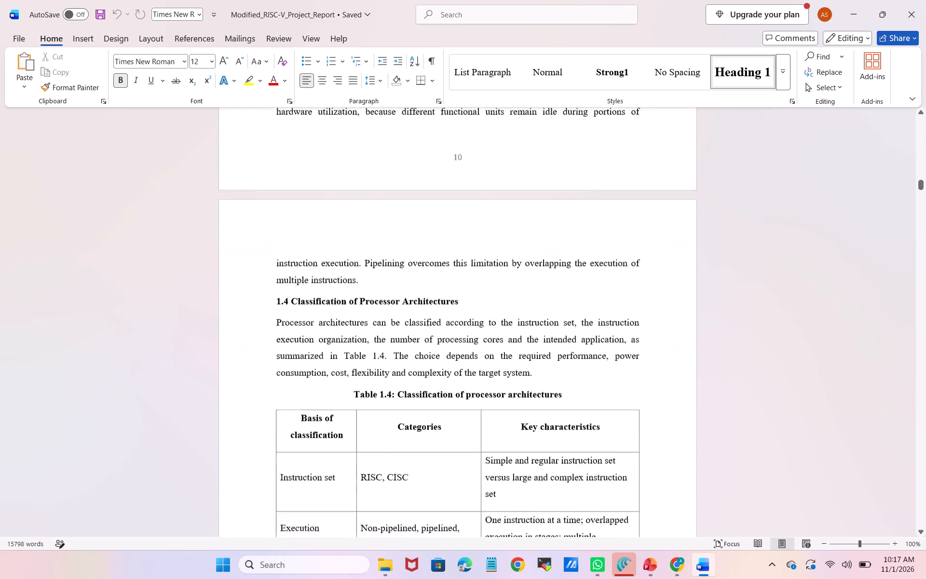
{"action": "scroll", "coordinate": [423, 322], "scroll_direction": "down", "scroll_amount": 4}
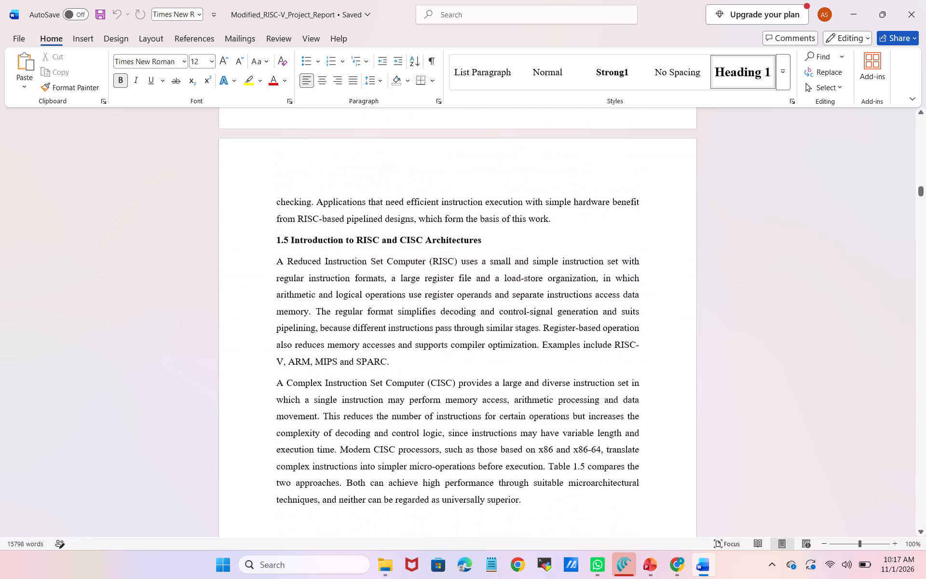
{"action": "scroll", "coordinate": [423, 322], "scroll_direction": "down", "scroll_amount": 5}
Recheck the page breaks and tables backwards from Table 1.5 through section 1.4 to Table 1.3.
{"action": "scroll", "coordinate": [423, 322], "scroll_direction": "up", "scroll_amount": 2}
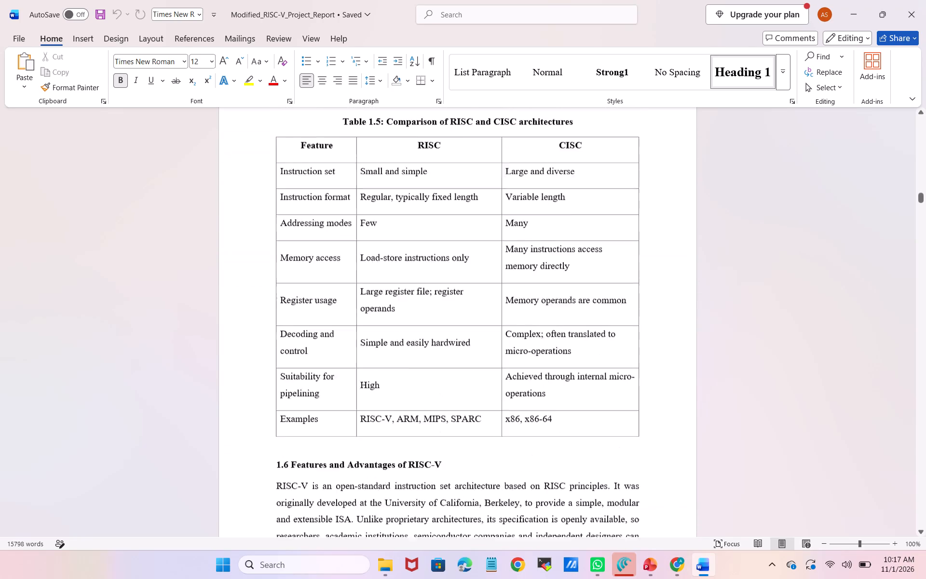
{"action": "scroll", "coordinate": [423, 322], "scroll_direction": "up", "scroll_amount": 5}
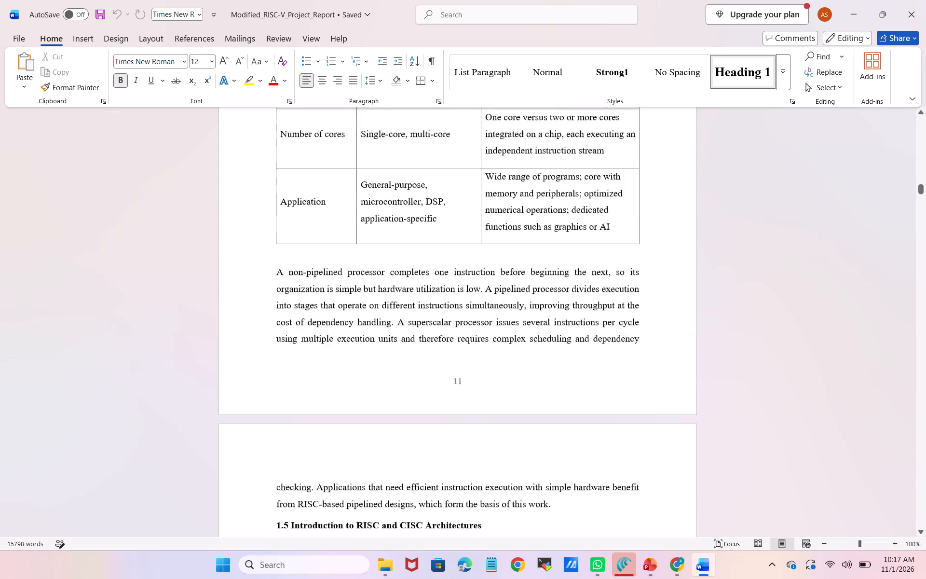
{"action": "scroll", "coordinate": [423, 322], "scroll_direction": "up", "scroll_amount": 2}
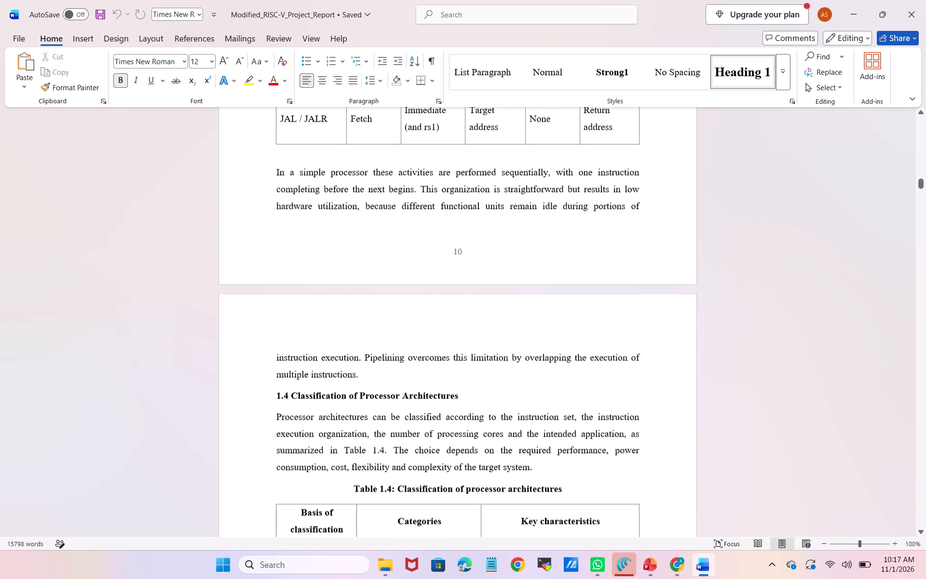
{"action": "scroll", "coordinate": [423, 322], "scroll_direction": "up", "scroll_amount": 3}
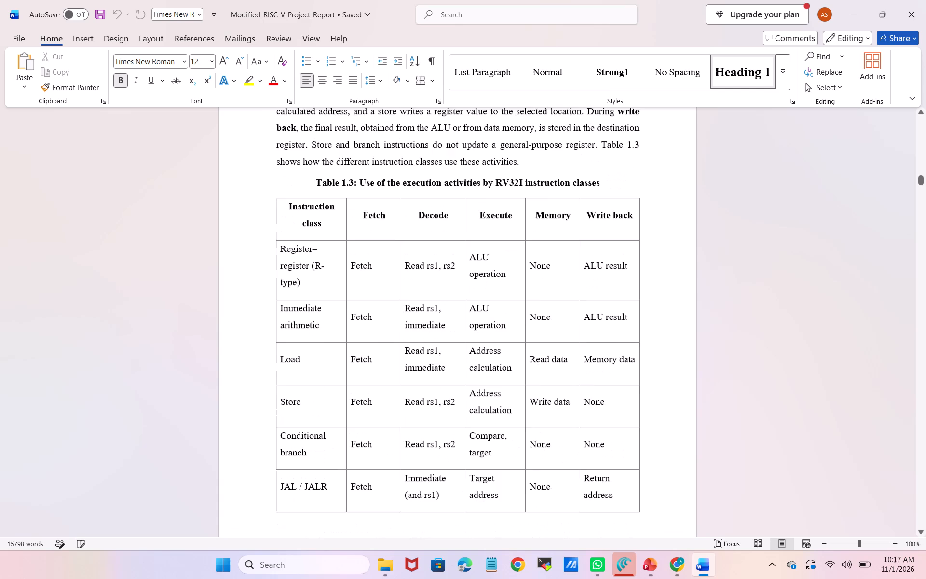
{"action": "scroll", "coordinate": [423, 322], "scroll_direction": "down", "scroll_amount": 2}
{"action": "scroll", "coordinate": [423, 322], "scroll_direction": "up", "scroll_amount": 1}
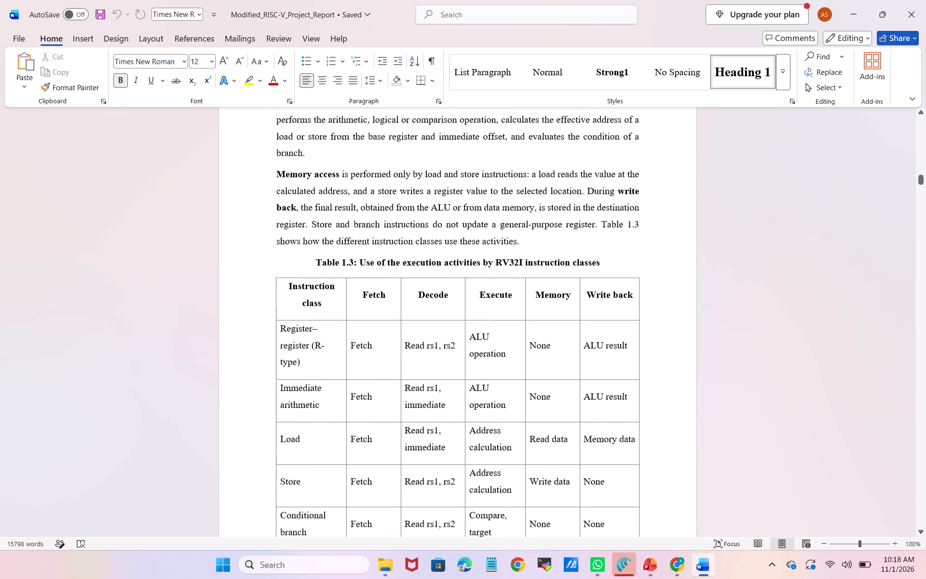
Go back to the front matter and examine the supervisor and examiner signature page and the Acknowledgement page.
{"action": "scroll", "coordinate": [423, 322], "scroll_direction": "up", "scroll_amount": 20}
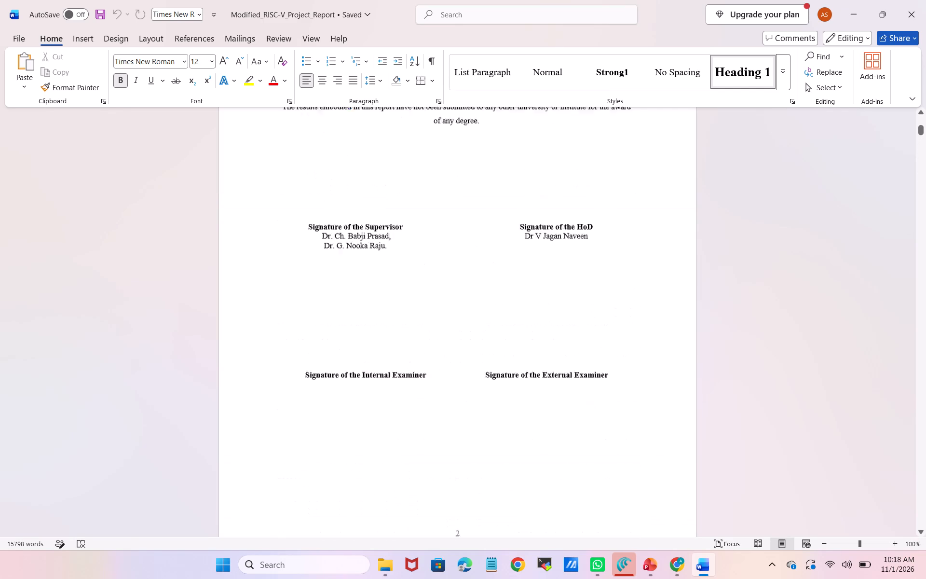
{"action": "right_click", "coordinate": [423, 322]}
{"action": "scroll", "coordinate": [423, 322], "scroll_direction": "down", "scroll_amount": 2}
{"action": "left_click", "coordinate": [327, 320]}
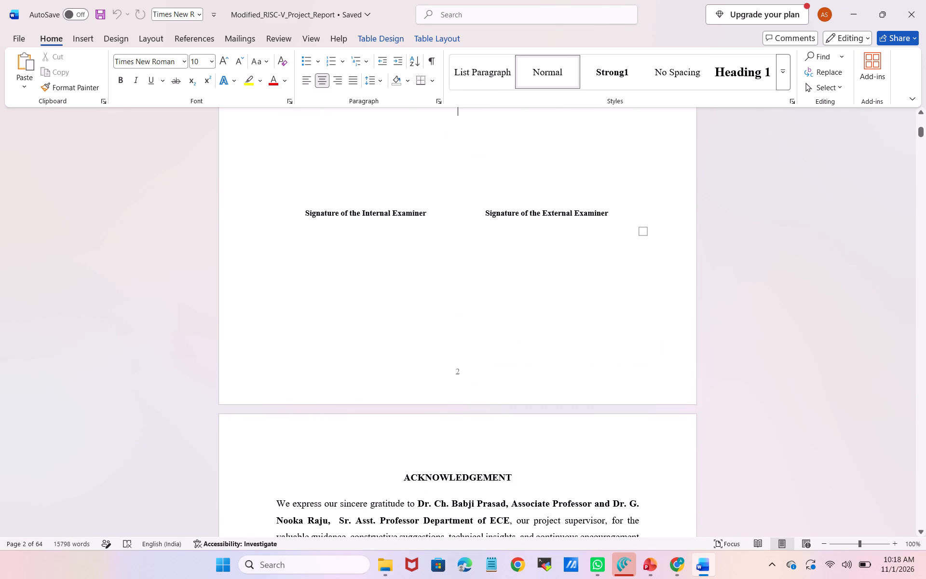
{"action": "scroll", "coordinate": [327, 320], "scroll_direction": "right", "scroll_amount": 1}
{"action": "scroll", "coordinate": [327, 320], "scroll_direction": "down", "scroll_amount": 1}
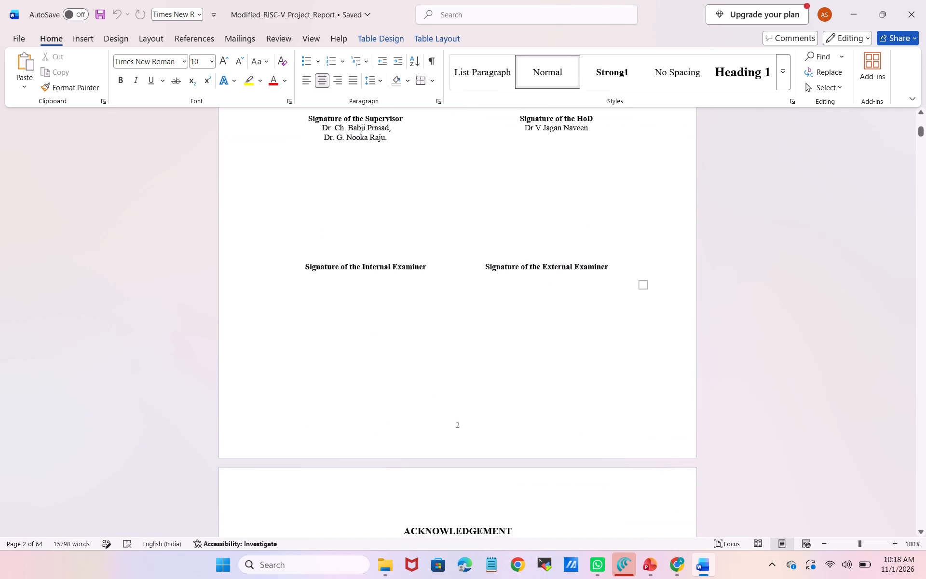
{"action": "scroll", "coordinate": [327, 320], "scroll_direction": "down", "scroll_amount": 2}
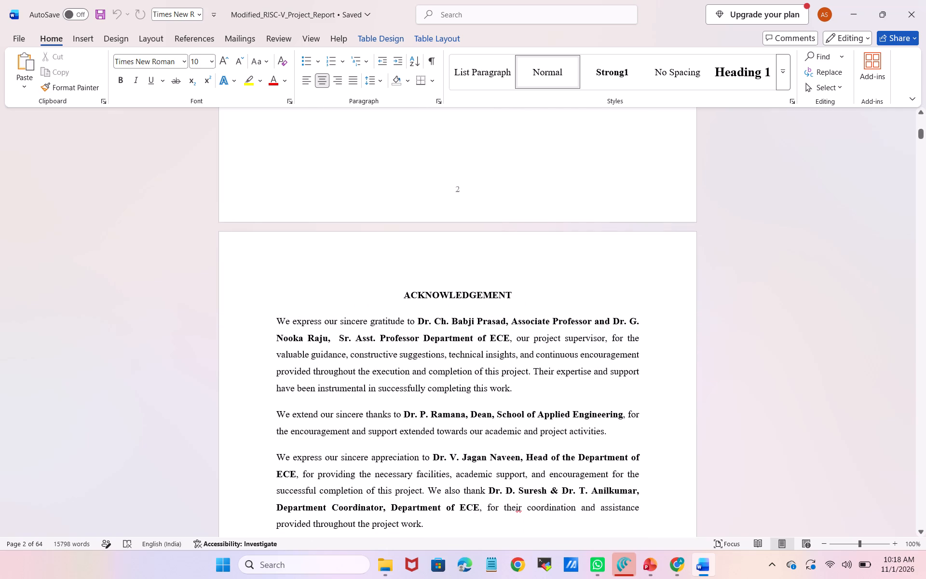
{"action": "scroll", "coordinate": [327, 320], "scroll_direction": "down", "scroll_amount": 1}
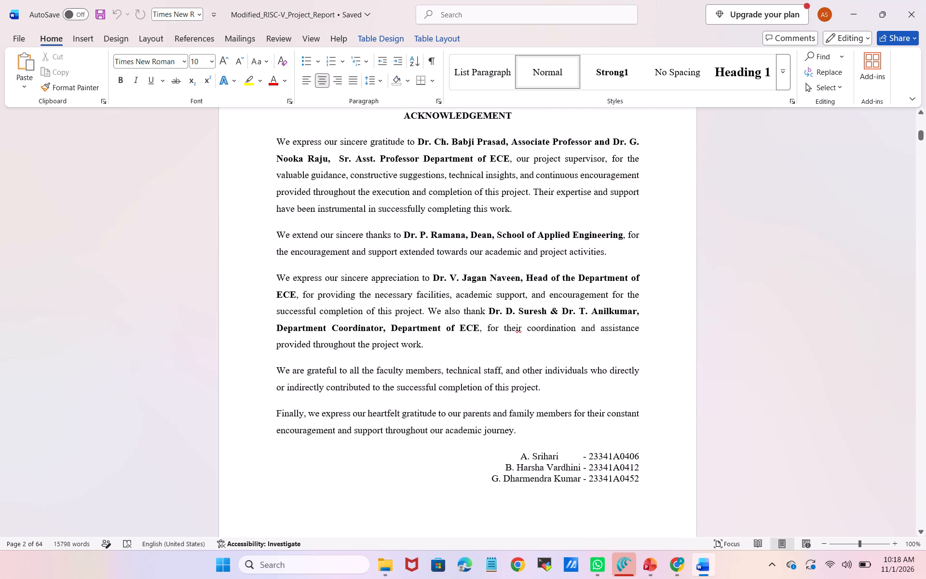
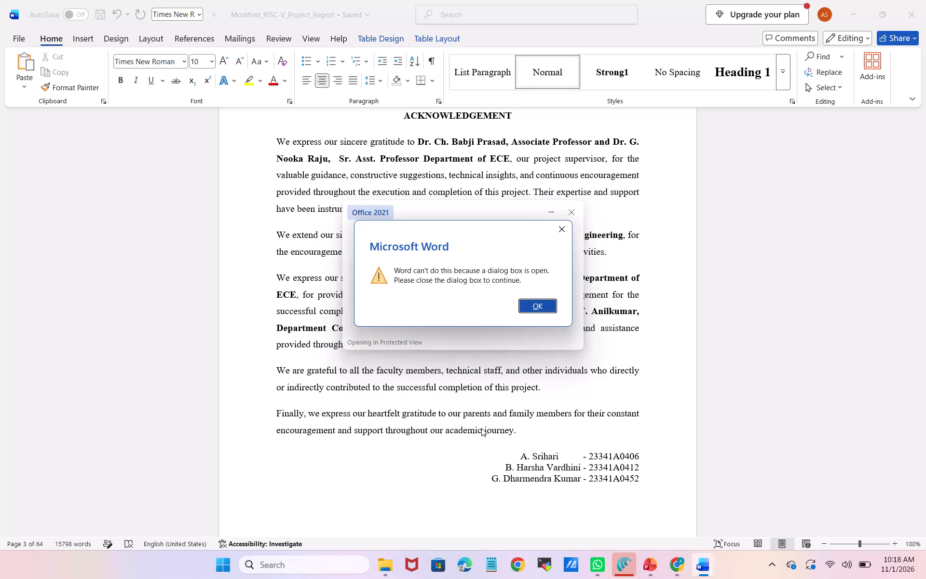
Enable editing in the RISC-V_Project_Report_Four_Formatted_Tables document and update its fields.
{"action": "left_click", "coordinate": [541, 307]}
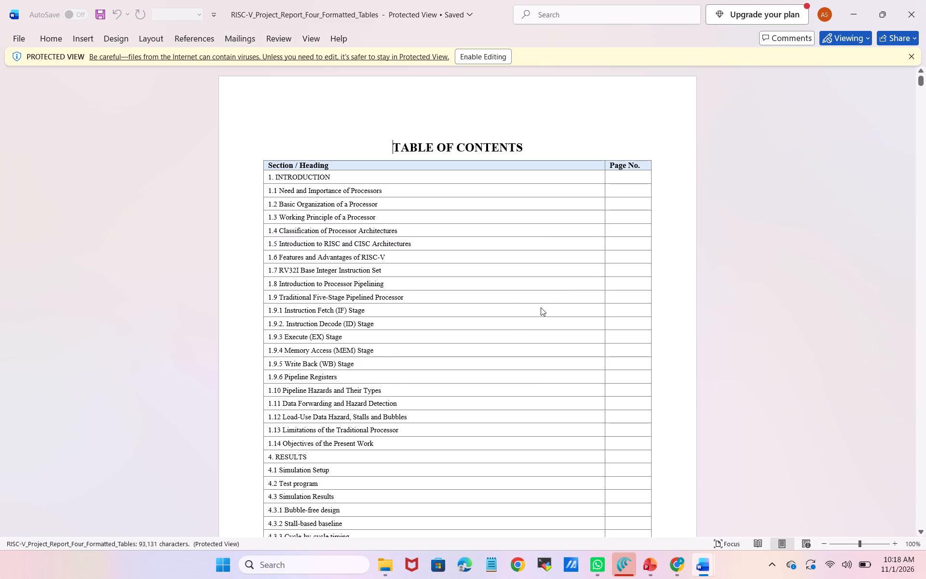
{"action": "scroll", "coordinate": [541, 307], "scroll_direction": "down", "scroll_amount": 1}
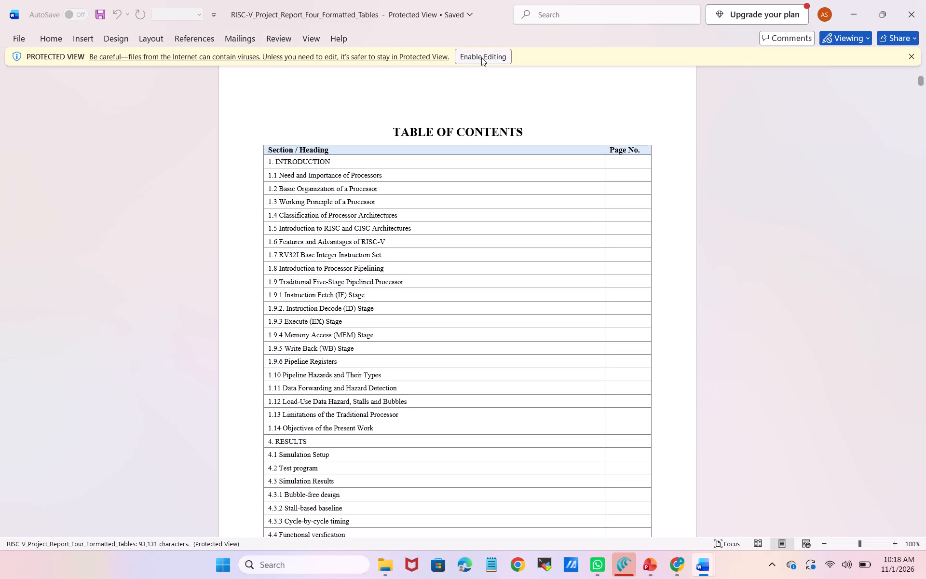
{"action": "left_click", "coordinate": [481, 57]}
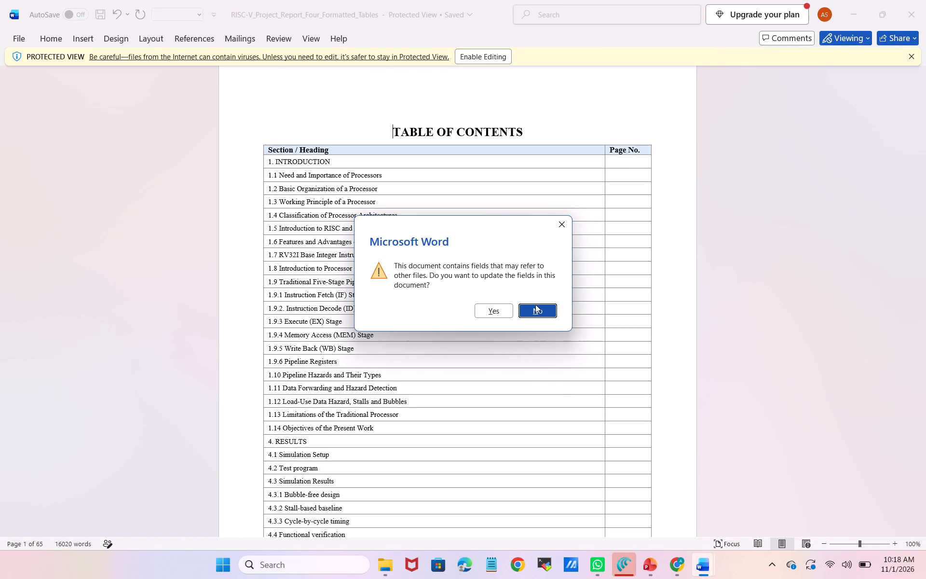
{"action": "left_click", "coordinate": [498, 308]}
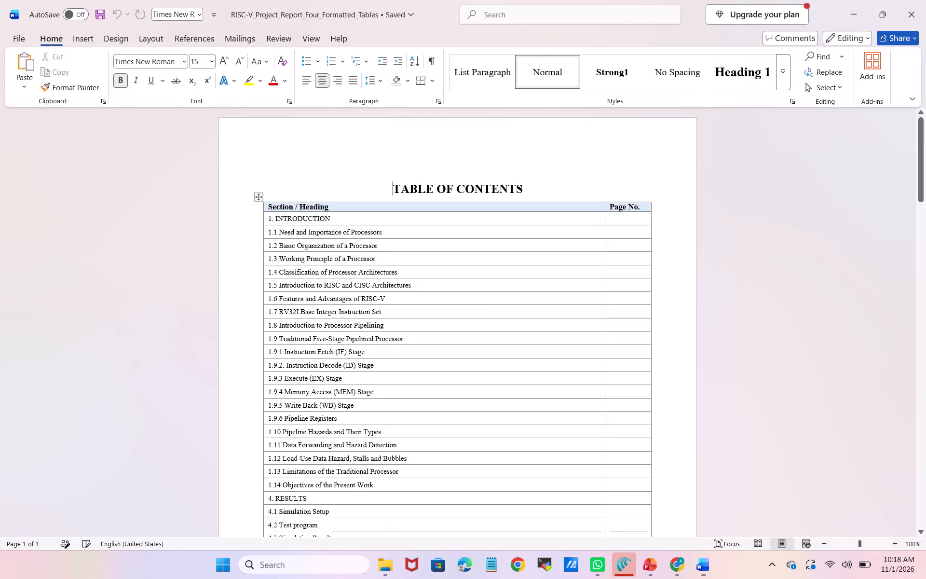
Review the formatted table of contents and the lists of tables, figures and abbreviations up to the opening of Chapter 1.
{"action": "scroll", "coordinate": [498, 308], "scroll_direction": "down", "scroll_amount": 4}
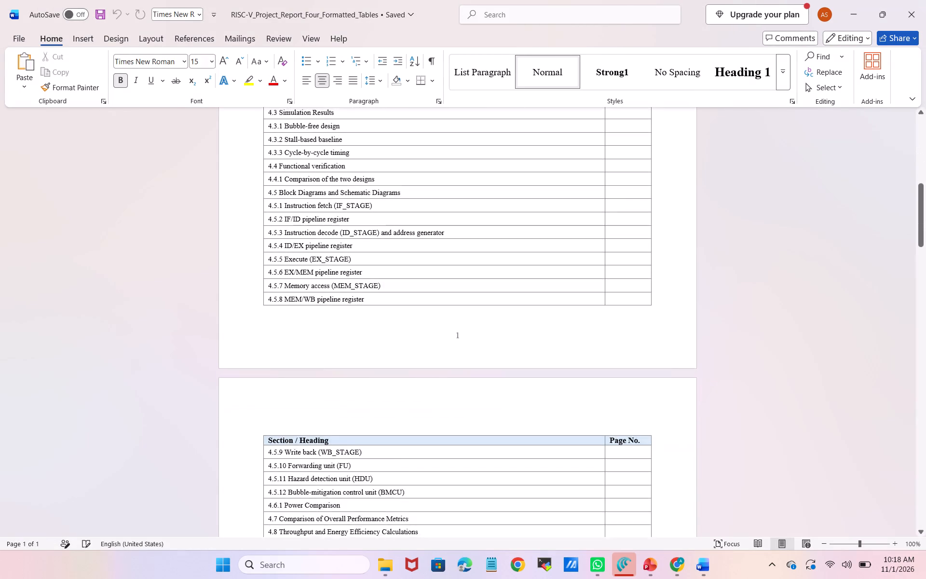
{"action": "scroll", "coordinate": [498, 308], "scroll_direction": "down", "scroll_amount": 4}
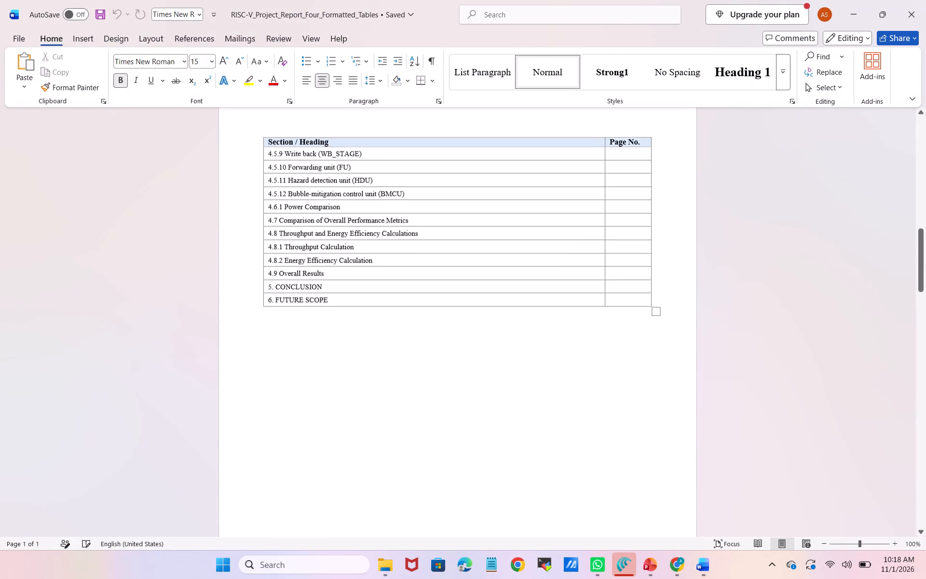
{"action": "scroll", "coordinate": [498, 308], "scroll_direction": "down", "scroll_amount": 4}
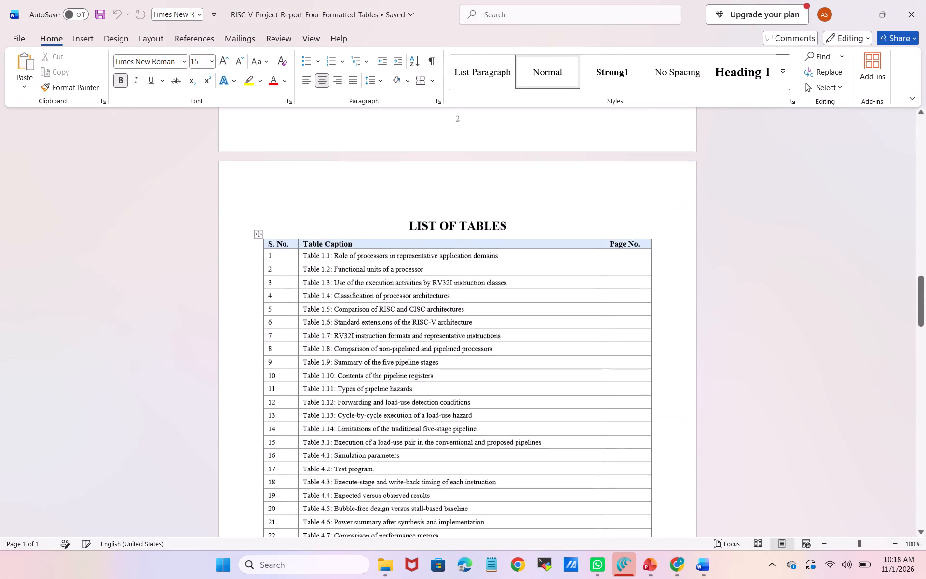
{"action": "scroll", "coordinate": [498, 308], "scroll_direction": "down", "scroll_amount": 4}
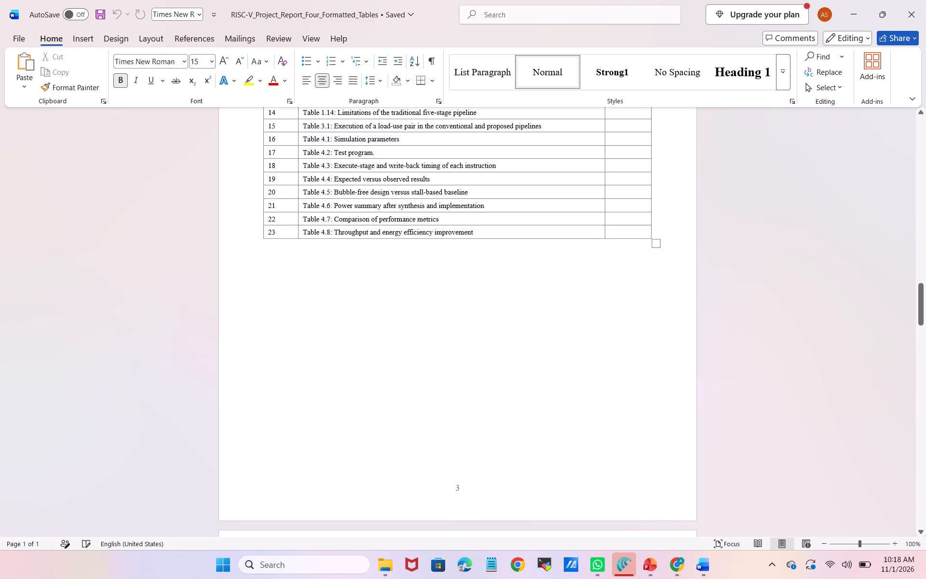
{"action": "scroll", "coordinate": [498, 308], "scroll_direction": "down", "scroll_amount": 1}
{"action": "scroll", "coordinate": [498, 308], "scroll_direction": "up", "scroll_amount": 1}
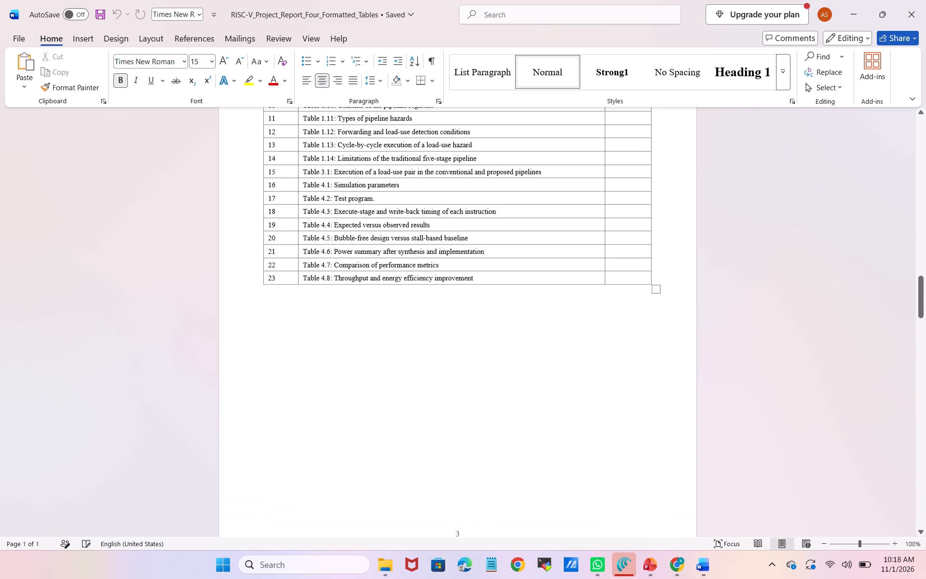
{"action": "scroll", "coordinate": [498, 308], "scroll_direction": "down", "scroll_amount": 2}
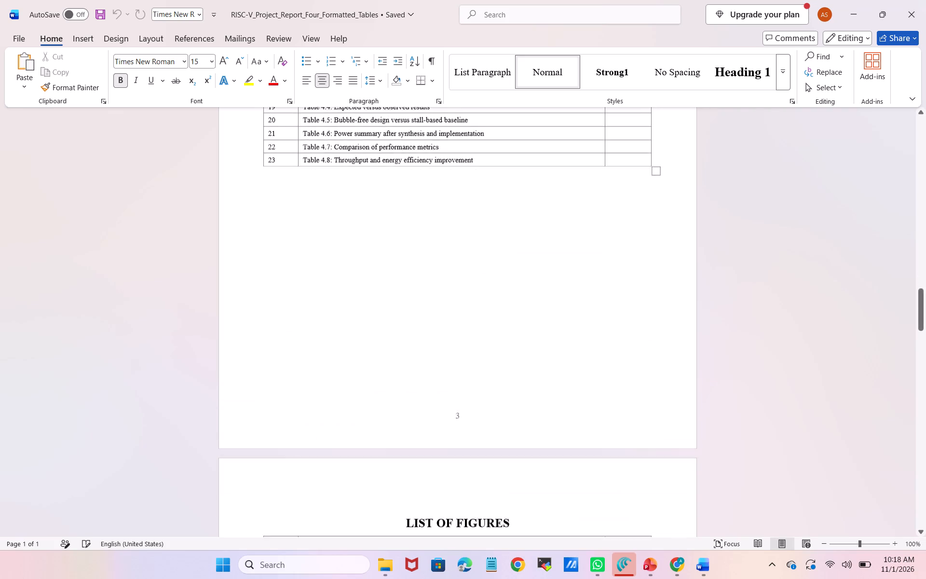
{"action": "scroll", "coordinate": [498, 308], "scroll_direction": "down", "scroll_amount": 2}
{"action": "scroll", "coordinate": [498, 308], "scroll_direction": "up", "scroll_amount": 2}
{"action": "scroll", "coordinate": [498, 308], "scroll_direction": "down", "scroll_amount": 3}
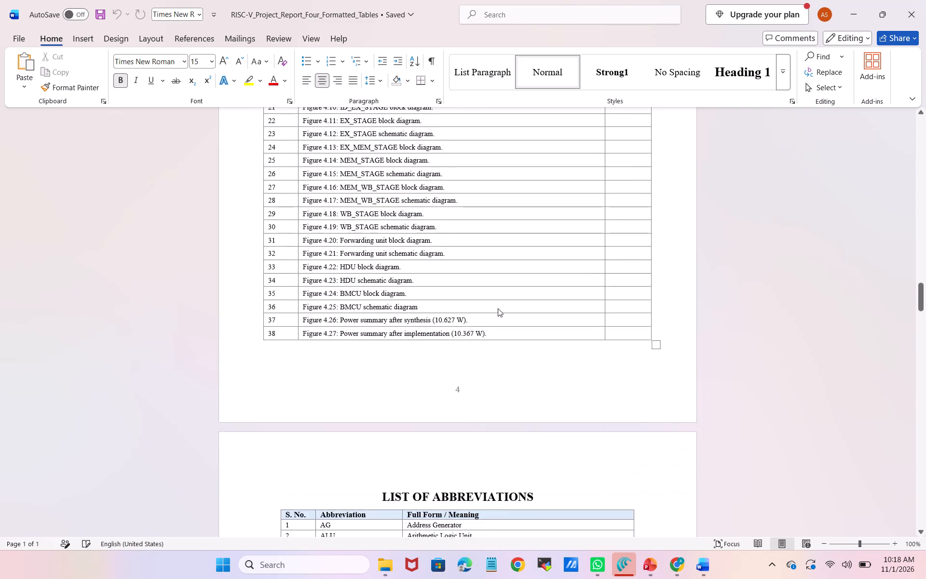
{"action": "scroll", "coordinate": [498, 308], "scroll_direction": "down", "scroll_amount": 4}
{"action": "scroll", "coordinate": [498, 308], "scroll_direction": "up", "scroll_amount": 1}
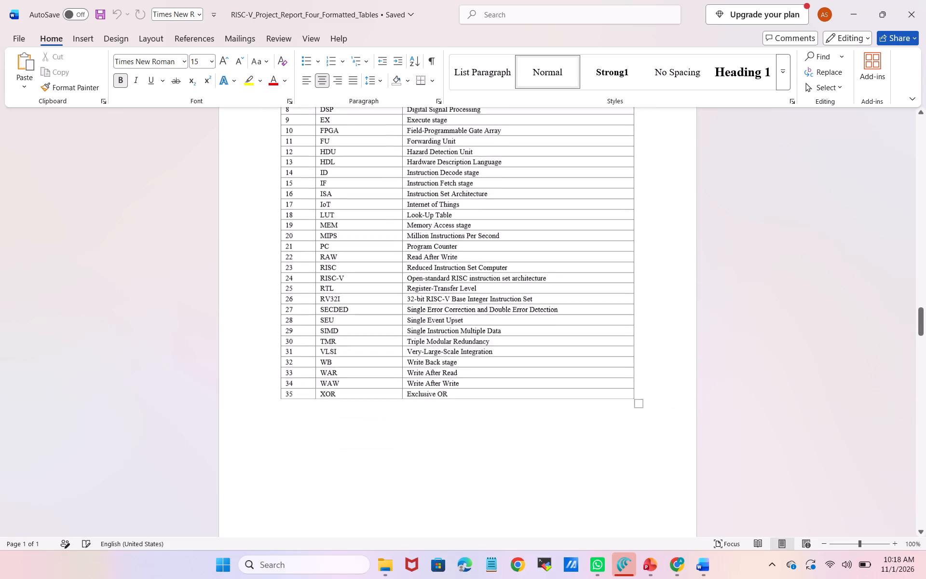
{"action": "scroll", "coordinate": [498, 308], "scroll_direction": "up", "scroll_amount": 1}
{"action": "scroll", "coordinate": [498, 308], "scroll_direction": "down", "scroll_amount": 3}
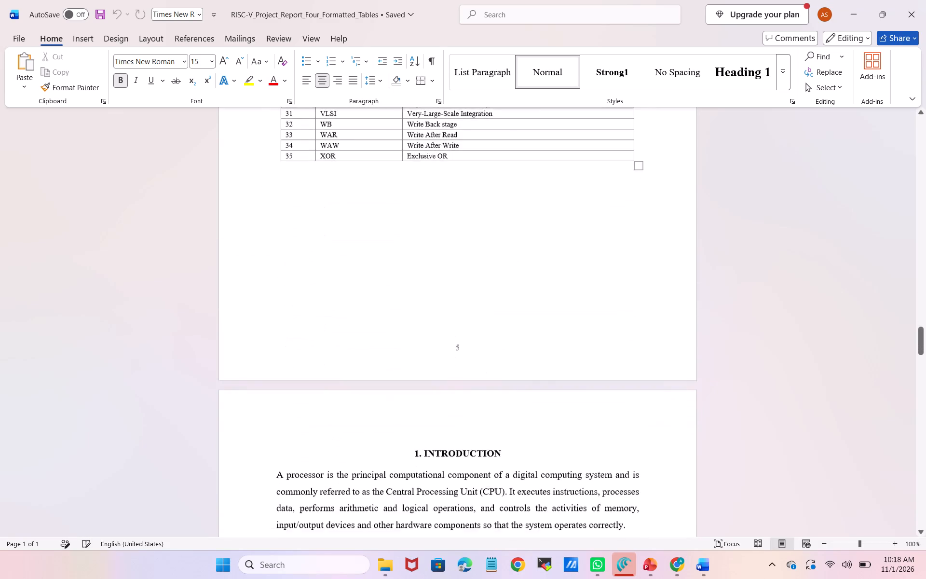
{"action": "scroll", "coordinate": [498, 308], "scroll_direction": "down", "scroll_amount": 4}
Copy everything from the TABLE OF CONTENTS heading through the end of the List of Abbreviations table.
{"action": "scroll", "coordinate": [498, 308], "scroll_direction": "up", "scroll_amount": 1}
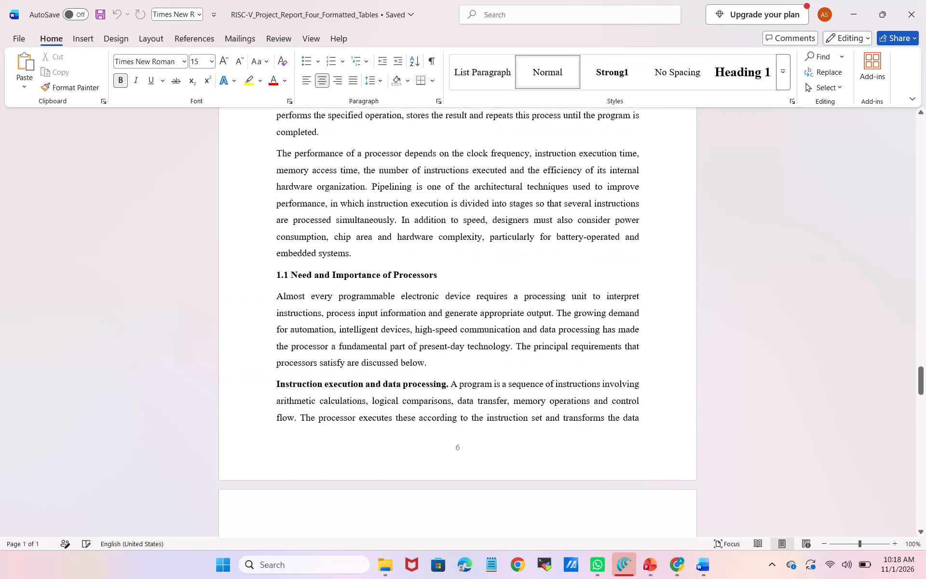
{"action": "scroll", "coordinate": [498, 308], "scroll_direction": "up", "scroll_amount": 3}
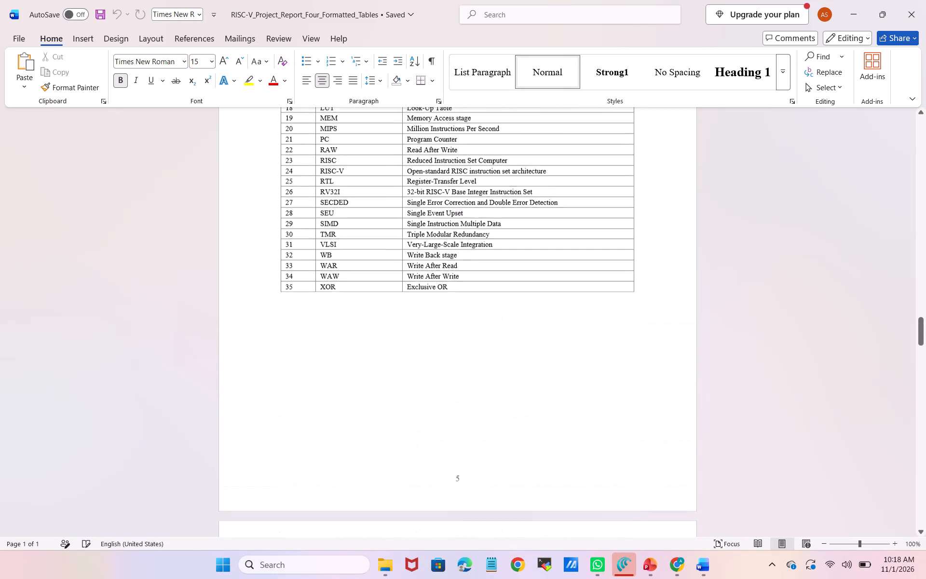
{"action": "left_click", "coordinate": [498, 308]}
{"action": "scroll", "coordinate": [498, 308], "scroll_direction": "up", "scroll_amount": 1}
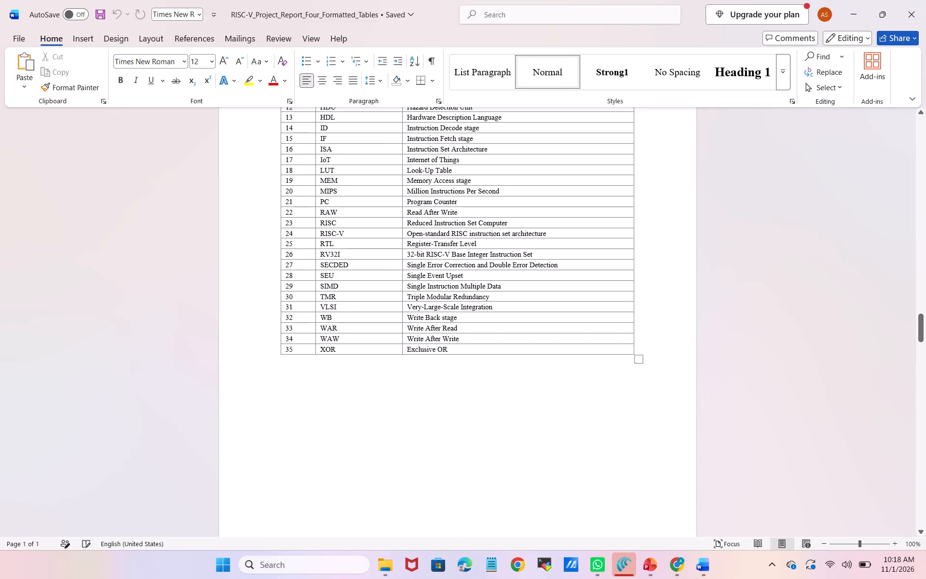
{"action": "scroll", "coordinate": [498, 308], "scroll_direction": "up", "scroll_amount": 1}
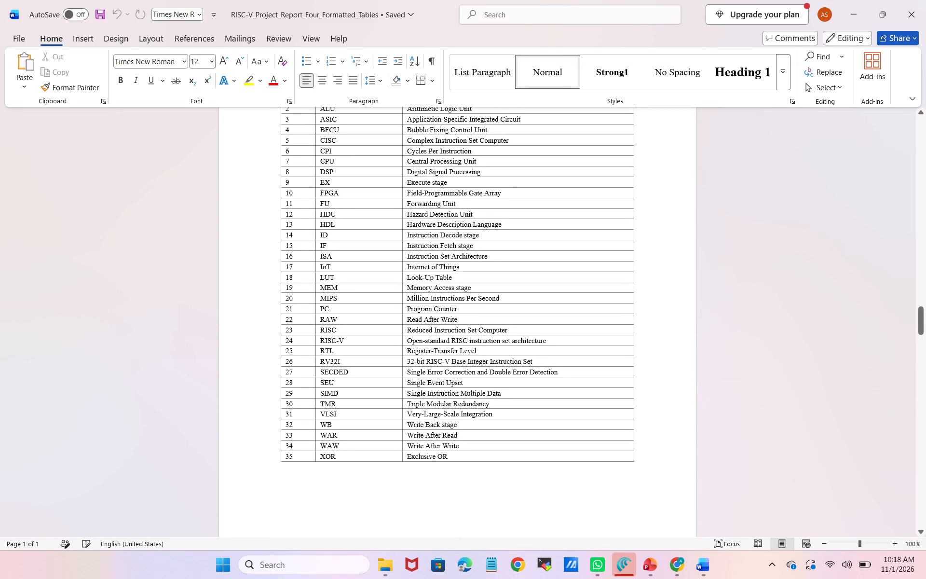
{"action": "left_click_drag", "start_coordinate": [412, 484], "coordinate": [365, 371]}
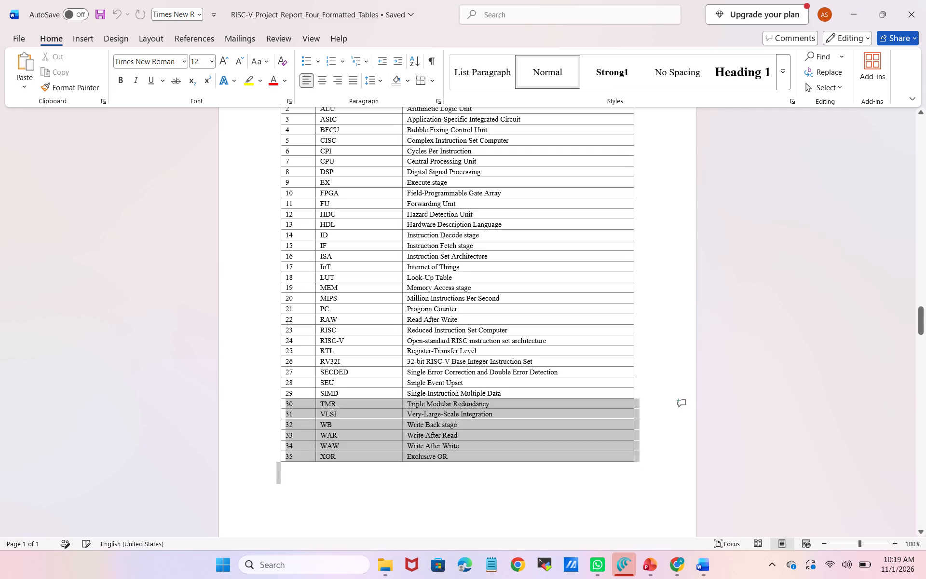
{"action": "left_click_drag", "start_coordinate": [365, 371], "coordinate": [257, 306]}
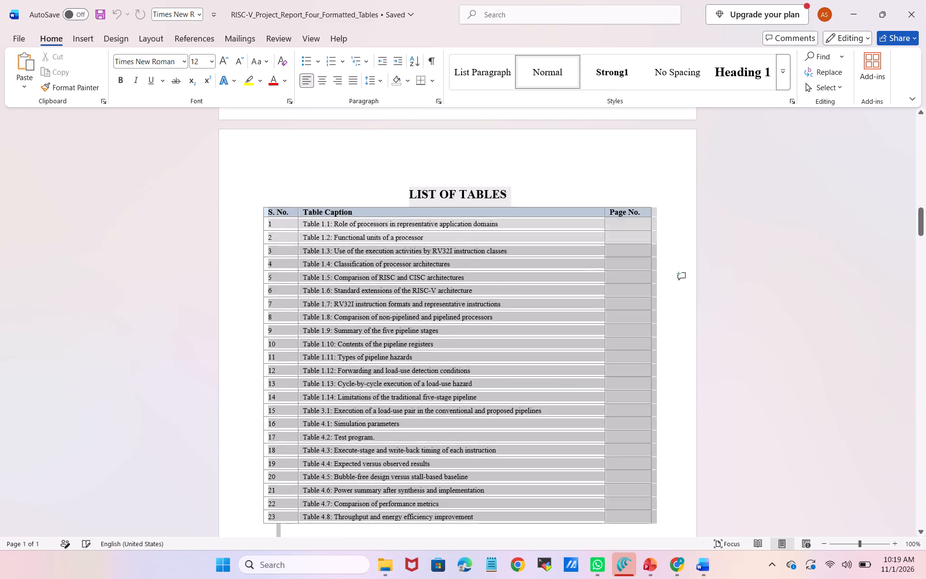
{"action": "left_click_drag", "start_coordinate": [257, 306], "coordinate": [253, 78]}
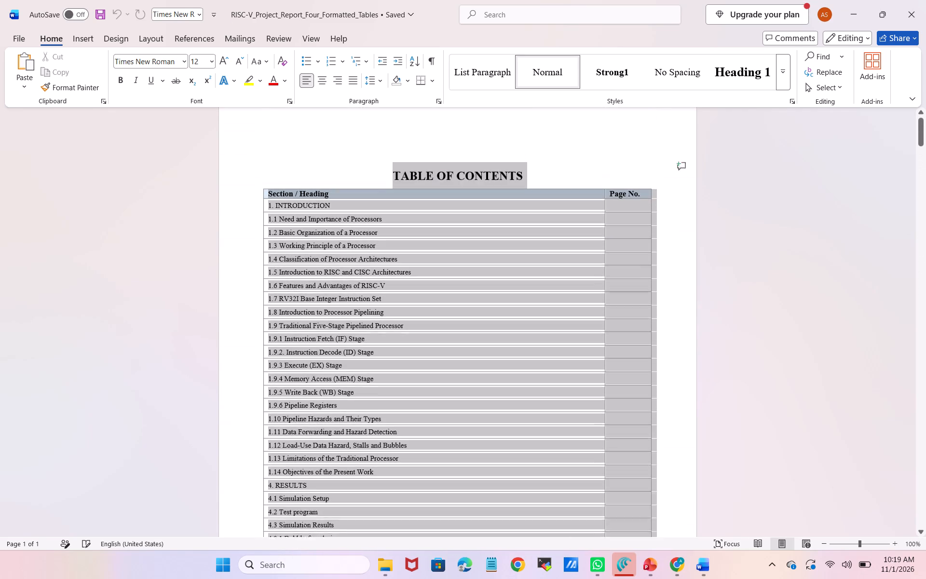
{"action": "left_click_drag", "start_coordinate": [253, 78], "coordinate": [244, 155]}
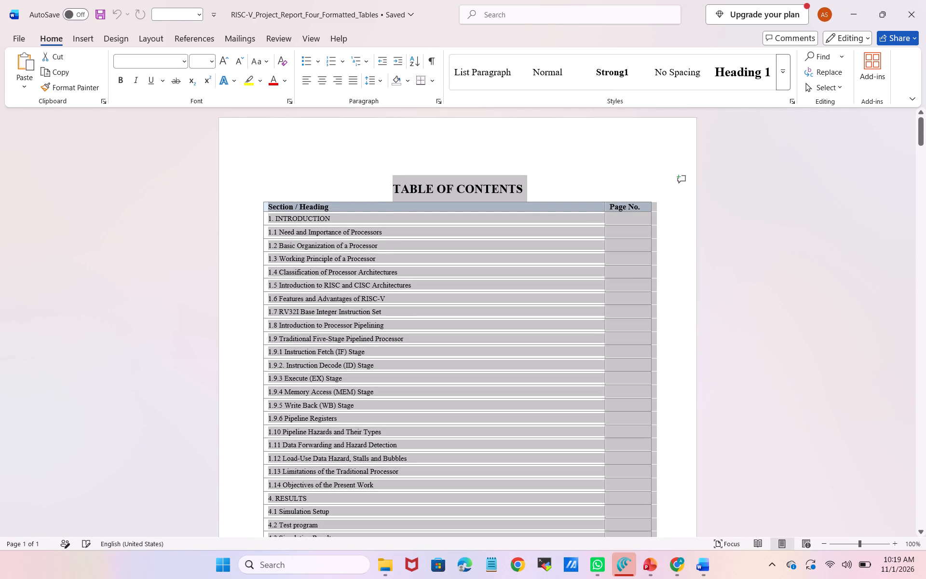
{"action": "key", "text": "ctrl+c"}
Switch to the Modified_RISC-V_Project_Report document and paste the copied contents pages directly before the "1. INTRODUCTION" heading.
{"action": "left_click", "coordinate": [641, 510]}
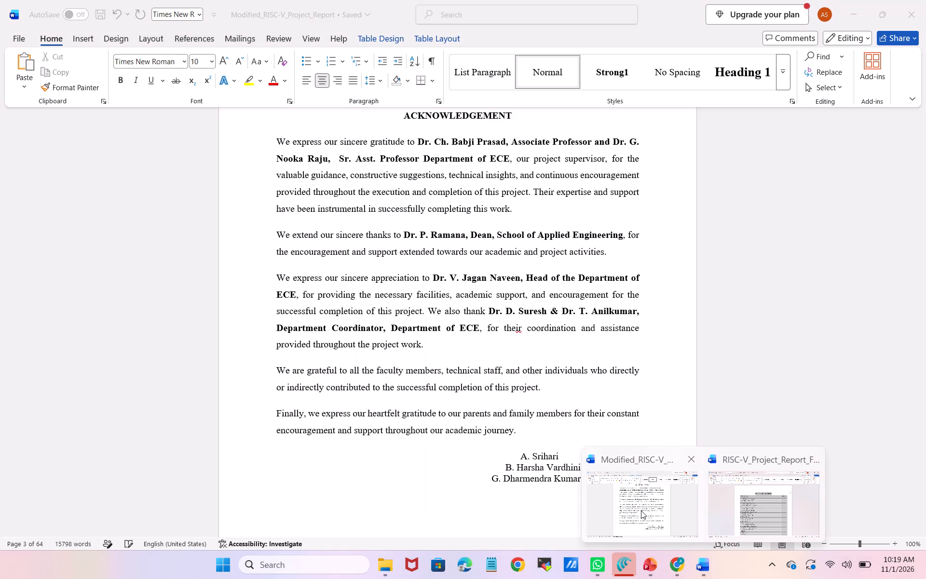
{"action": "scroll", "coordinate": [614, 447], "scroll_direction": "down", "scroll_amount": 4}
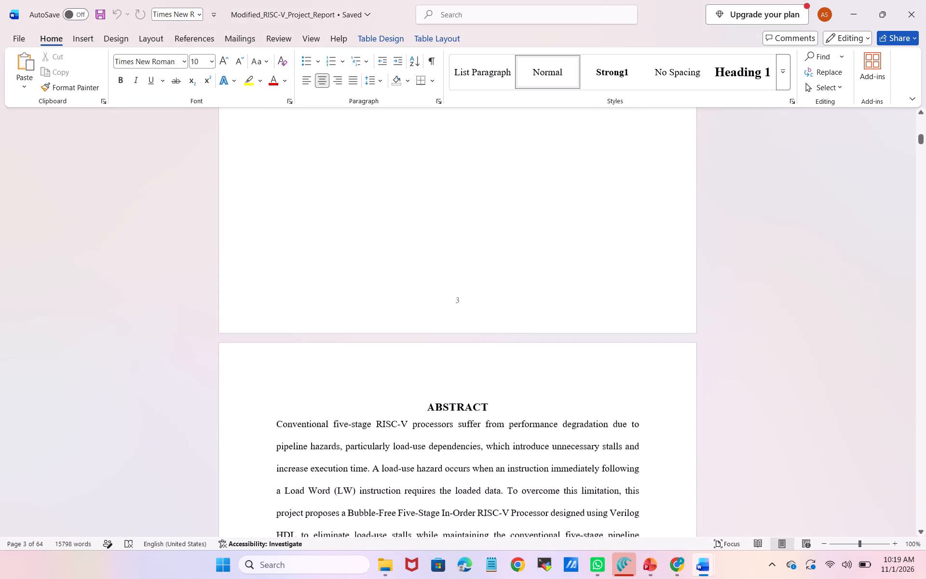
{"action": "scroll", "coordinate": [614, 447], "scroll_direction": "down", "scroll_amount": 4}
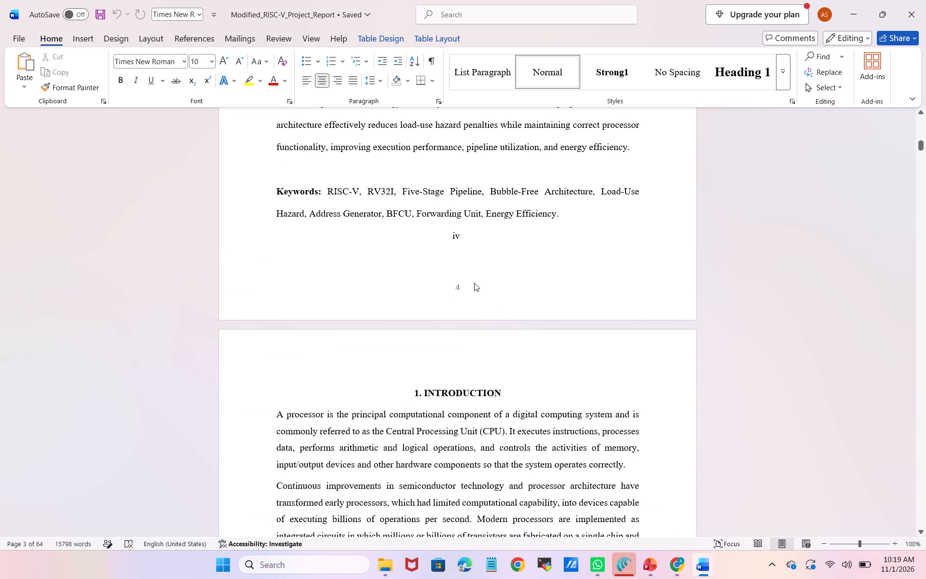
{"action": "left_click", "coordinate": [484, 372]}
{"action": "key", "text": "Left"}
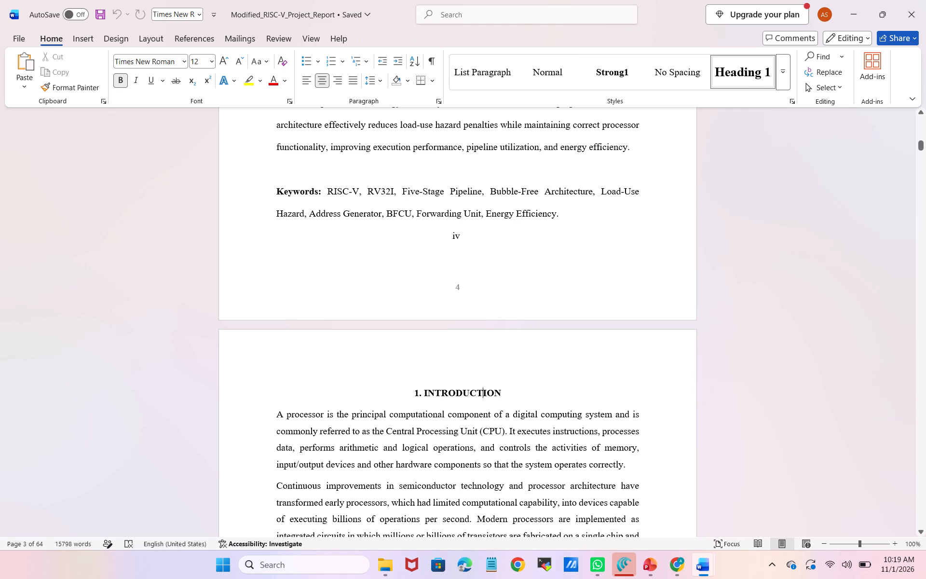
{"action": "key", "text": "Left"}
{"action": "key", "text": "Left"}
{"action": "key", "text": "Left"}
{"action": "key", "text": "Left"}
{"action": "key", "text": "Left"}
{"action": "key", "text": "Left"}
{"action": "key", "text": "Left"}
{"action": "key", "text": "Left"}
{"action": "key", "text": "Left"}
{"action": "key", "text": "Left"}
{"action": "key", "text": "Left"}
{"action": "key", "text": "ctrl+v"}
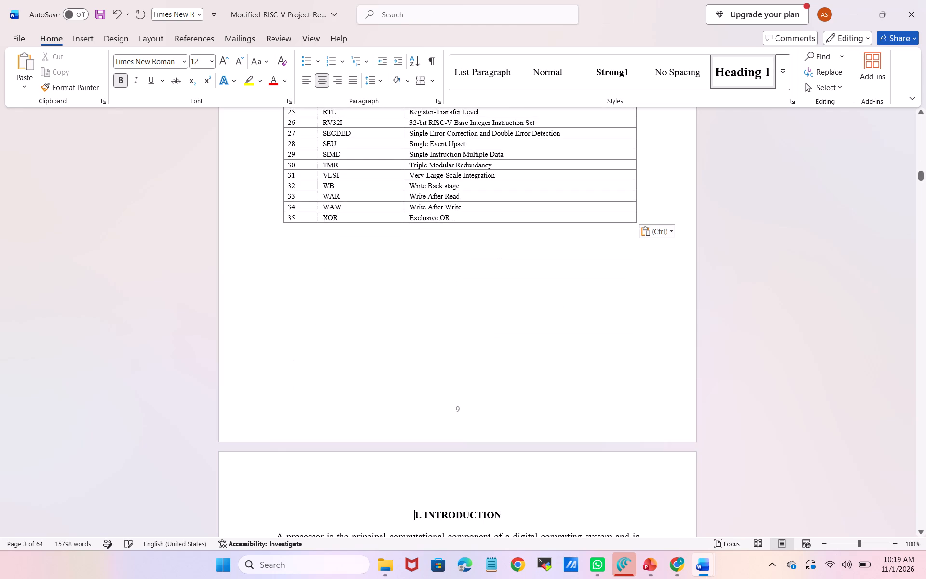
Check the layout of the pasted pages from the List of Abbreviations back to the Table of Contents after the abstract.
{"action": "scroll", "coordinate": [484, 372], "scroll_direction": "right", "scroll_amount": 1}
{"action": "scroll", "coordinate": [484, 372], "scroll_direction": "up", "scroll_amount": 2}
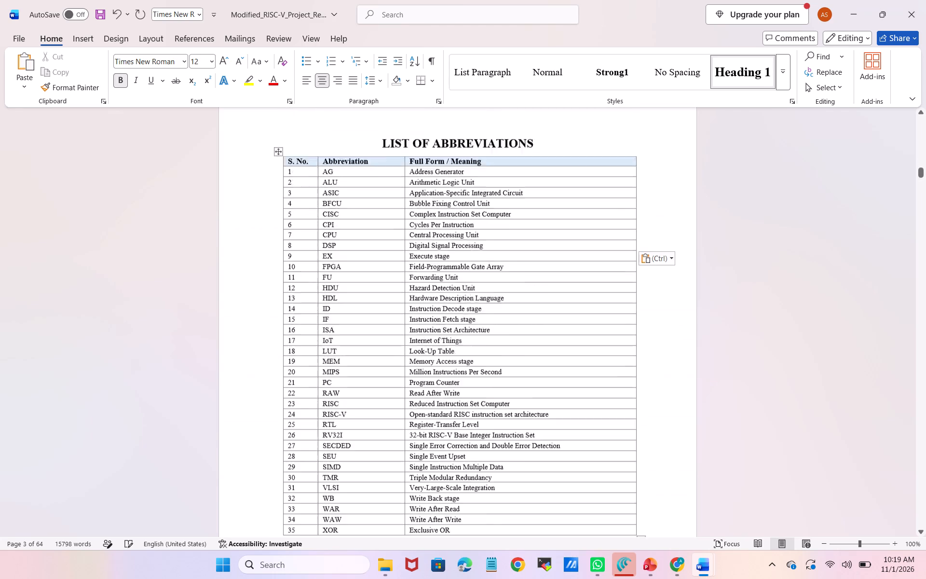
{"action": "scroll", "coordinate": [484, 372], "scroll_direction": "up", "scroll_amount": 5}
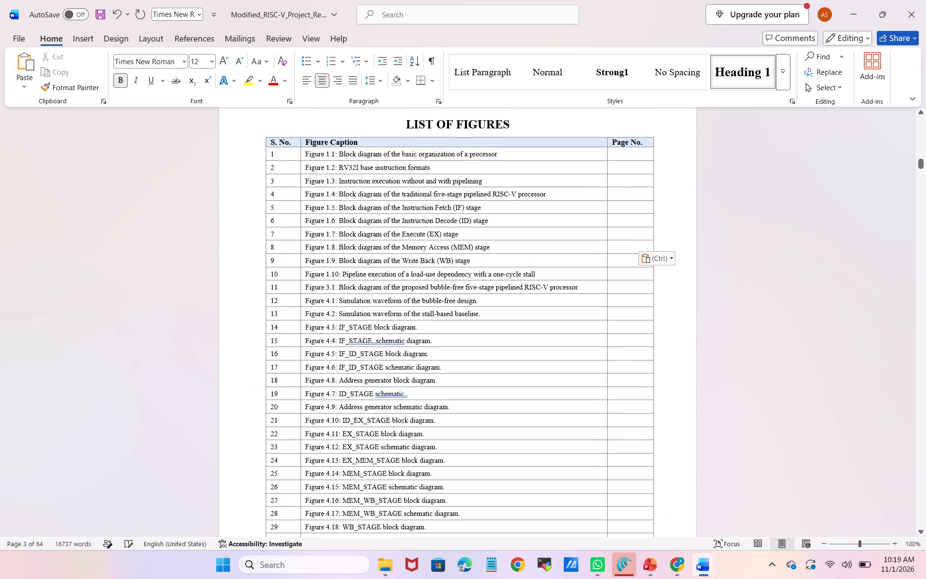
{"action": "scroll", "coordinate": [484, 372], "scroll_direction": "down", "scroll_amount": 5}
{"action": "scroll", "coordinate": [484, 372], "scroll_direction": "right", "scroll_amount": 1}
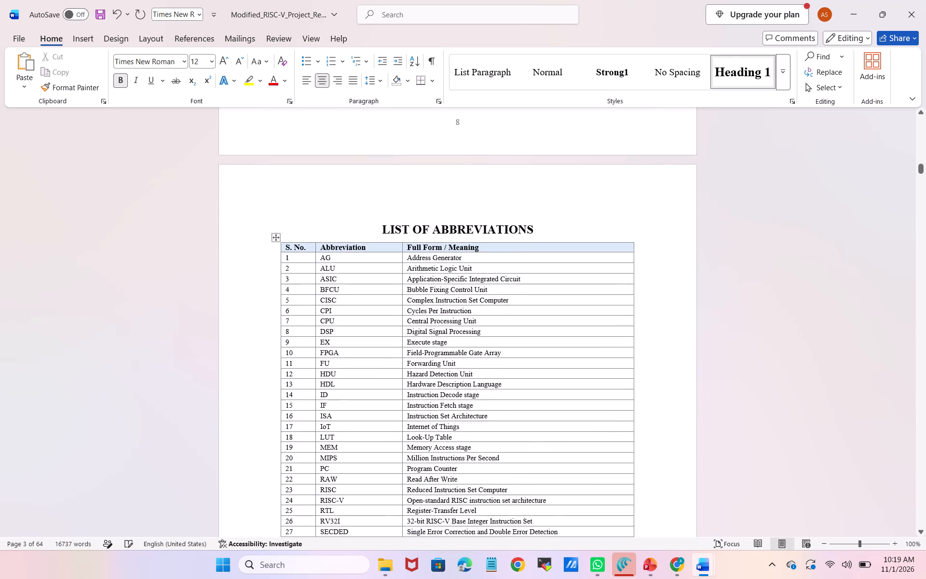
{"action": "scroll", "coordinate": [484, 372], "scroll_direction": "right", "scroll_amount": 1}
{"action": "scroll", "coordinate": [484, 372], "scroll_direction": "up", "scroll_amount": 1}
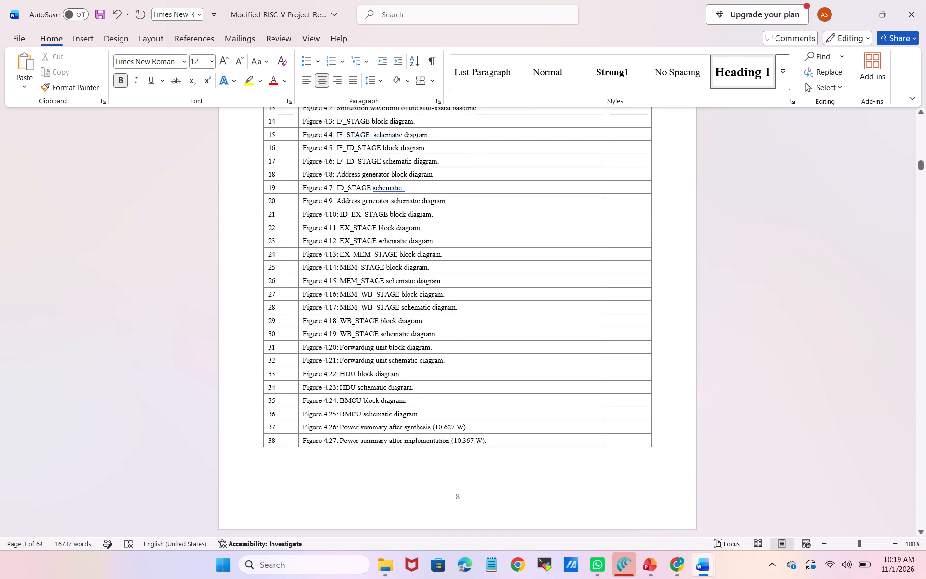
{"action": "scroll", "coordinate": [484, 372], "scroll_direction": "up", "scroll_amount": 5}
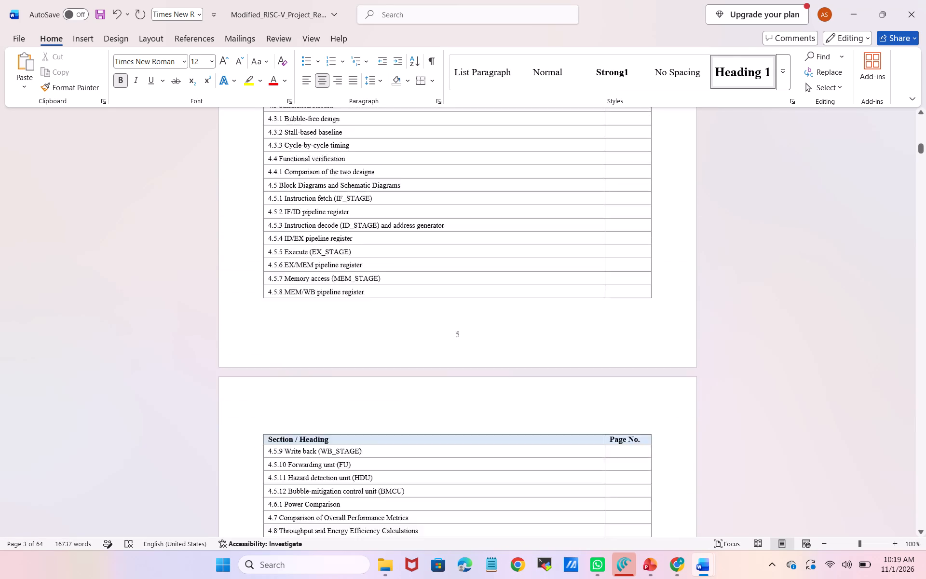
{"action": "scroll", "coordinate": [484, 372], "scroll_direction": "up", "scroll_amount": 4}
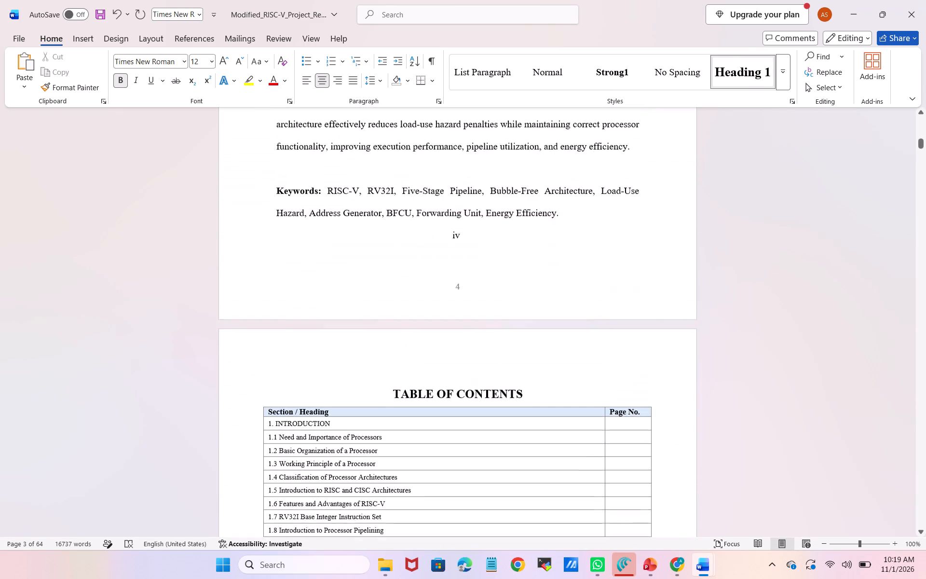
{"action": "scroll", "coordinate": [484, 372], "scroll_direction": "down", "scroll_amount": 1}
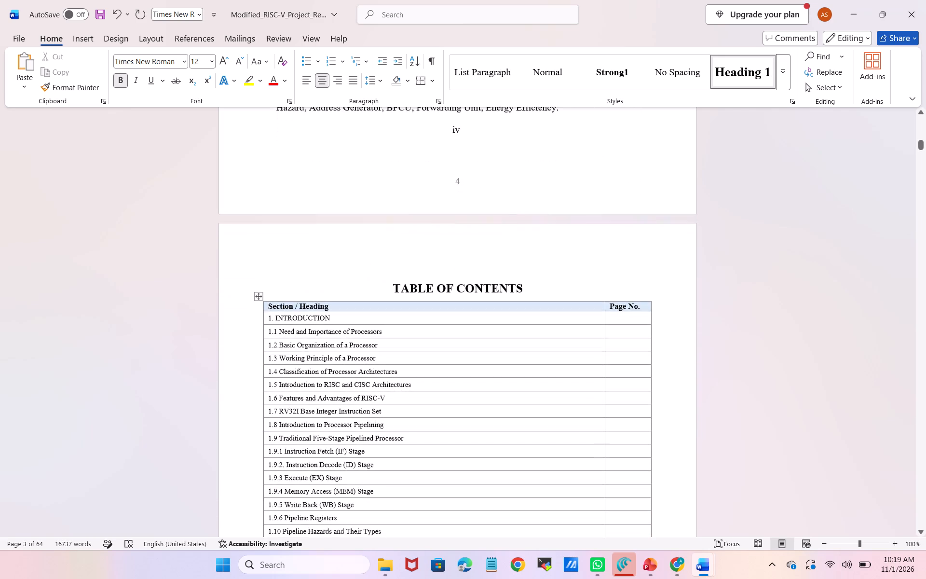
Change the shading of the "Section / Heading" and "Page No." header cells in the table of contents to white.
{"action": "left_click", "coordinate": [381, 307]}
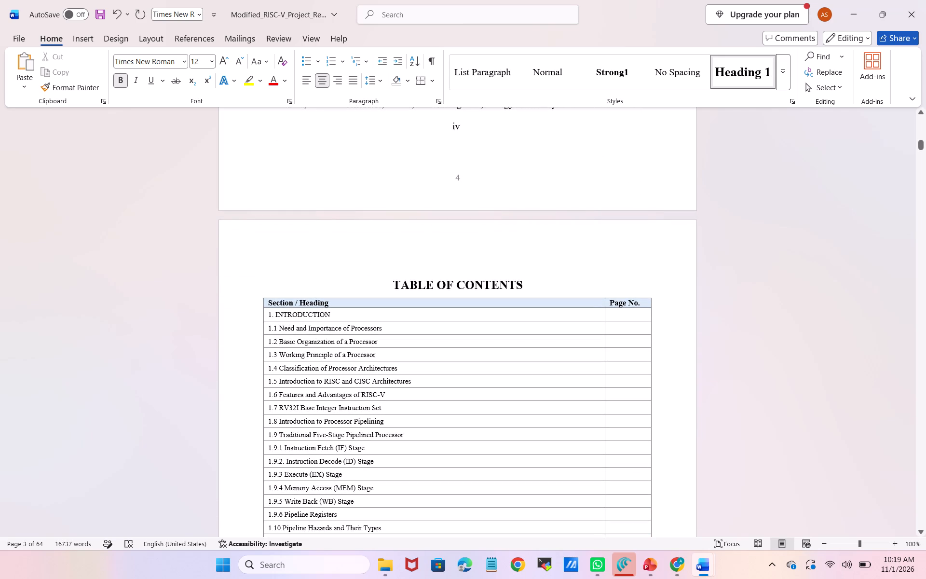
{"action": "left_click", "coordinate": [359, 301]}
{"action": "right_click", "coordinate": [359, 301]}
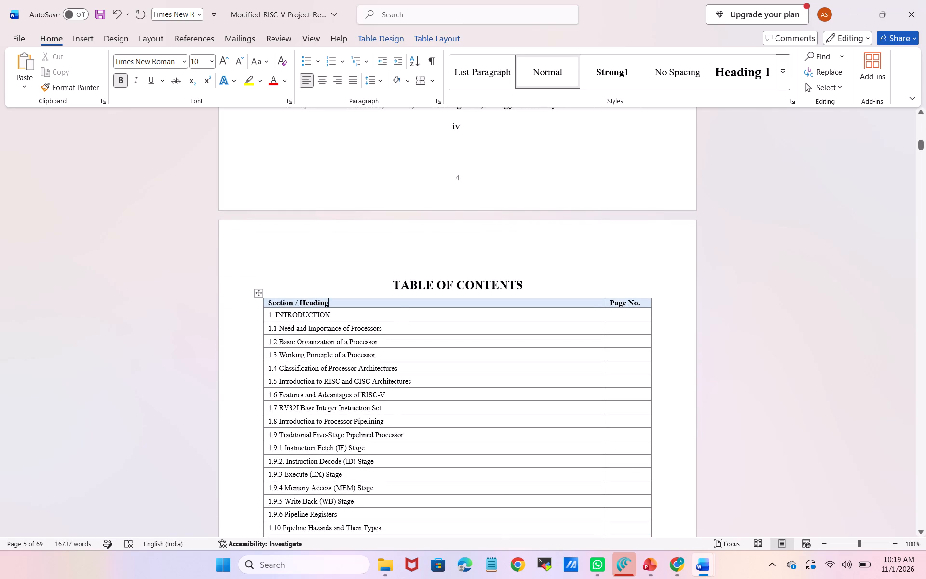
{"action": "left_click_drag", "start_coordinate": [342, 303], "coordinate": [366, 304]}
{"action": "left_click_drag", "start_coordinate": [366, 304], "coordinate": [266, 304]}
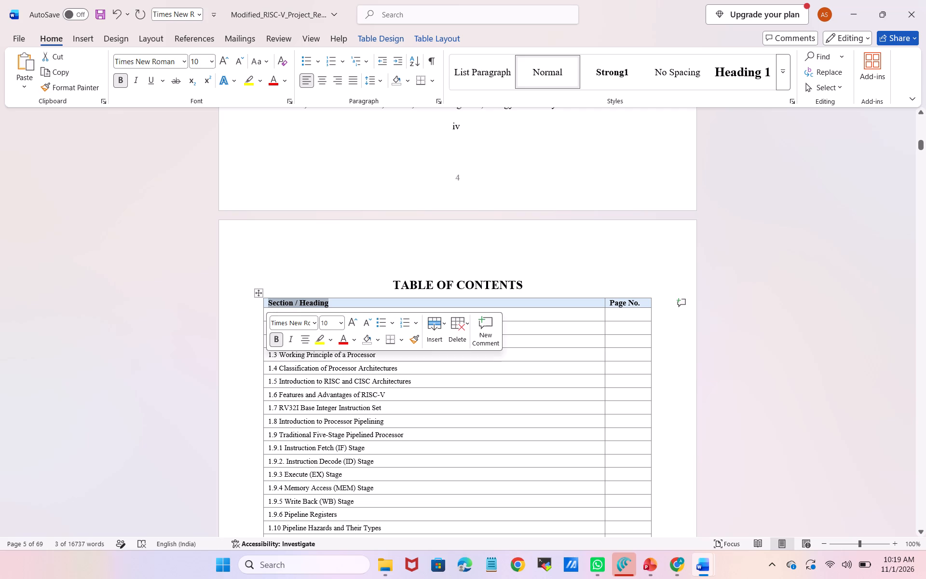
{"action": "right_click", "coordinate": [266, 304]}
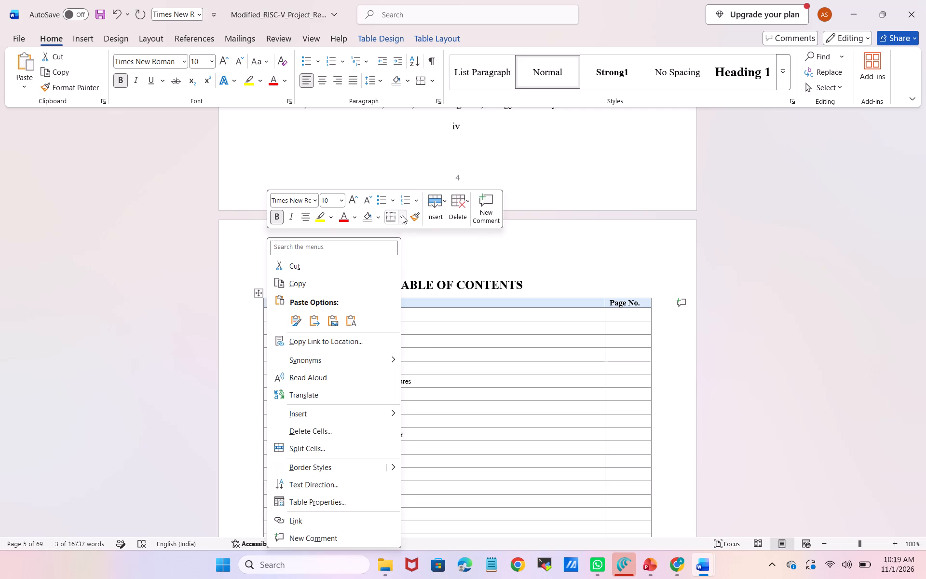
{"action": "left_click", "coordinate": [402, 215]}
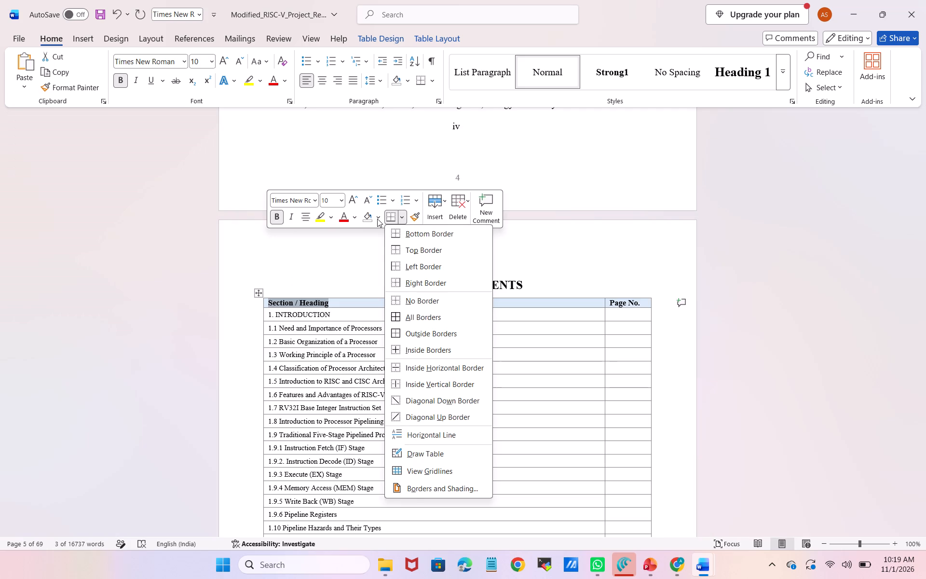
{"action": "left_click", "coordinate": [379, 214]}
{"action": "left_click", "coordinate": [371, 275]}
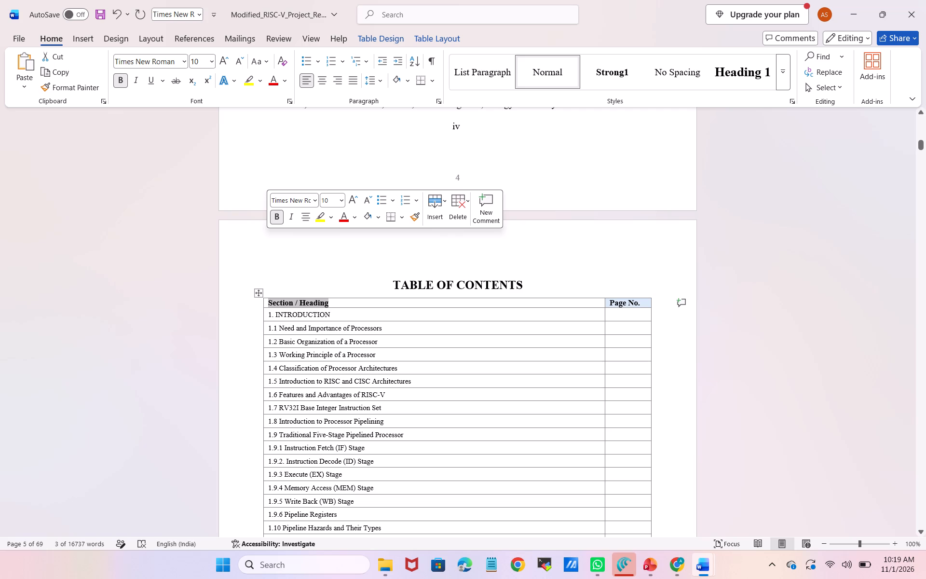
{"action": "left_click_drag", "start_coordinate": [646, 305], "coordinate": [613, 305]}
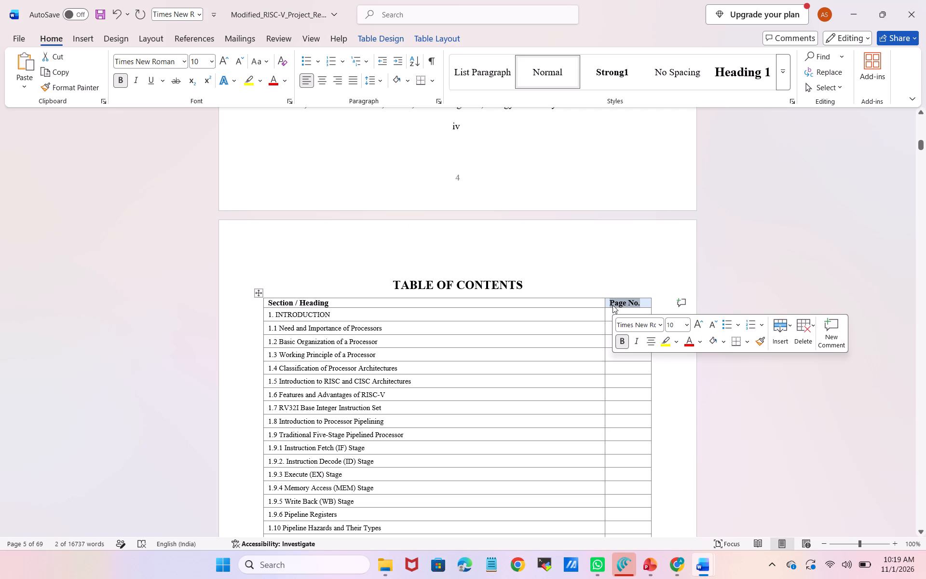
{"action": "right_click", "coordinate": [613, 305]}
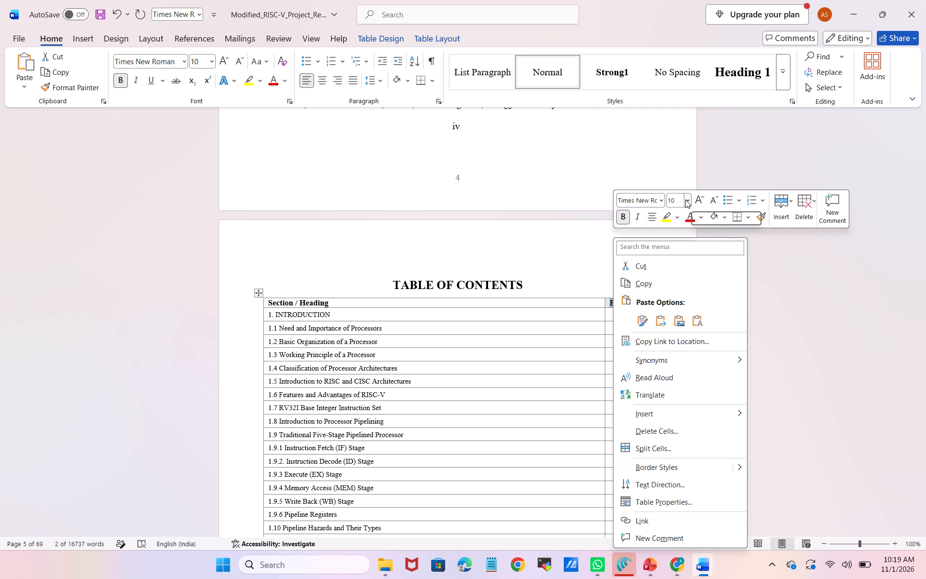
{"action": "left_click", "coordinate": [726, 217]}
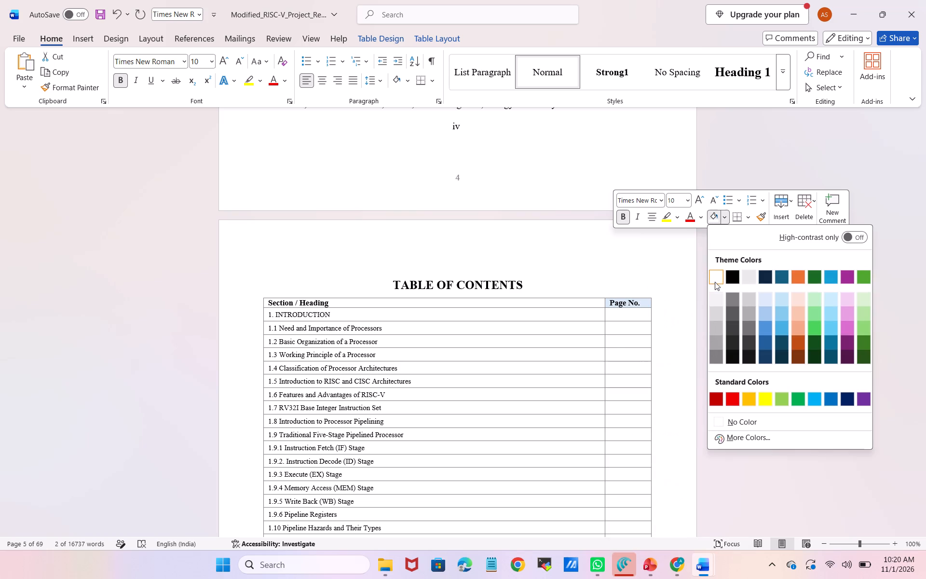
{"action": "left_click", "coordinate": [715, 282]}
{"action": "left_click", "coordinate": [715, 282]}
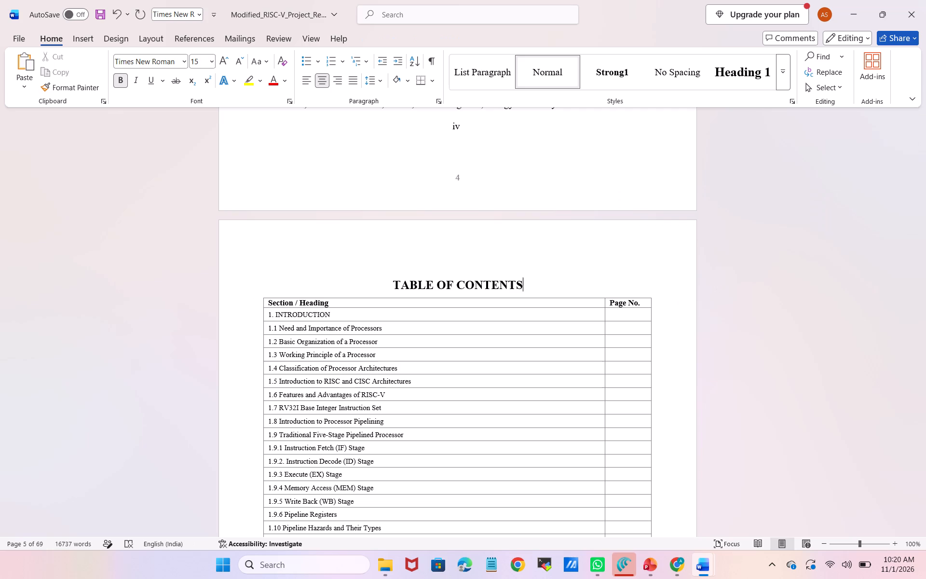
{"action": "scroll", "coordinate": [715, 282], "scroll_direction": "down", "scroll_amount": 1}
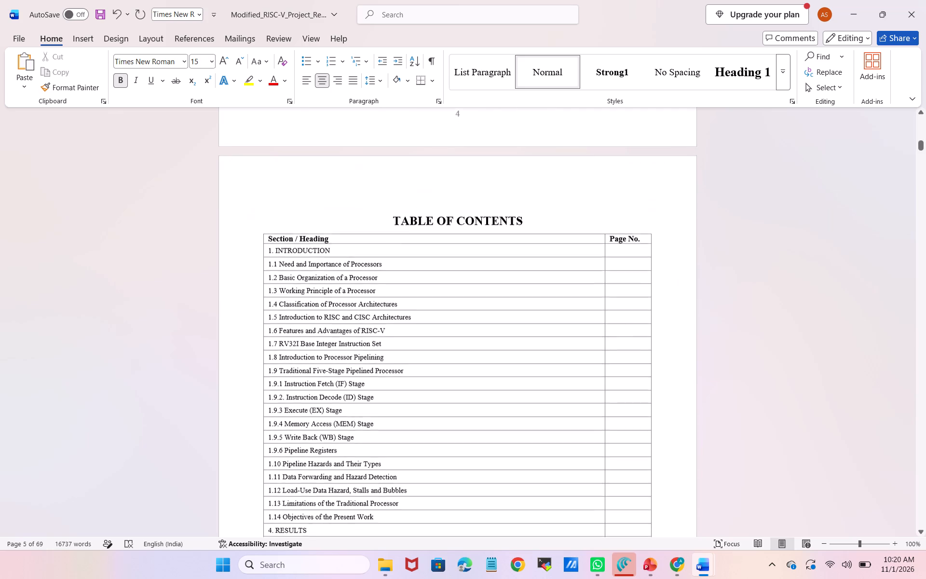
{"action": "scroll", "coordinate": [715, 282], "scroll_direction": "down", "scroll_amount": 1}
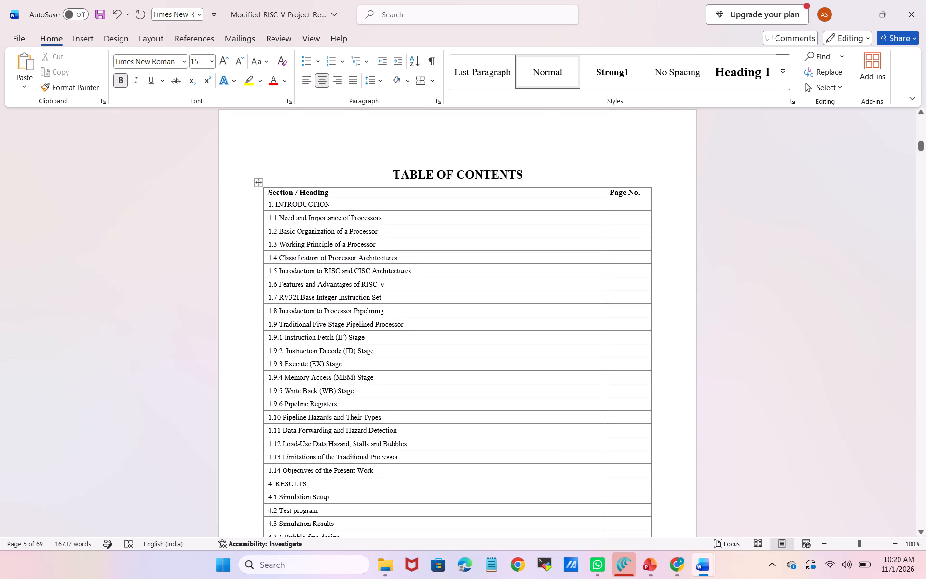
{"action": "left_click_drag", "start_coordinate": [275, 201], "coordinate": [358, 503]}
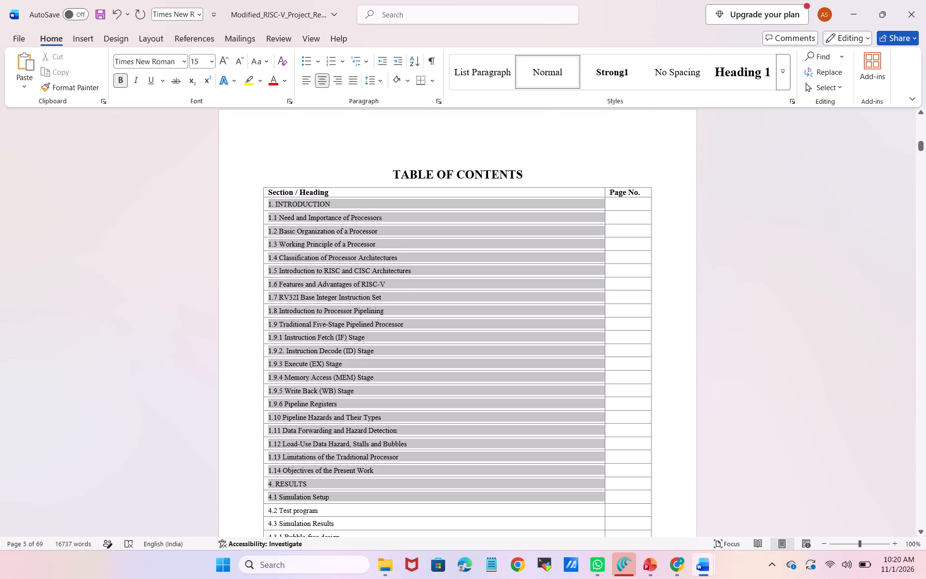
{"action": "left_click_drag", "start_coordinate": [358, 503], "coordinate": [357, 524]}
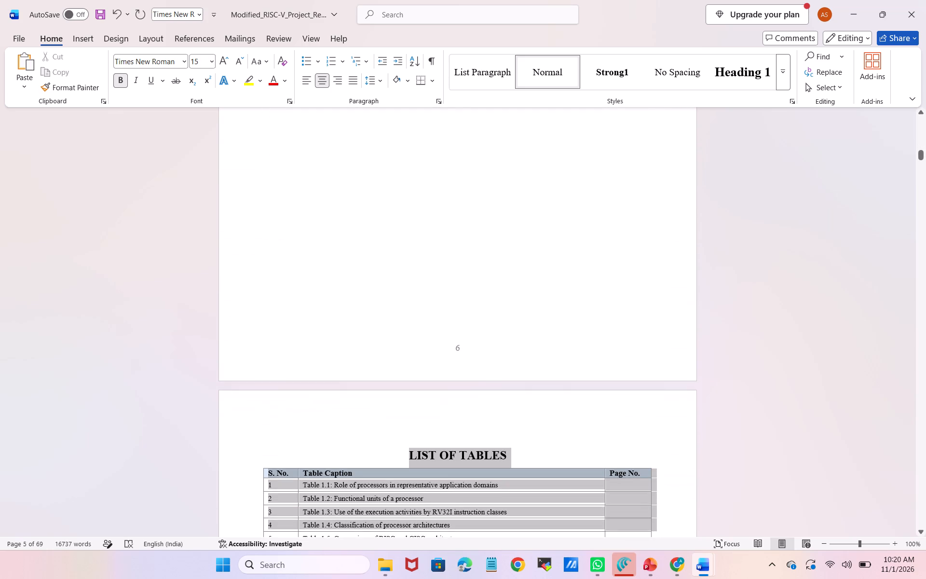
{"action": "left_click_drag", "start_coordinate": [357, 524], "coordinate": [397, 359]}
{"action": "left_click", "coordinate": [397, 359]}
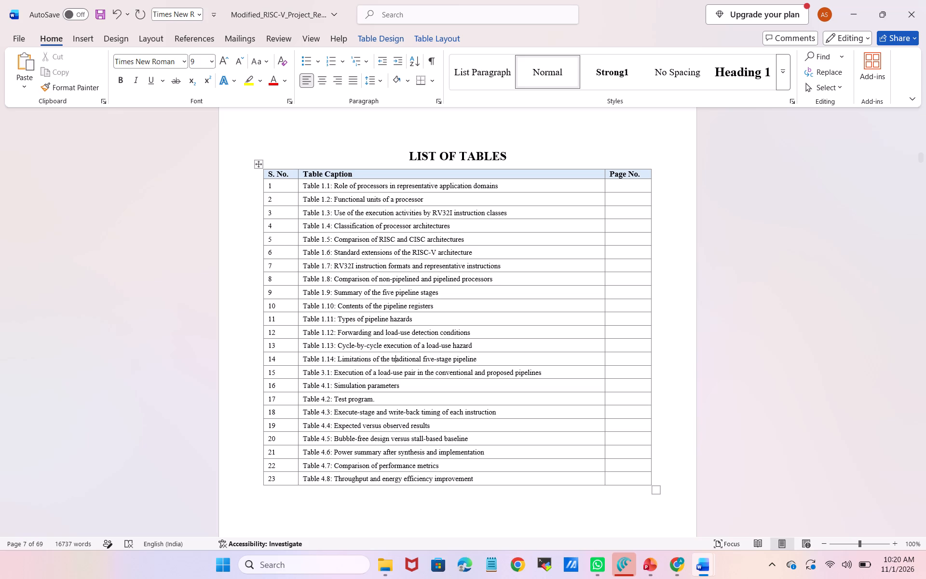
Set the table of contents entries from "1. INTRODUCTION" through "4.5.8 MEM/WB pipeline register" to font size 12.
{"action": "scroll", "coordinate": [301, 186], "scroll_direction": "up", "scroll_amount": 2}
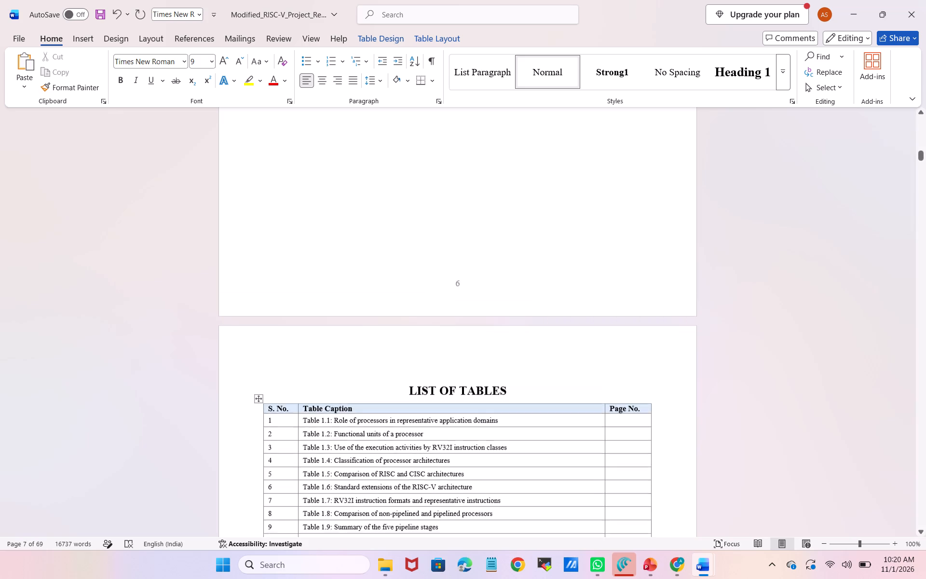
{"action": "scroll", "coordinate": [301, 186], "scroll_direction": "up", "scroll_amount": 4}
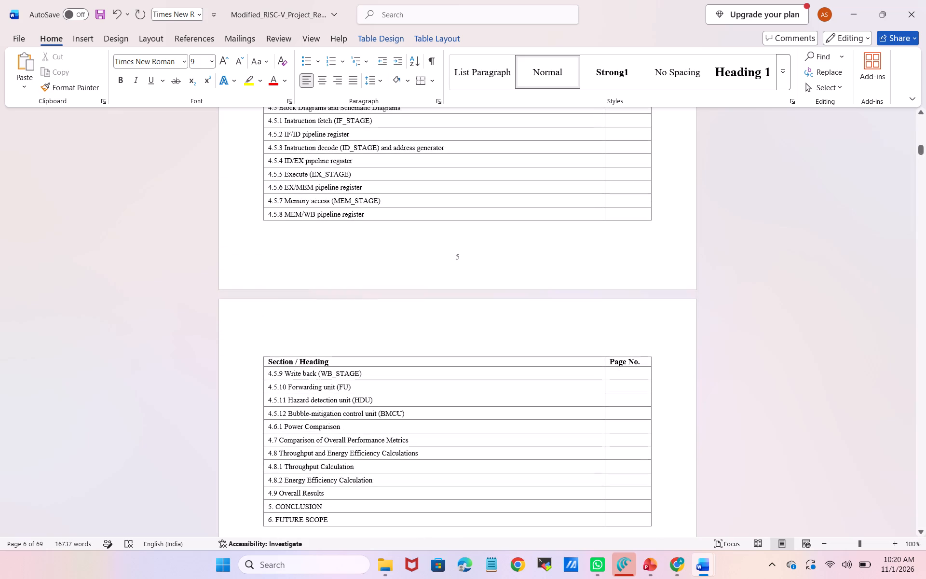
{"action": "scroll", "coordinate": [301, 186], "scroll_direction": "up", "scroll_amount": 1}
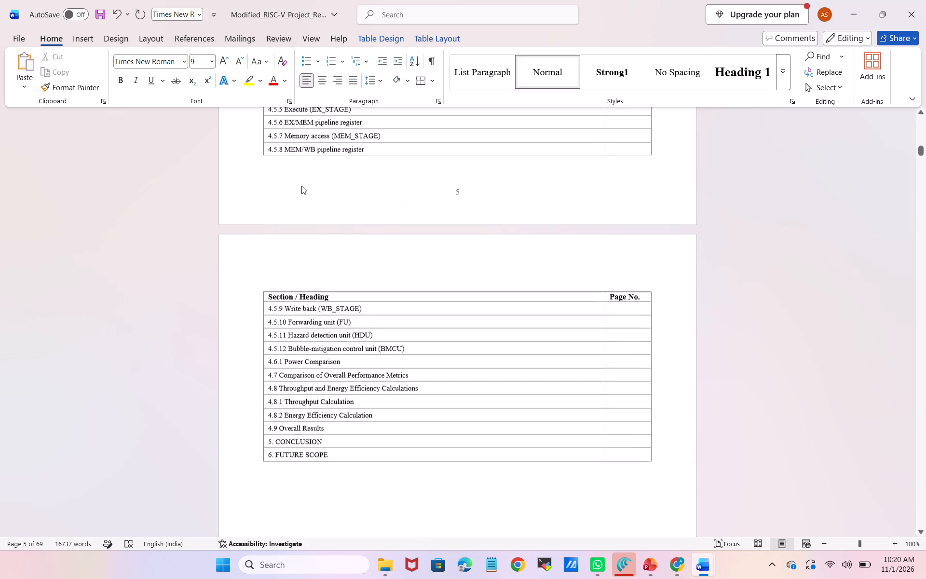
{"action": "scroll", "coordinate": [301, 186], "scroll_direction": "up", "scroll_amount": 4}
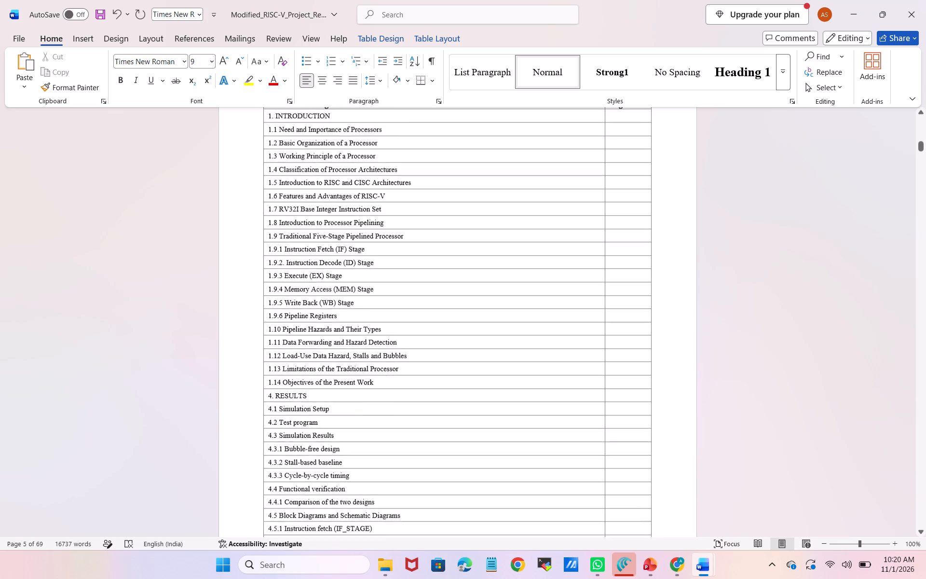
{"action": "scroll", "coordinate": [301, 186], "scroll_direction": "up", "scroll_amount": 1}
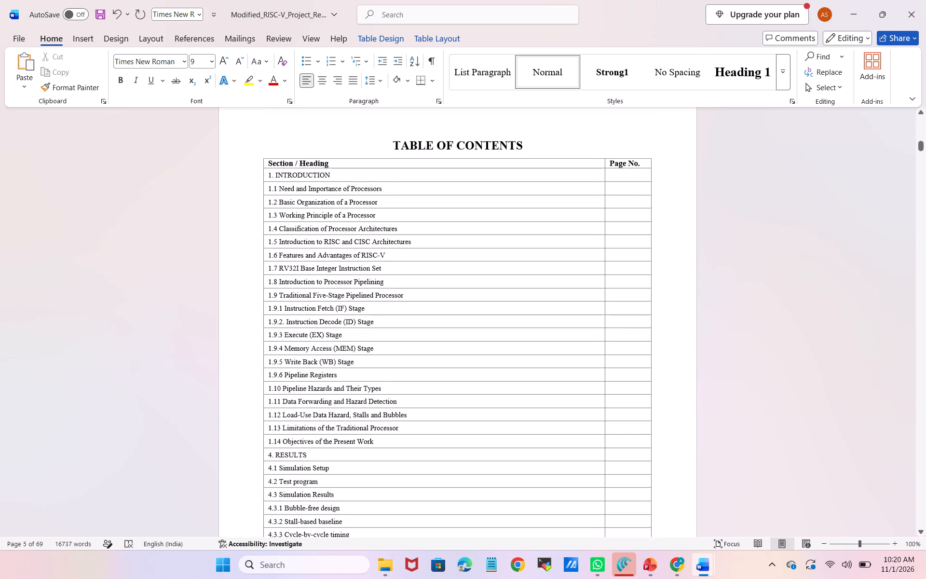
{"action": "left_click_drag", "start_coordinate": [269, 173], "coordinate": [391, 441]}
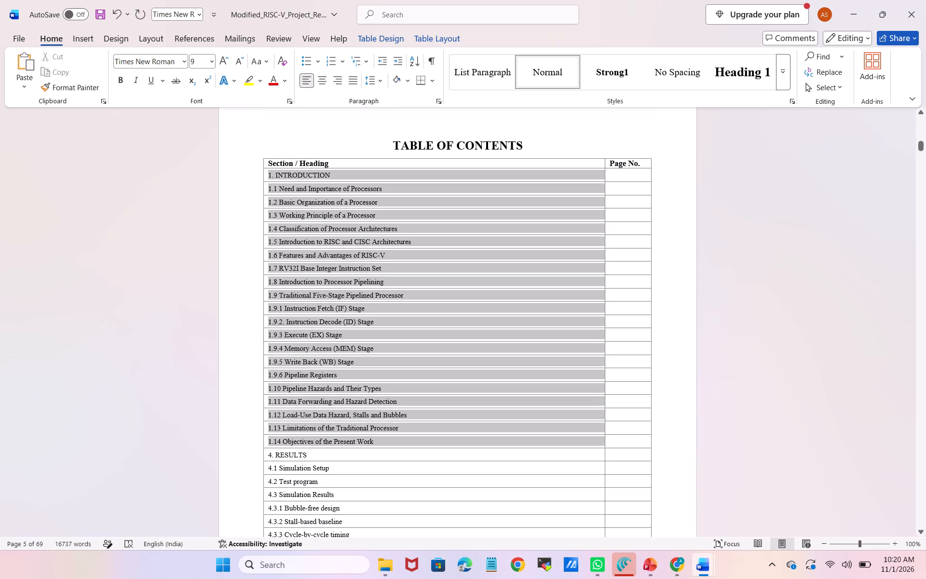
{"action": "left_click_drag", "start_coordinate": [391, 441], "coordinate": [373, 546]}
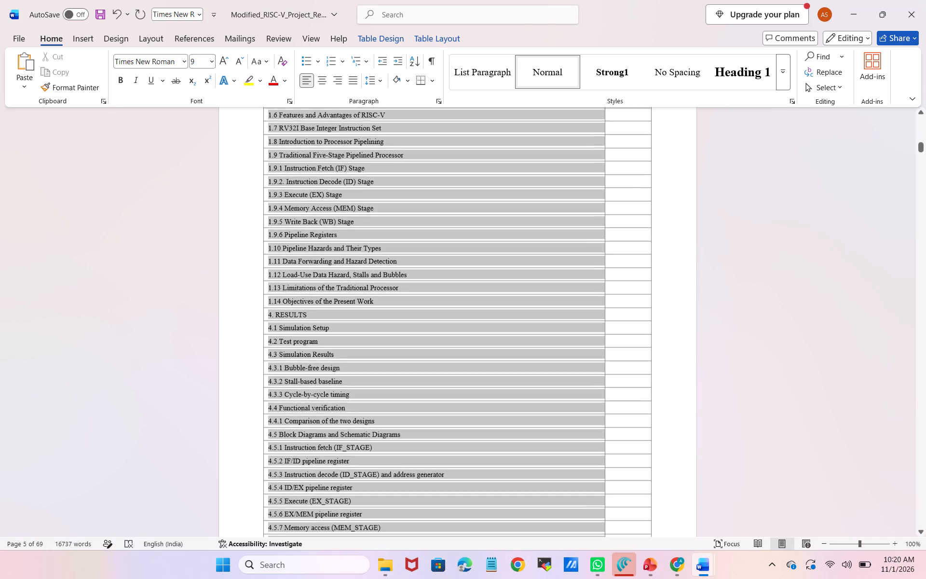
{"action": "left_click_drag", "start_coordinate": [373, 546], "coordinate": [378, 492]}
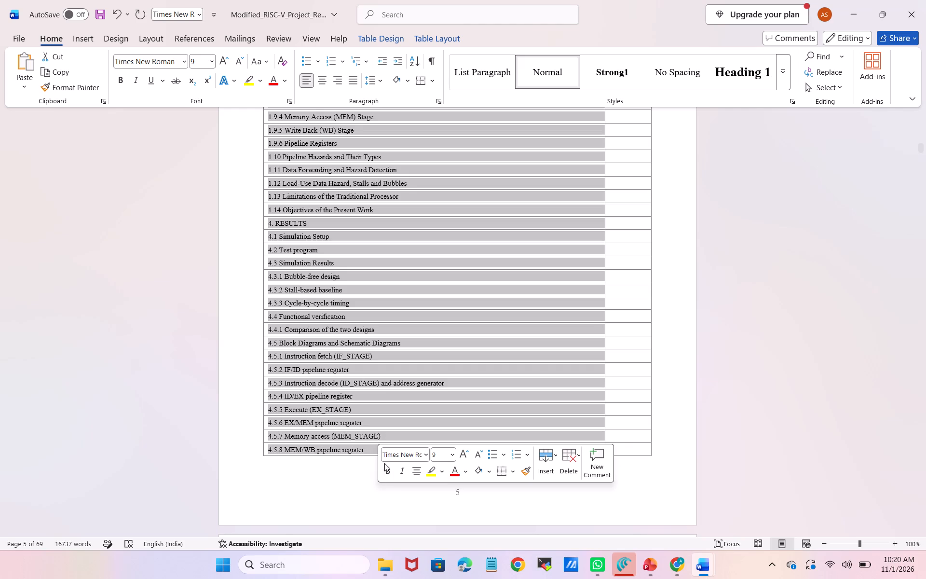
{"action": "left_click", "coordinate": [453, 455]}
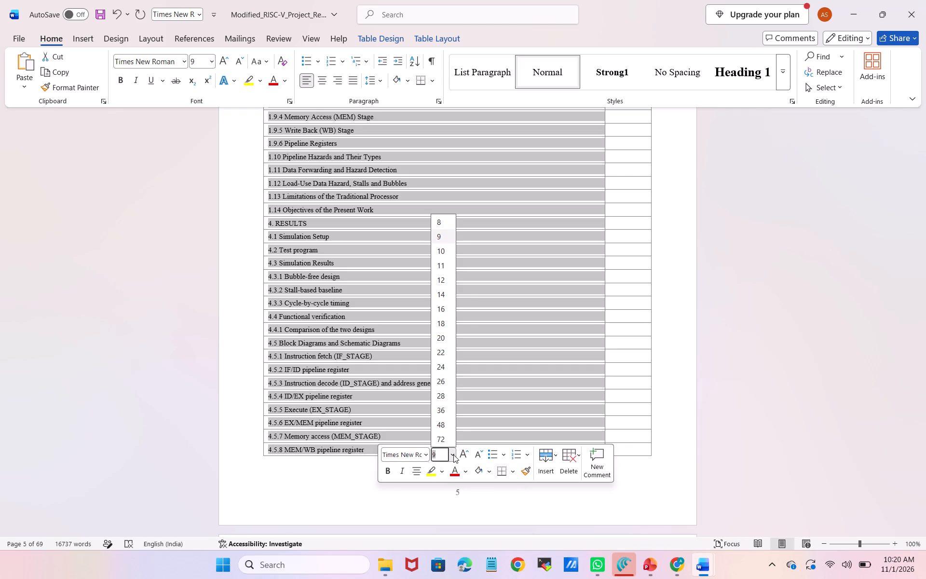
{"action": "left_click", "coordinate": [440, 275]}
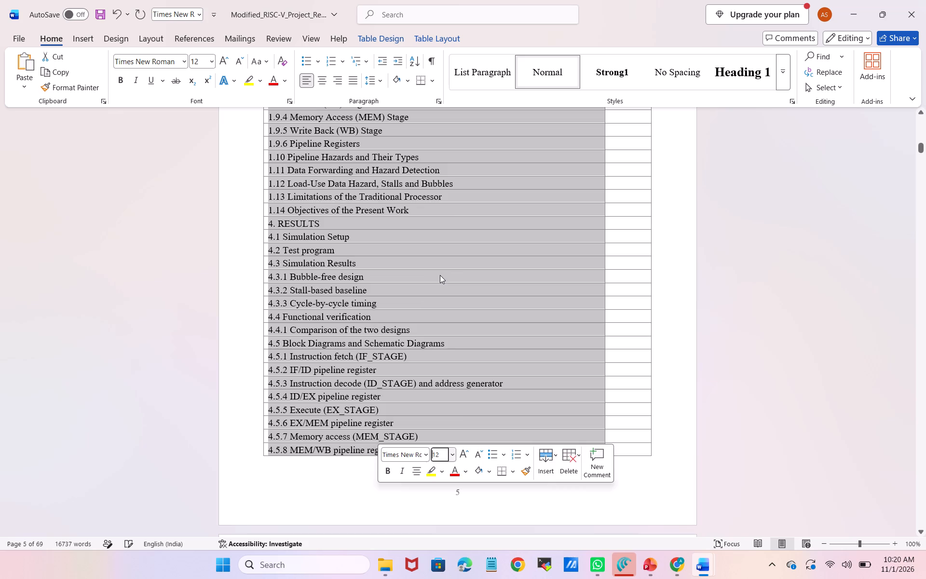
{"action": "left_click", "coordinate": [440, 275]}
Make the "4. RESULTS" entry in the table of contents bold.
{"action": "scroll", "coordinate": [440, 275], "scroll_direction": "up", "scroll_amount": 1}
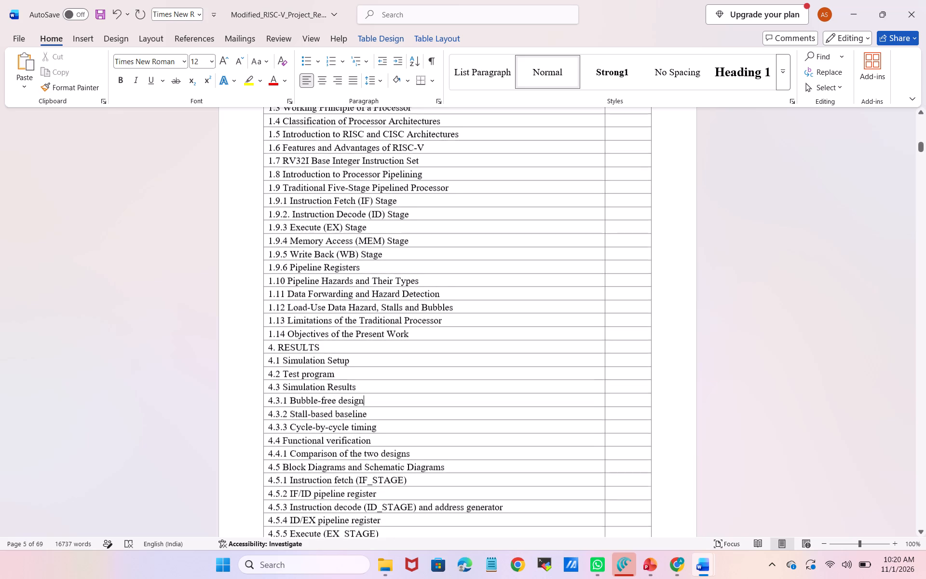
{"action": "left_click_drag", "start_coordinate": [323, 350], "coordinate": [288, 354]}
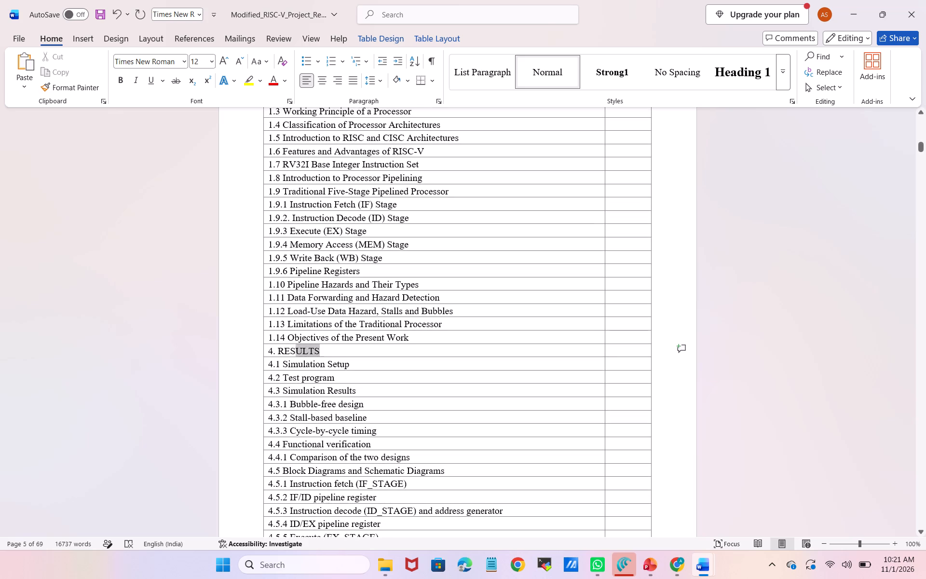
{"action": "left_click_drag", "start_coordinate": [288, 354], "coordinate": [266, 355]}
{"action": "left_click", "coordinate": [277, 336]}
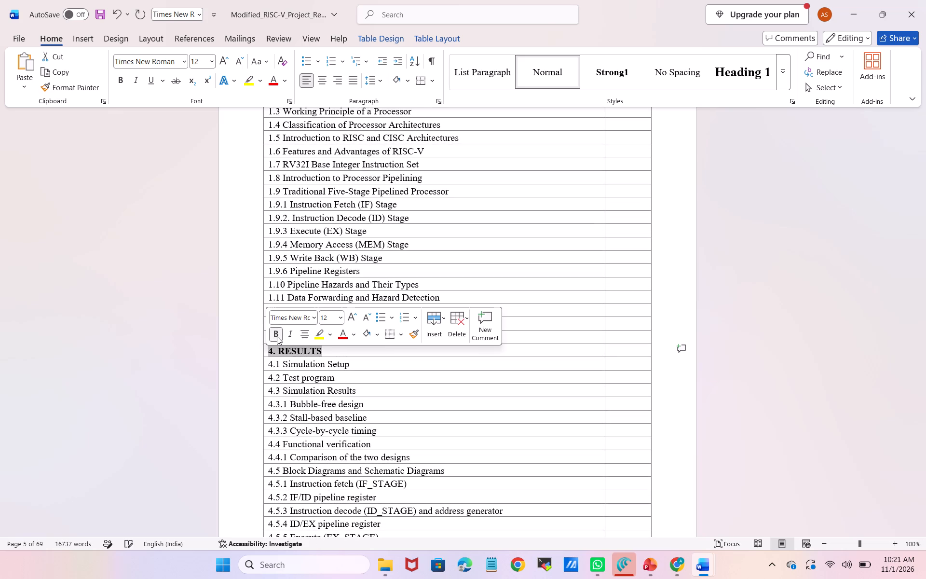
{"action": "left_click", "coordinate": [358, 362]}
Make the "1. INTRODUCTION" entry in the table of contents bold.
{"action": "scroll", "coordinate": [358, 362], "scroll_direction": "up", "scroll_amount": 1}
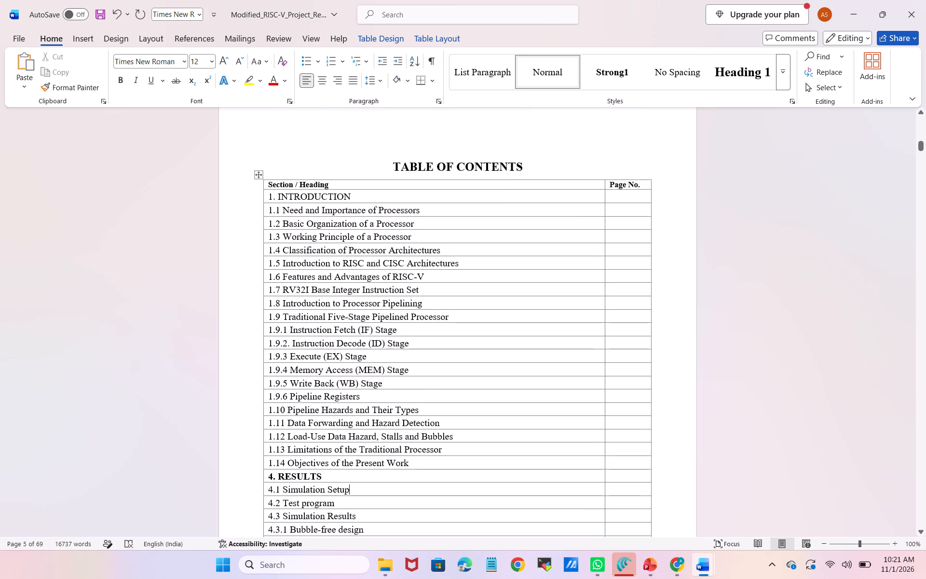
{"action": "scroll", "coordinate": [358, 362], "scroll_direction": "up", "scroll_amount": 1}
{"action": "scroll", "coordinate": [368, 224], "scroll_direction": "down", "scroll_amount": 2}
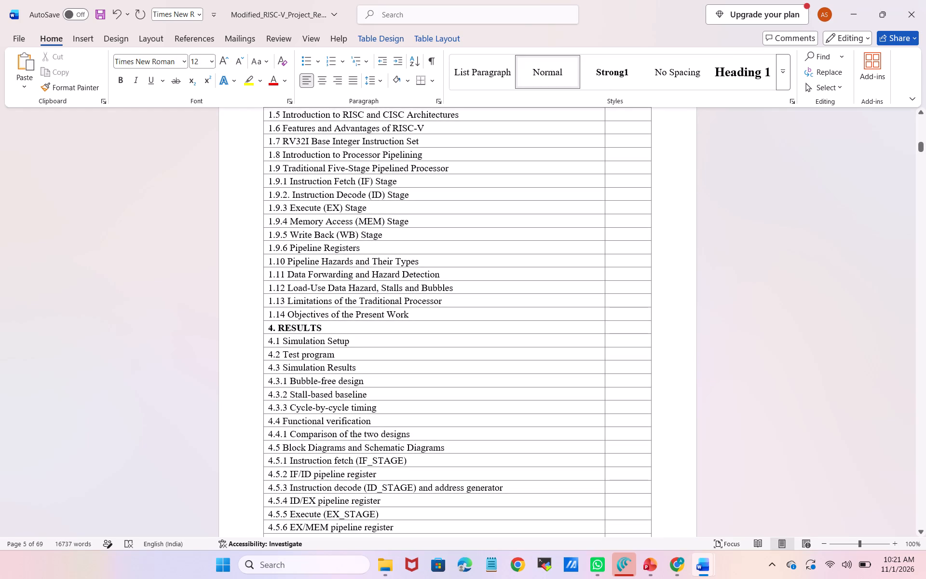
{"action": "scroll", "coordinate": [300, 335], "scroll_direction": "up", "scroll_amount": 3}
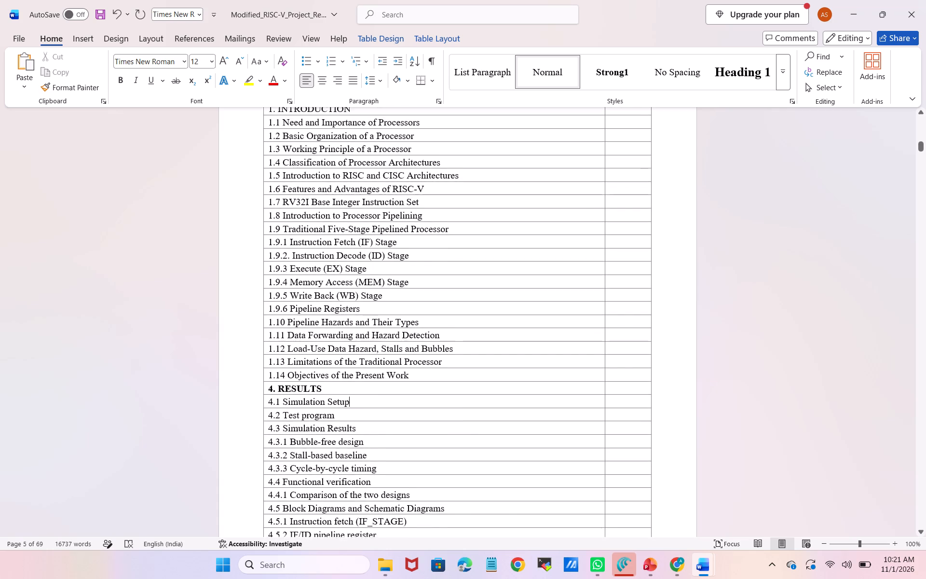
{"action": "scroll", "coordinate": [300, 335], "scroll_direction": "up", "scroll_amount": 1}
{"action": "left_click_drag", "start_coordinate": [353, 214], "coordinate": [344, 213]}
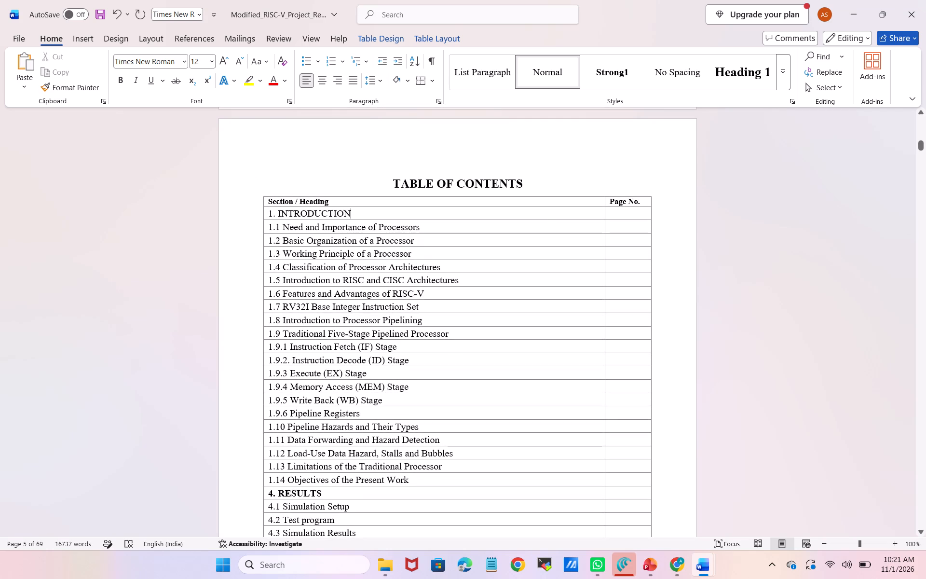
{"action": "left_click_drag", "start_coordinate": [344, 213], "coordinate": [267, 208]}
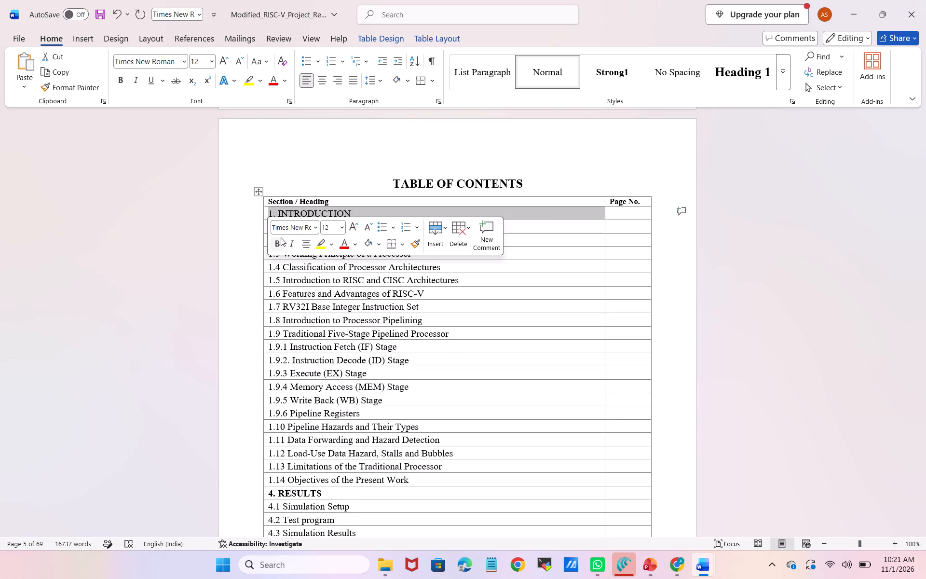
{"action": "left_click", "coordinate": [281, 237]}
{"action": "left_click", "coordinate": [339, 400]}
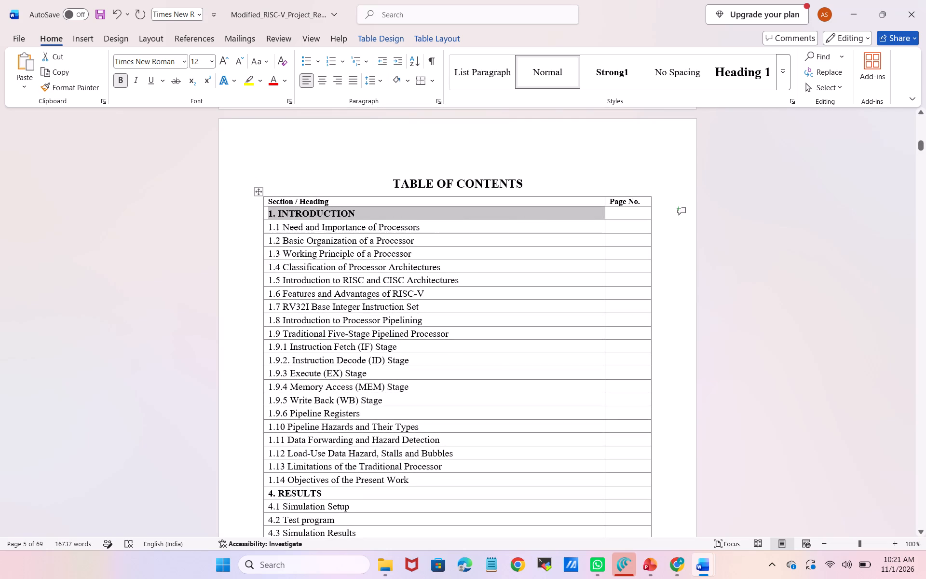
Look through the report from the end of the table of contents through chapter 1 and the chapter 2 paper reviews to page 48.
{"action": "scroll", "coordinate": [339, 400], "scroll_direction": "down", "scroll_amount": 4}
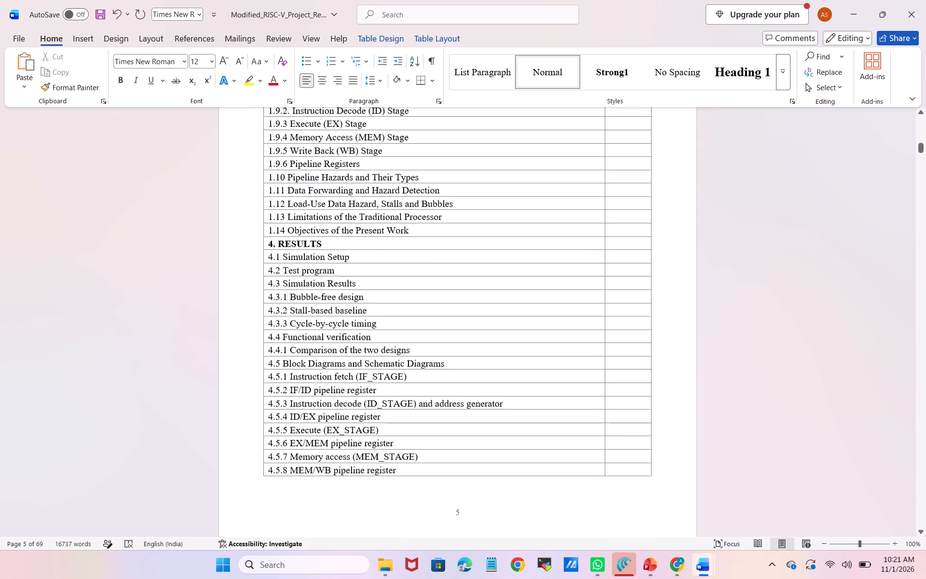
{"action": "scroll", "coordinate": [339, 400], "scroll_direction": "down", "scroll_amount": 4}
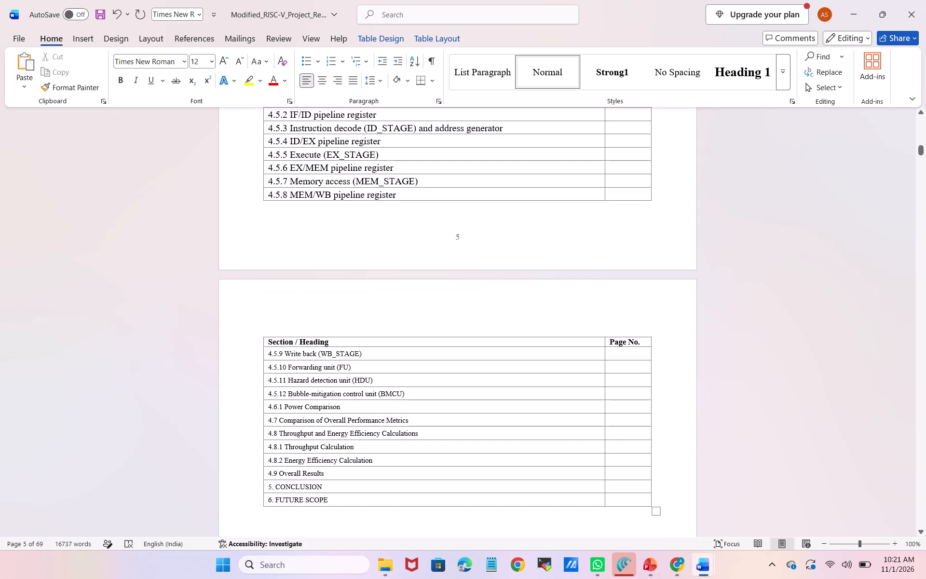
{"action": "scroll", "coordinate": [339, 400], "scroll_direction": "down", "scroll_amount": 14}
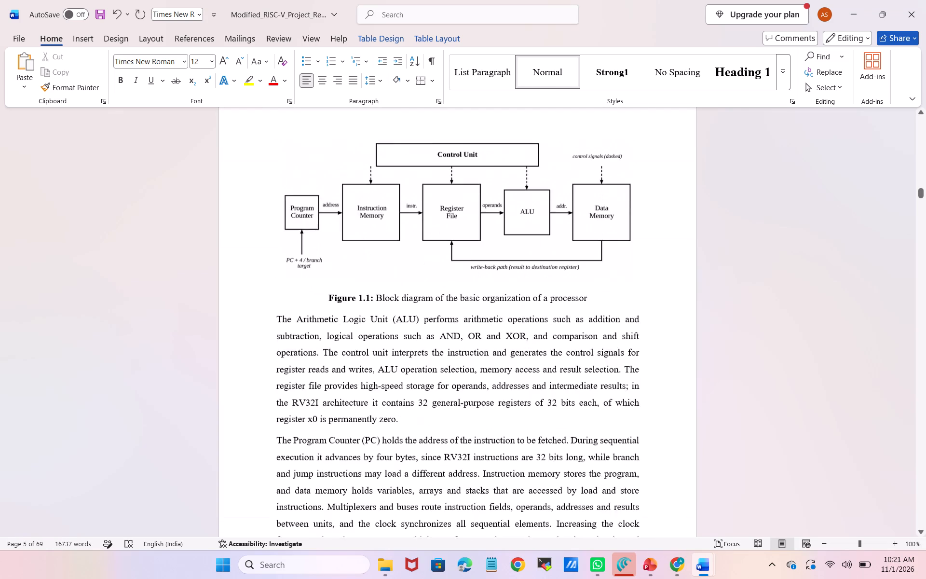
{"action": "scroll", "coordinate": [339, 400], "scroll_direction": "down", "scroll_amount": 8}
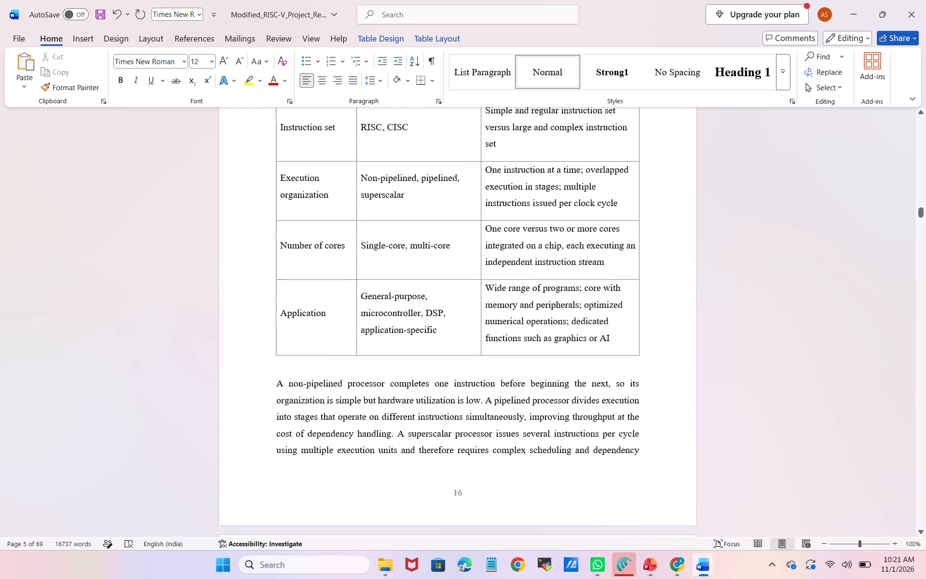
{"action": "scroll", "coordinate": [339, 400], "scroll_direction": "down", "scroll_amount": 8}
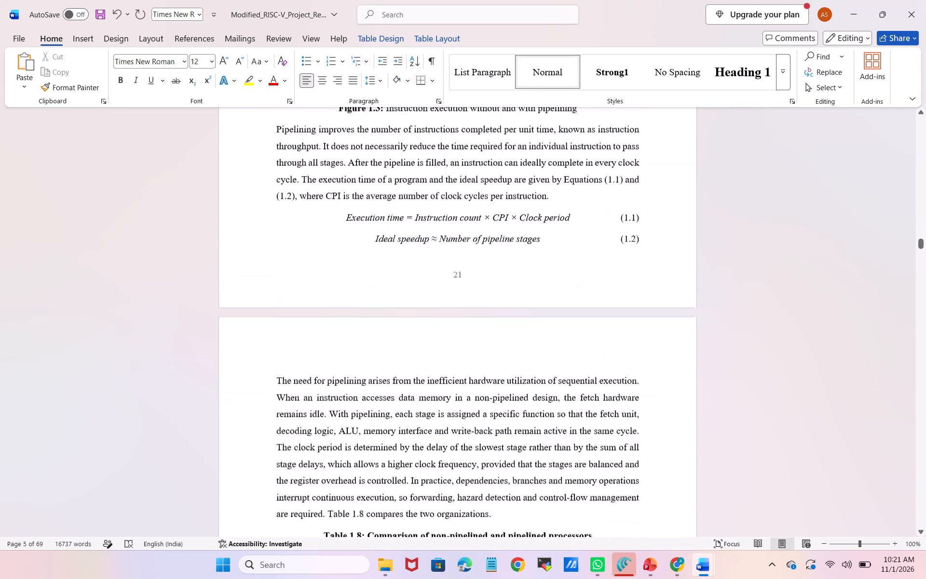
{"action": "scroll", "coordinate": [339, 400], "scroll_direction": "down", "scroll_amount": 9}
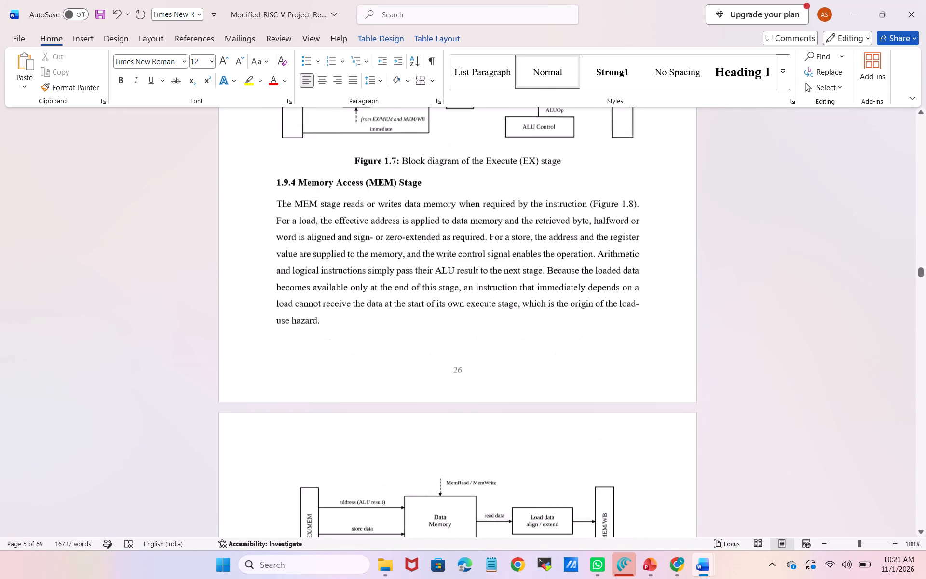
{"action": "scroll", "coordinate": [339, 400], "scroll_direction": "down", "scroll_amount": 8}
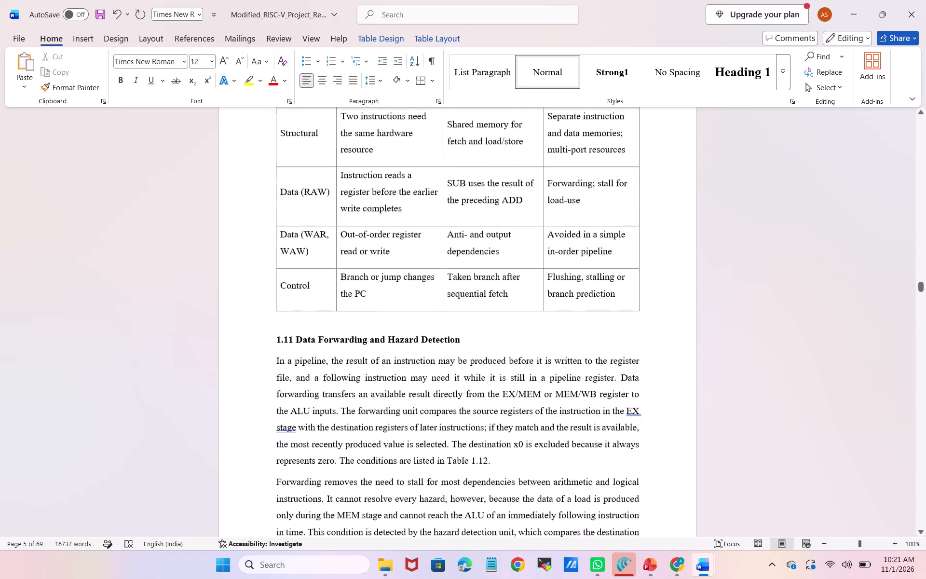
{"action": "scroll", "coordinate": [339, 400], "scroll_direction": "down", "scroll_amount": 7}
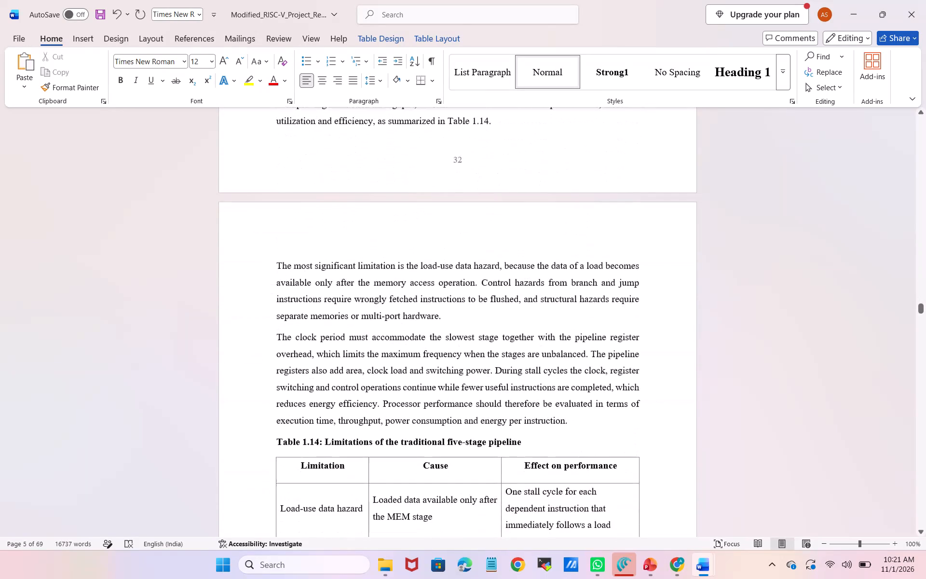
{"action": "scroll", "coordinate": [339, 400], "scroll_direction": "down", "scroll_amount": 6}
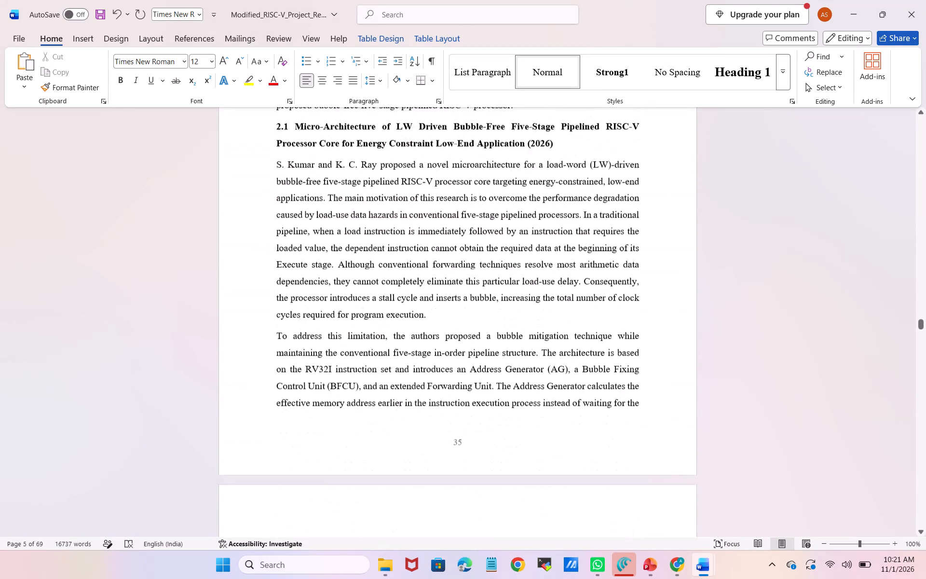
{"action": "scroll", "coordinate": [339, 400], "scroll_direction": "down", "scroll_amount": 8}
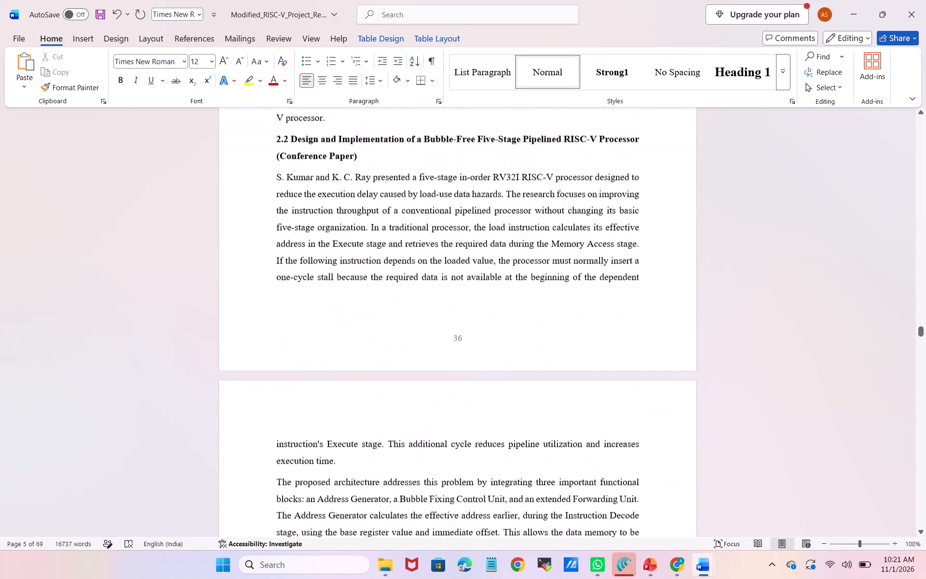
{"action": "scroll", "coordinate": [339, 400], "scroll_direction": "down", "scroll_amount": 4}
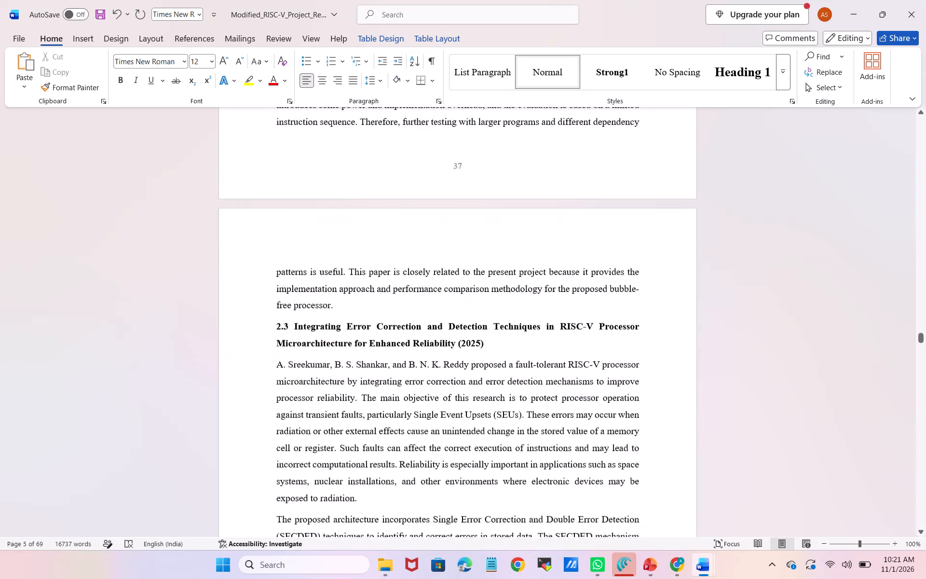
{"action": "scroll", "coordinate": [339, 400], "scroll_direction": "down", "scroll_amount": 5}
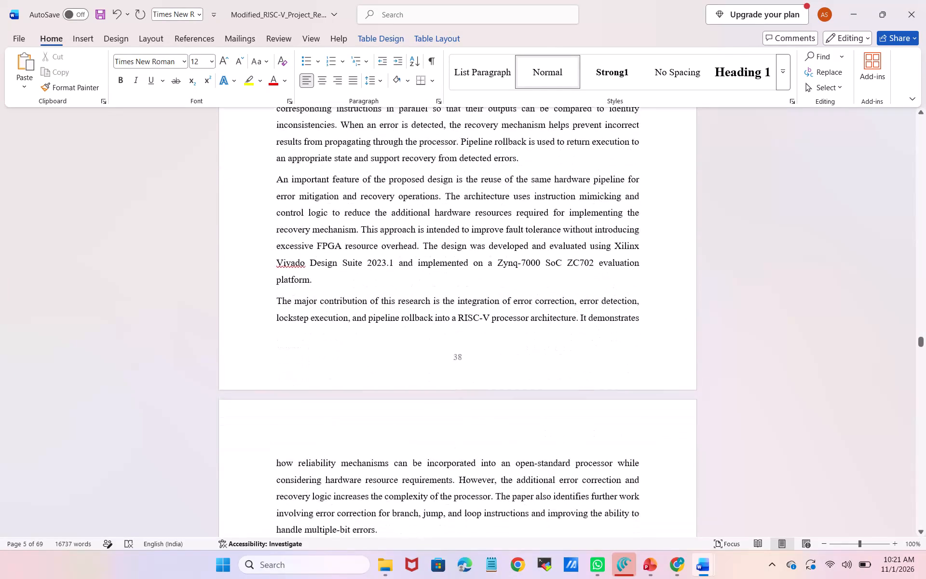
{"action": "scroll", "coordinate": [339, 400], "scroll_direction": "down", "scroll_amount": 6}
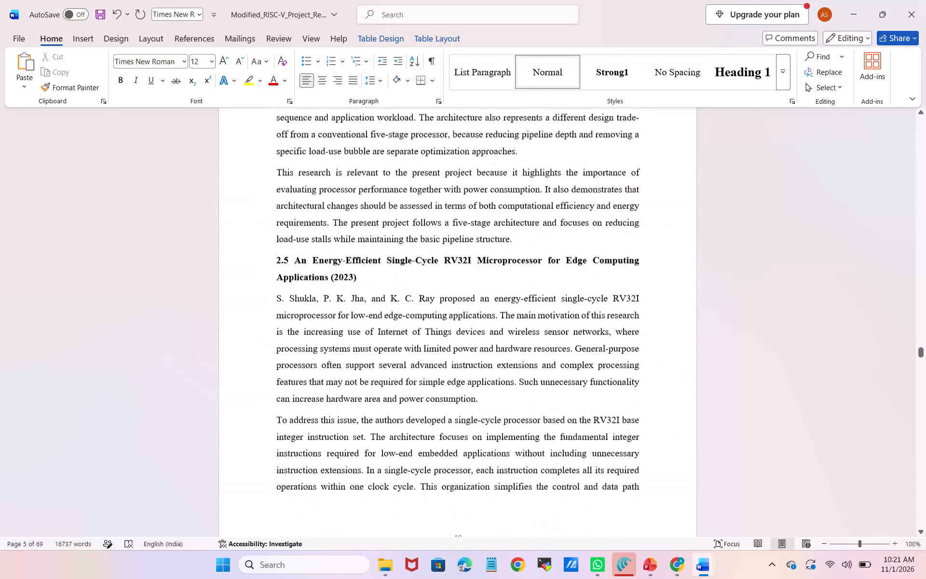
{"action": "scroll", "coordinate": [339, 400], "scroll_direction": "down", "scroll_amount": 4}
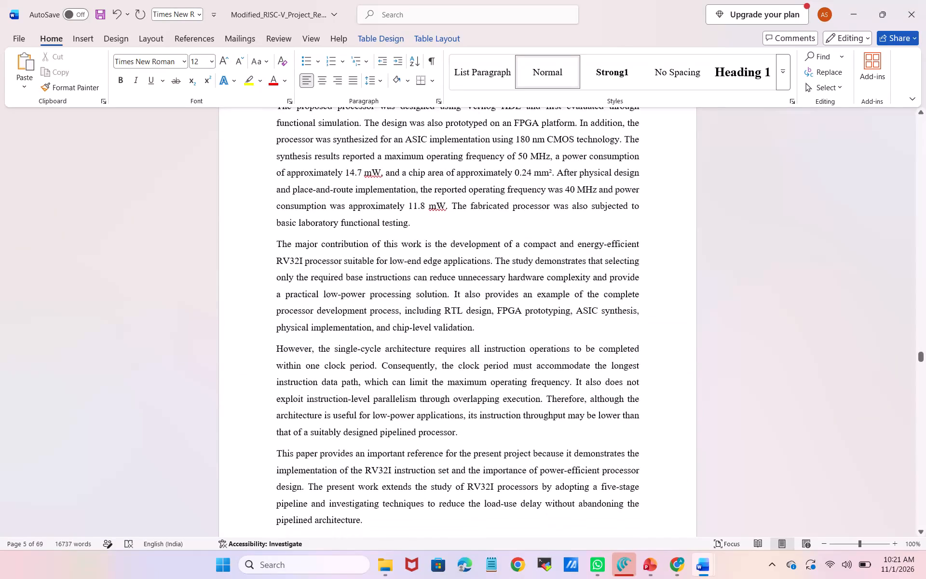
{"action": "scroll", "coordinate": [339, 400], "scroll_direction": "down", "scroll_amount": 7}
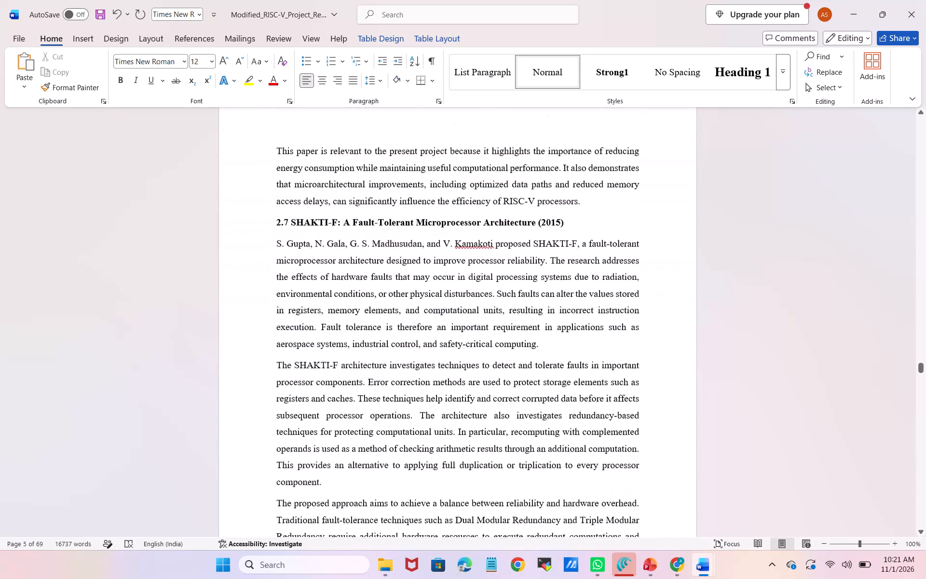
{"action": "scroll", "coordinate": [339, 400], "scroll_direction": "down", "scroll_amount": 5}
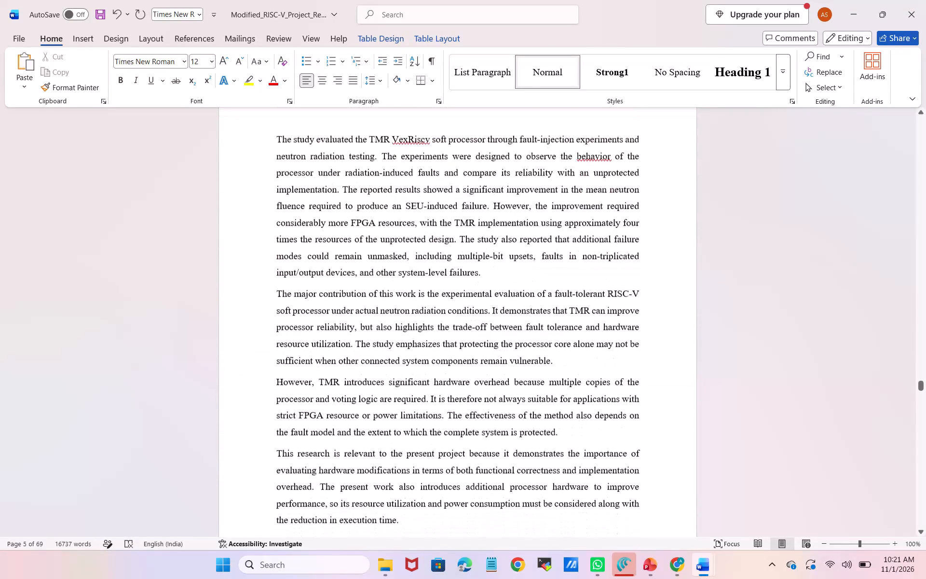
{"action": "scroll", "coordinate": [339, 400], "scroll_direction": "down", "scroll_amount": 6}
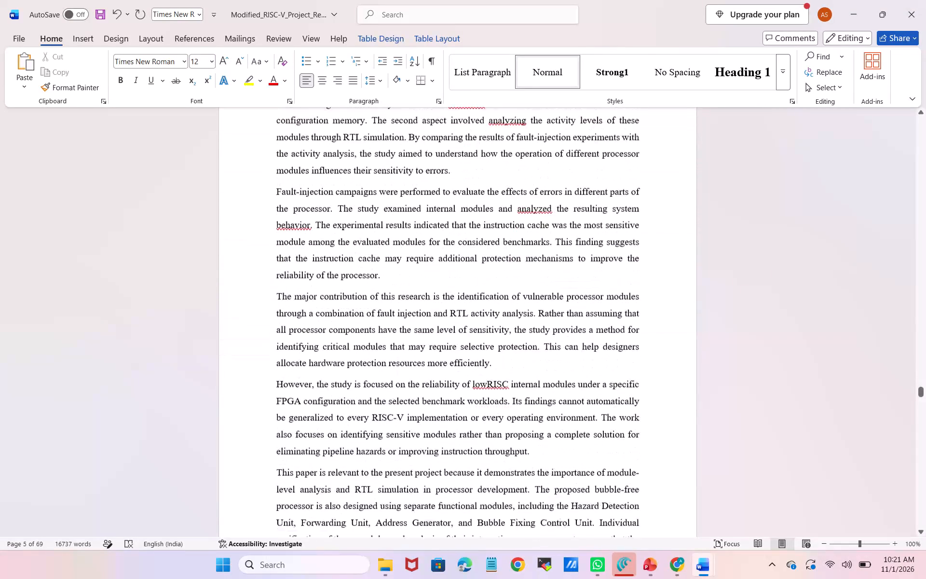
{"action": "scroll", "coordinate": [339, 400], "scroll_direction": "down", "scroll_amount": 10}
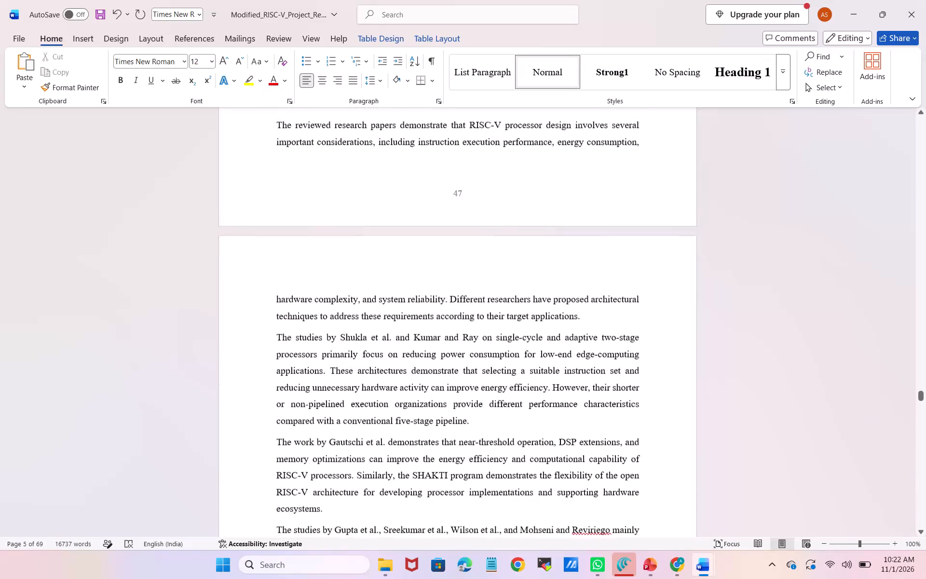
{"action": "scroll", "coordinate": [339, 400], "scroll_direction": "down", "scroll_amount": 4}
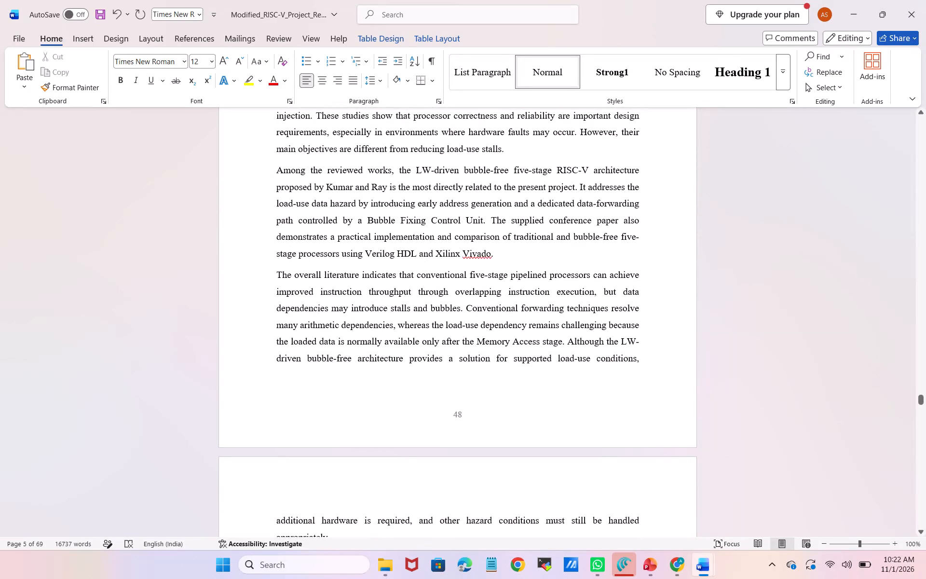
Go back to the table of contents and check its entries from "1. INTRODUCTION" through the rows continuing on the following page.
{"action": "left_click_drag", "start_coordinate": [922, 402], "coordinate": [907, 150]}
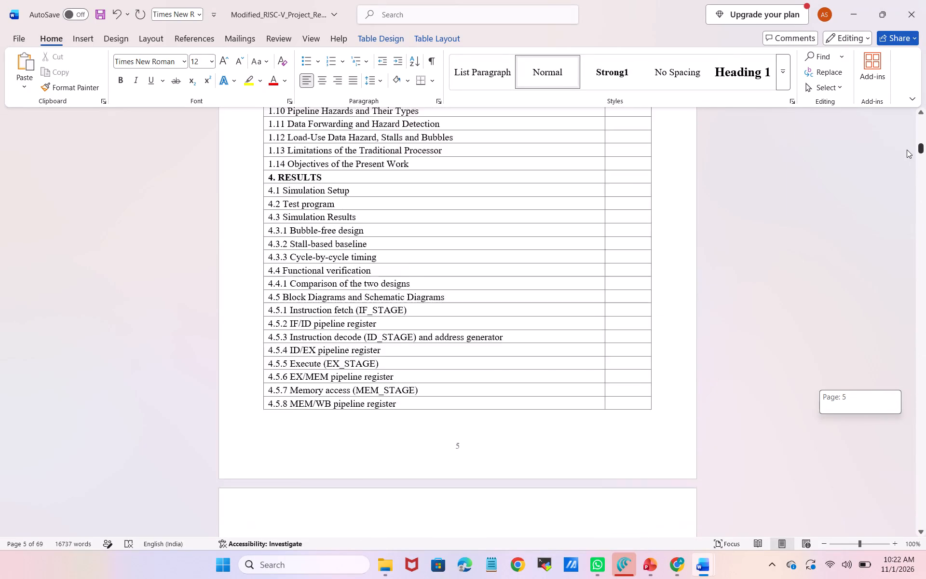
{"action": "left_click_drag", "start_coordinate": [907, 150], "coordinate": [906, 150]}
{"action": "scroll", "coordinate": [586, 279], "scroll_direction": "up", "scroll_amount": 1}
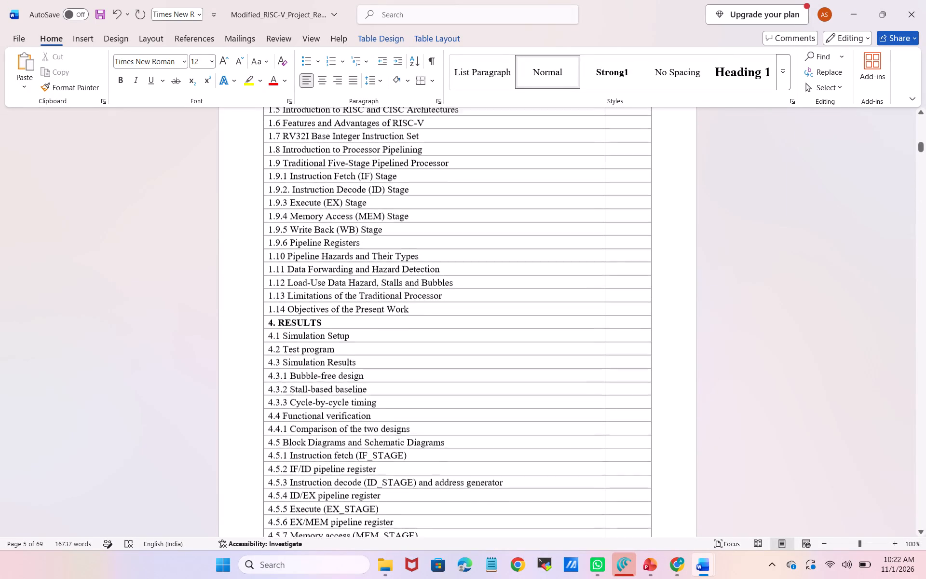
{"action": "scroll", "coordinate": [586, 279], "scroll_direction": "up", "scroll_amount": 2}
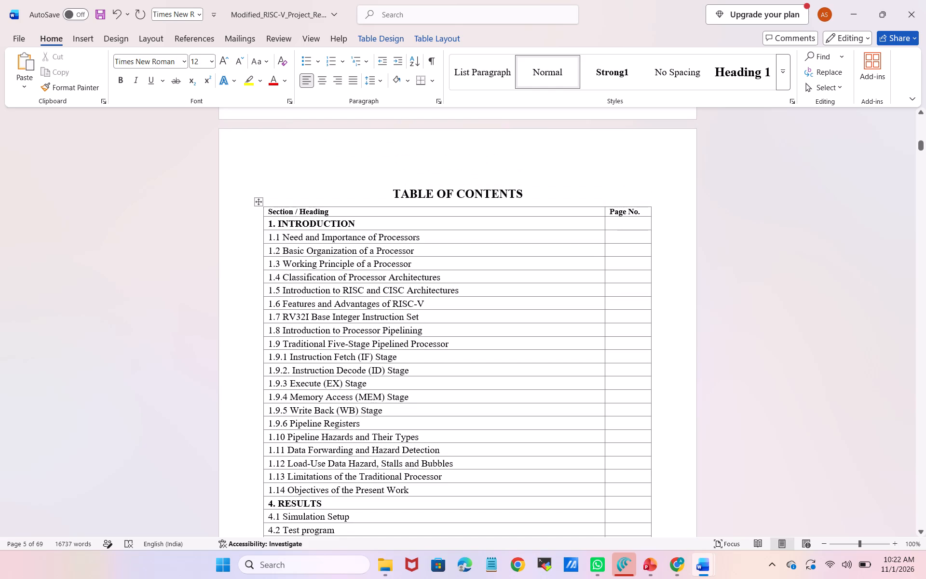
{"action": "scroll", "coordinate": [586, 279], "scroll_direction": "down", "scroll_amount": 1}
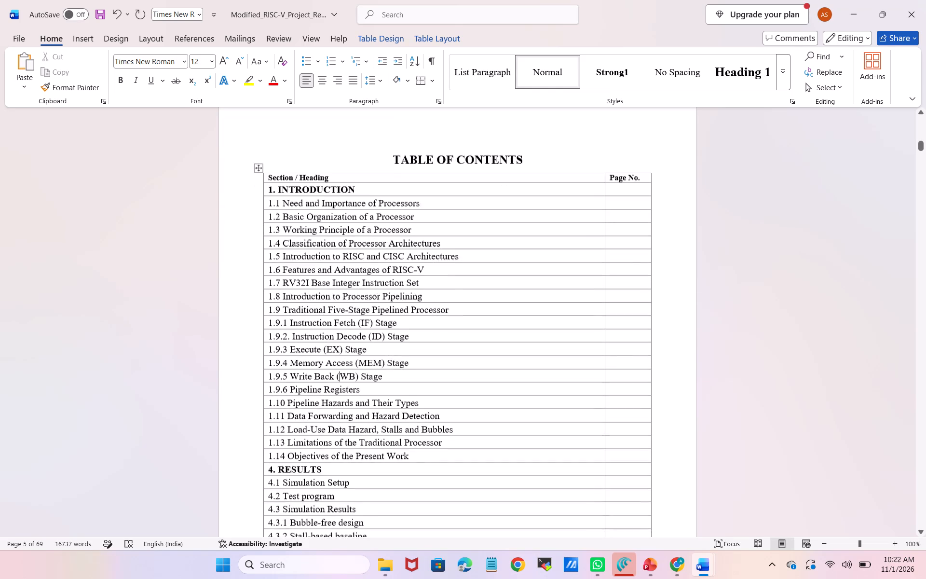
{"action": "scroll", "coordinate": [586, 279], "scroll_direction": "down", "scroll_amount": 1}
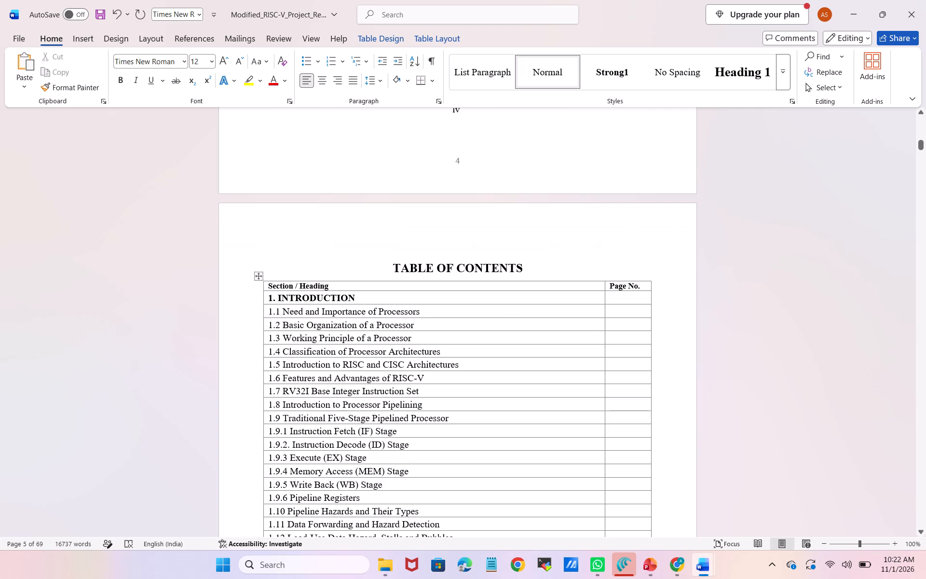
{"action": "scroll", "coordinate": [586, 279], "scroll_direction": "down", "scroll_amount": 1}
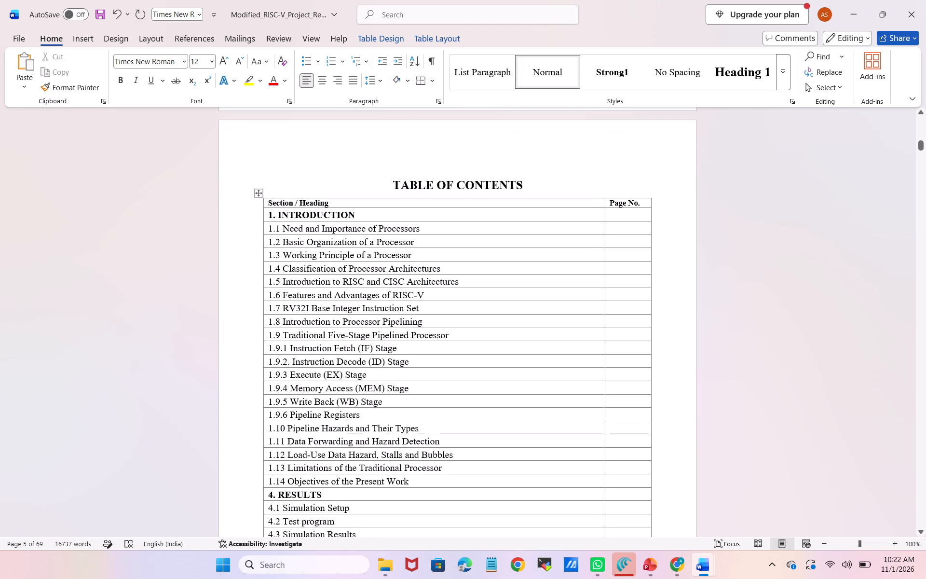
{"action": "scroll", "coordinate": [586, 279], "scroll_direction": "down", "scroll_amount": 1}
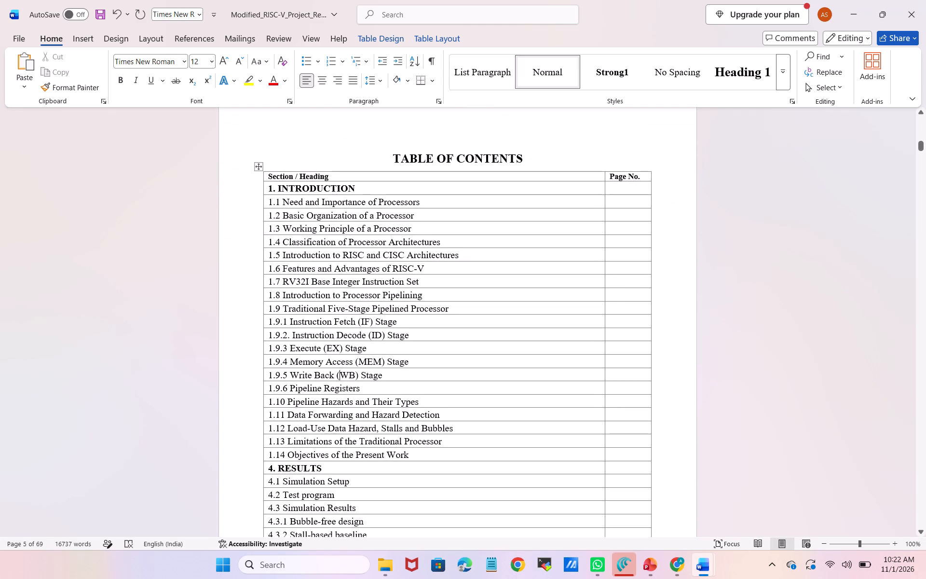
{"action": "scroll", "coordinate": [586, 279], "scroll_direction": "down", "scroll_amount": 1}
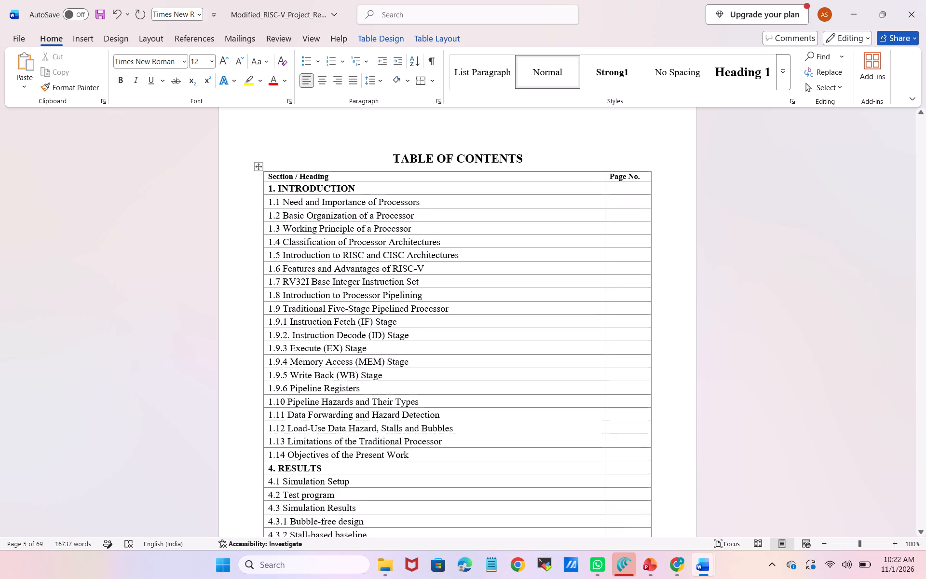
{"action": "scroll", "coordinate": [586, 279], "scroll_direction": "down", "scroll_amount": 5}
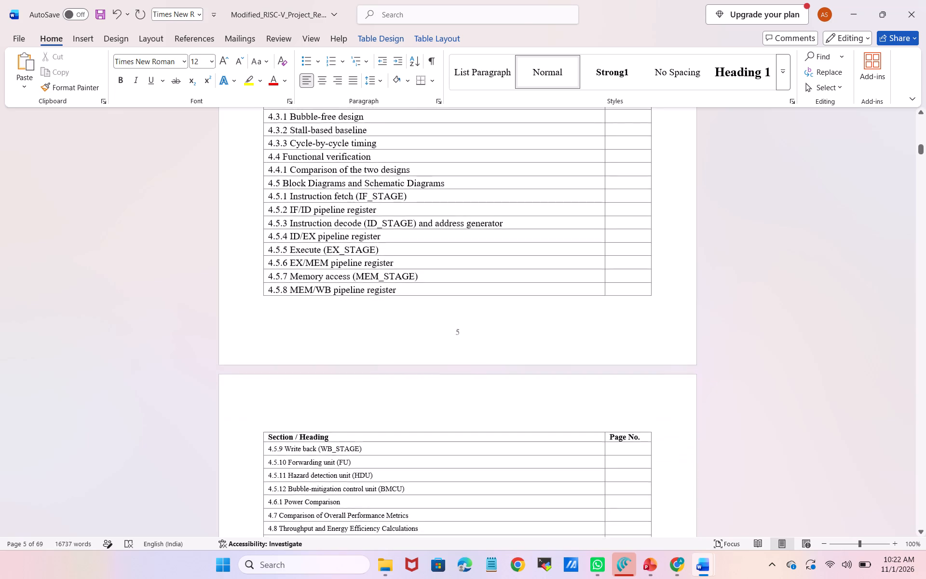
Check the last table of contents entries, from section 4.1 through "6. FUTURE SCOPE", and the List of Tables.
{"action": "scroll", "coordinate": [586, 279], "scroll_direction": "down", "scroll_amount": 2}
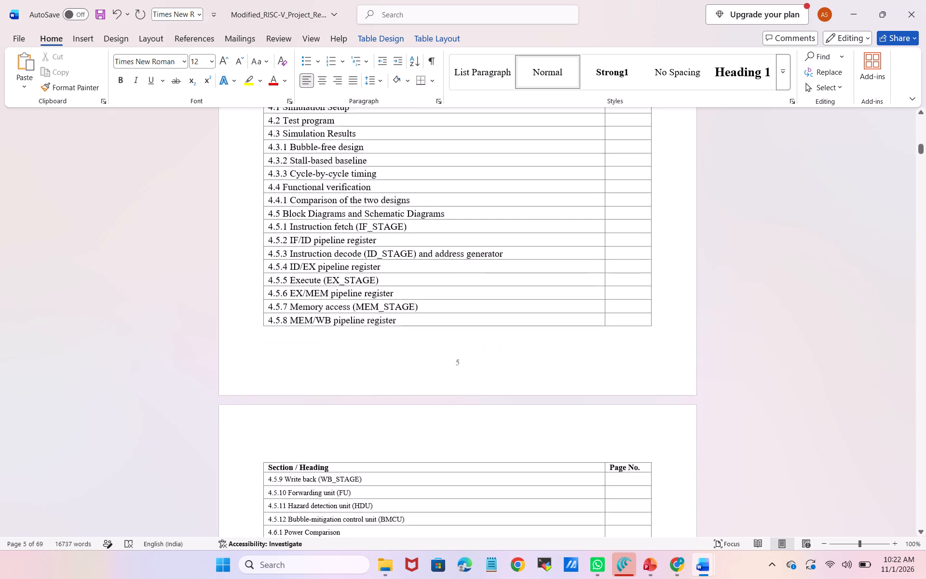
{"action": "scroll", "coordinate": [586, 279], "scroll_direction": "down", "scroll_amount": 4}
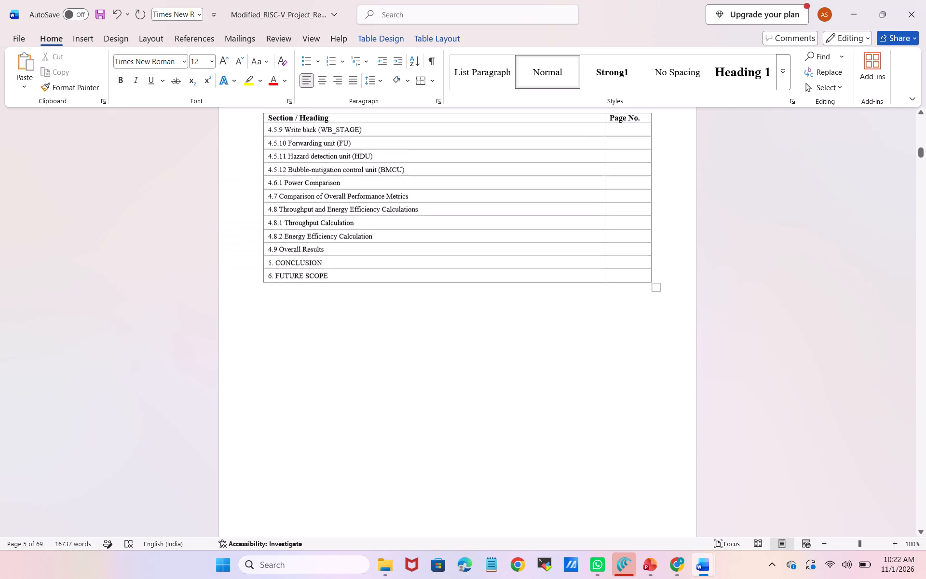
{"action": "scroll", "coordinate": [586, 279], "scroll_direction": "down", "scroll_amount": 10}
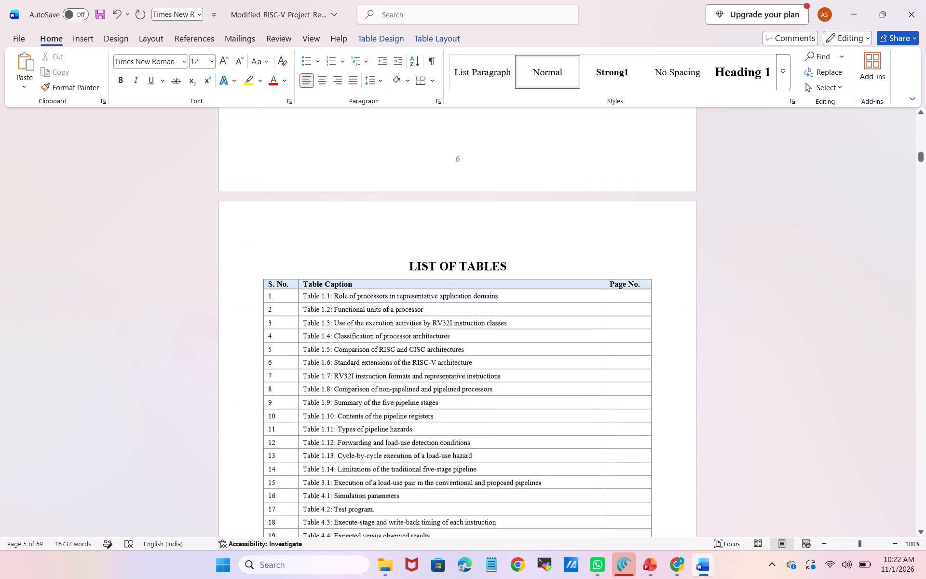
{"action": "scroll", "coordinate": [586, 279], "scroll_direction": "down", "scroll_amount": 2}
{"action": "scroll", "coordinate": [586, 279], "scroll_direction": "up", "scroll_amount": 1}
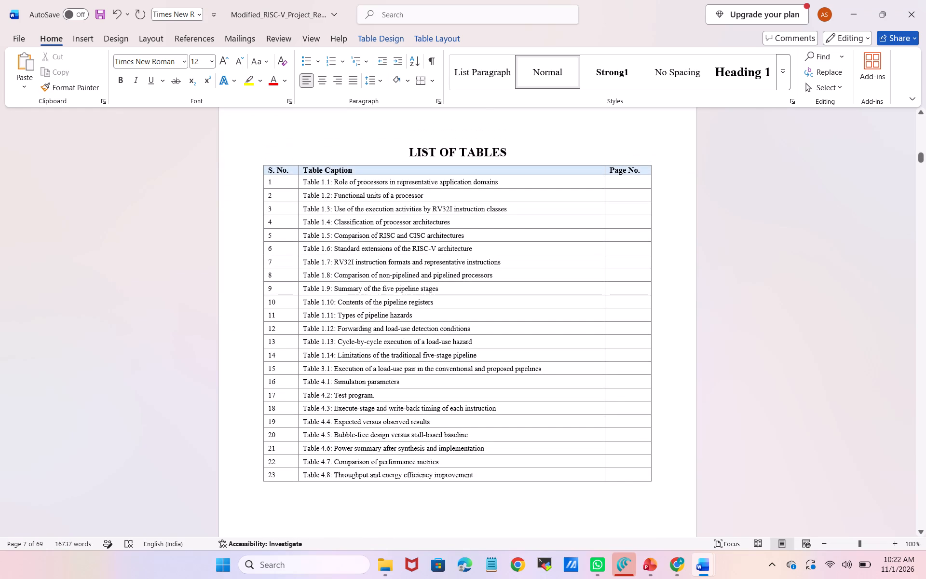
{"action": "scroll", "coordinate": [586, 279], "scroll_direction": "up", "scroll_amount": 1}
Look through the figures and abbreviations lists and chapter 1 as far as section 1.5 on page 17.
{"action": "scroll", "coordinate": [586, 279], "scroll_direction": "down", "scroll_amount": 20}
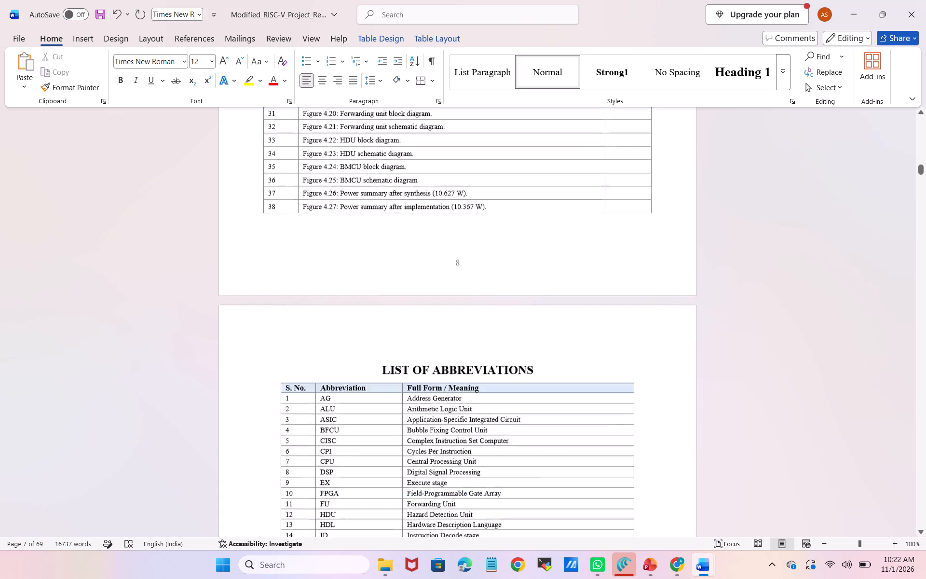
{"action": "scroll", "coordinate": [586, 279], "scroll_direction": "down", "scroll_amount": 7}
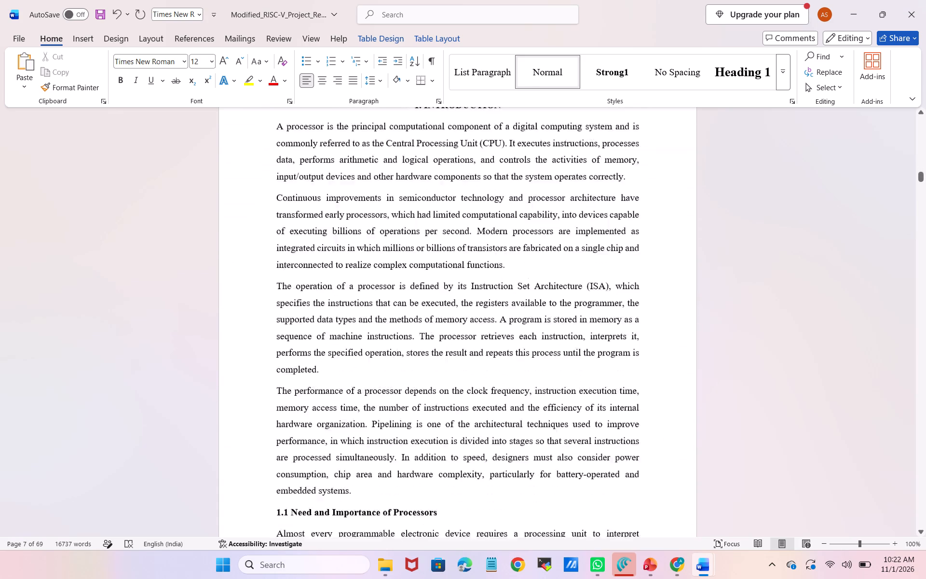
{"action": "scroll", "coordinate": [586, 279], "scroll_direction": "down", "scroll_amount": 6}
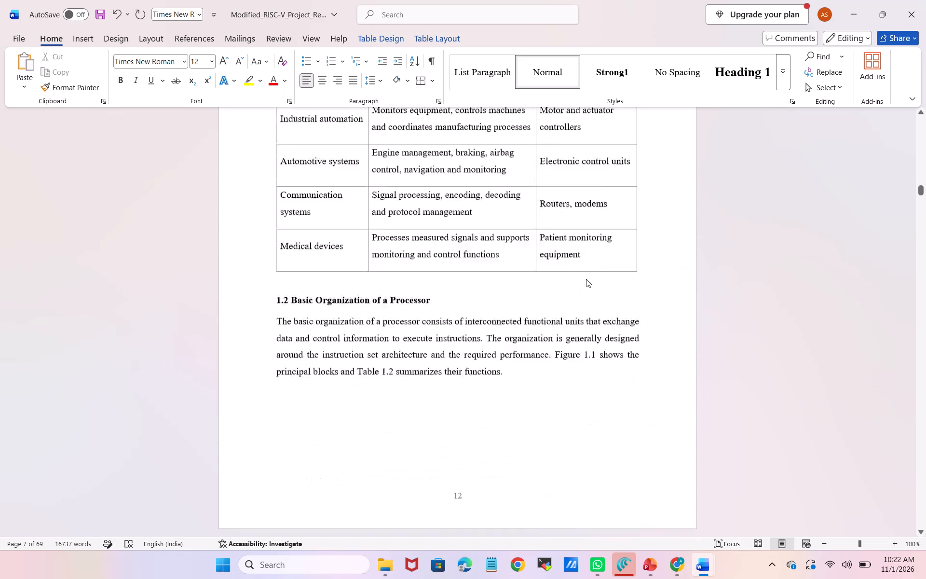
{"action": "scroll", "coordinate": [586, 279], "scroll_direction": "down", "scroll_amount": 4}
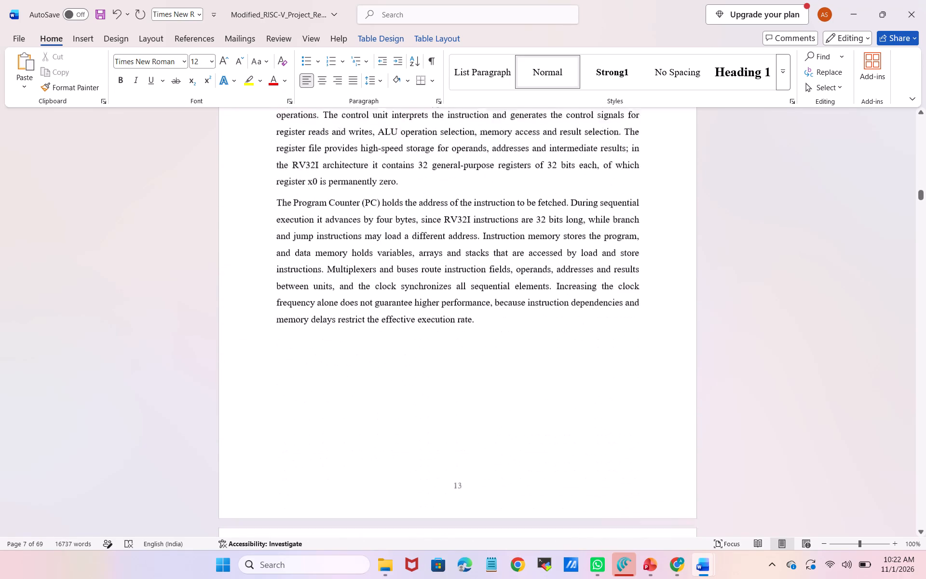
{"action": "scroll", "coordinate": [586, 279], "scroll_direction": "down", "scroll_amount": 7}
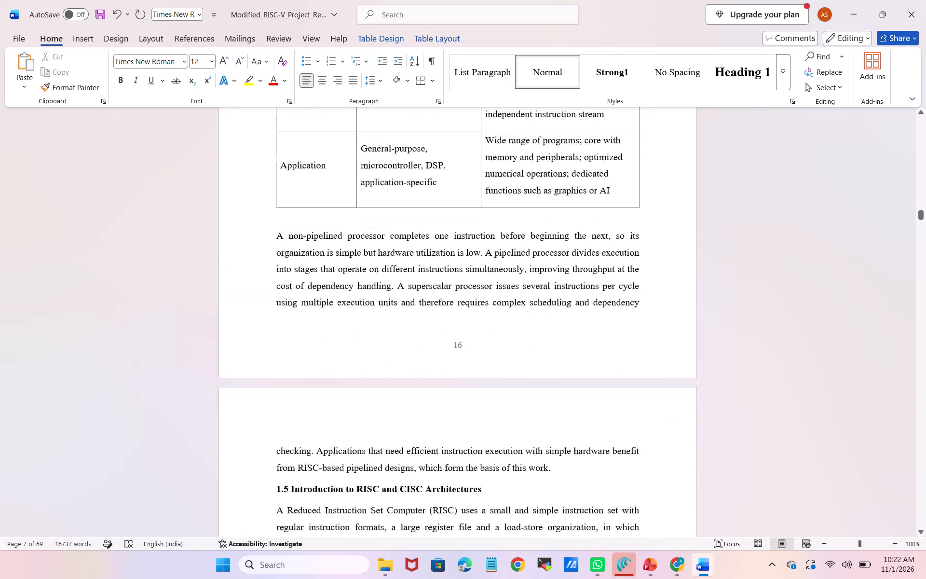
{"action": "scroll", "coordinate": [586, 279], "scroll_direction": "down", "scroll_amount": 2}
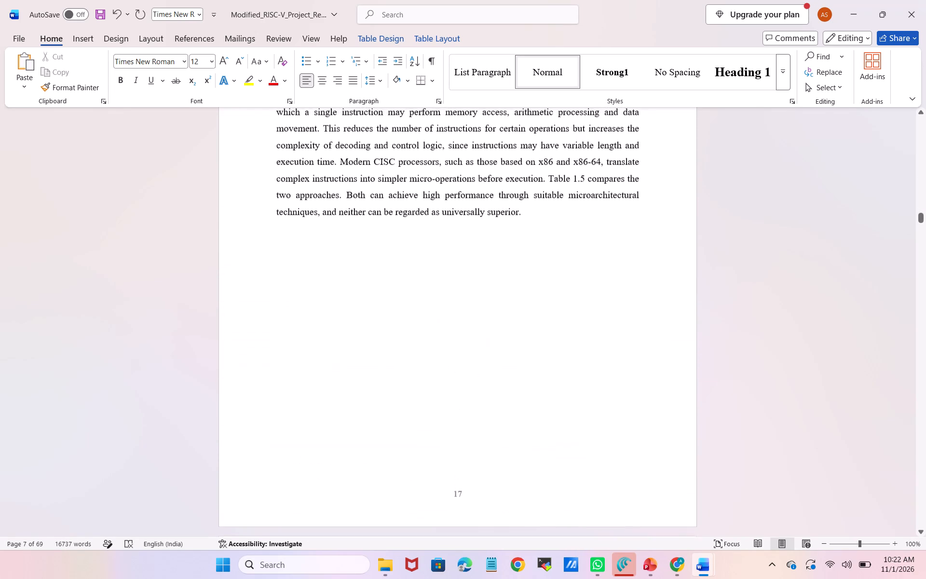
{"action": "scroll", "coordinate": [586, 279], "scroll_direction": "down", "scroll_amount": 1}
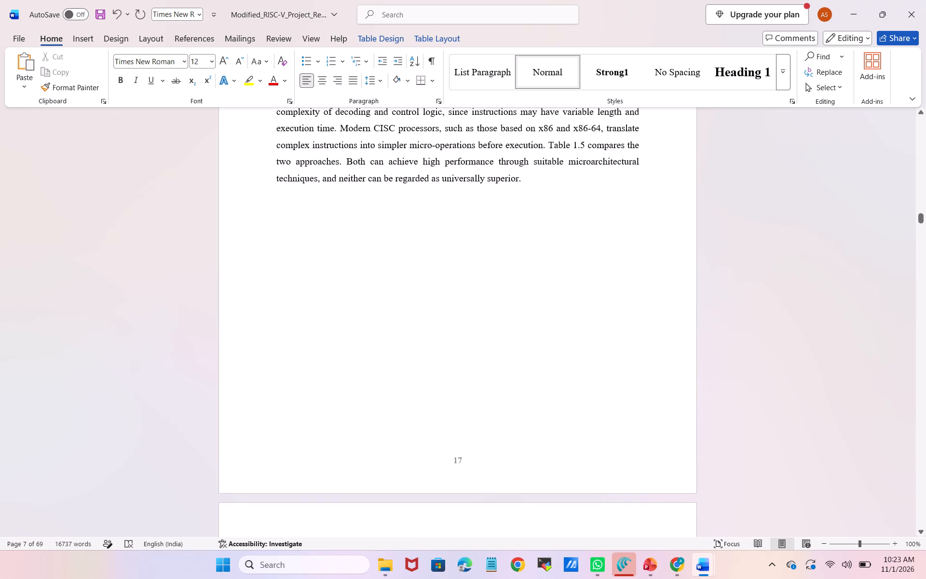
Save the Modified_RISC-V_Project_Report document.
{"action": "key", "text": "ctrl+s"}
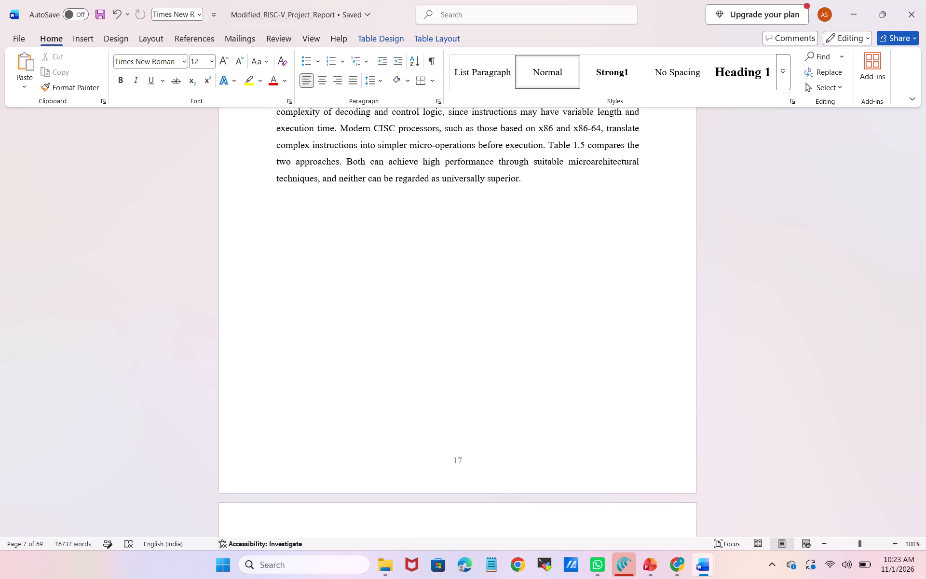
Close the Modified_RISC-V_Project_Report document.
{"action": "left_click", "coordinate": [925, 28]}
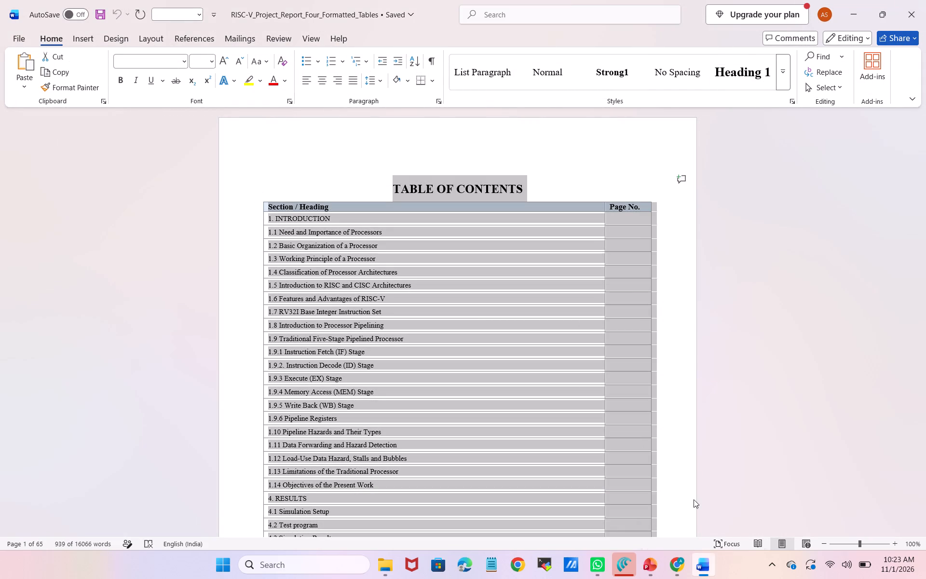
Look through RISC-V_Project_Report_Four_Formatted_Tables from the table of contents through chapter 1 to the start of "2. LITERATURE SURVEY".
{"action": "left_click", "coordinate": [712, 304]}
{"action": "scroll", "coordinate": [712, 304], "scroll_direction": "up", "scroll_amount": 2}
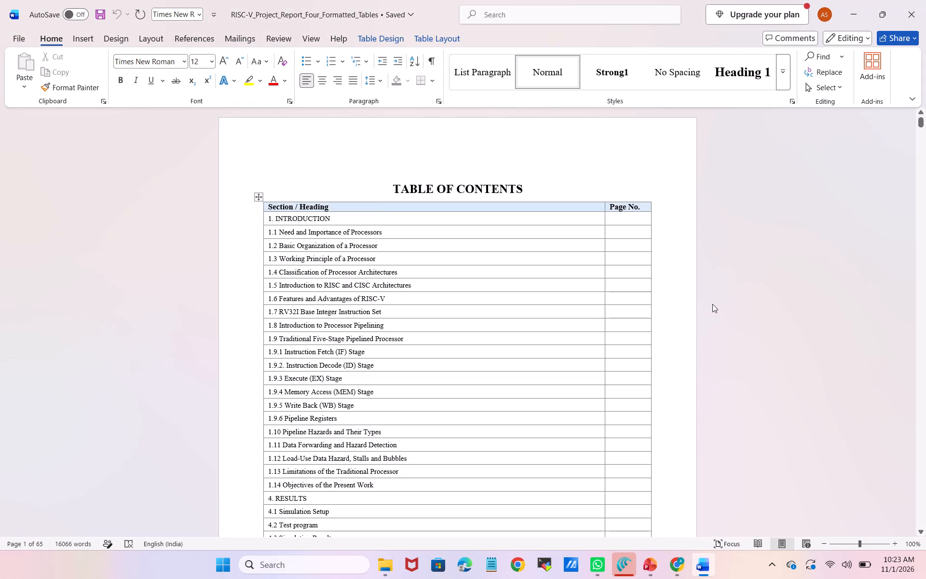
{"action": "scroll", "coordinate": [712, 304], "scroll_direction": "up", "scroll_amount": 2}
{"action": "scroll", "coordinate": [712, 304], "scroll_direction": "down", "scroll_amount": 7}
{"action": "scroll", "coordinate": [712, 304], "scroll_direction": "down", "scroll_amount": 20}
{"action": "scroll", "coordinate": [712, 304], "scroll_direction": "down", "scroll_amount": 20}
{"action": "scroll", "coordinate": [712, 304], "scroll_direction": "down", "scroll_amount": 20}
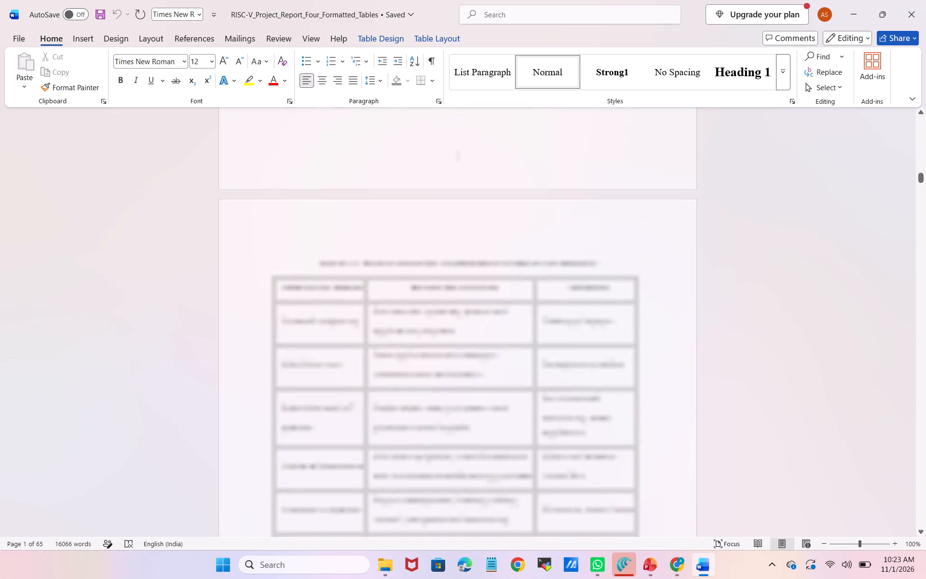
{"action": "scroll", "coordinate": [712, 304], "scroll_direction": "down", "scroll_amount": 20}
{"action": "scroll", "coordinate": [712, 304], "scroll_direction": "down", "scroll_amount": 20}
{"action": "scroll", "coordinate": [712, 304], "scroll_direction": "down", "scroll_amount": 2}
{"action": "scroll", "coordinate": [712, 304], "scroll_direction": "down", "scroll_amount": 20}
{"action": "scroll", "coordinate": [712, 304], "scroll_direction": "down", "scroll_amount": 4}
{"action": "scroll", "coordinate": [712, 304], "scroll_direction": "down", "scroll_amount": 20}
{"action": "scroll", "coordinate": [712, 304], "scroll_direction": "down", "scroll_amount": 3}
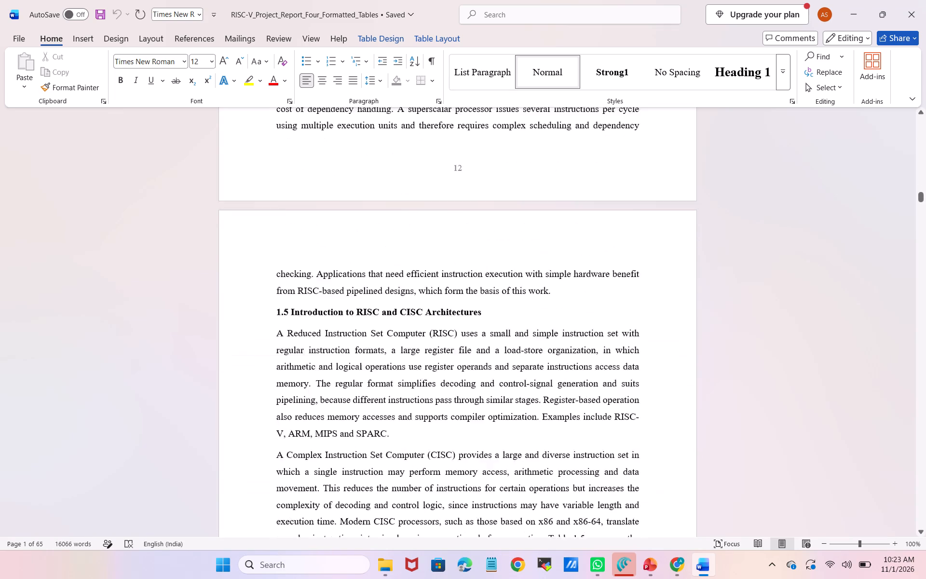
{"action": "scroll", "coordinate": [712, 304], "scroll_direction": "down", "scroll_amount": 20}
{"action": "scroll", "coordinate": [712, 304], "scroll_direction": "down", "scroll_amount": 20}
{"action": "scroll", "coordinate": [712, 304], "scroll_direction": "down", "scroll_amount": 20}
{"action": "scroll", "coordinate": [712, 304], "scroll_direction": "down", "scroll_amount": 8}
{"action": "scroll", "coordinate": [712, 304], "scroll_direction": "down", "scroll_amount": 20}
{"action": "scroll", "coordinate": [712, 304], "scroll_direction": "down", "scroll_amount": 20}
{"action": "scroll", "coordinate": [712, 304], "scroll_direction": "down", "scroll_amount": 11}
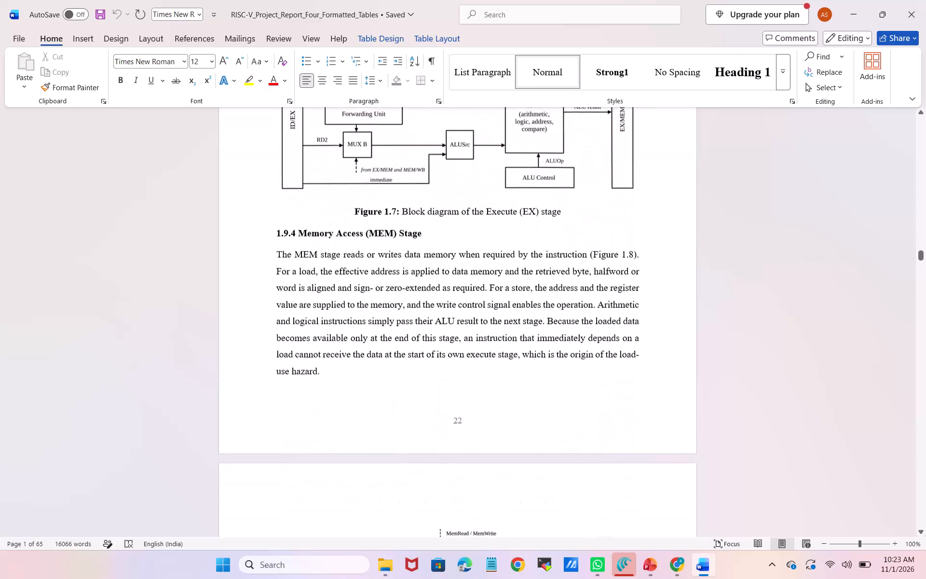
{"action": "scroll", "coordinate": [712, 304], "scroll_direction": "down", "scroll_amount": 4}
{"action": "scroll", "coordinate": [712, 304], "scroll_direction": "down", "scroll_amount": 20}
{"action": "scroll", "coordinate": [712, 304], "scroll_direction": "down", "scroll_amount": 11}
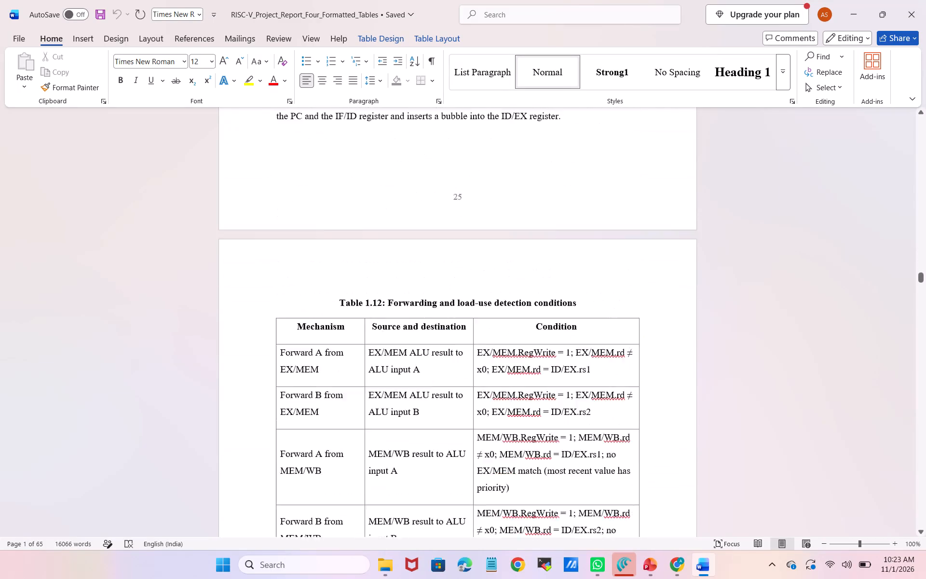
{"action": "scroll", "coordinate": [712, 304], "scroll_direction": "down", "scroll_amount": 16}
{"action": "scroll", "coordinate": [712, 304], "scroll_direction": "down", "scroll_amount": 9}
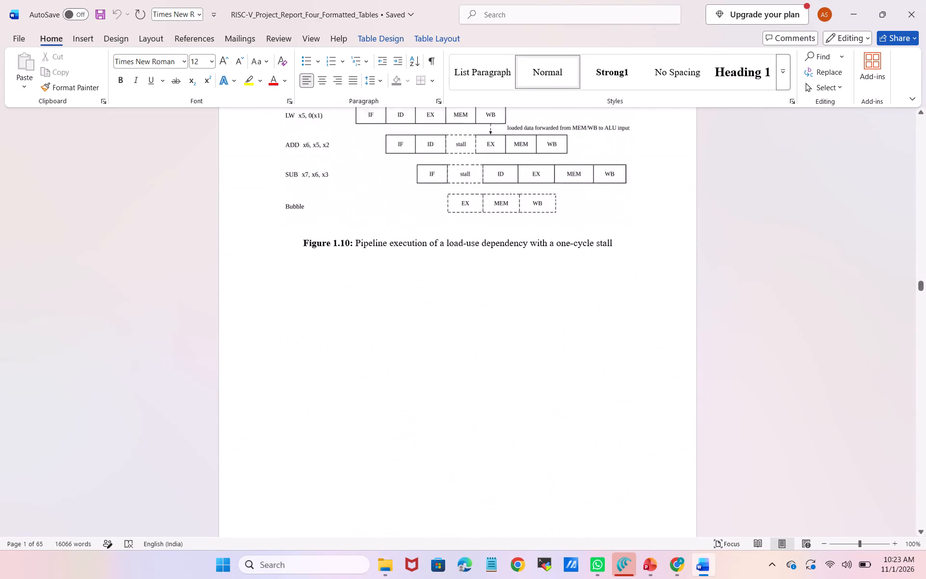
{"action": "scroll", "coordinate": [712, 304], "scroll_direction": "down", "scroll_amount": 11}
{"action": "scroll", "coordinate": [712, 304], "scroll_direction": "down", "scroll_amount": 20}
{"action": "scroll", "coordinate": [712, 304], "scroll_direction": "down", "scroll_amount": 10}
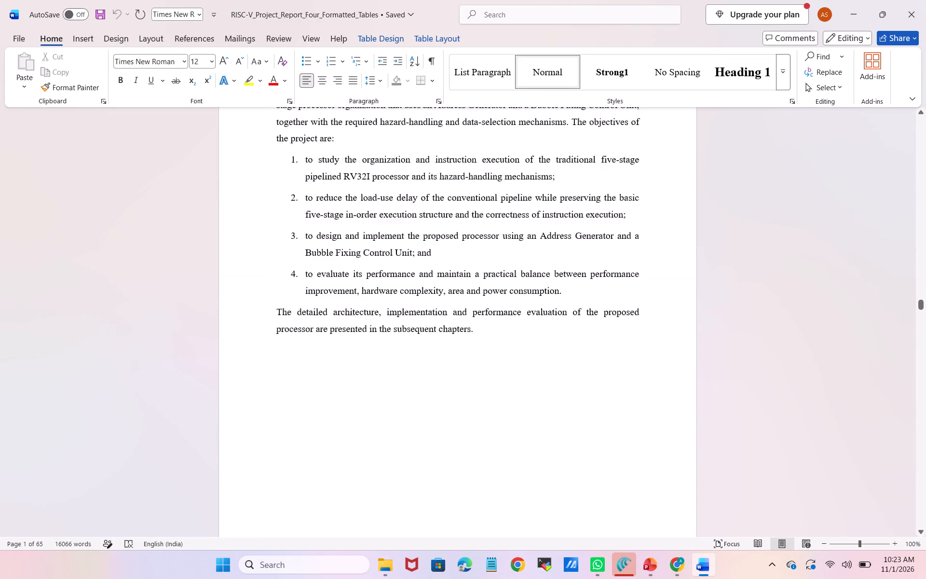
{"action": "scroll", "coordinate": [712, 304], "scroll_direction": "down", "scroll_amount": 9}
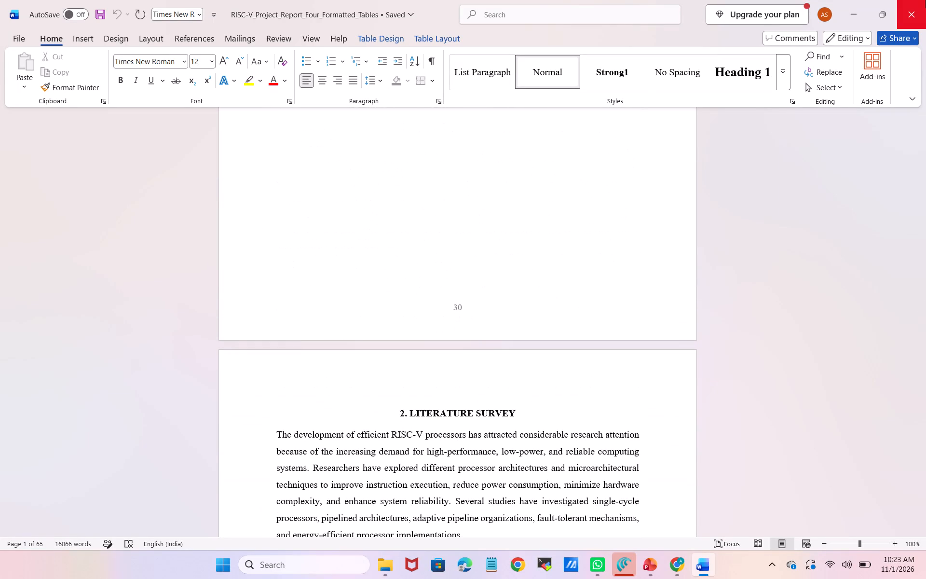
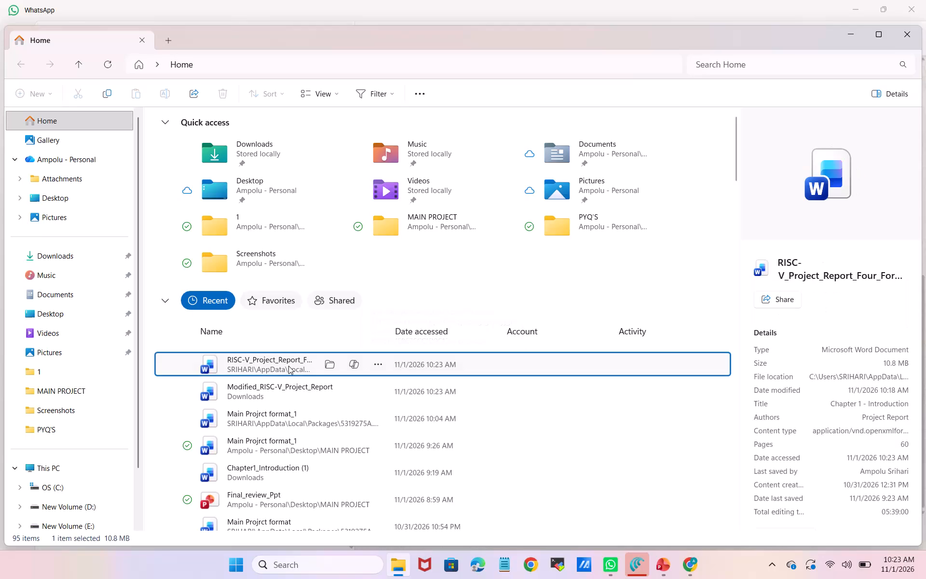
Copy the Modified_RISC-V_Project_Report file from the recent files in File Explorer.
{"action": "left_click", "coordinate": [281, 389]}
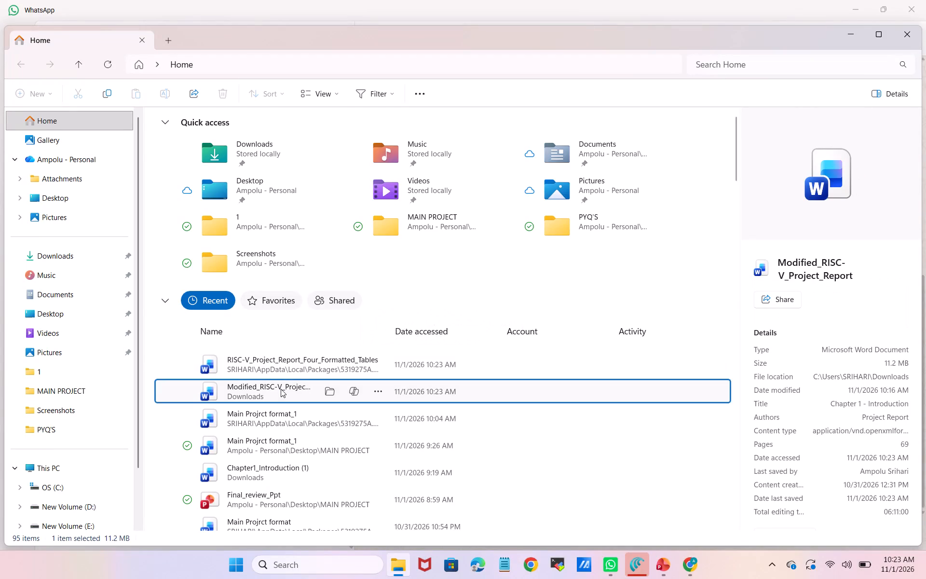
{"action": "right_click", "coordinate": [281, 389]}
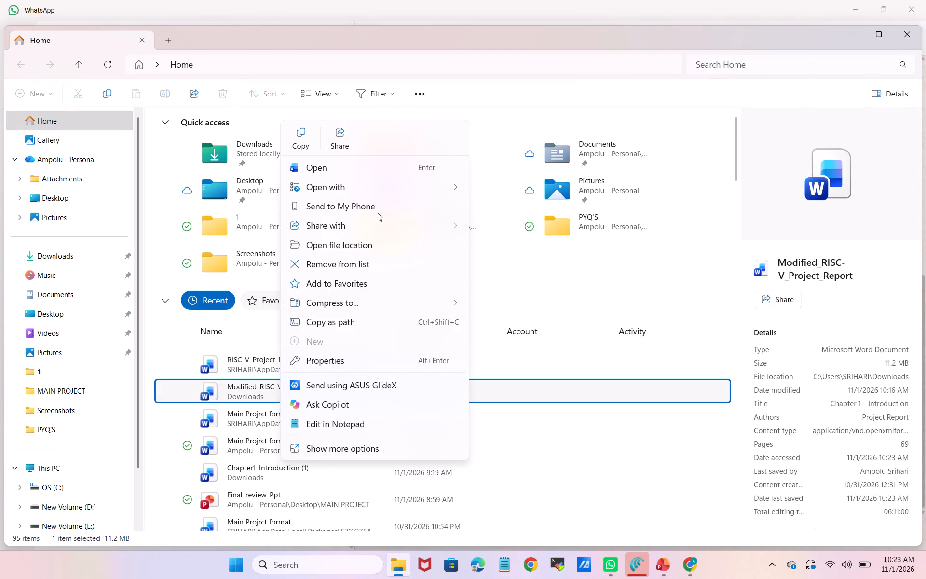
{"action": "left_click", "coordinate": [296, 134]}
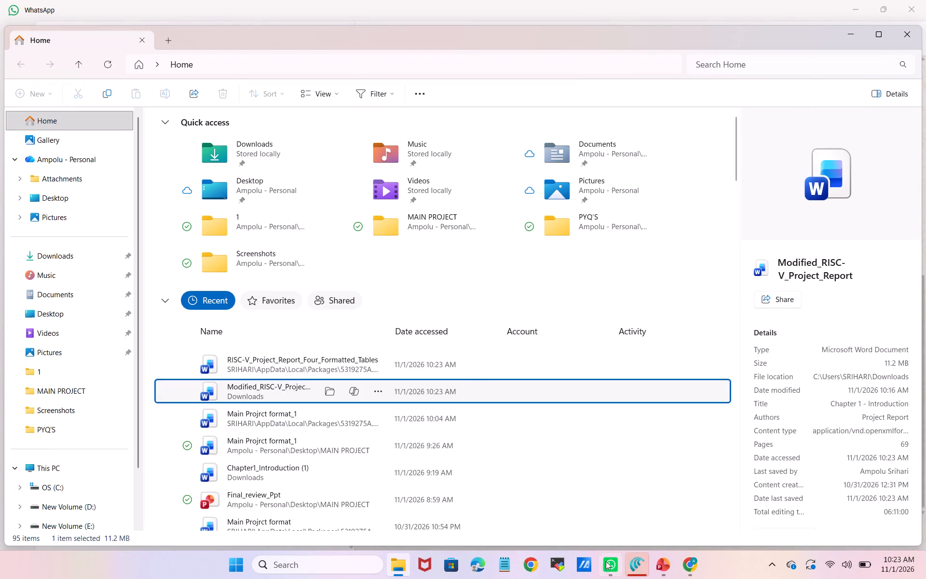
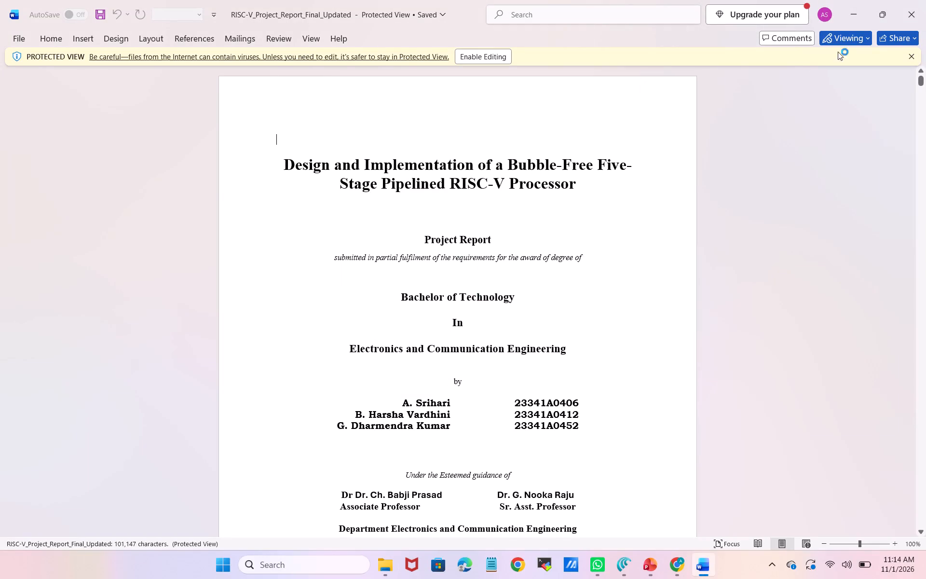
Enable editing of the RISC-V_Project_Report_Final_Updated document.
{"action": "left_click", "coordinate": [498, 56]}
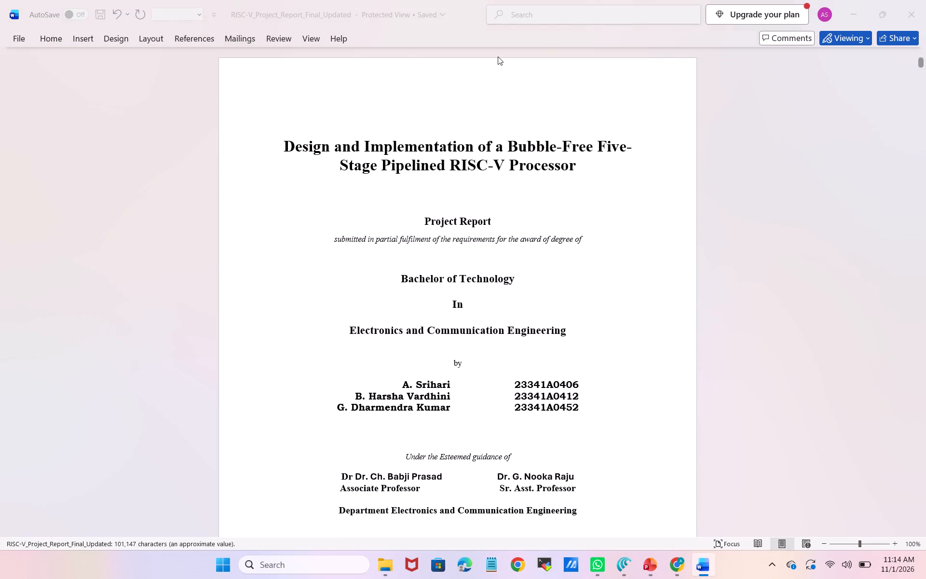
Look over the cover page and the top of the certificate page, checking where the cover text breaks between pages.
{"action": "scroll", "coordinate": [508, 266], "scroll_direction": "down", "scroll_amount": 2}
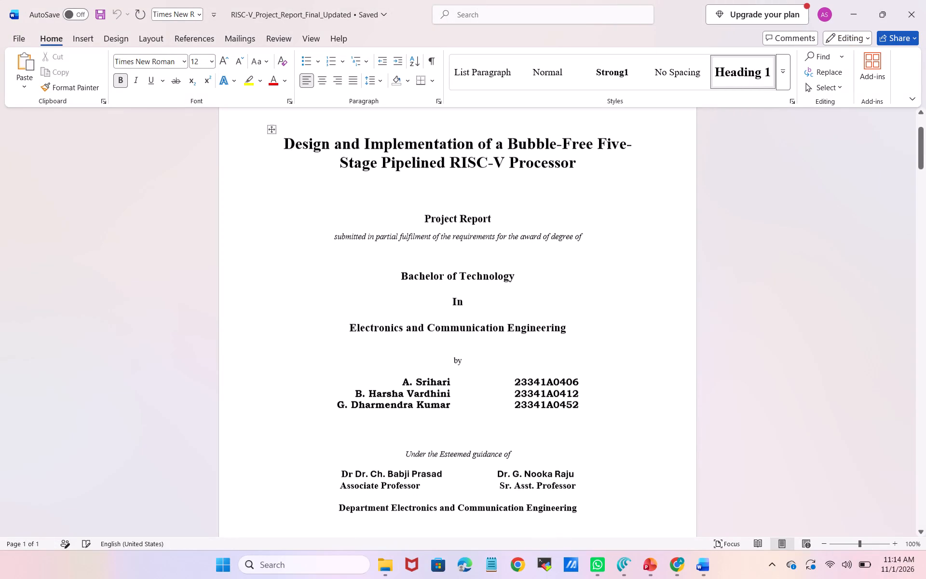
{"action": "scroll", "coordinate": [508, 266], "scroll_direction": "down", "scroll_amount": 3}
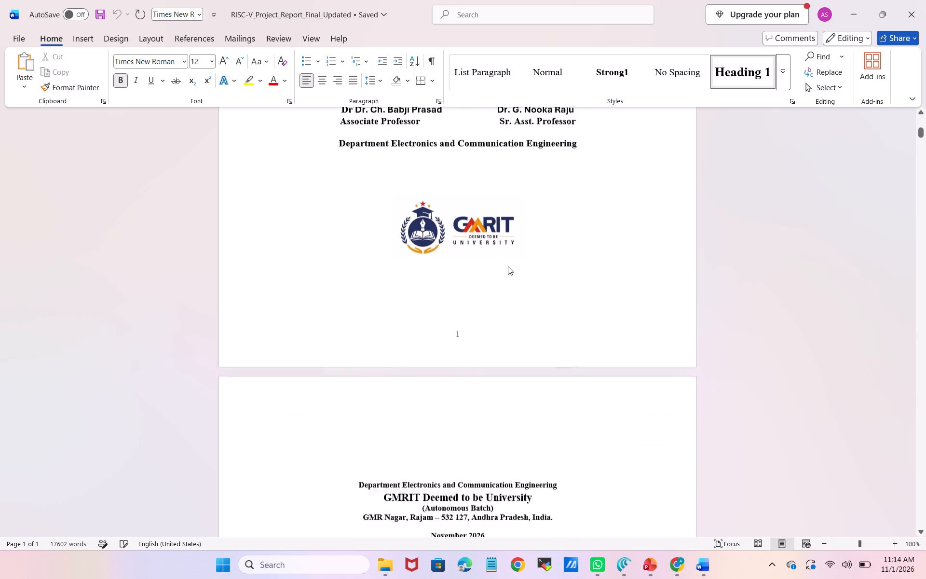
{"action": "scroll", "coordinate": [508, 266], "scroll_direction": "down", "scroll_amount": 3}
{"action": "scroll", "coordinate": [508, 266], "scroll_direction": "up", "scroll_amount": 1}
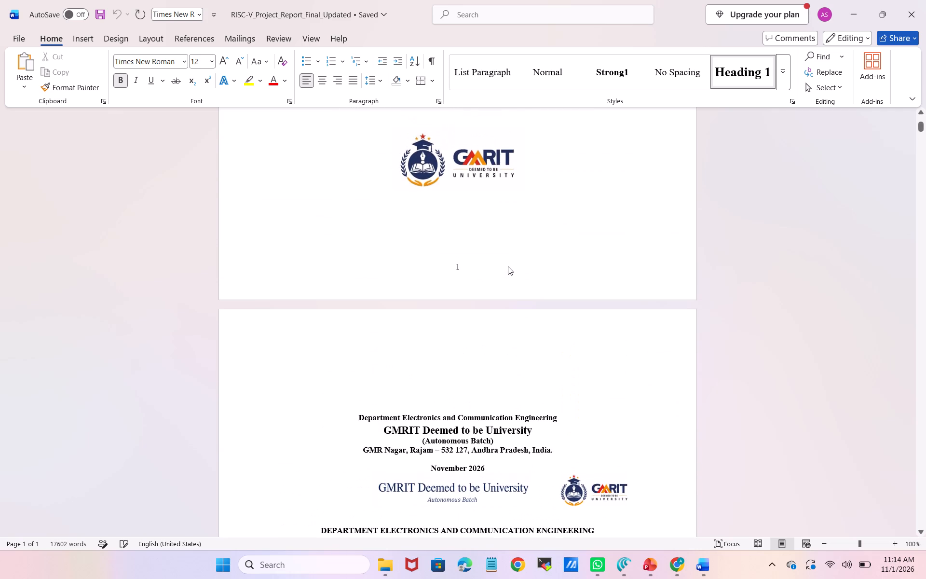
{"action": "scroll", "coordinate": [508, 266], "scroll_direction": "up", "scroll_amount": 3}
{"action": "scroll", "coordinate": [508, 266], "scroll_direction": "down", "scroll_amount": 4}
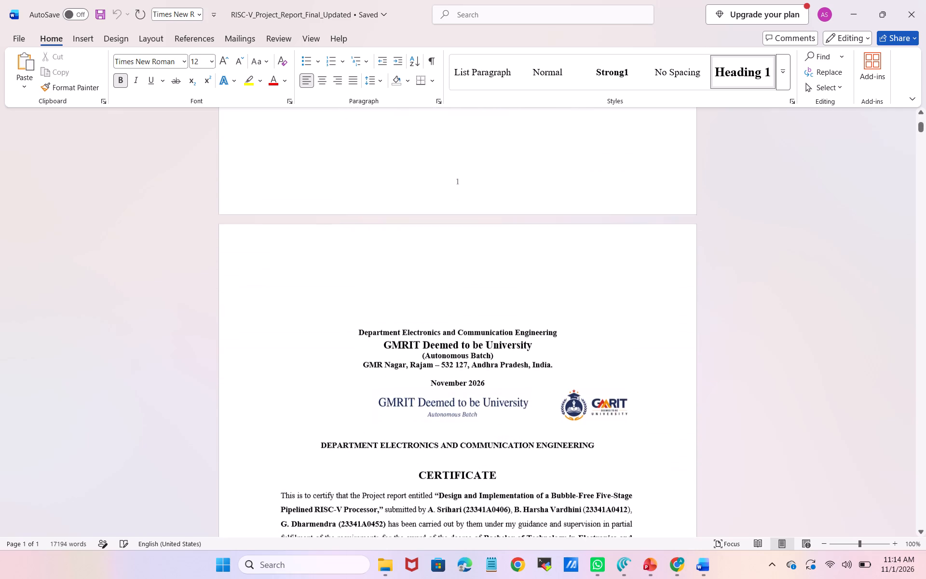
{"action": "scroll", "coordinate": [508, 266], "scroll_direction": "up", "scroll_amount": 2}
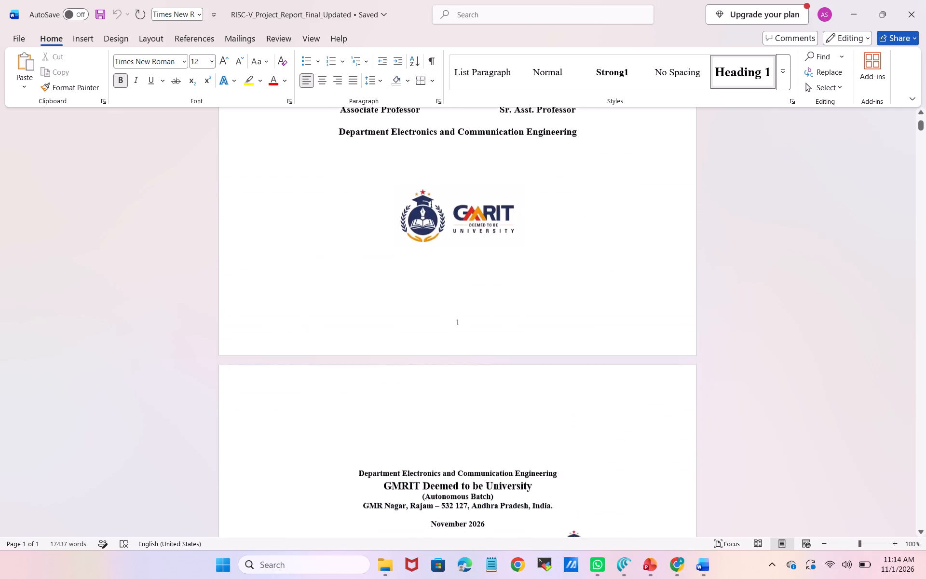
{"action": "scroll", "coordinate": [508, 266], "scroll_direction": "up", "scroll_amount": 4}
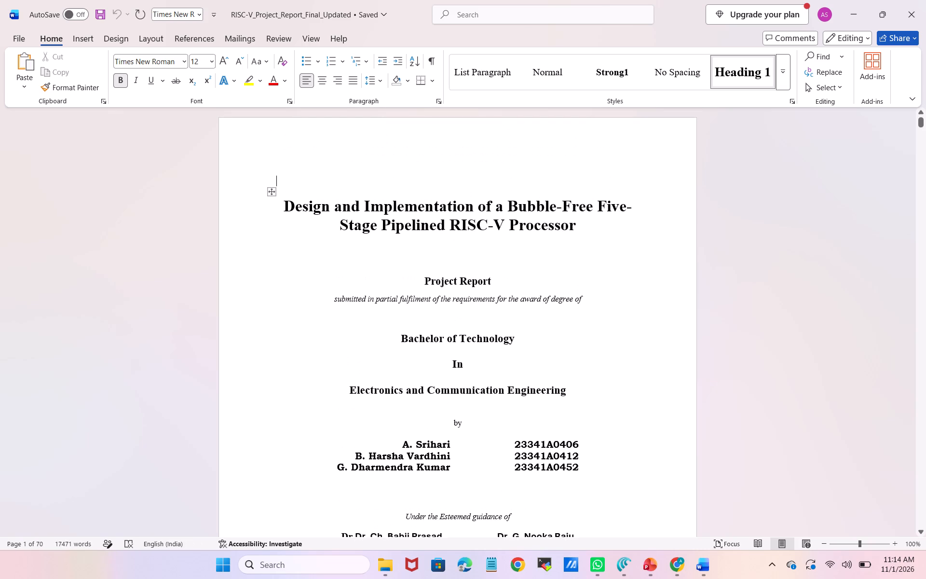
Delete the blank lines between the cover logo and the "Department Electronics and Communication Engineering" line, pulling that line back onto page 1.
{"action": "scroll", "coordinate": [508, 266], "scroll_direction": "down", "scroll_amount": 11}
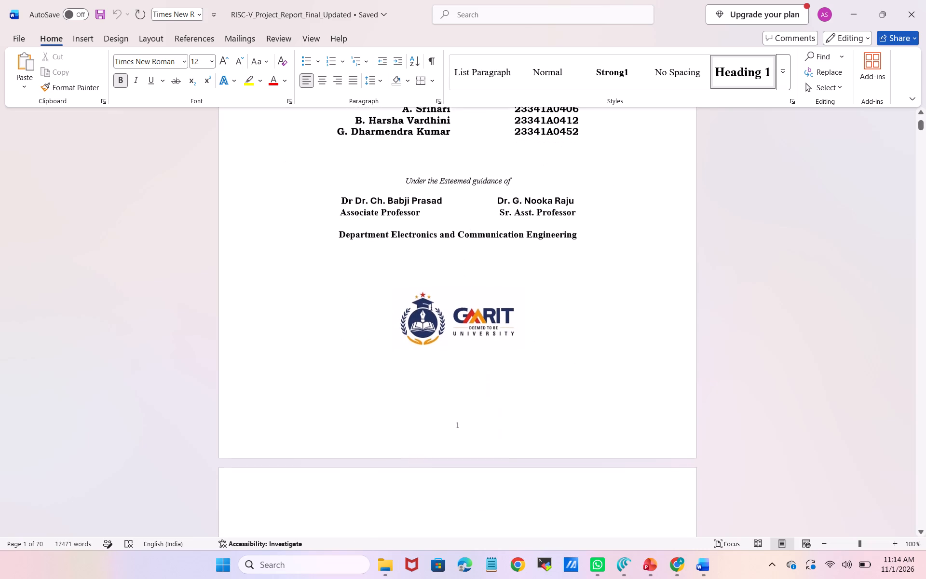
{"action": "scroll", "coordinate": [508, 266], "scroll_direction": "down", "scroll_amount": 2}
{"action": "left_click", "coordinate": [385, 322]}
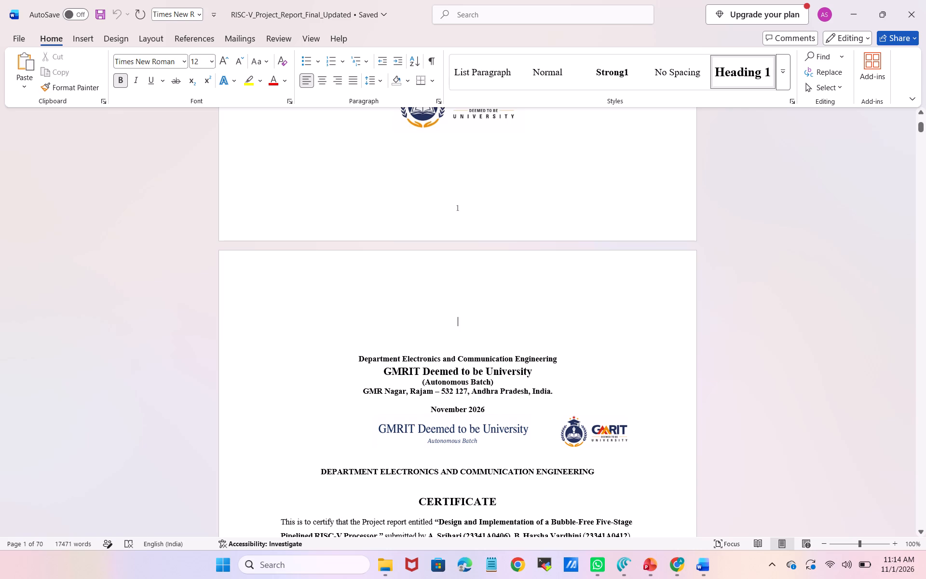
{"action": "key", "text": "BackSpace"}
{"action": "key", "text": "BackSpace"}
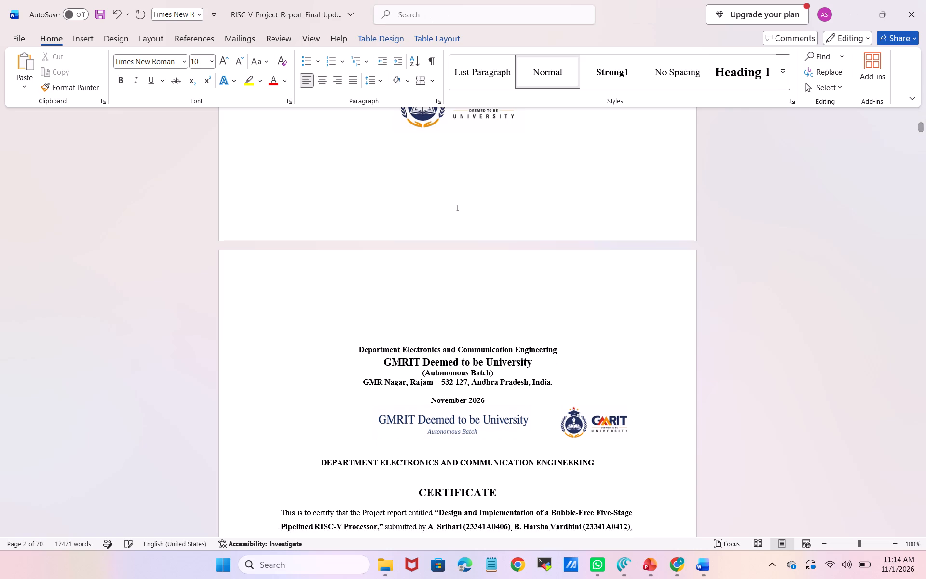
{"action": "key", "text": "BackSpace"}
{"action": "key", "text": "BackSpace"}
{"action": "key", "text": "BackSpace"}
{"action": "key", "text": "BackSpace"}
{"action": "key", "text": "BackSpace"}
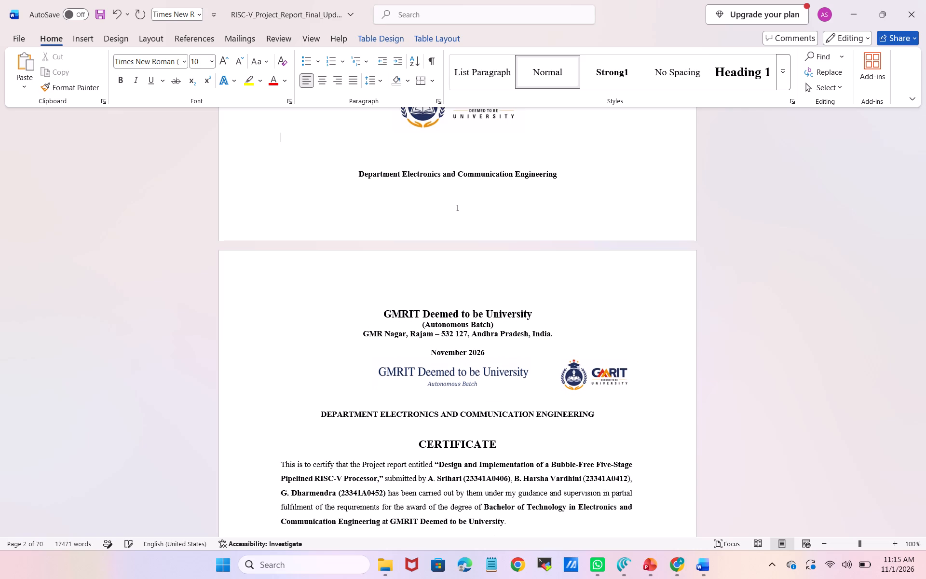
{"action": "key", "text": "BackSpace"}
{"action": "key", "text": "BackSpace"}
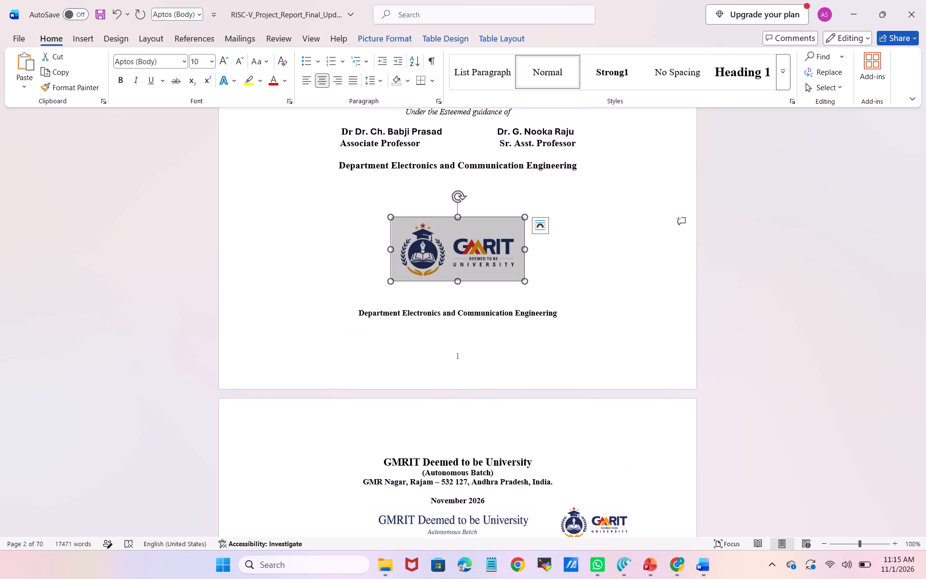
Set the font size of the cover title "Design and Implementation of a Bubble-Free Five-Stage Pipelined RISC-V Processor" to 14.
{"action": "scroll", "coordinate": [385, 322], "scroll_direction": "up", "scroll_amount": 5}
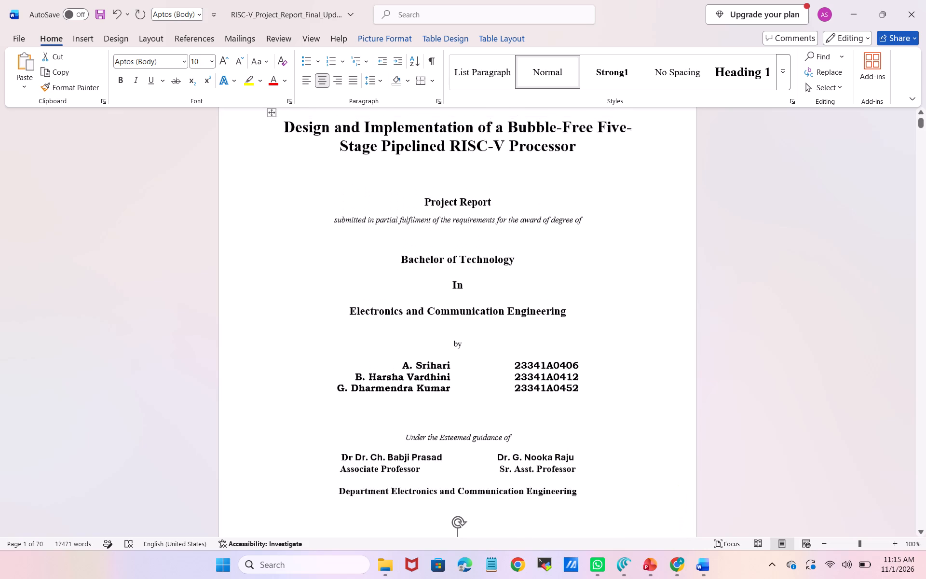
{"action": "scroll", "coordinate": [385, 322], "scroll_direction": "up", "scroll_amount": 1}
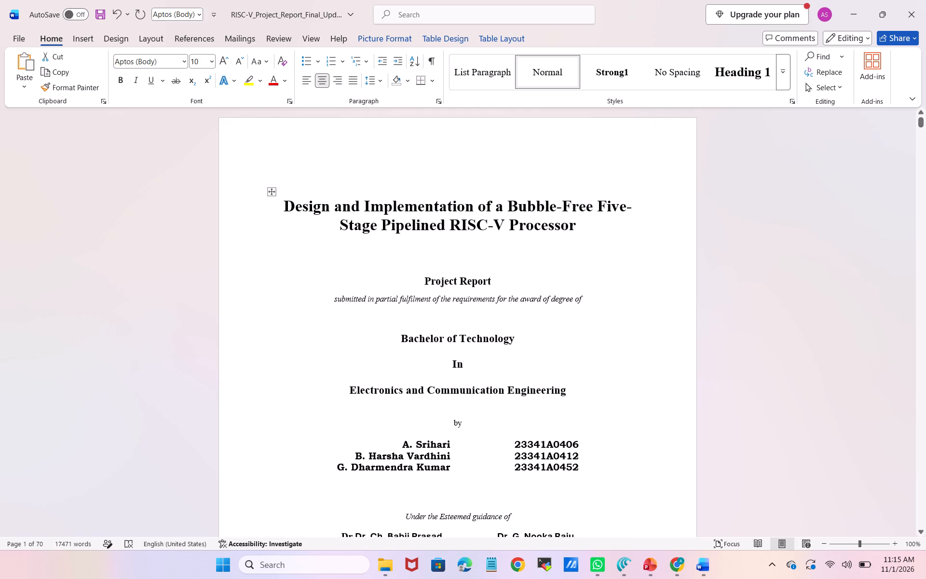
{"action": "left_click_drag", "start_coordinate": [283, 205], "coordinate": [307, 207]}
{"action": "left_click_drag", "start_coordinate": [307, 207], "coordinate": [570, 230]}
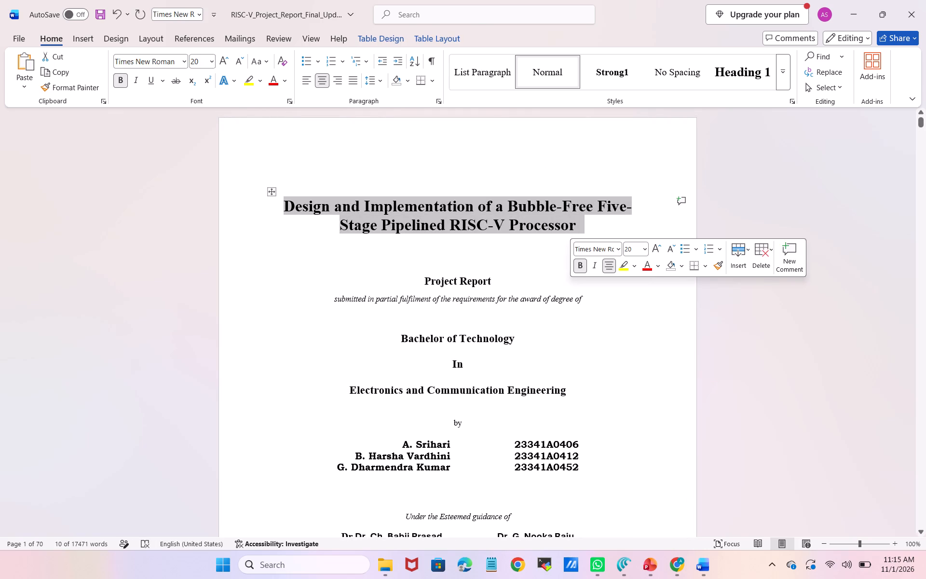
{"action": "left_click", "coordinate": [648, 251]}
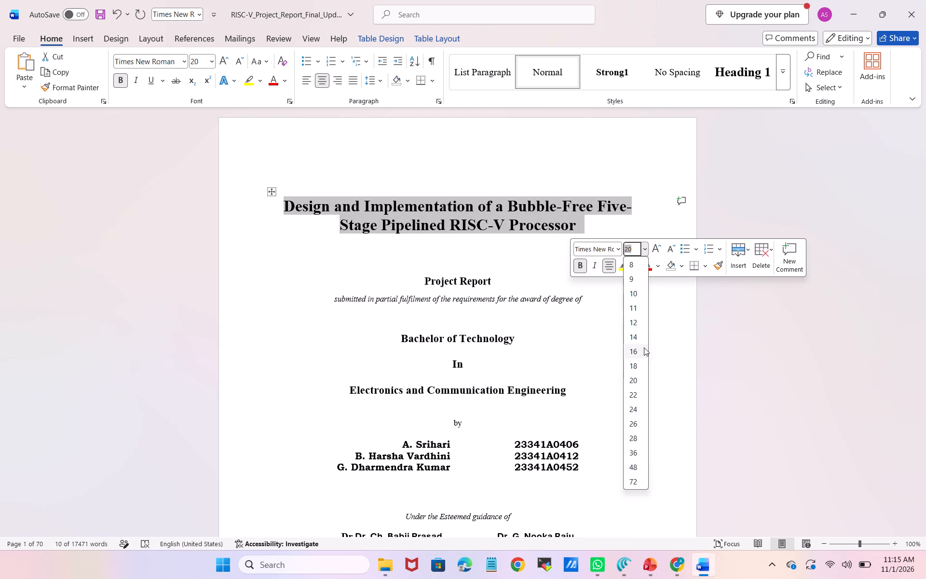
{"action": "left_click", "coordinate": [640, 339]}
{"action": "left_click", "coordinate": [640, 339]}
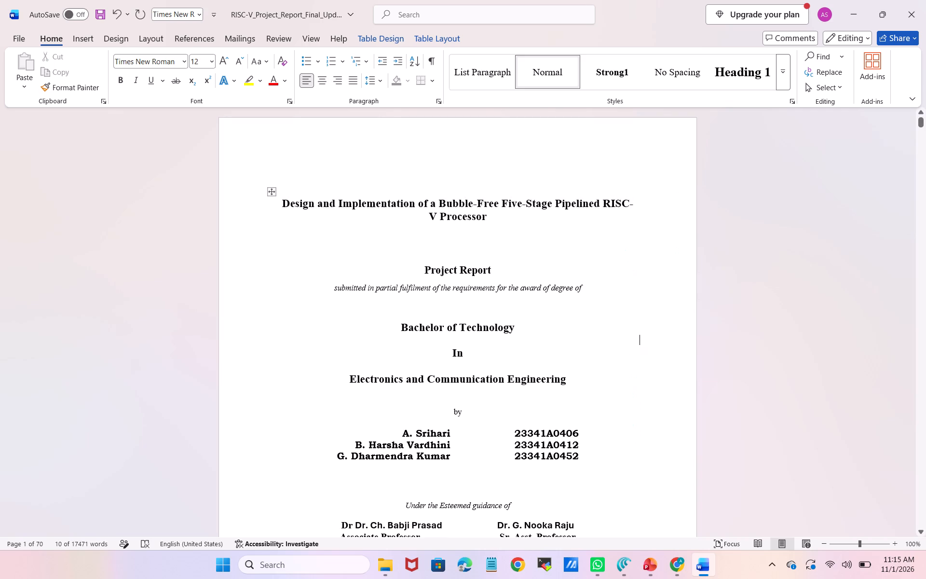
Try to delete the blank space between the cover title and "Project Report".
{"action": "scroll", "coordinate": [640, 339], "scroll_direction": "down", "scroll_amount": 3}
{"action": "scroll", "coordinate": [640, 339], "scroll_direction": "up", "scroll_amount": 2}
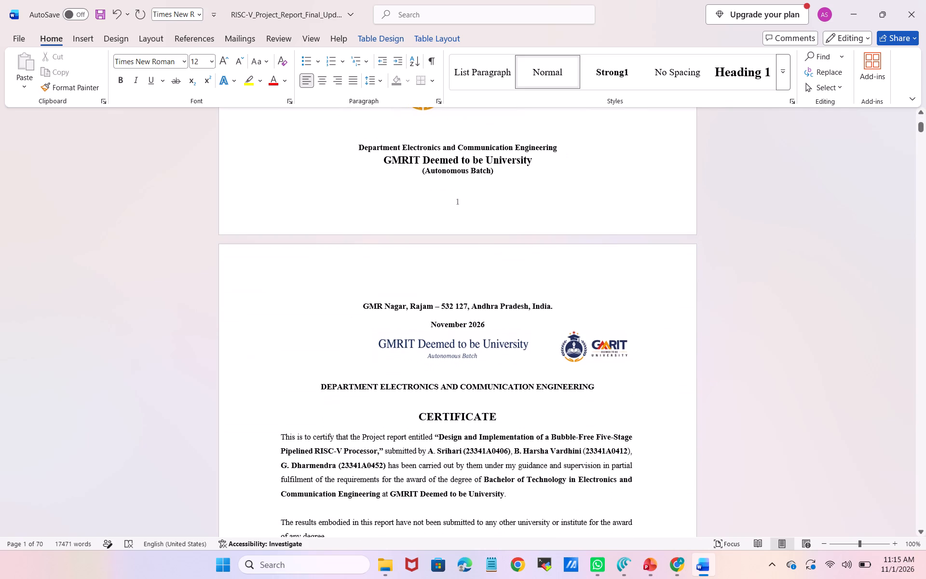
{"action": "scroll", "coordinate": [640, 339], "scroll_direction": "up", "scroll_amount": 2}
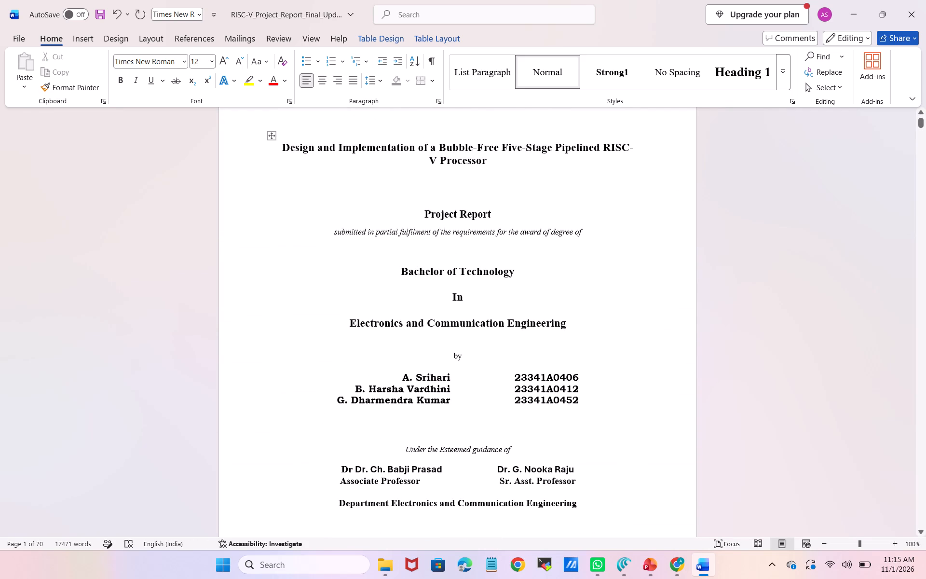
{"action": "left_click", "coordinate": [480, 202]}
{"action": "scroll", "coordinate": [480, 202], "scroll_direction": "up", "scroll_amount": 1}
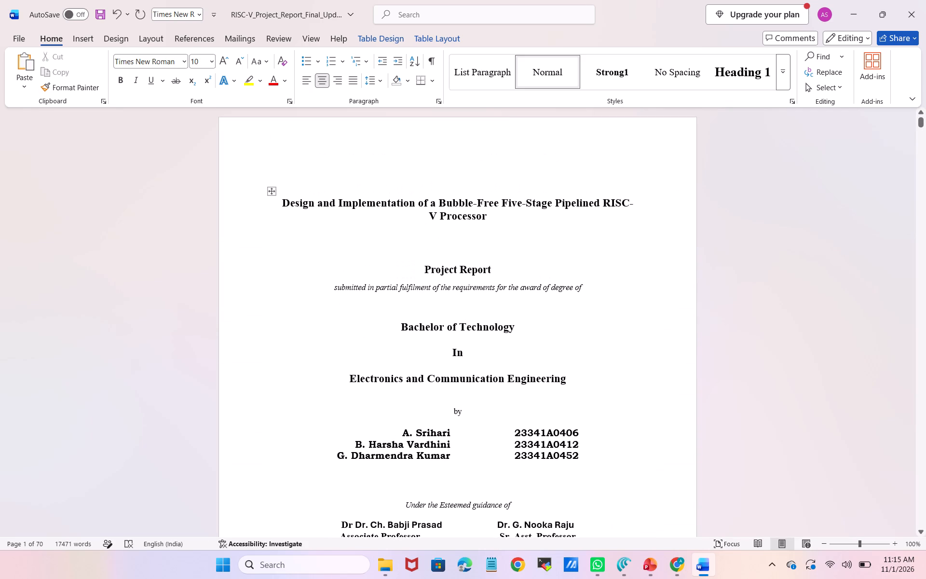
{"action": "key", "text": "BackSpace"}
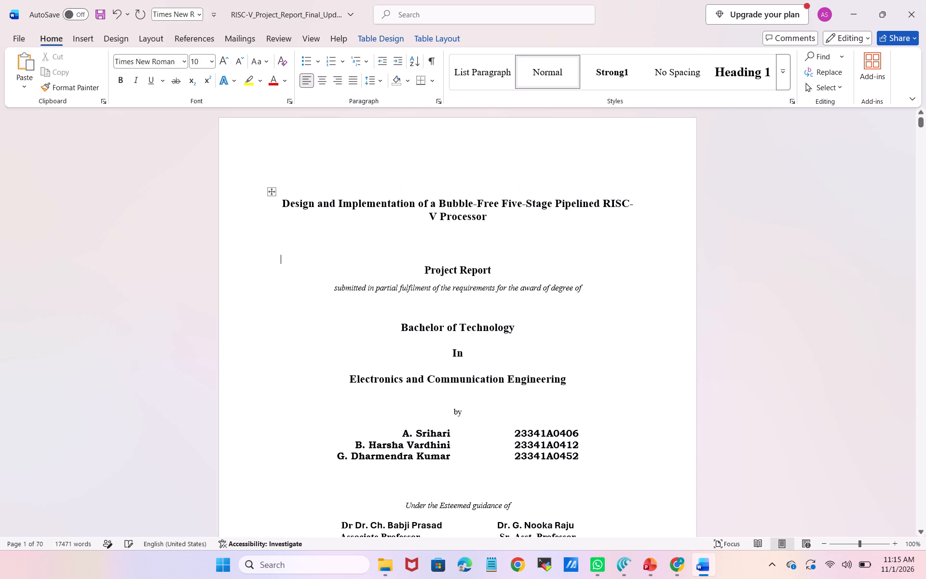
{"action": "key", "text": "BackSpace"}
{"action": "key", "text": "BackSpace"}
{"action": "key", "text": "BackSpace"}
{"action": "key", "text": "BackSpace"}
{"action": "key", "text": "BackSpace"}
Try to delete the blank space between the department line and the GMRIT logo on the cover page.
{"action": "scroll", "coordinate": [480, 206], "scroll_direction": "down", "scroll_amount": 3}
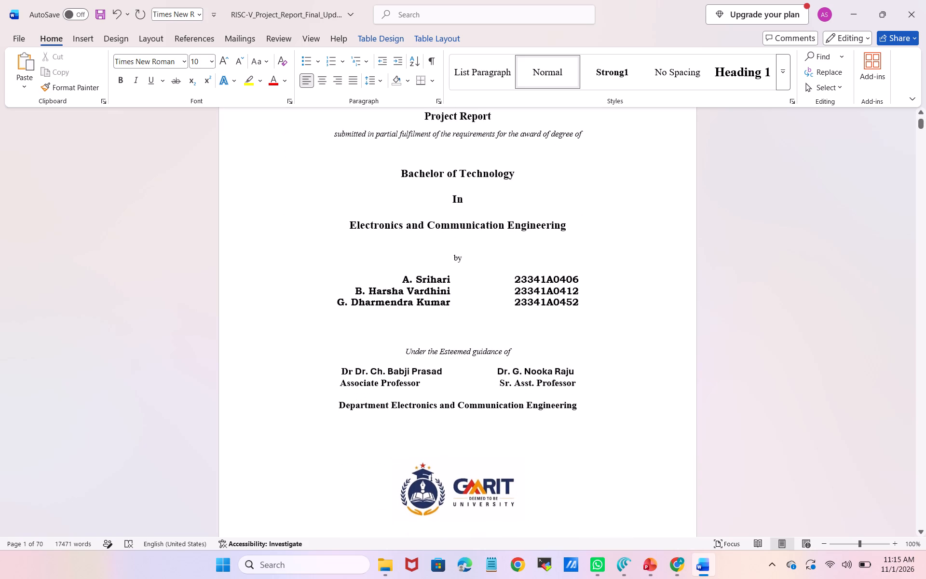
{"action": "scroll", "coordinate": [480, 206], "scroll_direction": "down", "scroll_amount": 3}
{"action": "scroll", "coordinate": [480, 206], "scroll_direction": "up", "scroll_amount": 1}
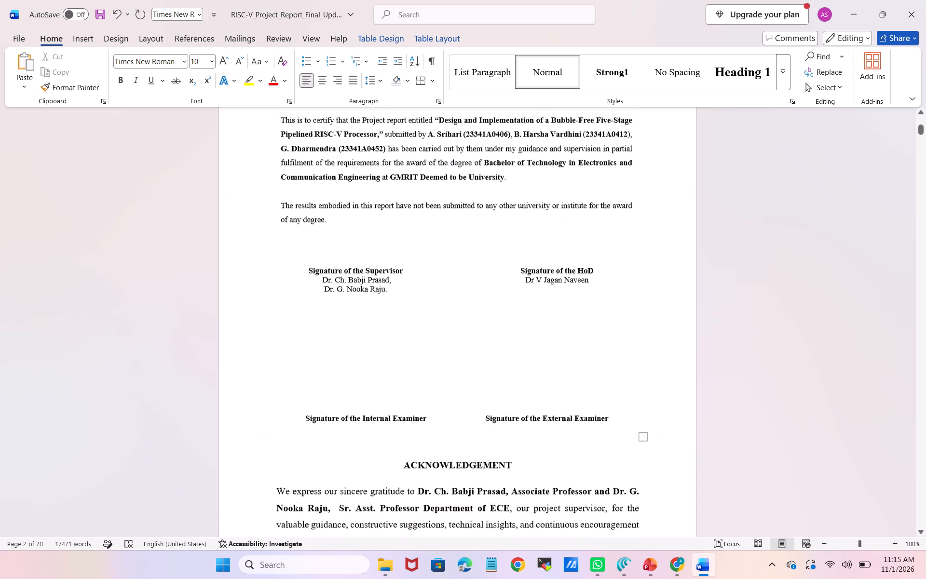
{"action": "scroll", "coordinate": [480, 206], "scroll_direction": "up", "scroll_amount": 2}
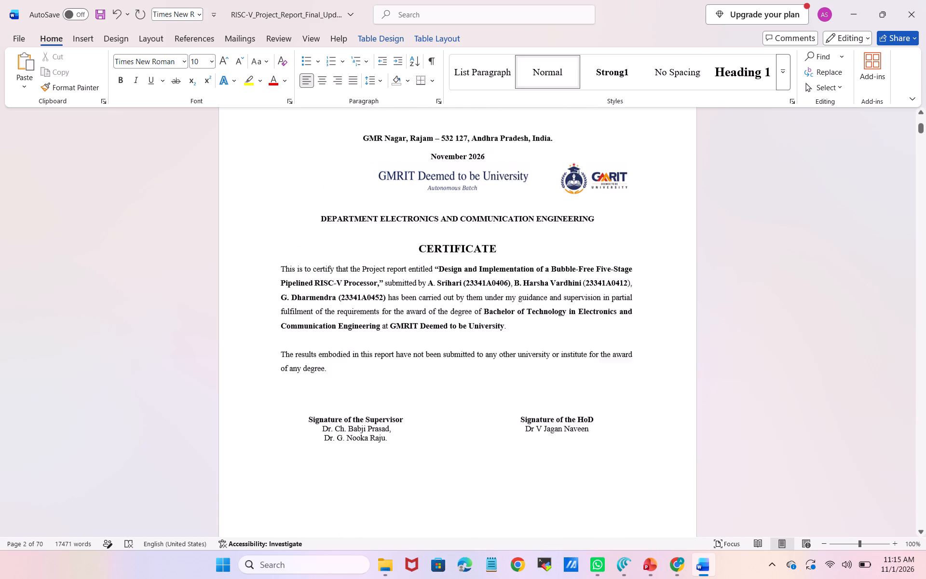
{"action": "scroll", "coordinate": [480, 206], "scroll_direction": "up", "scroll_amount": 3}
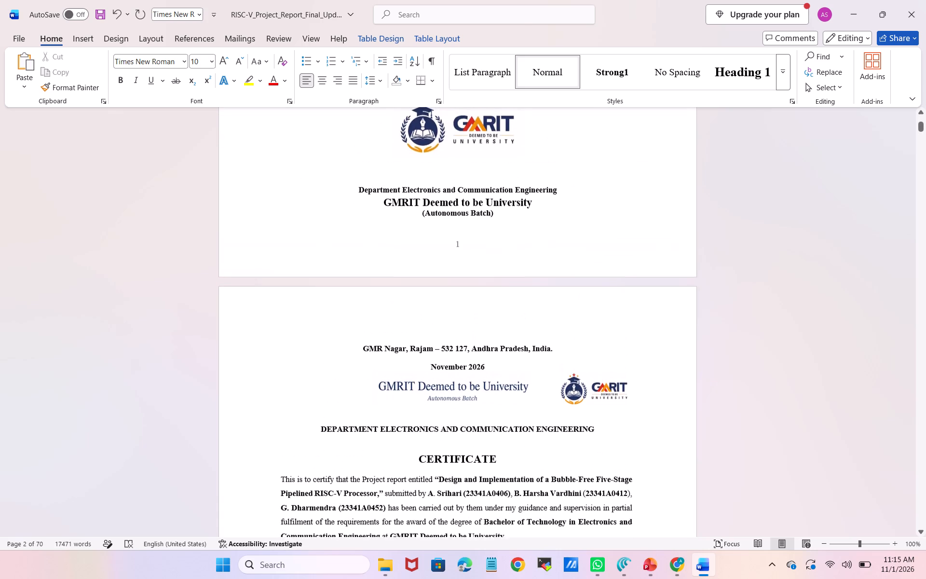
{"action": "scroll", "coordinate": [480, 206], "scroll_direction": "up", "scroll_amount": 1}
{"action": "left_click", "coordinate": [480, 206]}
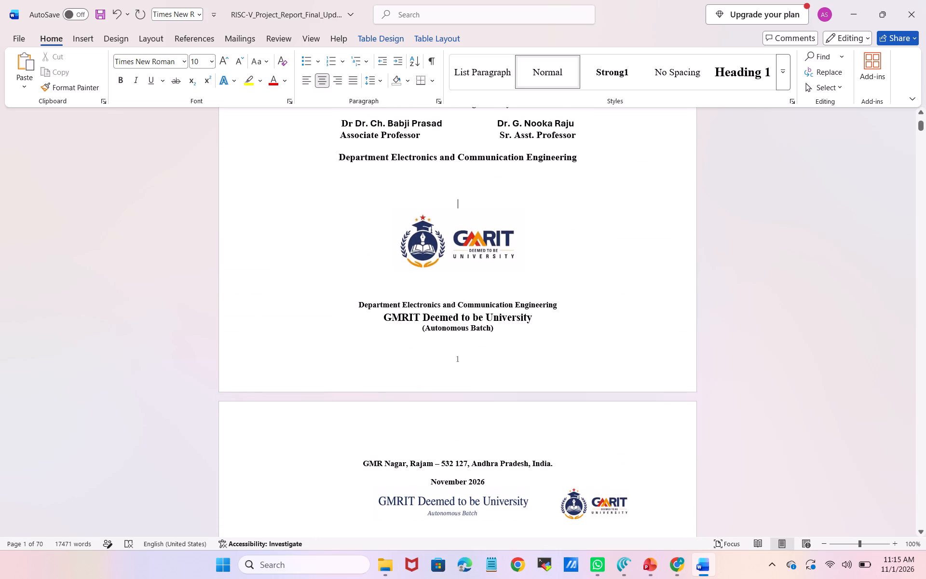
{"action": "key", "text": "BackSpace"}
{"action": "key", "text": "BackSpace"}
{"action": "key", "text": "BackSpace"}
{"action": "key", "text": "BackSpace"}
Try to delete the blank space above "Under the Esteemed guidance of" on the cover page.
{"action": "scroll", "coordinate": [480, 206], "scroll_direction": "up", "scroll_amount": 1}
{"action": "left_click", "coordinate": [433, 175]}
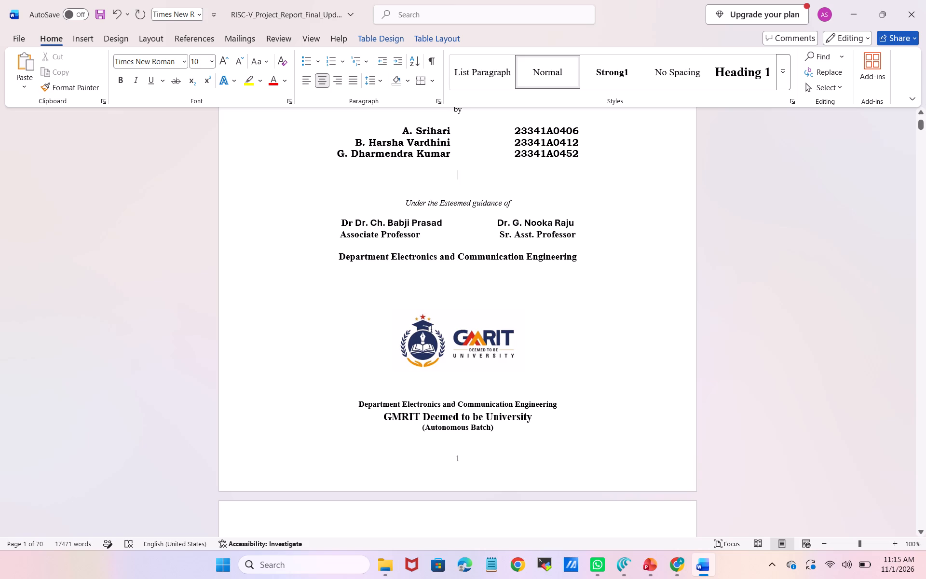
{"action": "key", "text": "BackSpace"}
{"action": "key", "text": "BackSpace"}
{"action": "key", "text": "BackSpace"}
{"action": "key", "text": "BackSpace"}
Insert three blank lines above the ACKNOWLEDGEMENT heading to push it down from the certificate page.
{"action": "scroll", "coordinate": [433, 175], "scroll_direction": "down", "scroll_amount": 6}
{"action": "scroll", "coordinate": [433, 175], "scroll_direction": "up", "scroll_amount": 2}
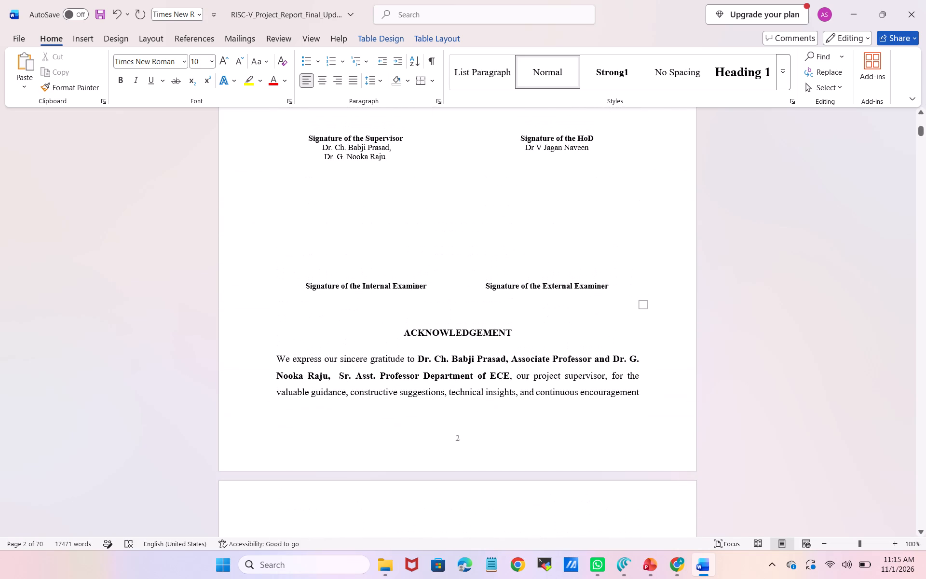
{"action": "left_click", "coordinate": [411, 316]}
{"action": "key", "text": "Return"}
{"action": "key", "text": "Return"}
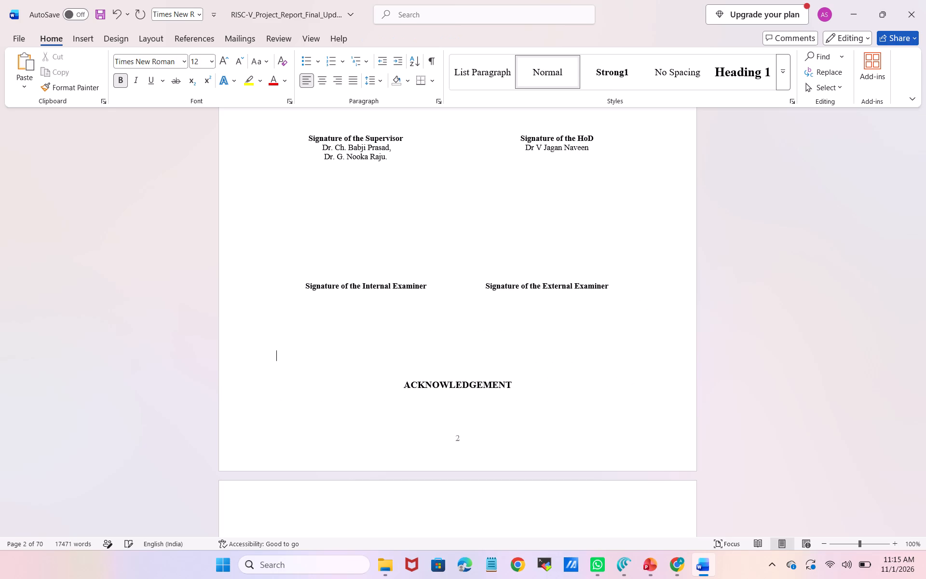
{"action": "key", "text": "Return"}
Review the pages from the acknowledgement through the abstract, table of contents, list of tables and list of figures.
{"action": "scroll", "coordinate": [411, 316], "scroll_direction": "down", "scroll_amount": 5}
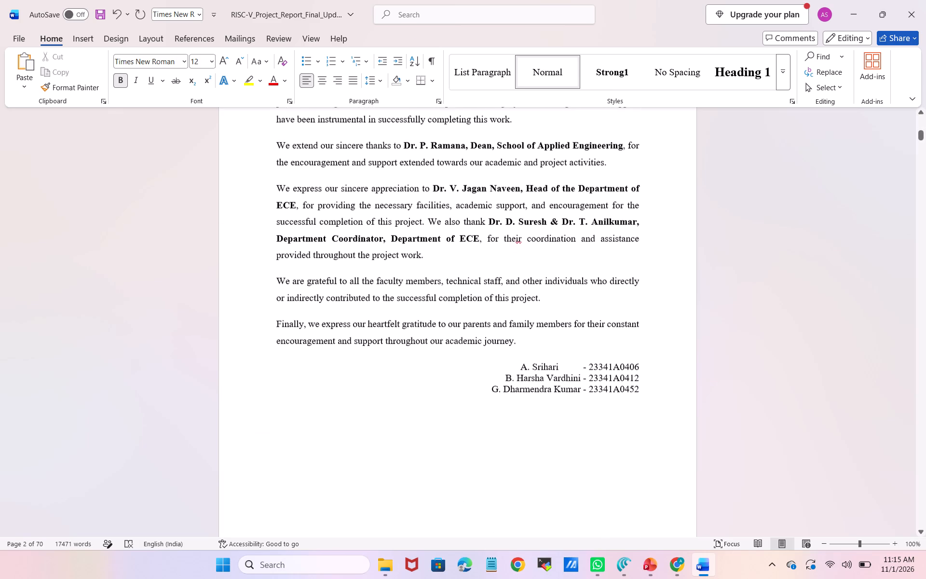
{"action": "scroll", "coordinate": [411, 316], "scroll_direction": "down", "scroll_amount": 5}
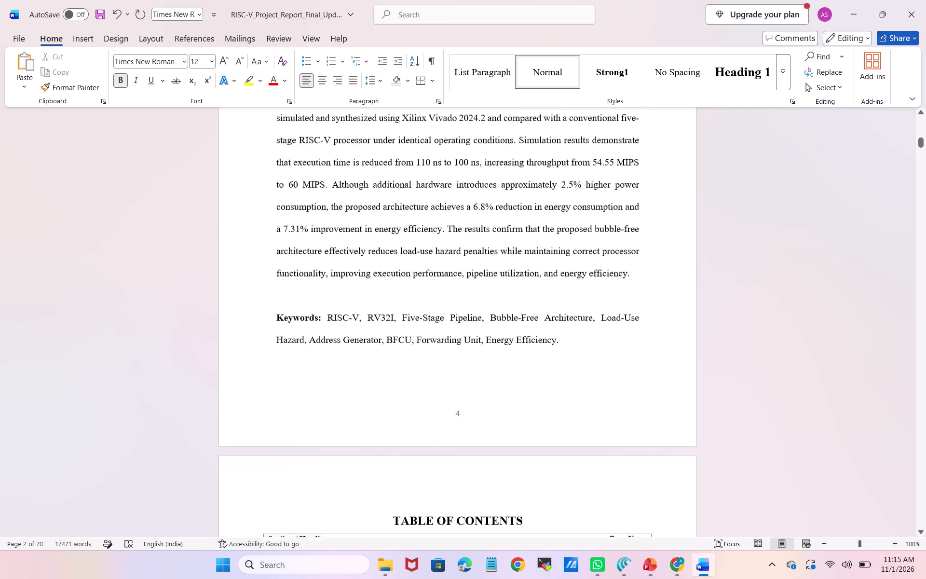
{"action": "scroll", "coordinate": [411, 316], "scroll_direction": "down", "scroll_amount": 3}
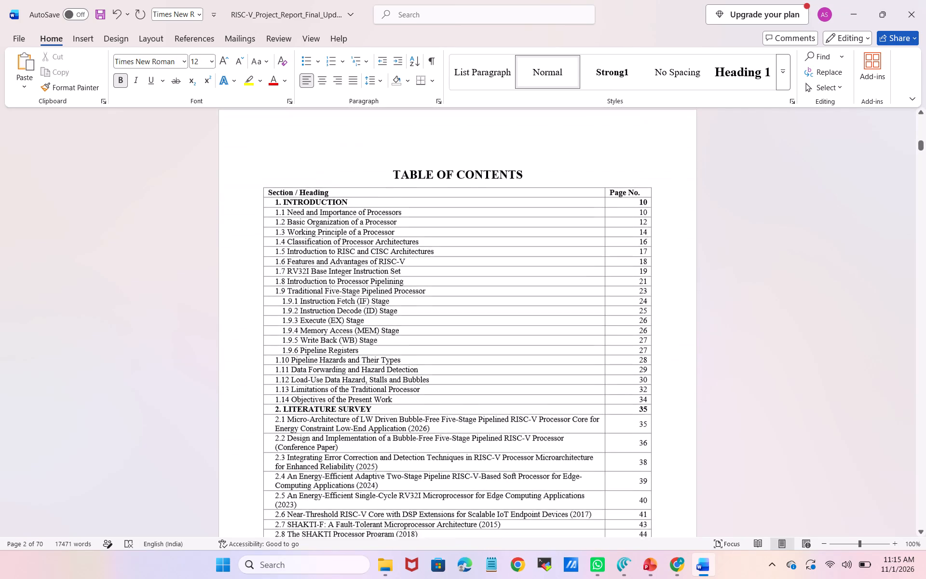
{"action": "scroll", "coordinate": [411, 316], "scroll_direction": "down", "scroll_amount": 3}
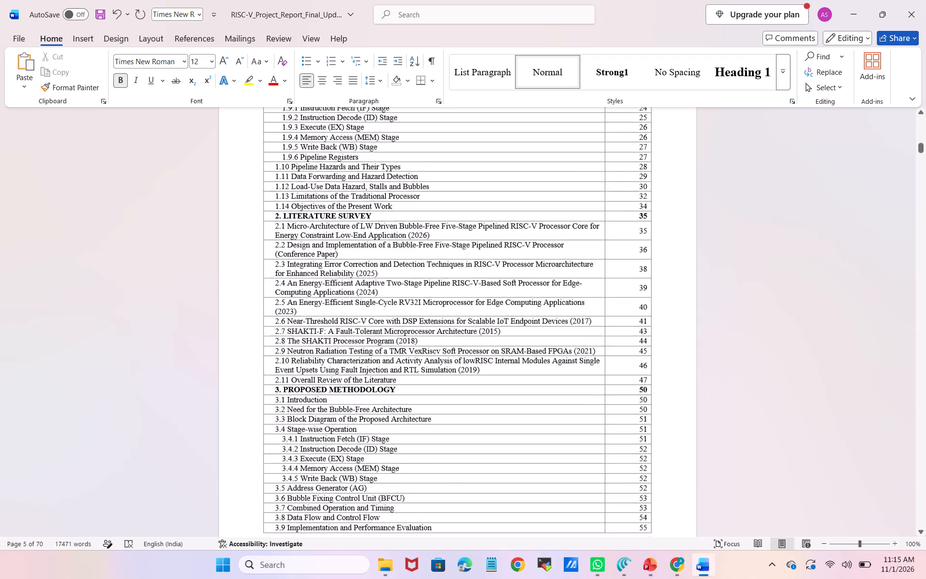
{"action": "scroll", "coordinate": [411, 316], "scroll_direction": "down", "scroll_amount": 5}
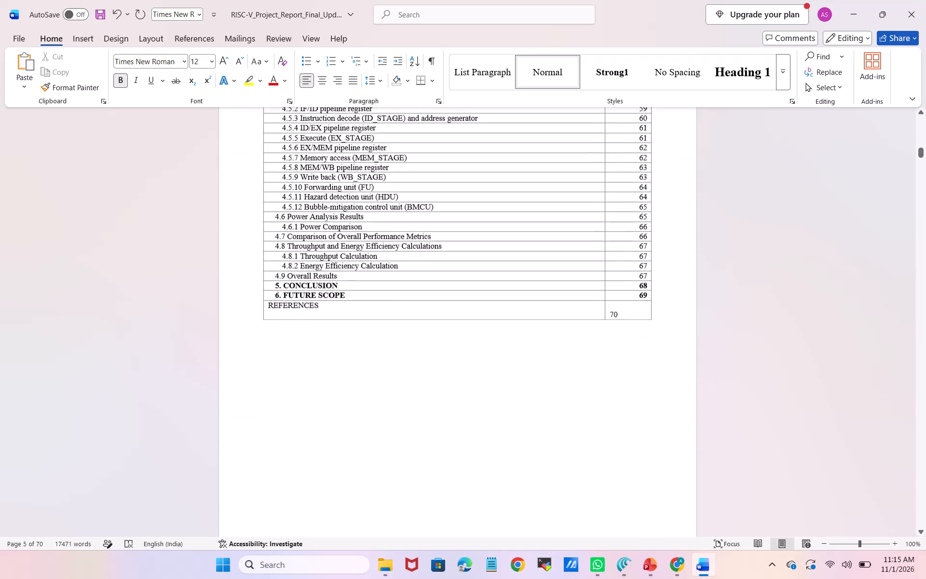
{"action": "scroll", "coordinate": [411, 316], "scroll_direction": "down", "scroll_amount": 3}
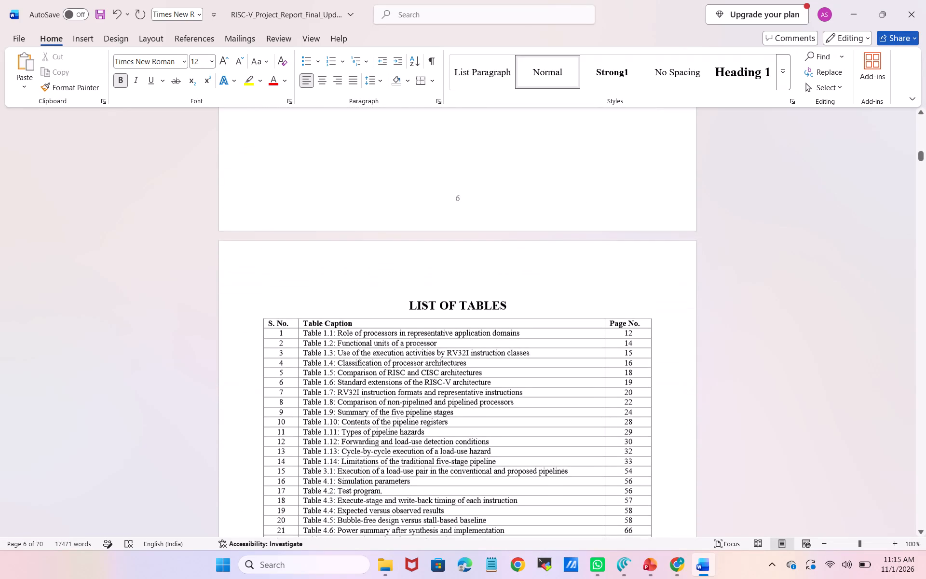
{"action": "scroll", "coordinate": [411, 316], "scroll_direction": "down", "scroll_amount": 6}
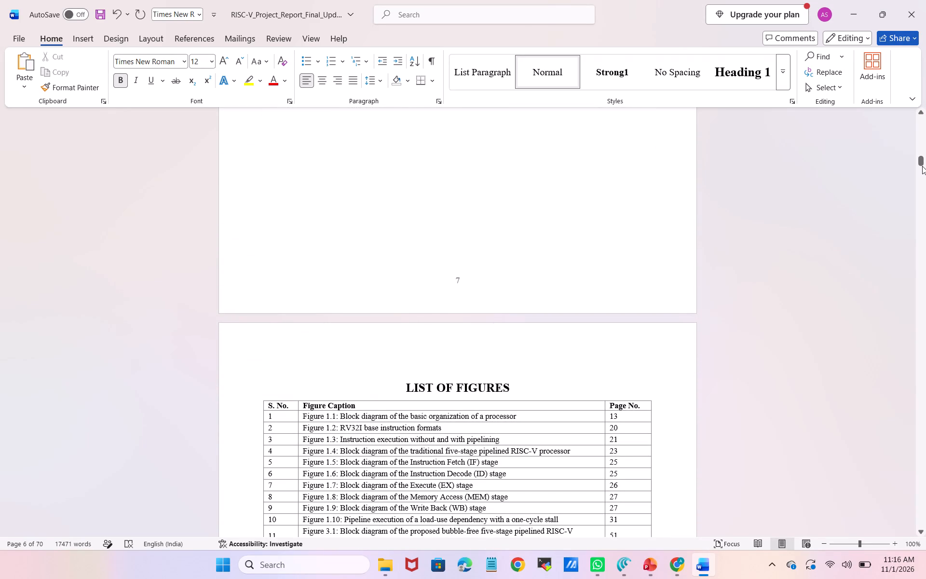
Examine the REFERENCES list on the report's last page.
{"action": "left_click_drag", "start_coordinate": [921, 159], "coordinate": [925, 518]}
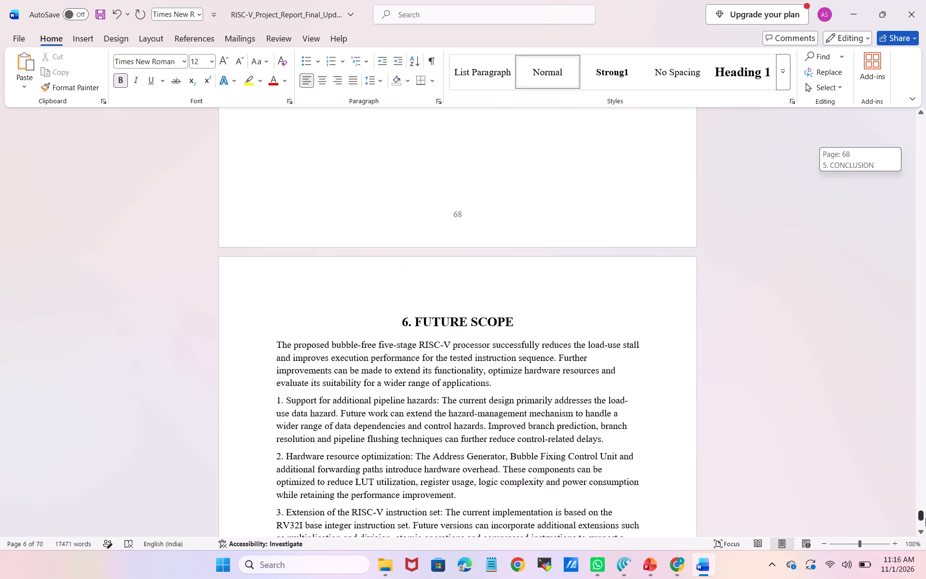
{"action": "left_click_drag", "start_coordinate": [925, 518], "coordinate": [925, 538]}
{"action": "scroll", "coordinate": [652, 437], "scroll_direction": "up", "scroll_amount": 1}
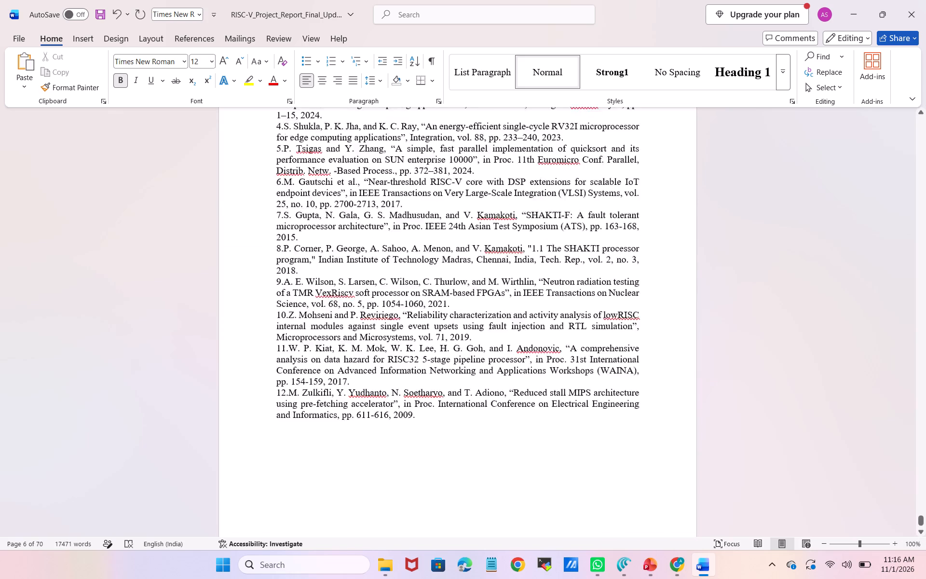
{"action": "scroll", "coordinate": [652, 437], "scroll_direction": "up", "scroll_amount": 2}
{"action": "scroll", "coordinate": [652, 437], "scroll_direction": "down", "scroll_amount": 3}
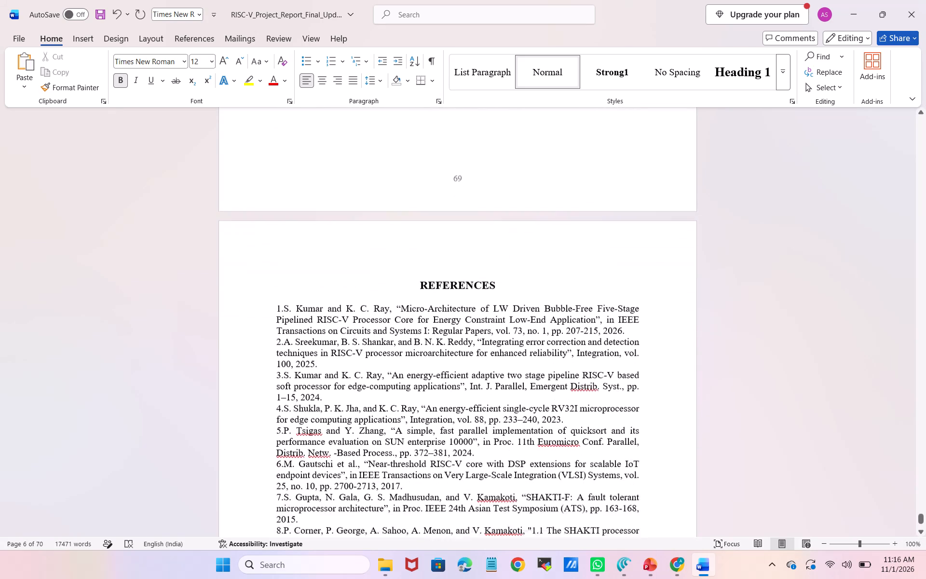
{"action": "scroll", "coordinate": [652, 437], "scroll_direction": "down", "scroll_amount": 1}
{"action": "right_click", "coordinate": [652, 437]}
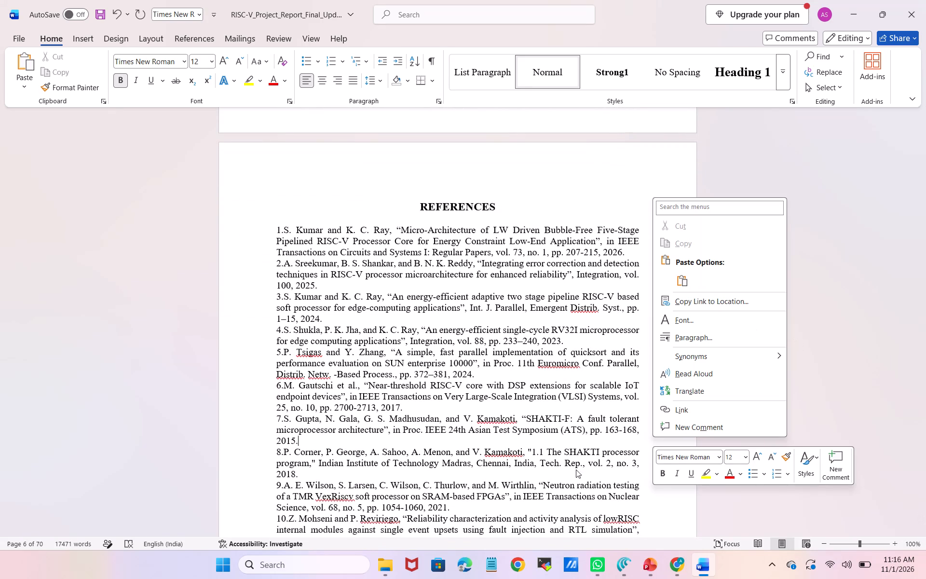
Switch to File Explorer and open the recent document RISC-V_Bubble-Free_conference paper_final.
{"action": "left_click", "coordinate": [374, 560]}
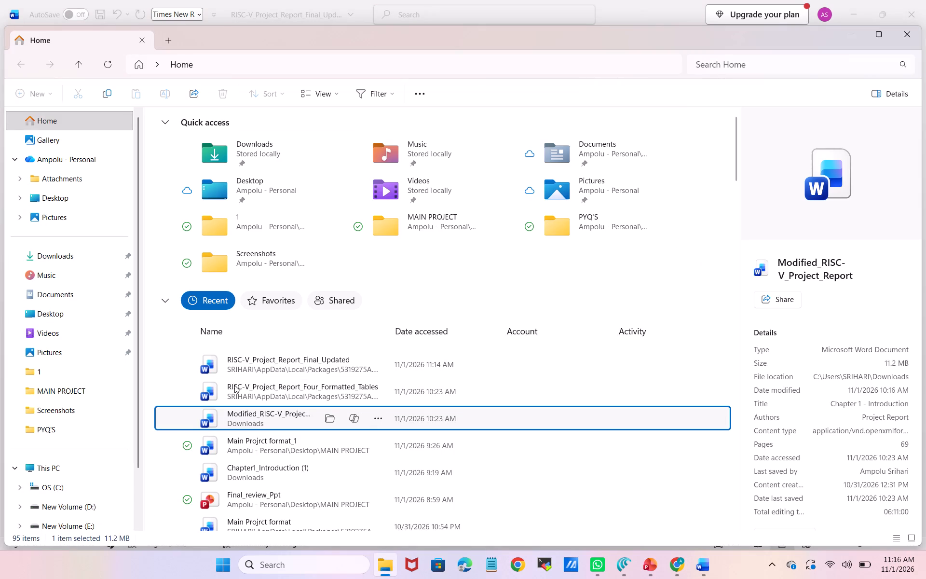
{"action": "scroll", "coordinate": [234, 385], "scroll_direction": "down", "scroll_amount": 1}
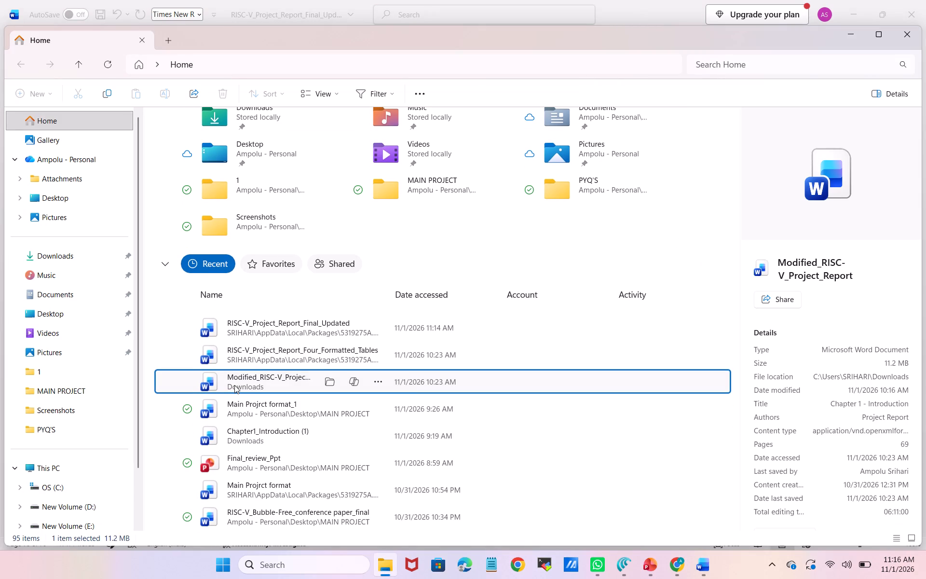
{"action": "scroll", "coordinate": [234, 385], "scroll_direction": "down", "scroll_amount": 4}
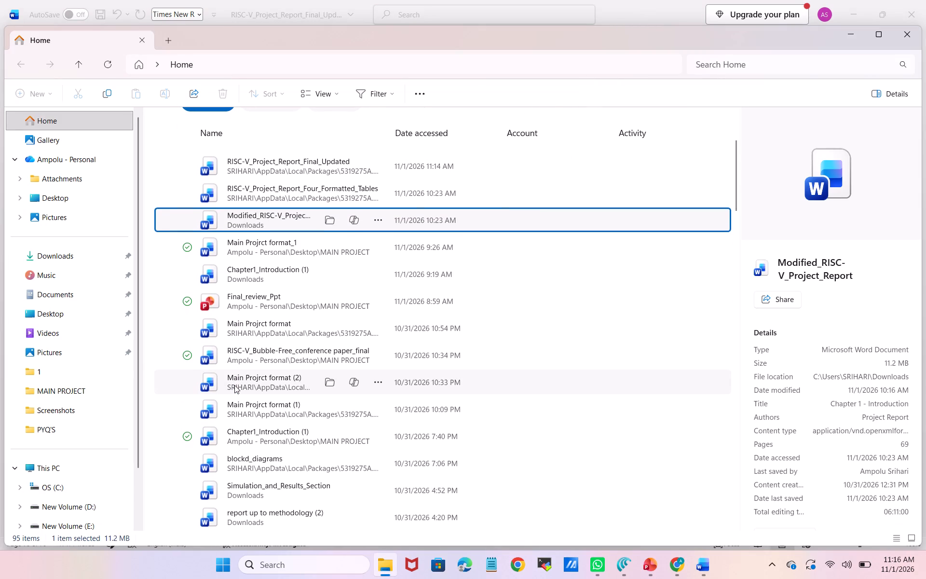
{"action": "scroll", "coordinate": [234, 385], "scroll_direction": "down", "scroll_amount": 1}
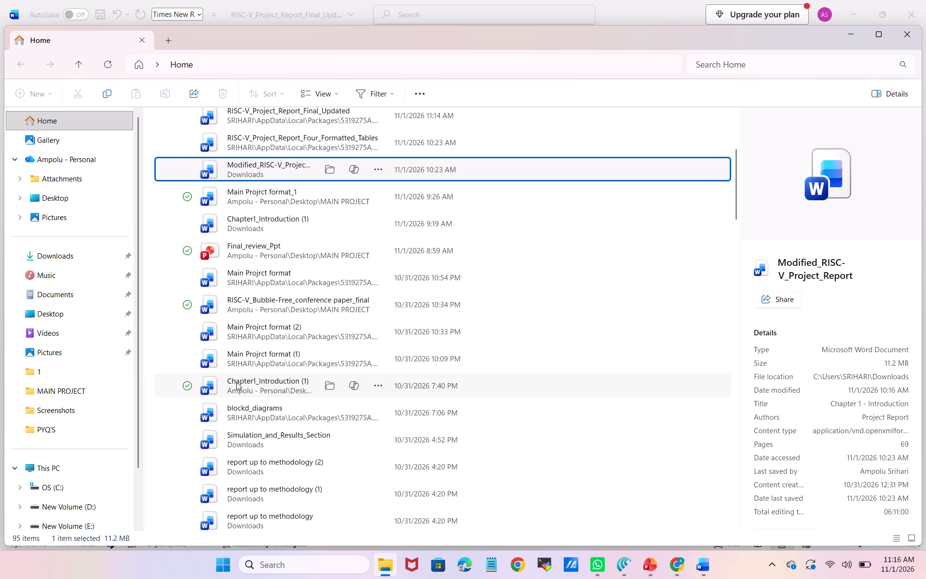
{"action": "double_click", "coordinate": [282, 305]}
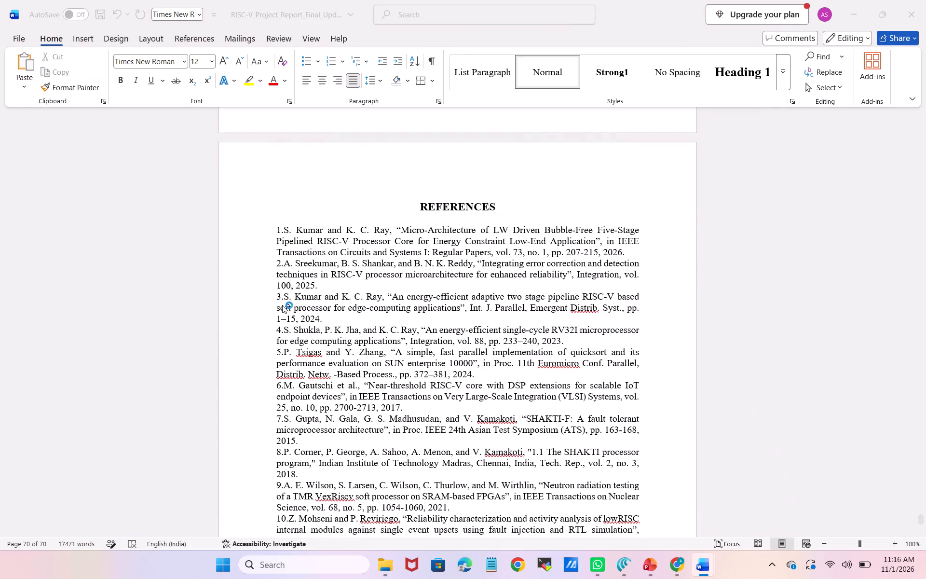
Copy the full reference list, entries 1 to 16, from under the conference paper's REFERENCES heading.
{"action": "scroll", "coordinate": [381, 281], "scroll_direction": "down", "scroll_amount": 20}
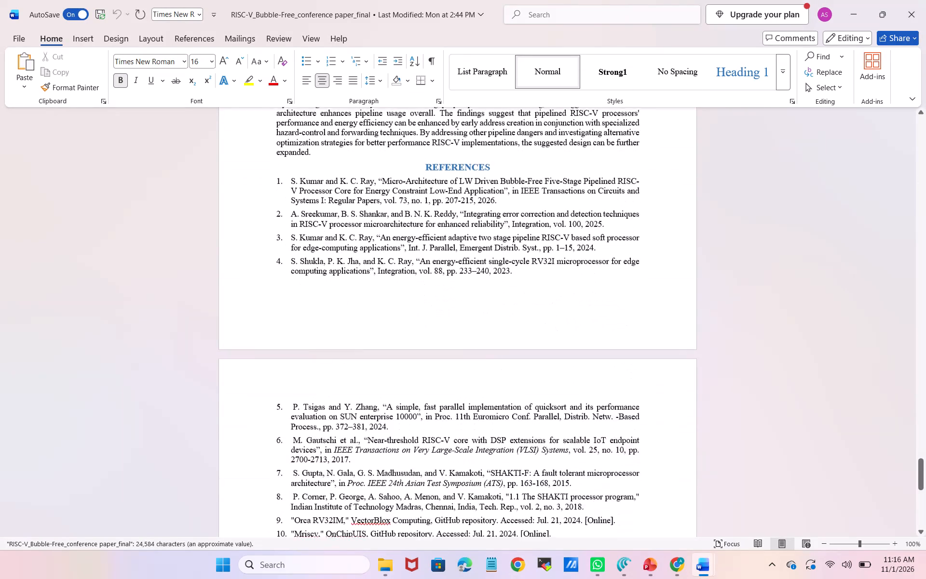
{"action": "scroll", "coordinate": [381, 281], "scroll_direction": "down", "scroll_amount": 2}
{"action": "scroll", "coordinate": [381, 281], "scroll_direction": "up", "scroll_amount": 1}
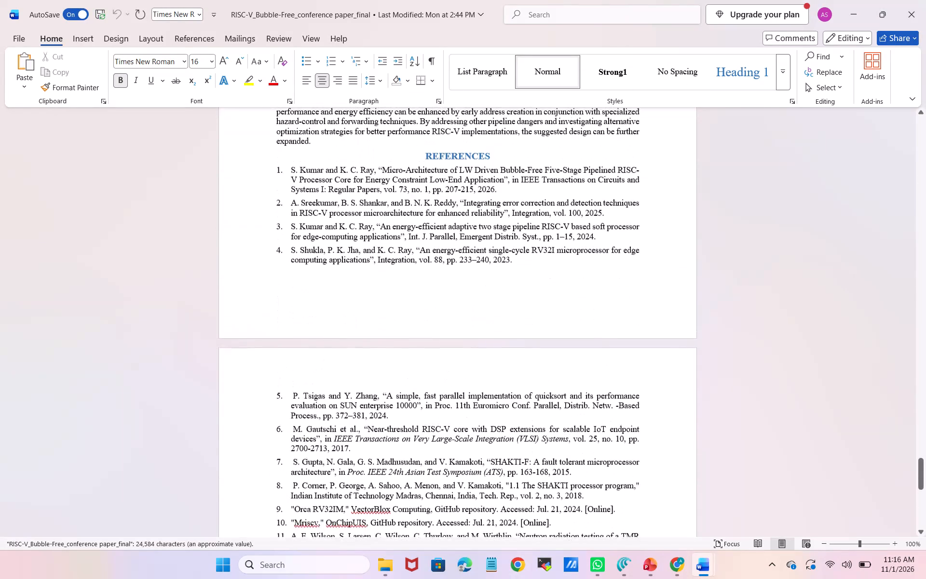
{"action": "left_click_drag", "start_coordinate": [273, 196], "coordinate": [317, 223]}
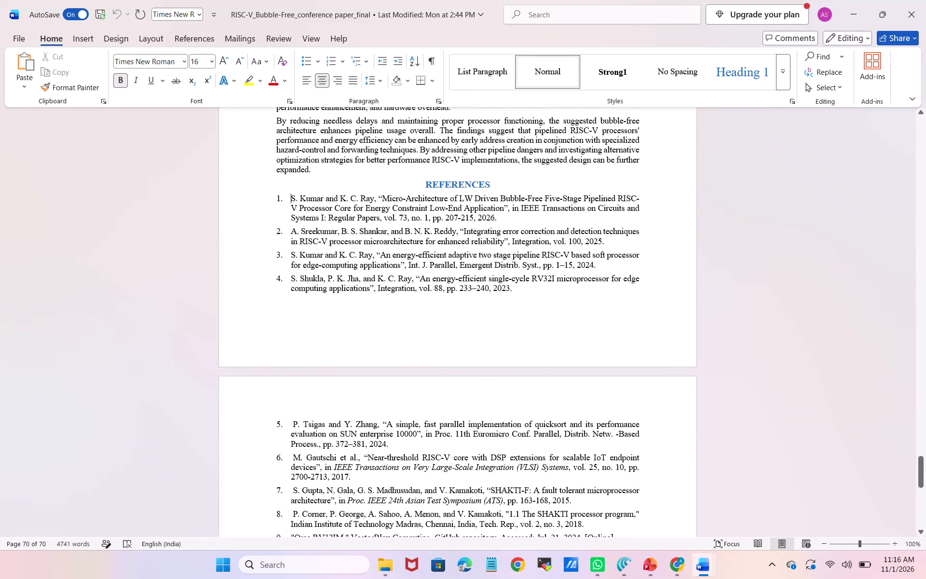
{"action": "left_click_drag", "start_coordinate": [317, 223], "coordinate": [433, 571]}
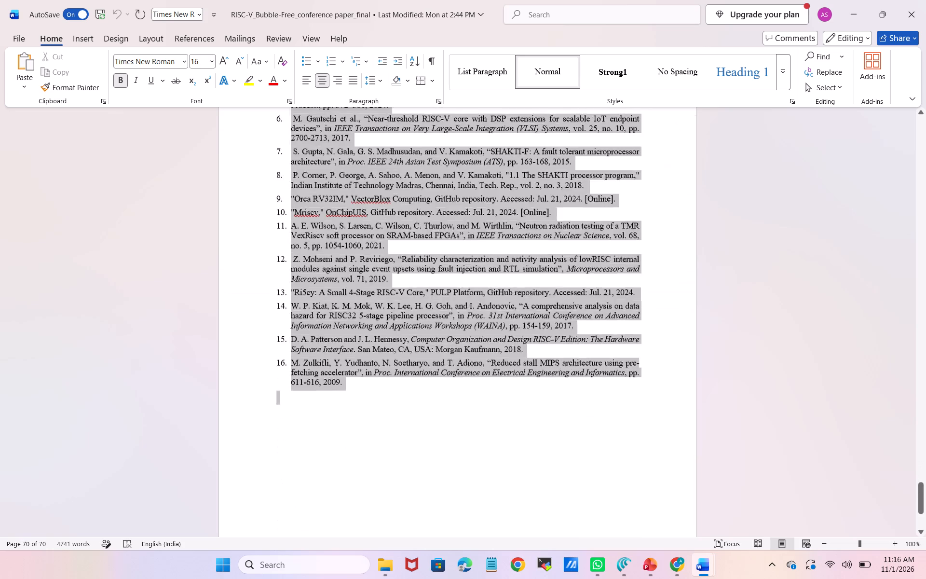
{"action": "left_click_drag", "start_coordinate": [433, 571], "coordinate": [441, 346]}
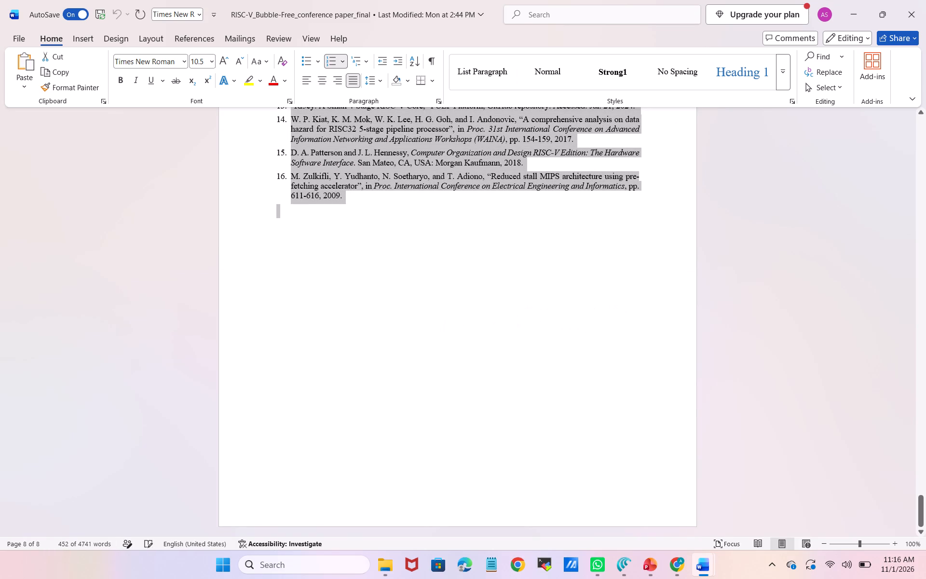
{"action": "key", "text": "ctrl+c"}
Switch back to the Final_Updated report and replace all 12 entries under REFERENCES with the copied conference paper references.
{"action": "left_click", "coordinate": [695, 578]}
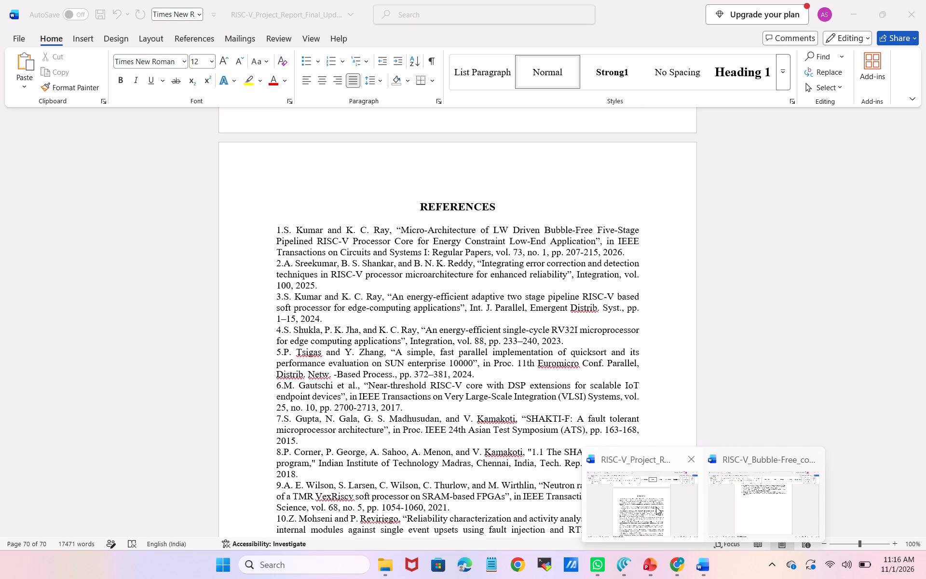
{"action": "left_click", "coordinate": [656, 505]}
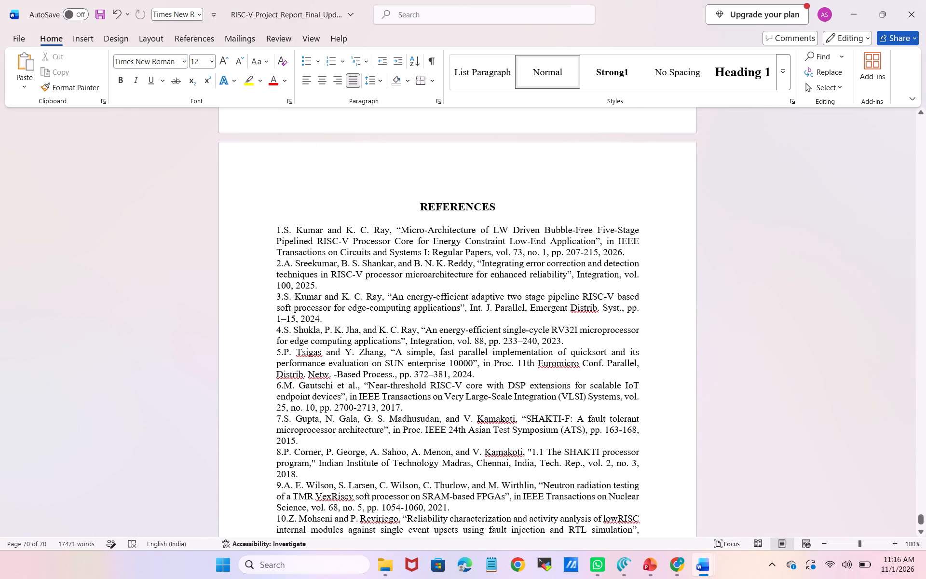
{"action": "scroll", "coordinate": [586, 453], "scroll_direction": "down", "scroll_amount": 1}
{"action": "scroll", "coordinate": [586, 453], "scroll_direction": "up", "scroll_amount": 1}
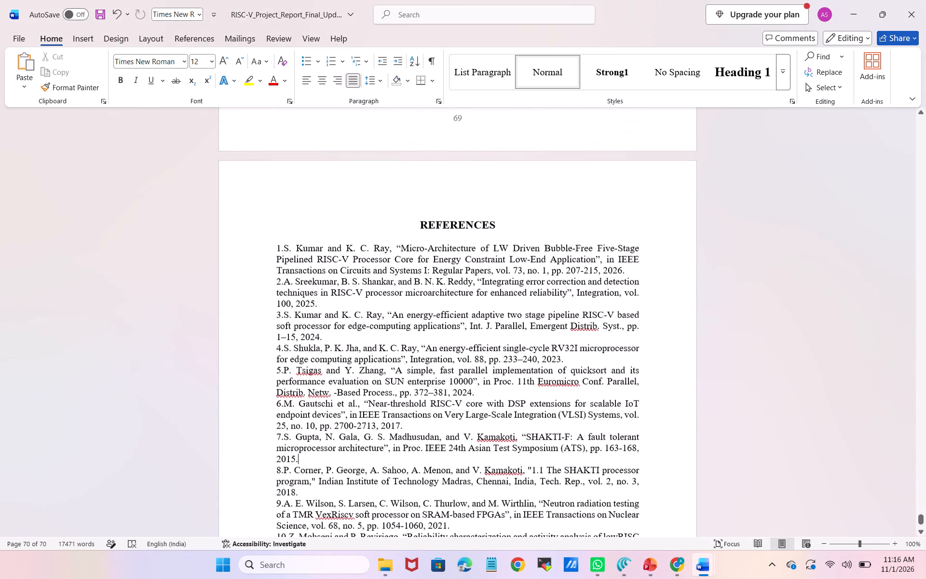
{"action": "left_click_drag", "start_coordinate": [276, 246], "coordinate": [383, 438]}
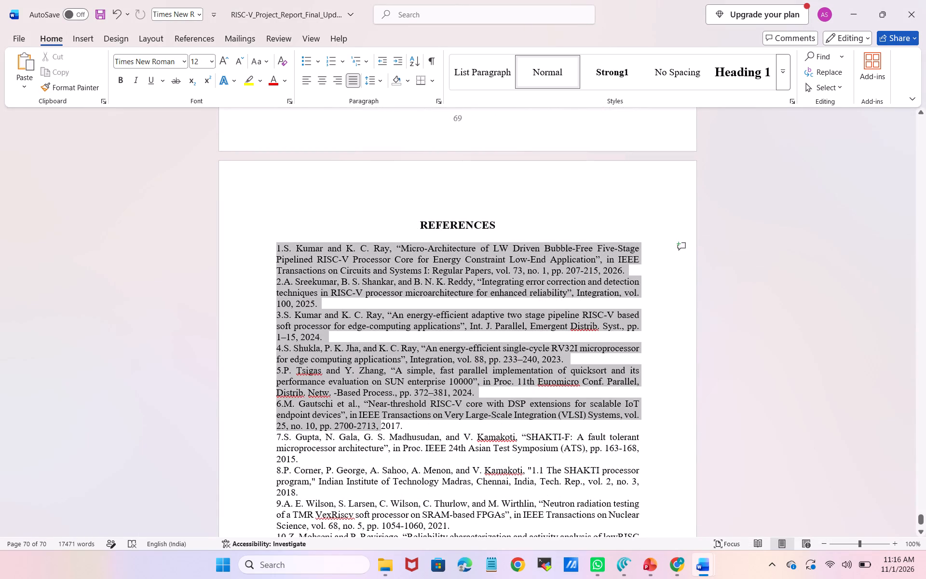
{"action": "left_click_drag", "start_coordinate": [383, 438], "coordinate": [432, 577]}
{"action": "key", "text": "ctrl+v"}
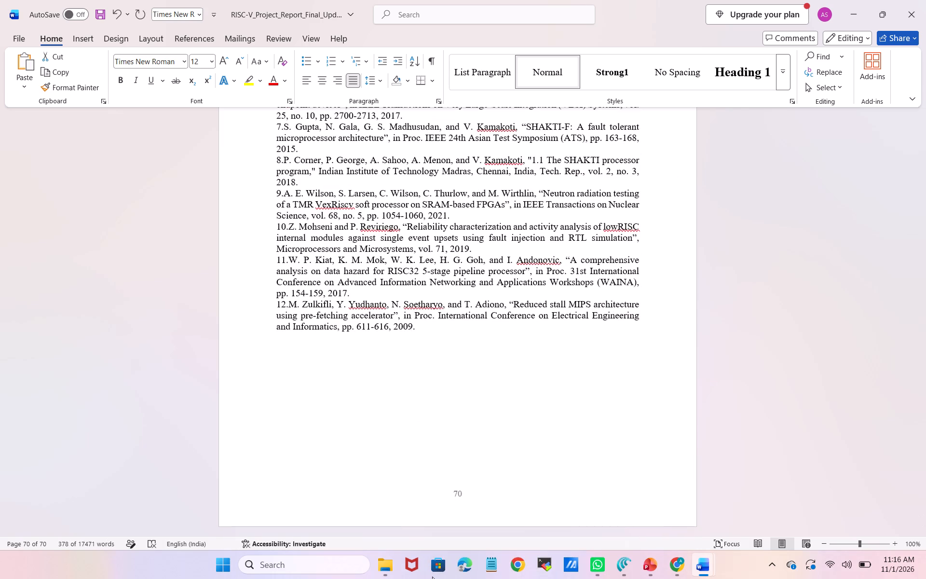
Set the table of contents headings from 1.1 Need and Importance of Processors through 3.8 Data Flow and Control Flow to font size 12.
{"action": "scroll", "coordinate": [432, 577], "scroll_direction": "up", "scroll_amount": 1}
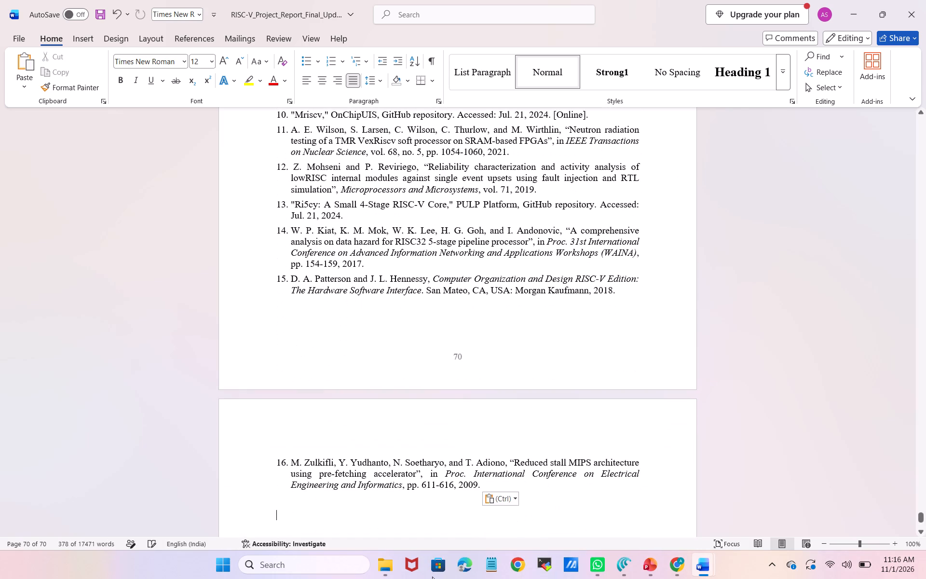
{"action": "scroll", "coordinate": [432, 577], "scroll_direction": "up", "scroll_amount": 2}
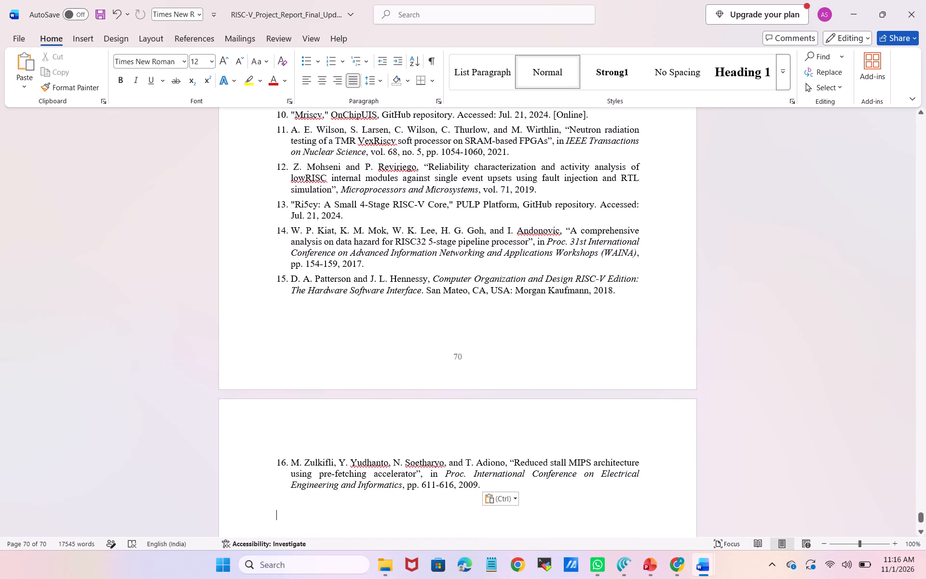
{"action": "scroll", "coordinate": [382, 267], "scroll_direction": "up", "scroll_amount": 3}
{"action": "scroll", "coordinate": [442, 231], "scroll_direction": "up", "scroll_amount": 5}
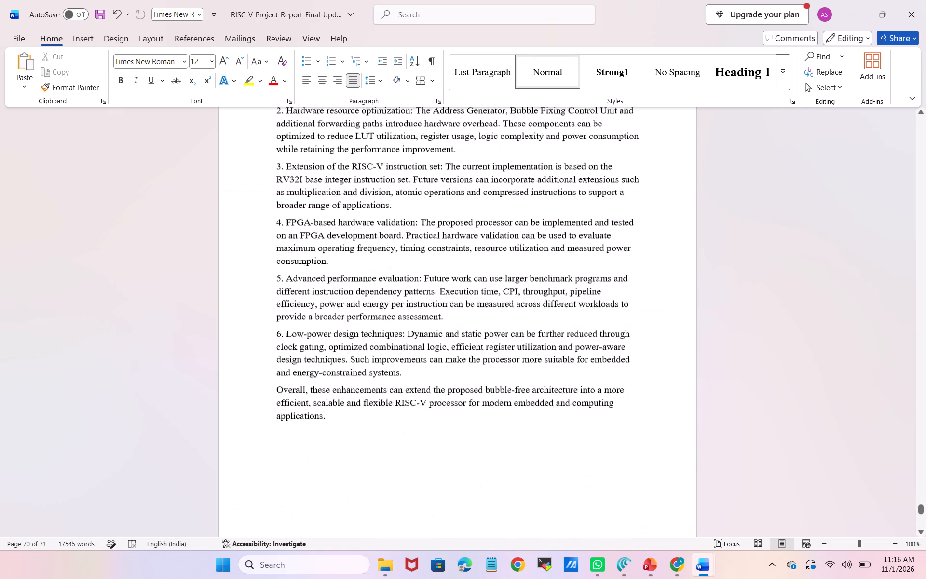
{"action": "scroll", "coordinate": [442, 231], "scroll_direction": "up", "scroll_amount": 12}
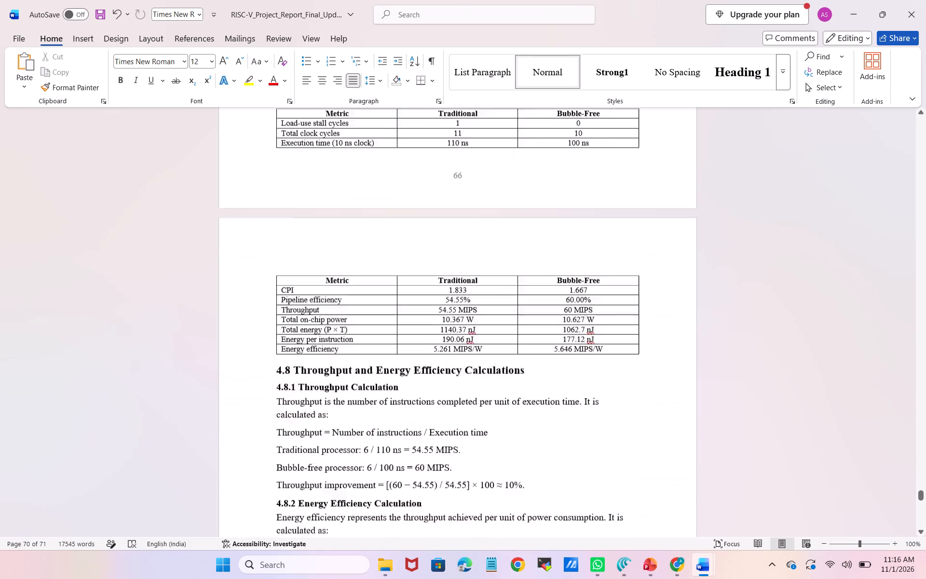
{"action": "scroll", "coordinate": [442, 231], "scroll_direction": "up", "scroll_amount": 12}
{"action": "scroll", "coordinate": [442, 231], "scroll_direction": "up", "scroll_amount": 12}
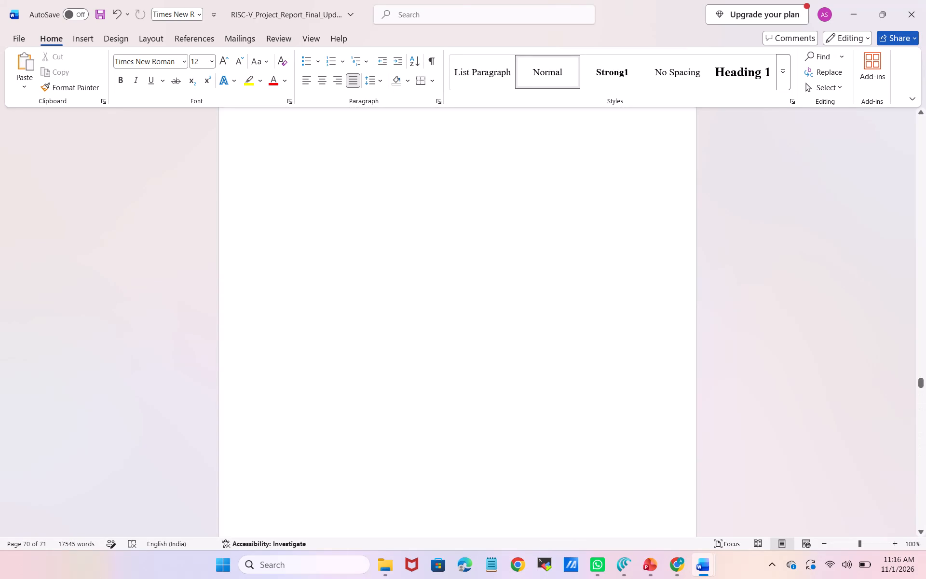
{"action": "scroll", "coordinate": [442, 231], "scroll_direction": "up", "scroll_amount": 7}
{"action": "scroll", "coordinate": [442, 231], "scroll_direction": "up", "scroll_amount": 14}
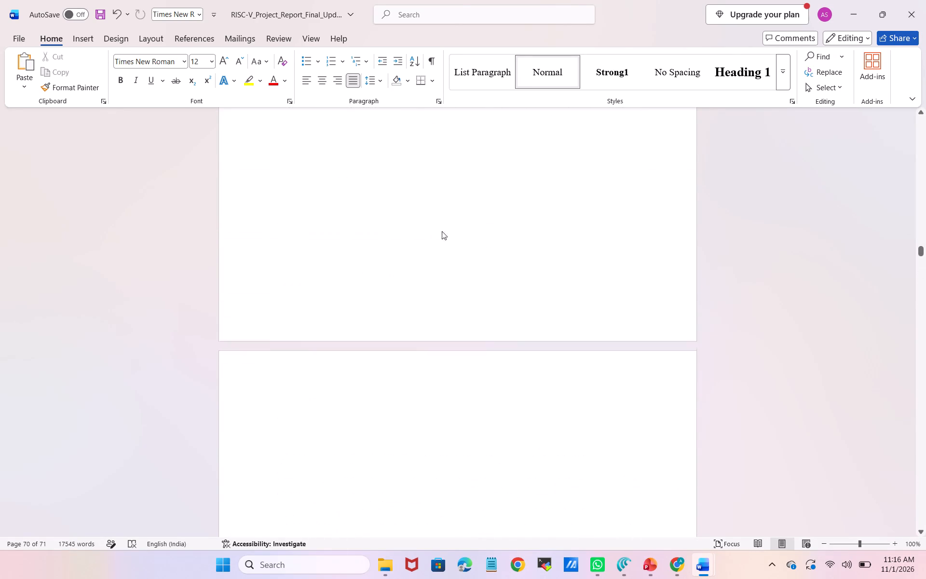
{"action": "scroll", "coordinate": [442, 231], "scroll_direction": "up", "scroll_amount": 15}
{"action": "scroll", "coordinate": [442, 231], "scroll_direction": "down", "scroll_amount": 1}
{"action": "scroll", "coordinate": [442, 231], "scroll_direction": "up", "scroll_amount": 3}
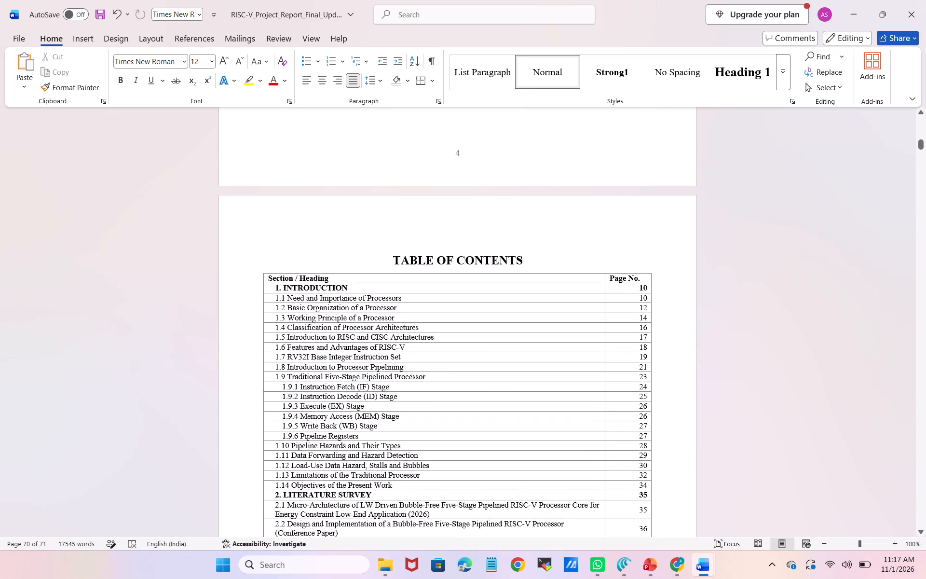
{"action": "left_click_drag", "start_coordinate": [272, 295], "coordinate": [384, 518]}
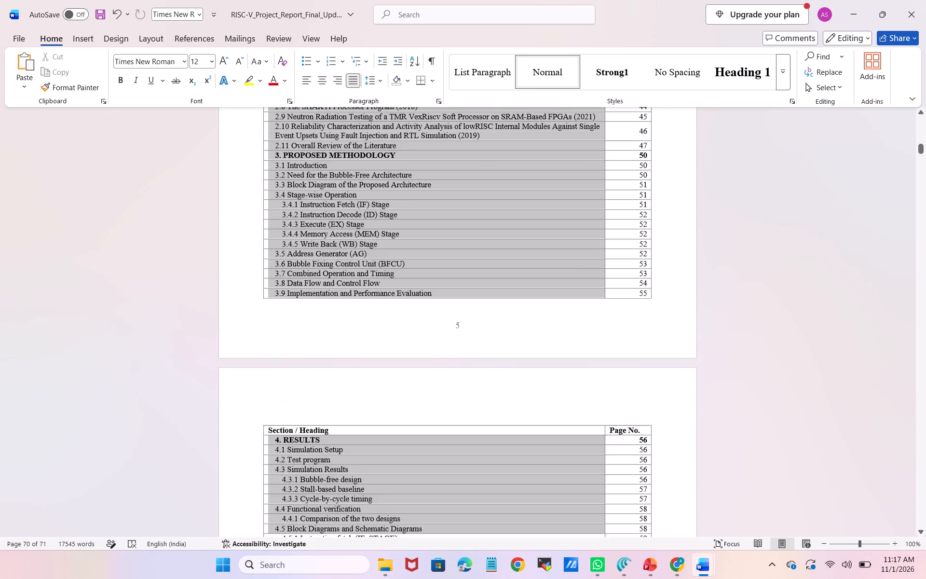
{"action": "left_click_drag", "start_coordinate": [384, 518], "coordinate": [360, 280]}
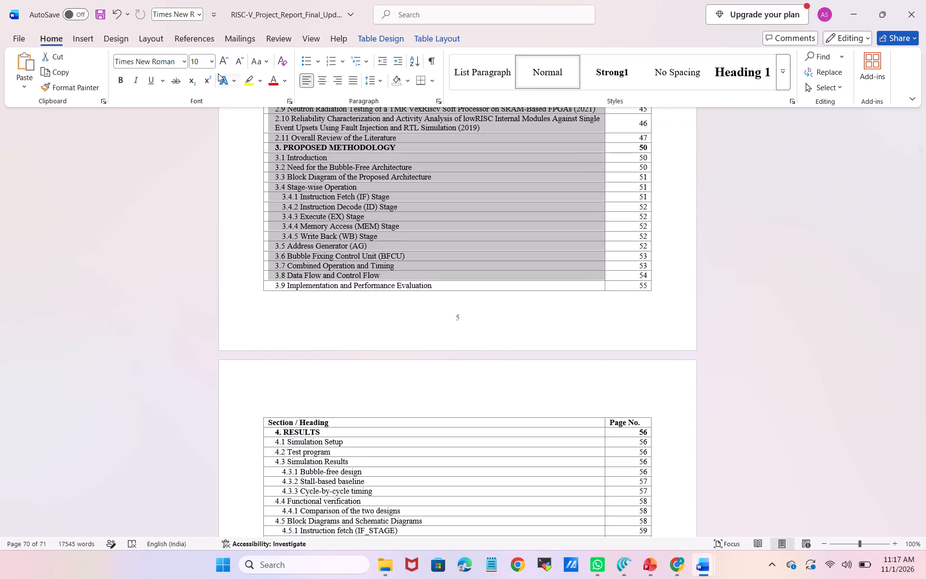
{"action": "left_click", "coordinate": [211, 63]}
{"action": "left_click", "coordinate": [199, 135]}
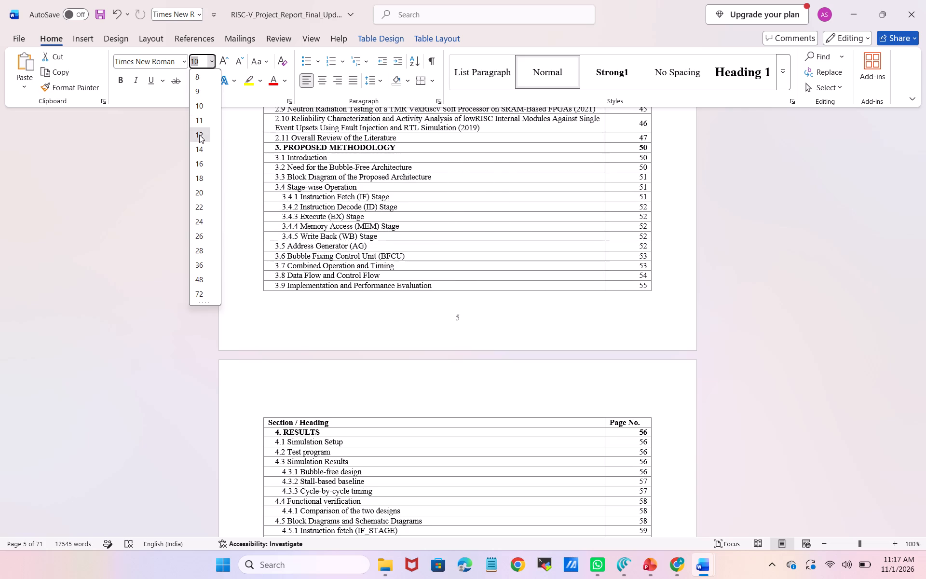
{"action": "left_click", "coordinate": [374, 352]}
Set the table of contents rows from 3.3 Block Diagram through REFERENCES, including their page numbers, to font size 12.
{"action": "scroll", "coordinate": [374, 352], "scroll_direction": "down", "scroll_amount": 5}
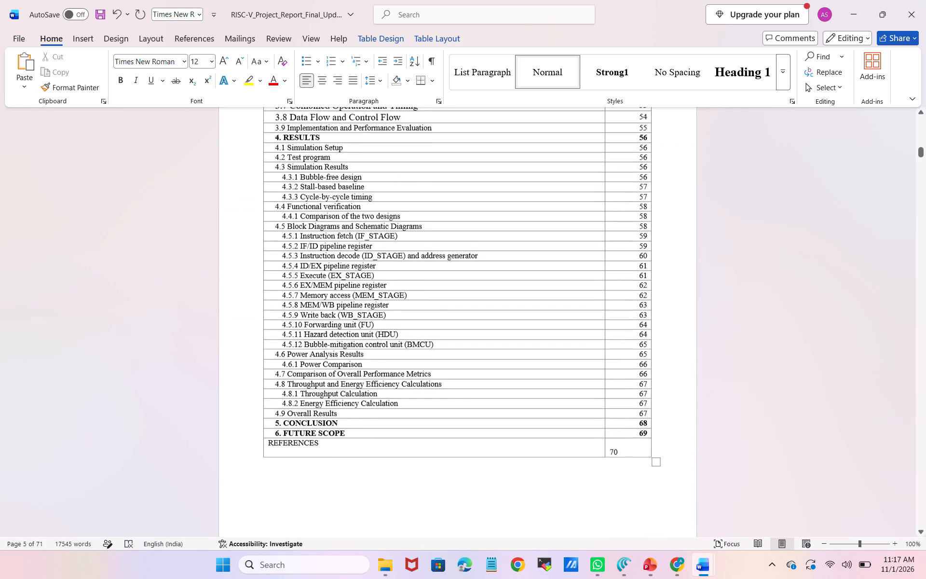
{"action": "scroll", "coordinate": [374, 352], "scroll_direction": "down", "scroll_amount": 2}
{"action": "scroll", "coordinate": [374, 352], "scroll_direction": "up", "scroll_amount": 3}
{"action": "scroll", "coordinate": [374, 352], "scroll_direction": "down", "scroll_amount": 1}
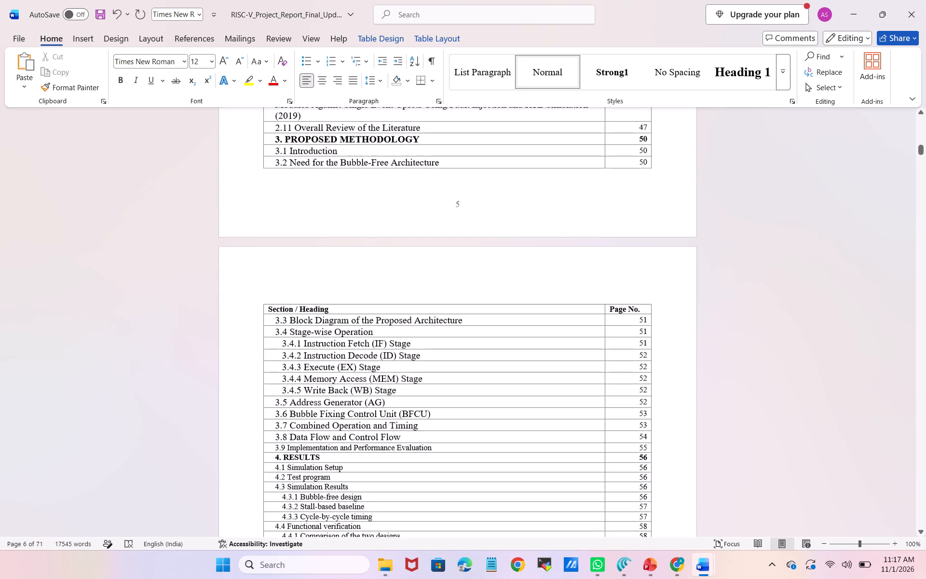
{"action": "scroll", "coordinate": [374, 352], "scroll_direction": "down", "scroll_amount": 1}
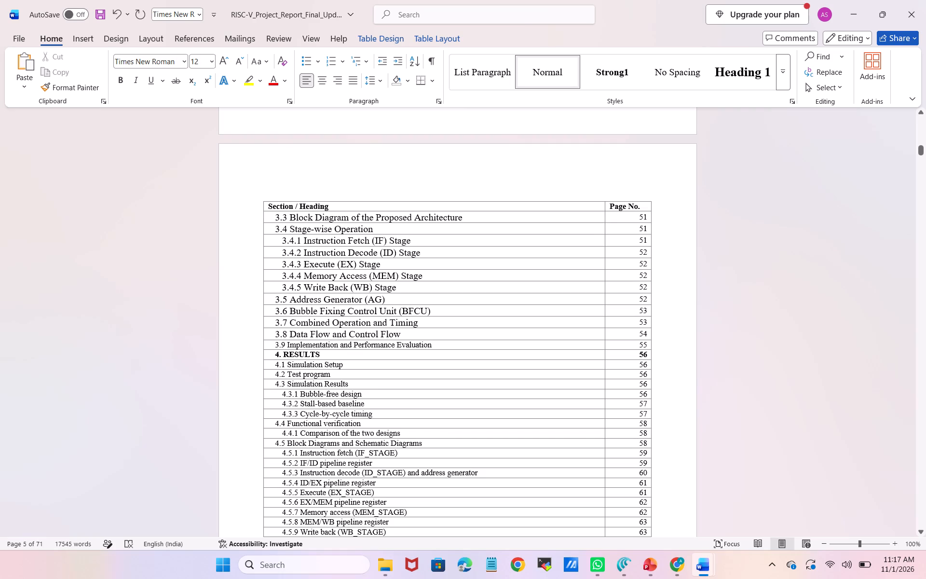
{"action": "left_click_drag", "start_coordinate": [269, 206], "coordinate": [426, 531]}
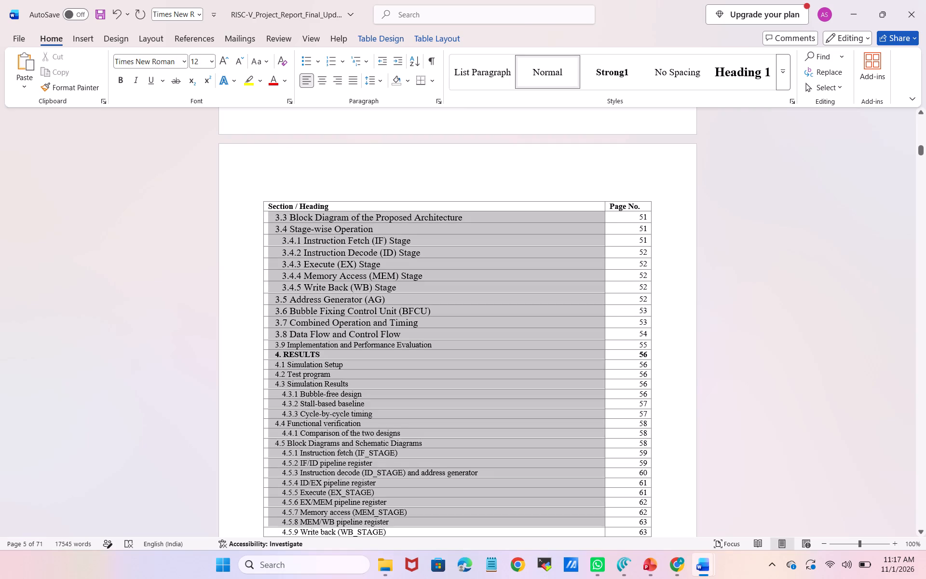
{"action": "left_click_drag", "start_coordinate": [426, 531], "coordinate": [426, 535]}
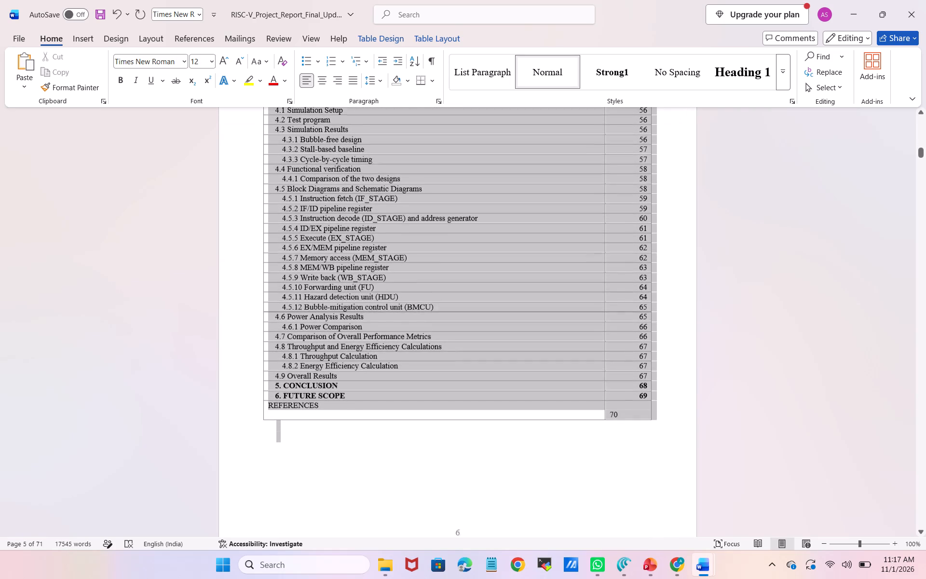
{"action": "left_click_drag", "start_coordinate": [426, 535], "coordinate": [426, 535]}
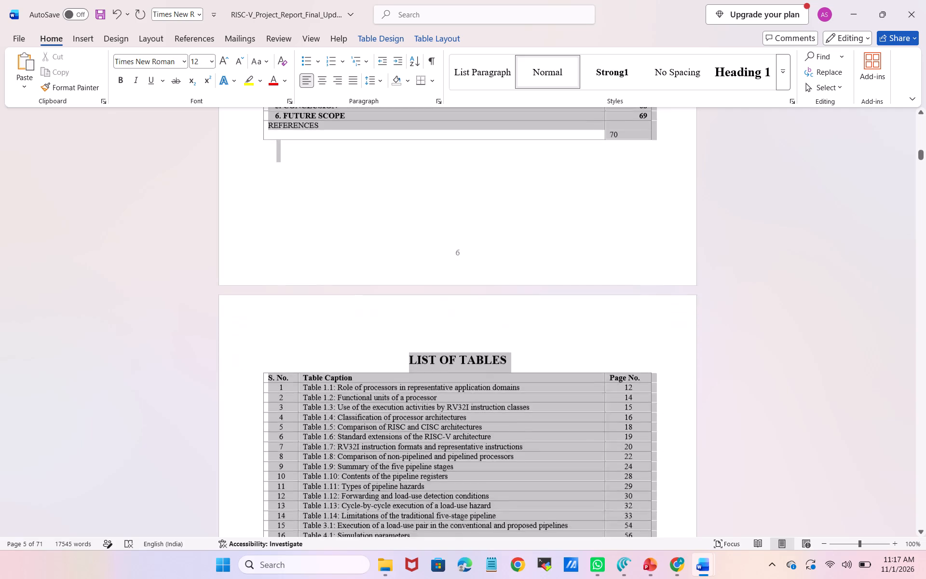
{"action": "left_click_drag", "start_coordinate": [426, 535], "coordinate": [387, 166]}
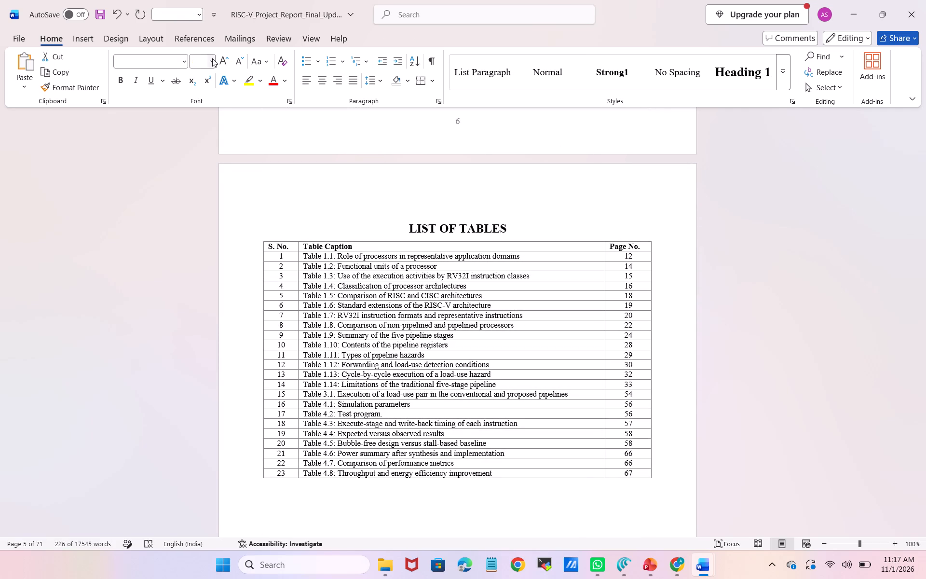
{"action": "left_click", "coordinate": [212, 58]}
{"action": "left_click", "coordinate": [198, 133]}
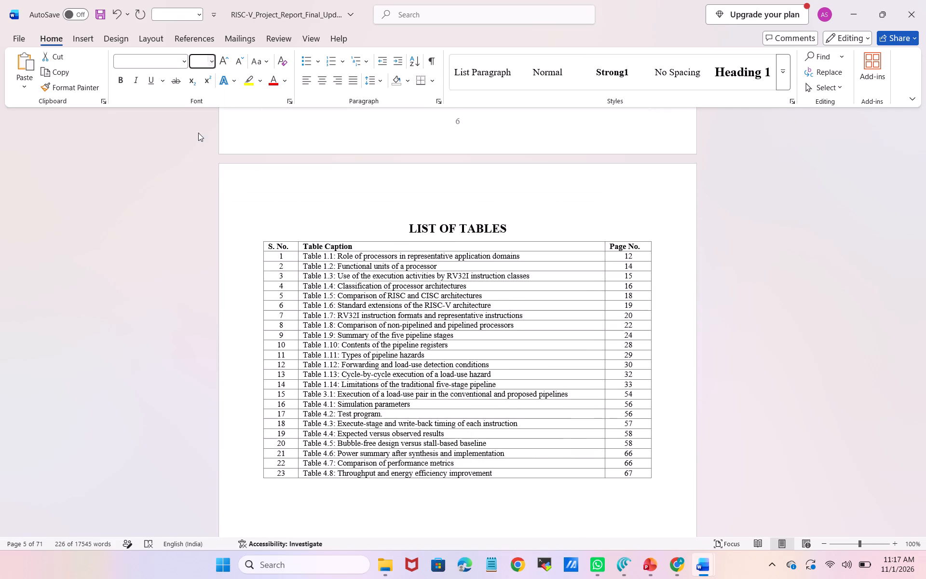
{"action": "left_click", "coordinate": [272, 179]}
Set the Section / Heading column header of the table of contents to font size 12.
{"action": "scroll", "coordinate": [272, 179], "scroll_direction": "up", "scroll_amount": 3}
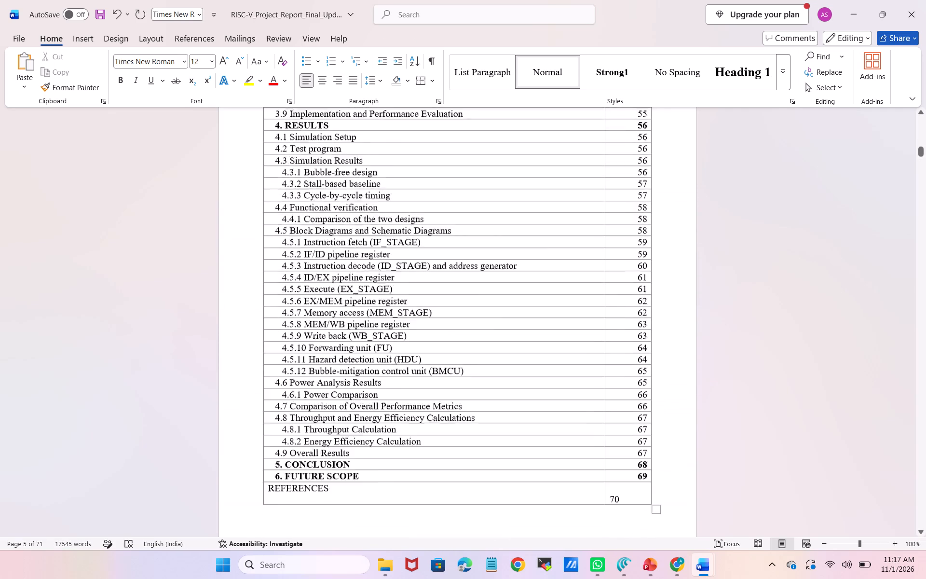
{"action": "scroll", "coordinate": [272, 179], "scroll_direction": "up", "scroll_amount": 6}
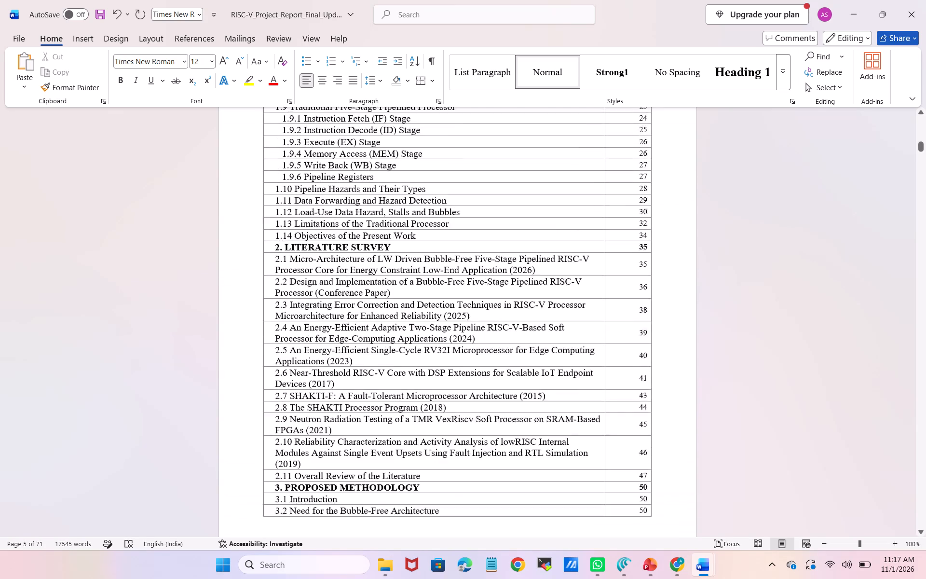
{"action": "scroll", "coordinate": [272, 179], "scroll_direction": "up", "scroll_amount": 2}
{"action": "scroll", "coordinate": [272, 179], "scroll_direction": "down", "scroll_amount": 2}
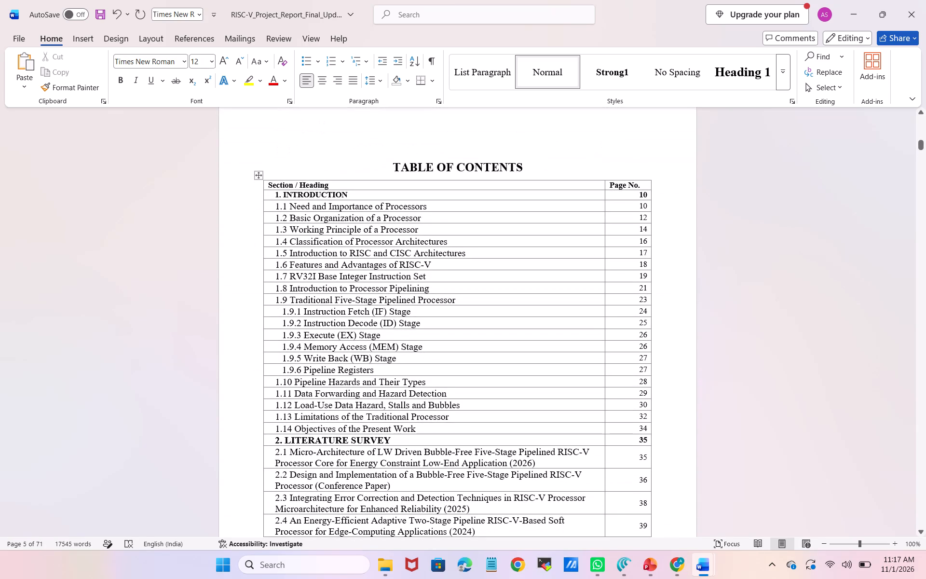
{"action": "left_click_drag", "start_coordinate": [333, 185], "coordinate": [274, 185]}
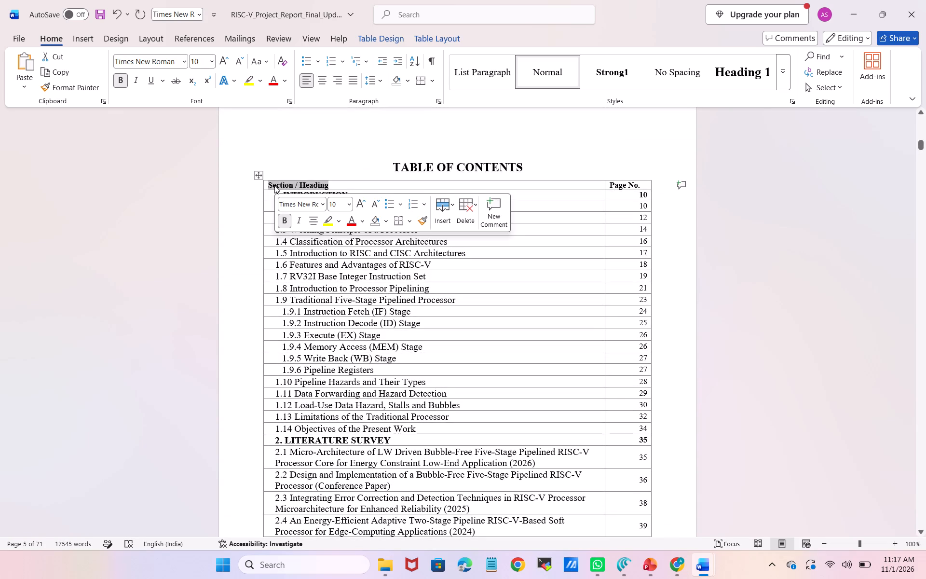
{"action": "left_click", "coordinate": [347, 201]}
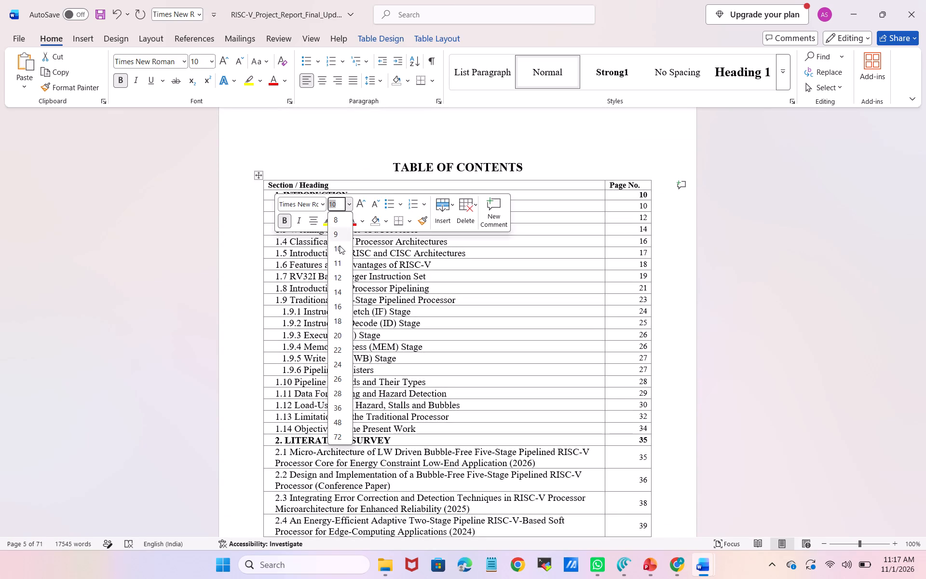
{"action": "left_click", "coordinate": [340, 276]}
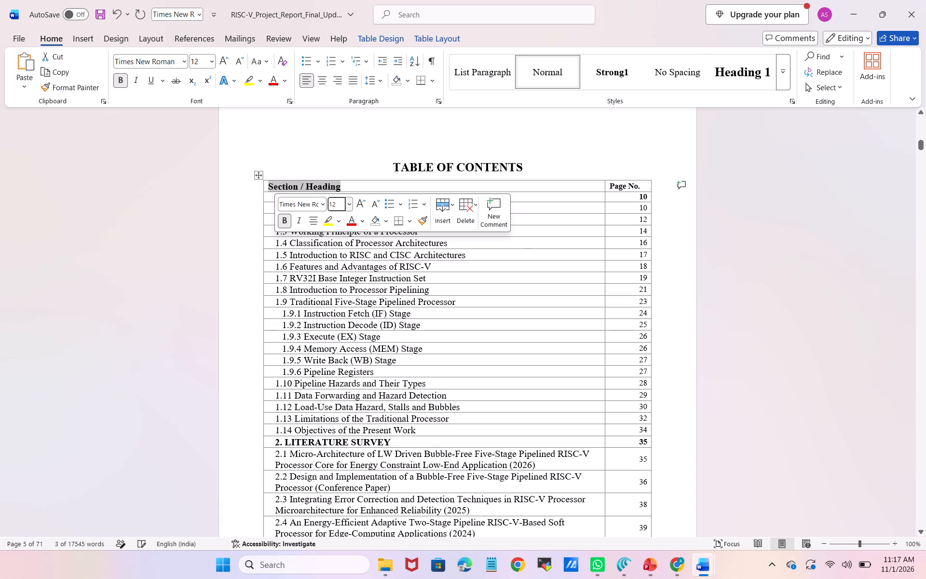
{"action": "left_click", "coordinate": [436, 292]}
Examine the table of contents pages and the preceding abstract page for consistent text sizes and layout.
{"action": "scroll", "coordinate": [436, 292], "scroll_direction": "down", "scroll_amount": 3}
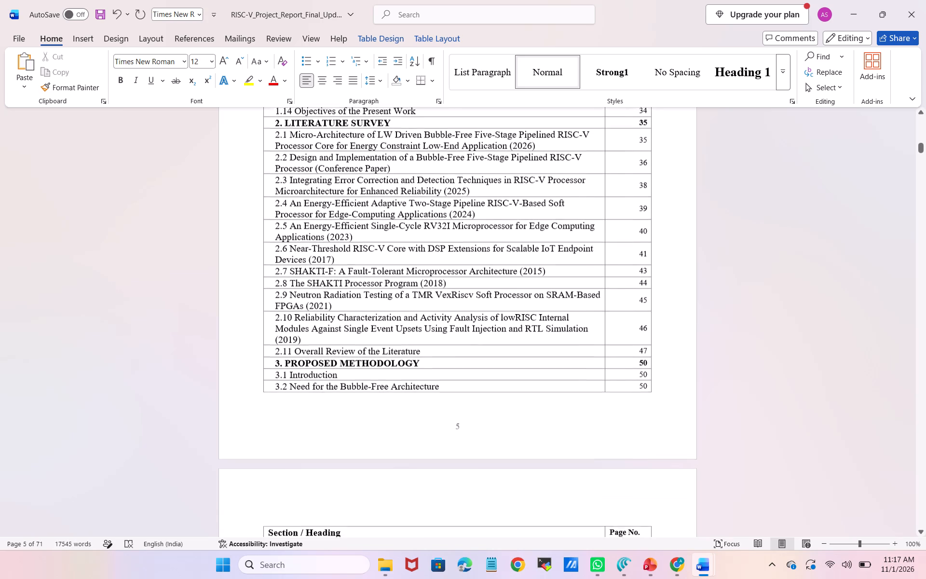
{"action": "scroll", "coordinate": [436, 292], "scroll_direction": "down", "scroll_amount": 3}
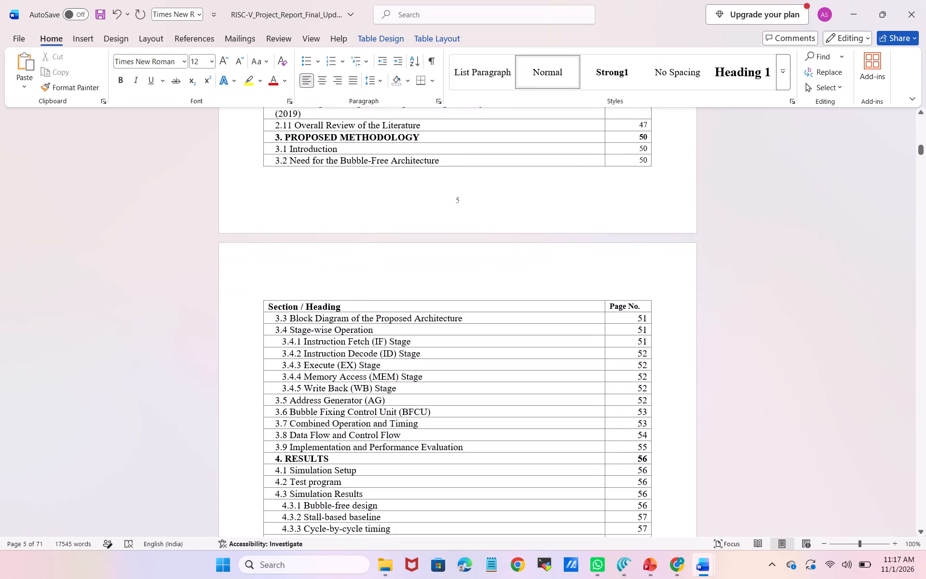
{"action": "scroll", "coordinate": [392, 300], "scroll_direction": "up", "scroll_amount": 5}
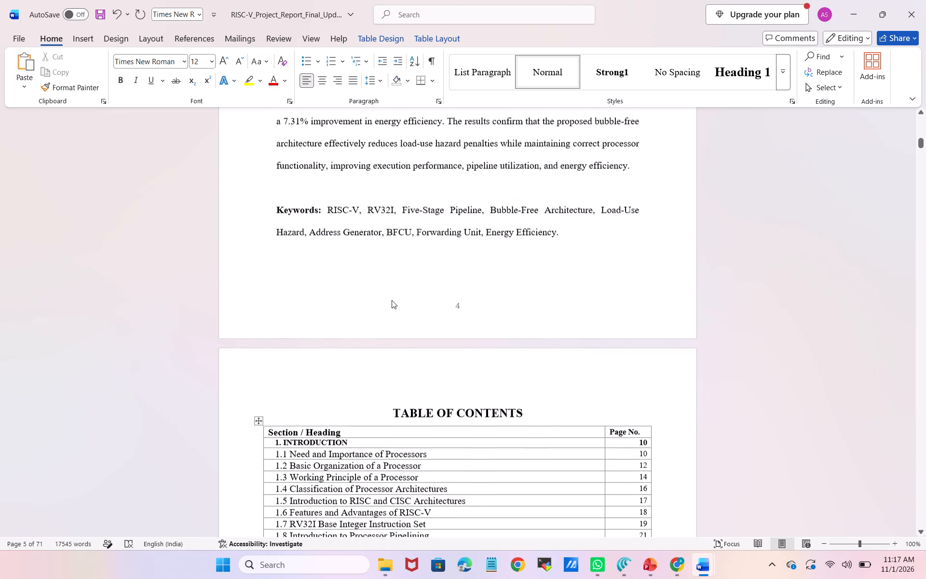
{"action": "scroll", "coordinate": [392, 300], "scroll_direction": "up", "scroll_amount": 1}
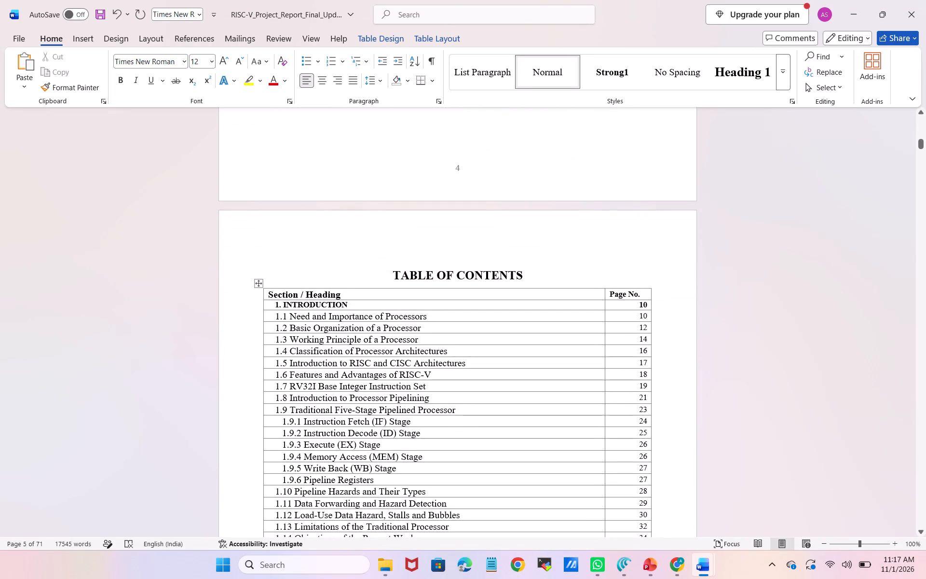
{"action": "left_click", "coordinate": [342, 296]}
{"action": "scroll", "coordinate": [343, 308], "scroll_direction": "up", "scroll_amount": 3}
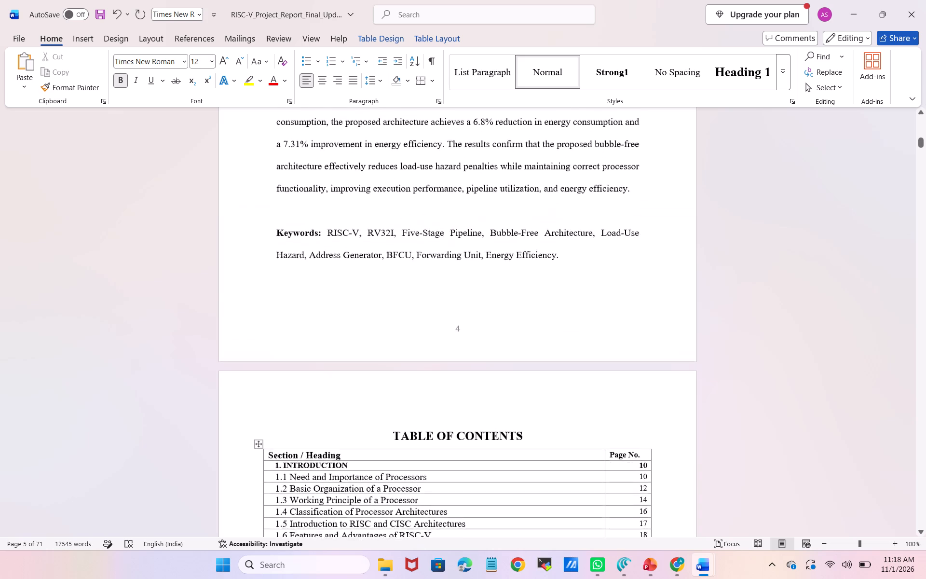
{"action": "scroll", "coordinate": [343, 308], "scroll_direction": "up", "scroll_amount": 2}
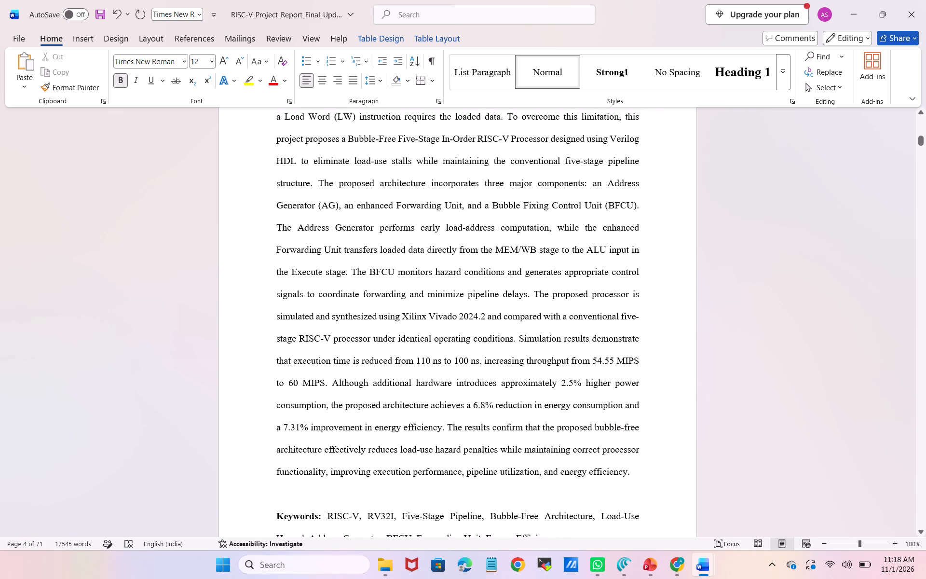
{"action": "scroll", "coordinate": [343, 308], "scroll_direction": "down", "scroll_amount": 4}
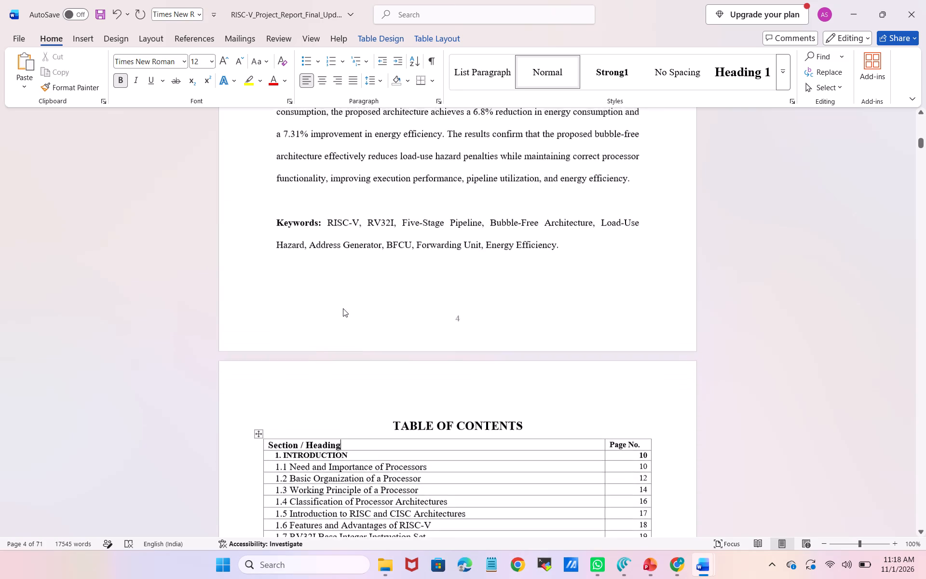
{"action": "scroll", "coordinate": [343, 308], "scroll_direction": "down", "scroll_amount": 1}
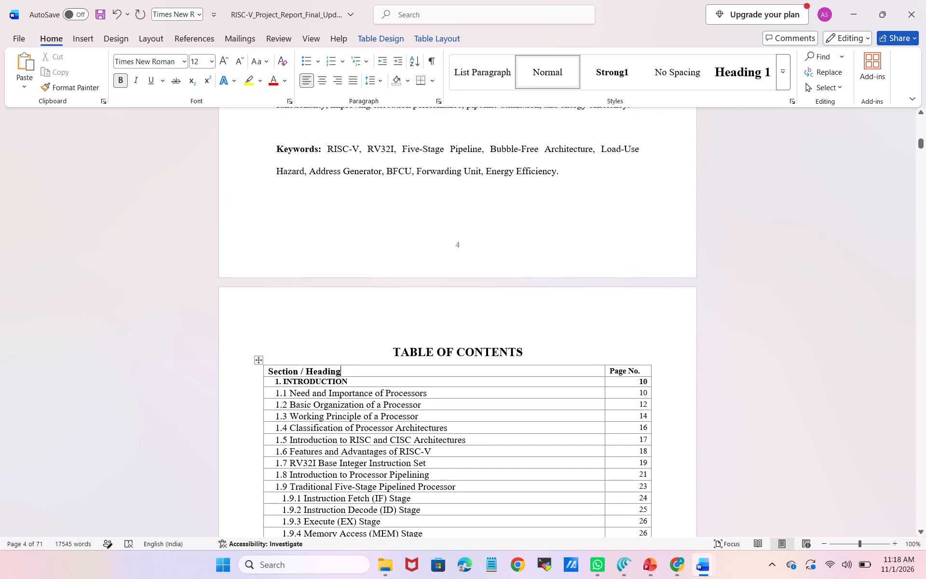
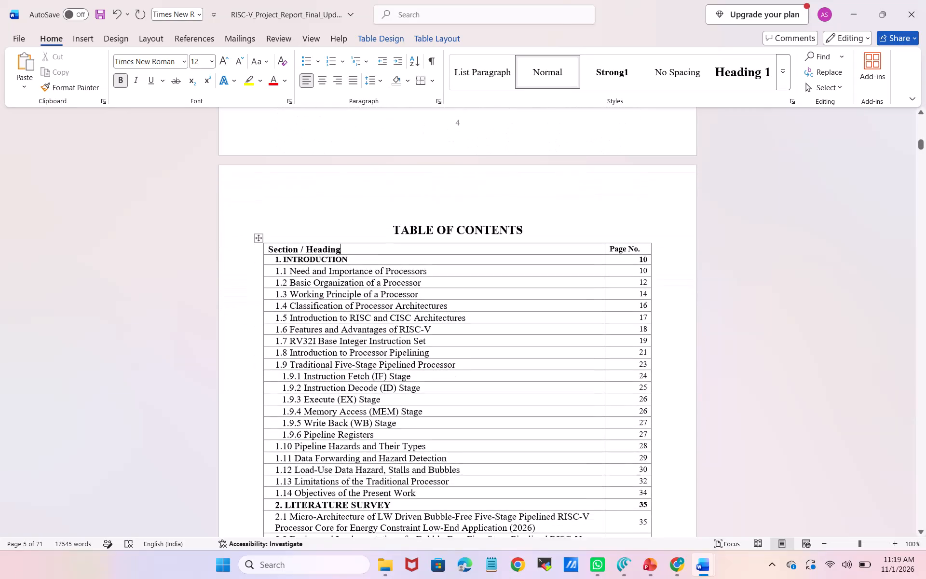
Examine the table of contents from 1. INTRODUCTION through REFERENCES for consistent heading and page number sizes.
{"action": "scroll", "coordinate": [285, 350], "scroll_direction": "down", "scroll_amount": 2}
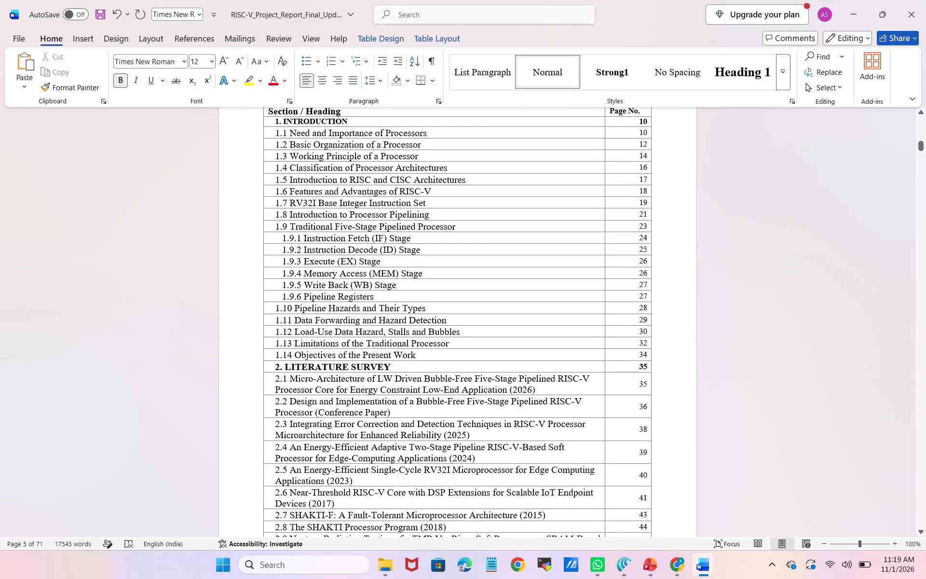
{"action": "scroll", "coordinate": [285, 350], "scroll_direction": "down", "scroll_amount": 2}
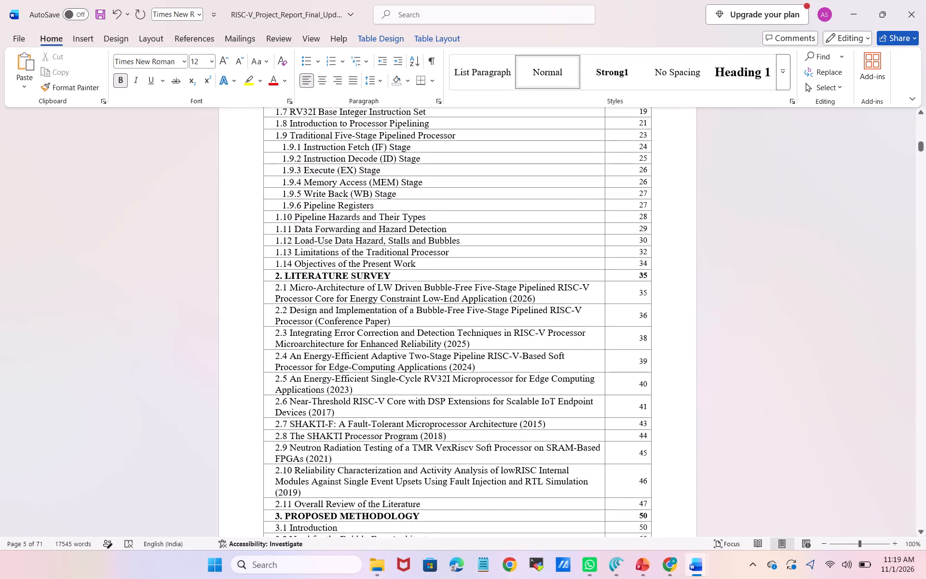
{"action": "left_click_drag", "start_coordinate": [273, 285], "coordinate": [354, 524]}
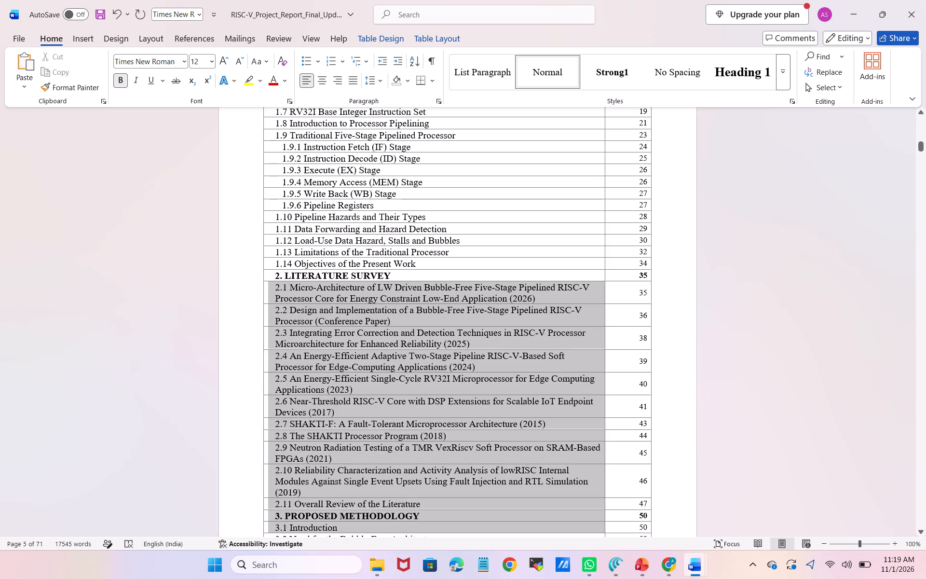
{"action": "left_click_drag", "start_coordinate": [354, 524], "coordinate": [414, 497]}
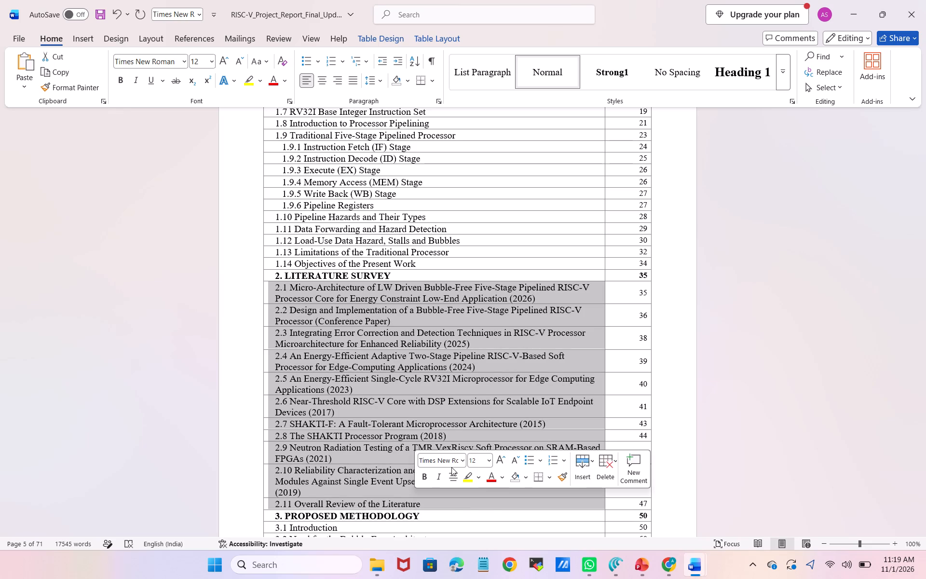
{"action": "left_click", "coordinate": [390, 414]}
{"action": "scroll", "coordinate": [390, 414], "scroll_direction": "up", "scroll_amount": 1}
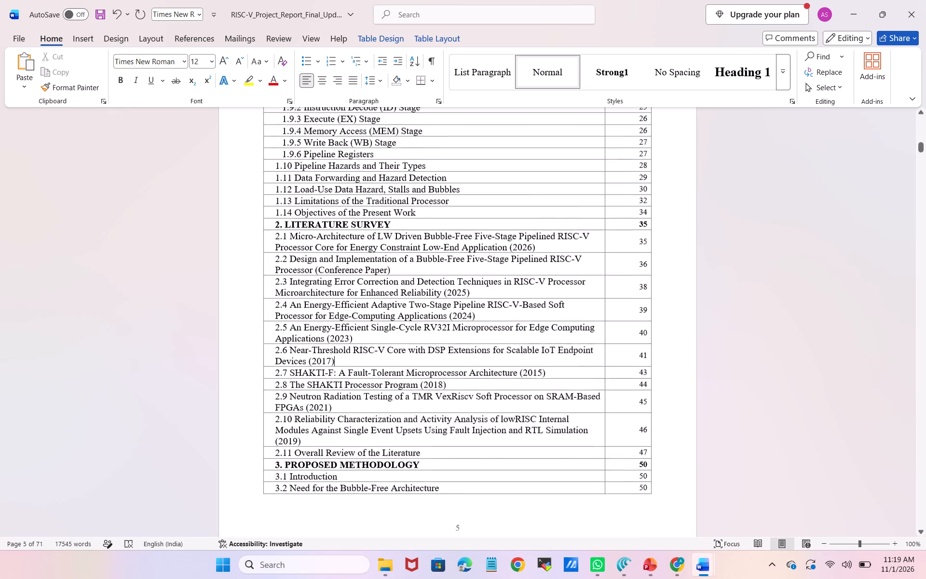
{"action": "scroll", "coordinate": [390, 414], "scroll_direction": "up", "scroll_amount": 2}
{"action": "scroll", "coordinate": [390, 414], "scroll_direction": "down", "scroll_amount": 1}
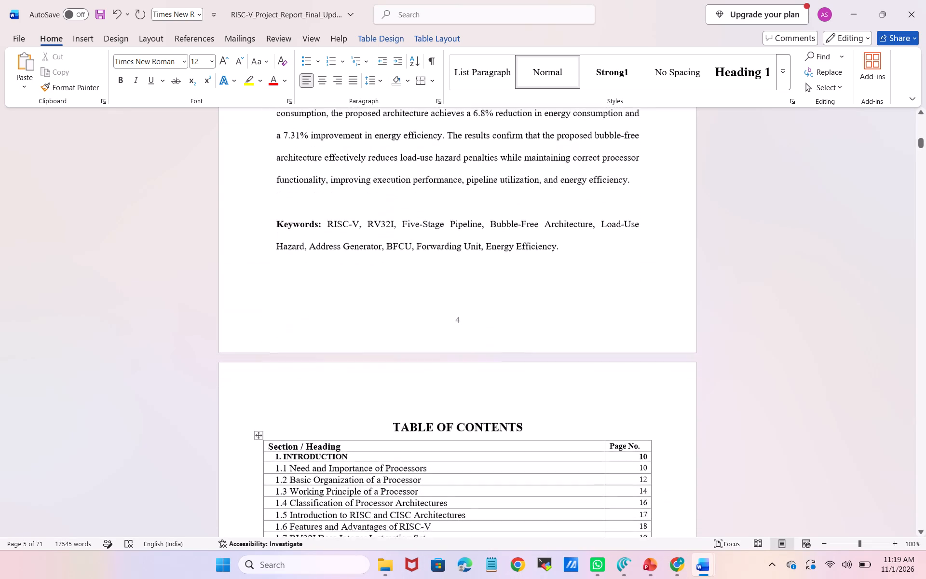
{"action": "scroll", "coordinate": [390, 414], "scroll_direction": "down", "scroll_amount": 3}
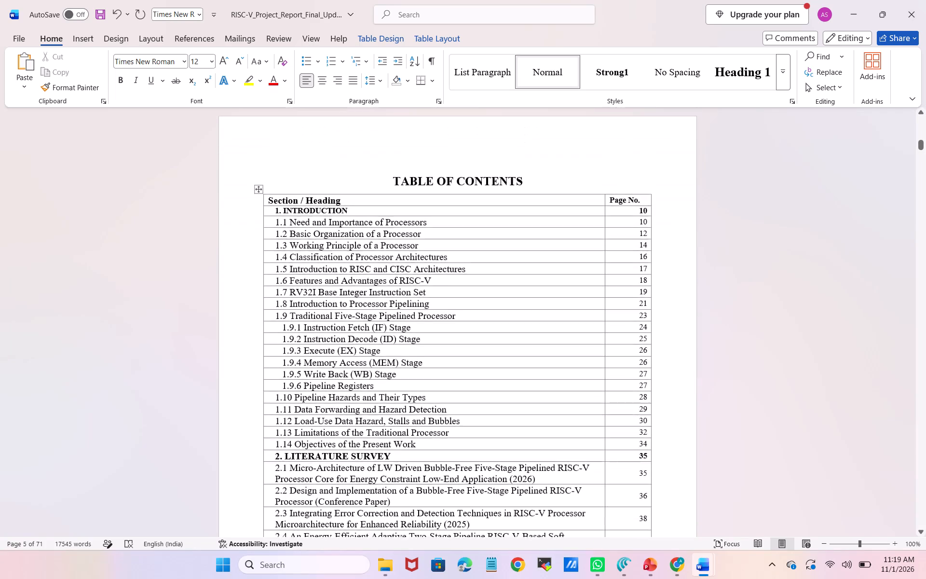
{"action": "scroll", "coordinate": [390, 414], "scroll_direction": "down", "scroll_amount": 4}
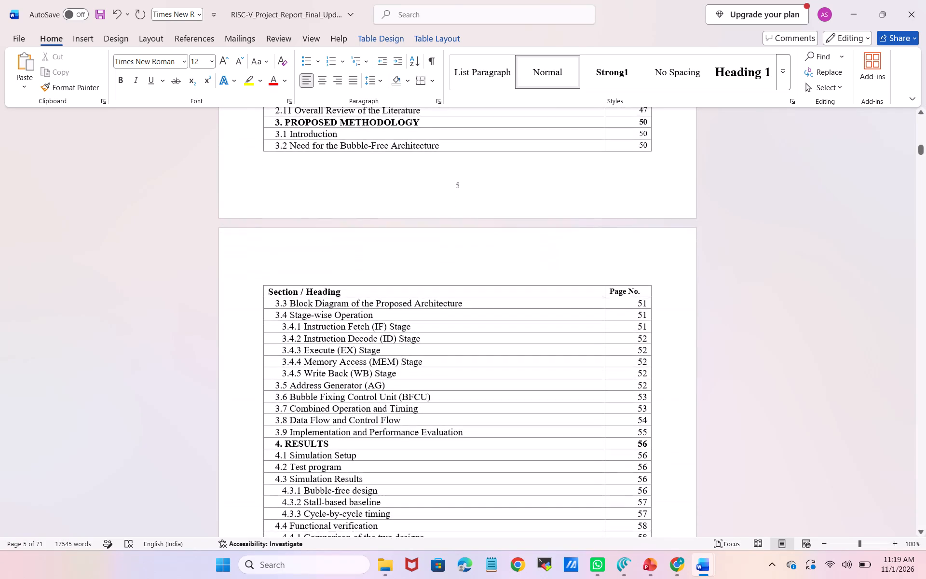
{"action": "scroll", "coordinate": [390, 414], "scroll_direction": "down", "scroll_amount": 5}
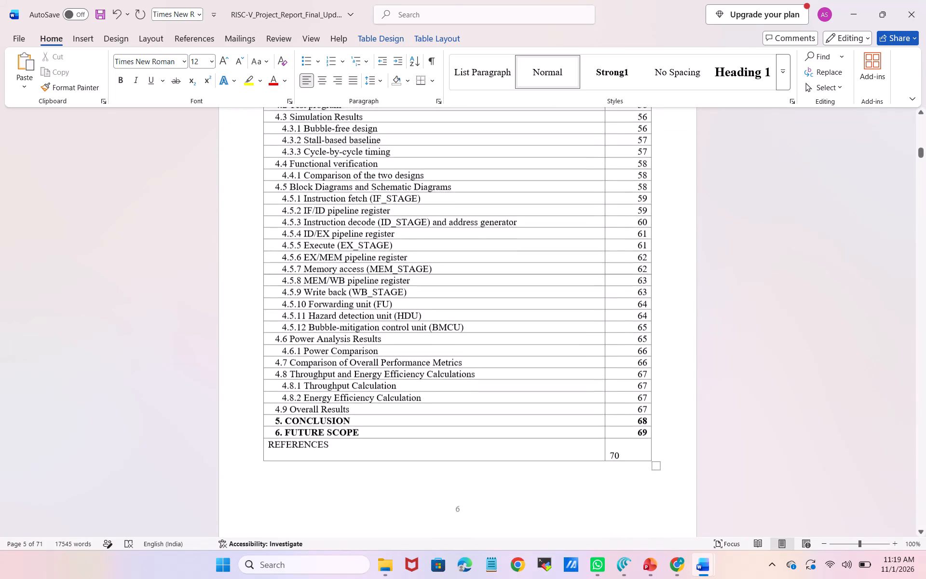
Set all text in the List of Tables table, including its header row and page numbers, to font size 12.
{"action": "scroll", "coordinate": [390, 414], "scroll_direction": "down", "scroll_amount": 4}
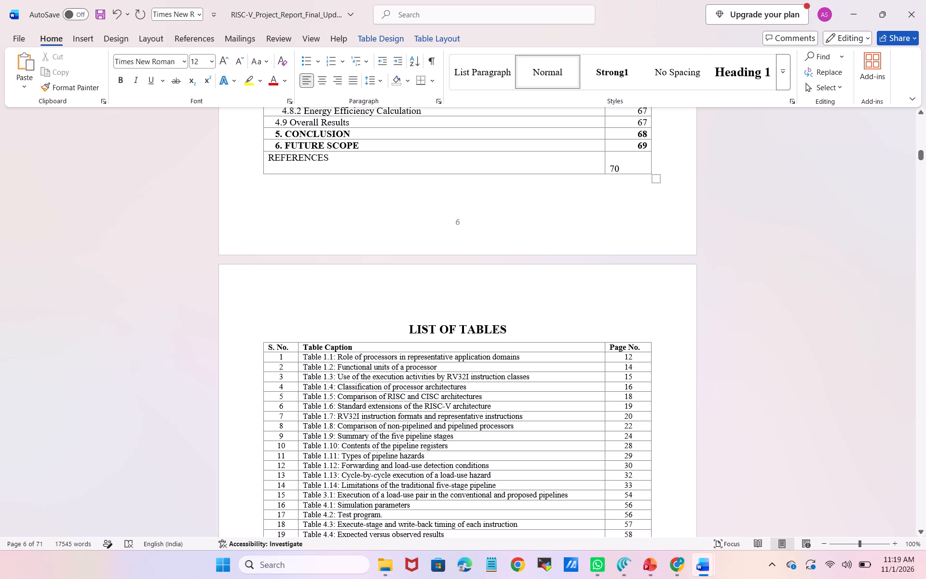
{"action": "left_click_drag", "start_coordinate": [268, 346], "coordinate": [647, 447]}
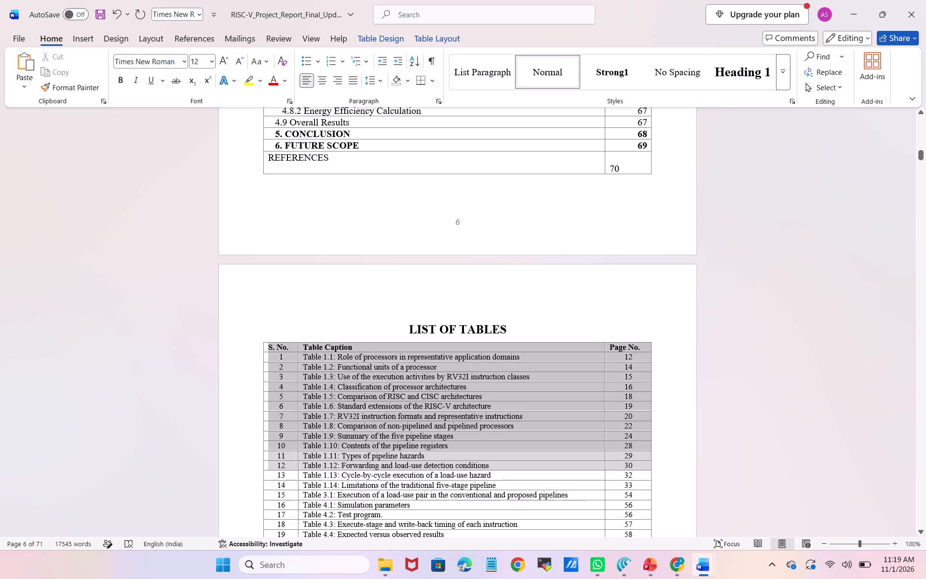
{"action": "left_click_drag", "start_coordinate": [647, 447], "coordinate": [613, 524]}
{"action": "left_click", "coordinate": [678, 486]}
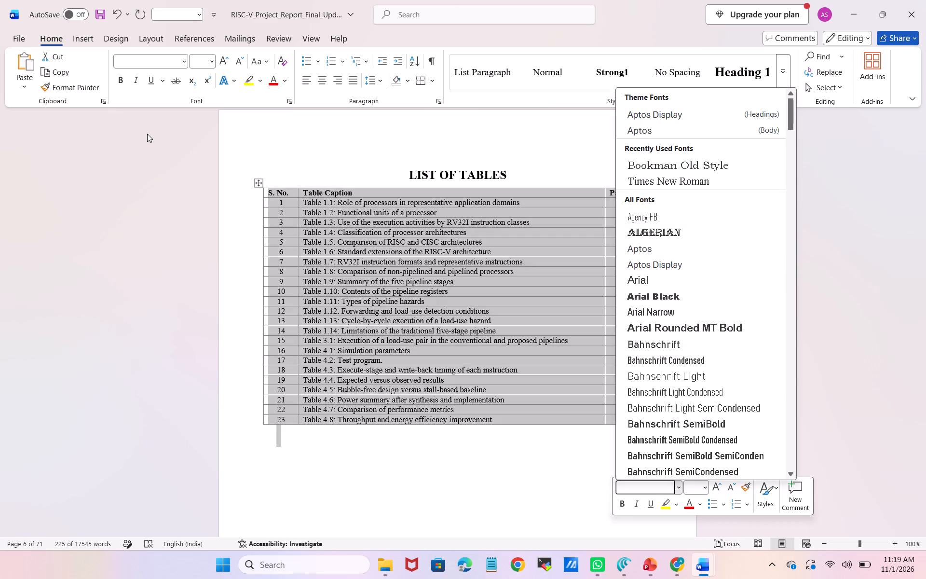
{"action": "left_click", "coordinate": [184, 63]}
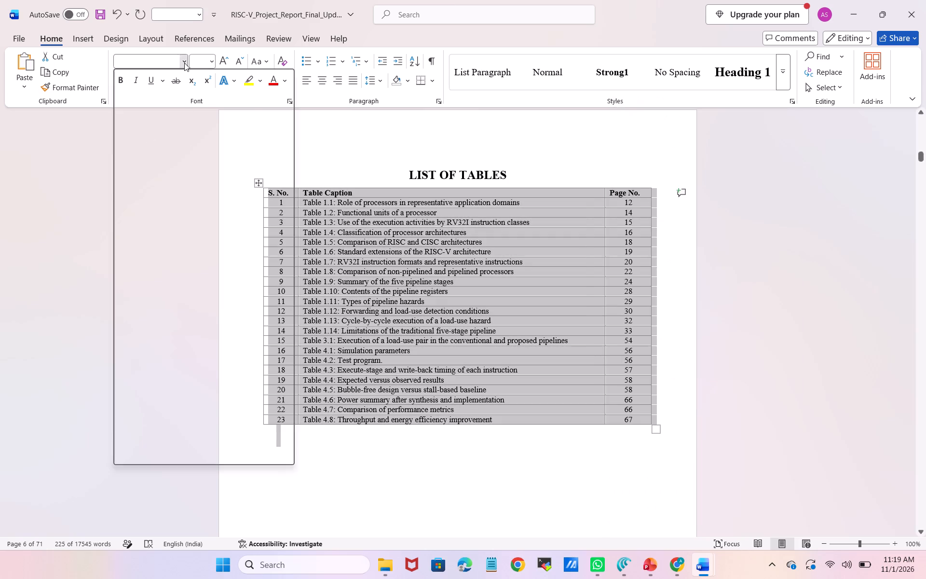
{"action": "left_click", "coordinate": [211, 60]}
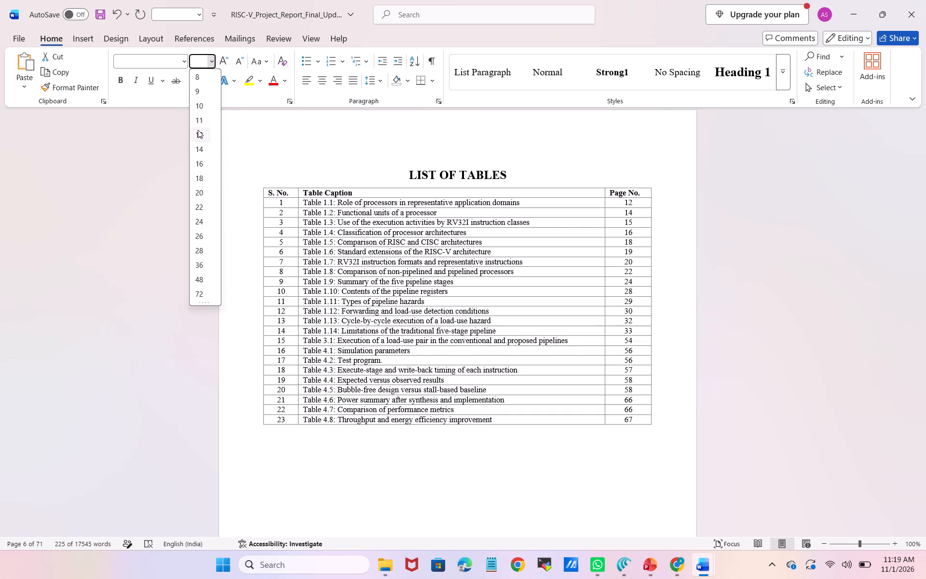
{"action": "left_click", "coordinate": [198, 131]}
{"action": "left_click", "coordinate": [198, 131]}
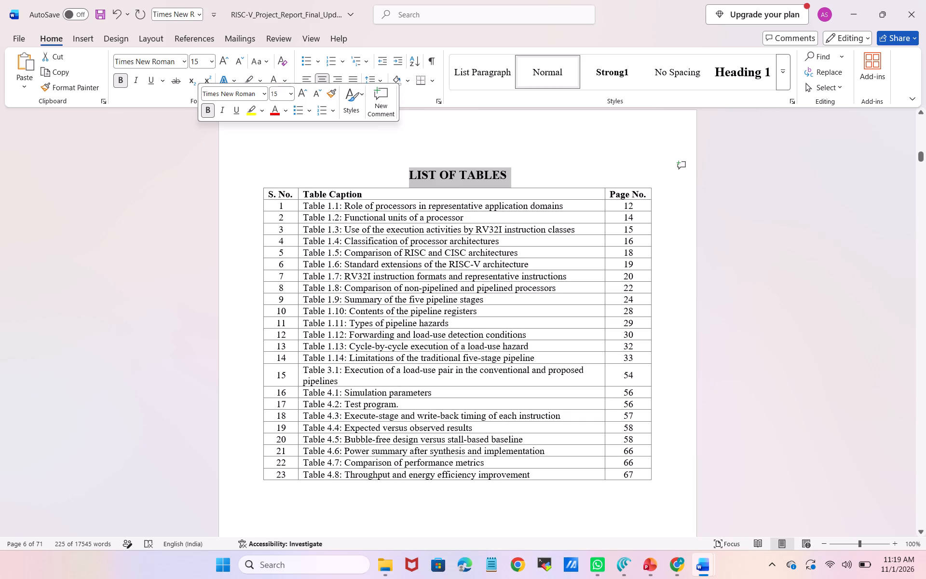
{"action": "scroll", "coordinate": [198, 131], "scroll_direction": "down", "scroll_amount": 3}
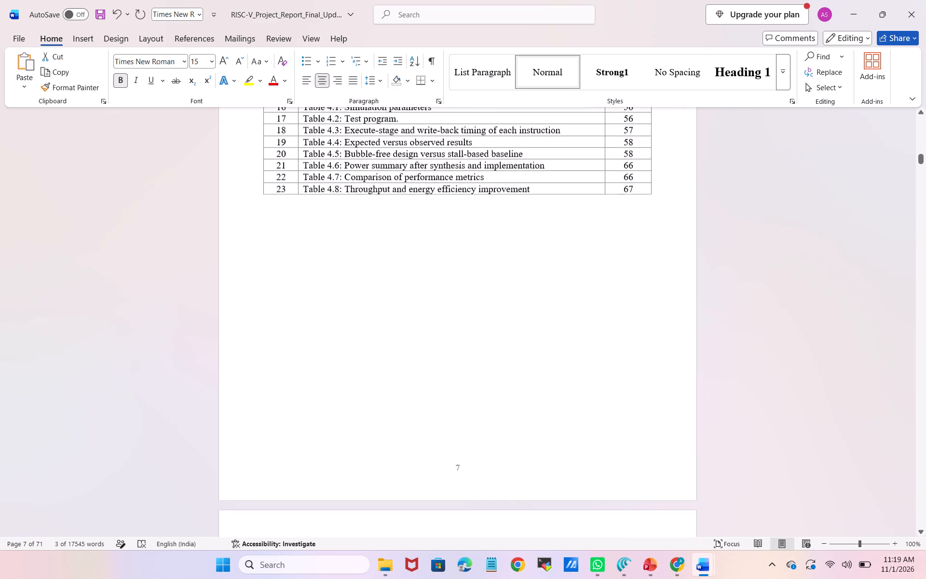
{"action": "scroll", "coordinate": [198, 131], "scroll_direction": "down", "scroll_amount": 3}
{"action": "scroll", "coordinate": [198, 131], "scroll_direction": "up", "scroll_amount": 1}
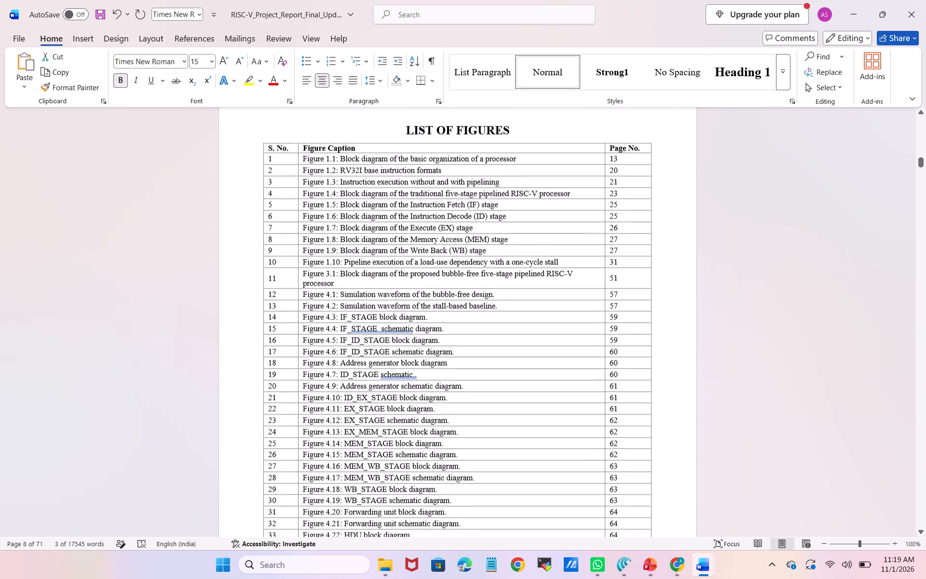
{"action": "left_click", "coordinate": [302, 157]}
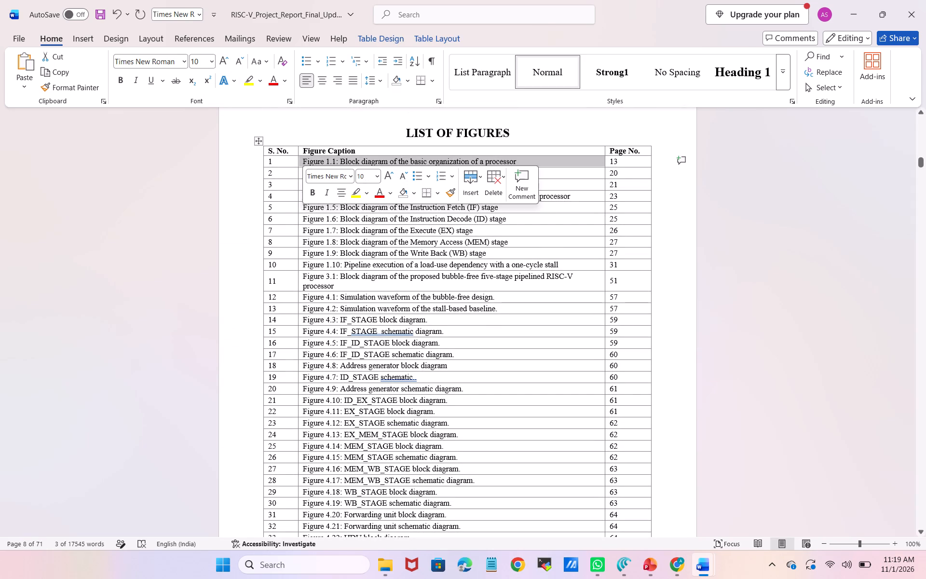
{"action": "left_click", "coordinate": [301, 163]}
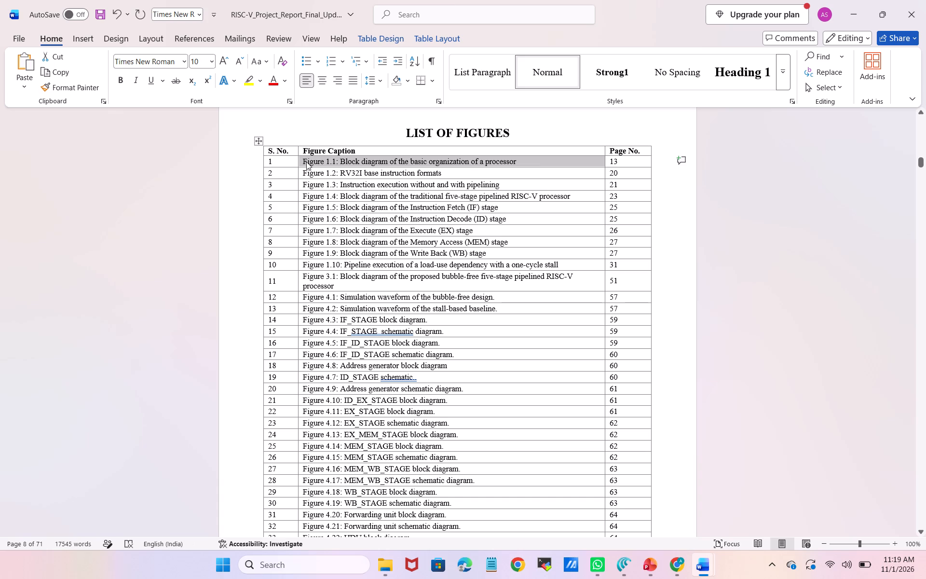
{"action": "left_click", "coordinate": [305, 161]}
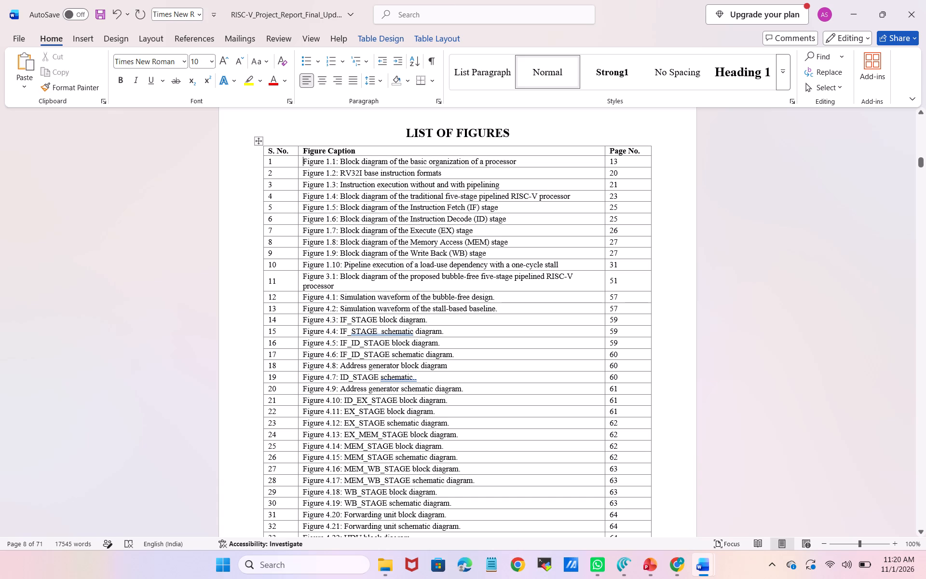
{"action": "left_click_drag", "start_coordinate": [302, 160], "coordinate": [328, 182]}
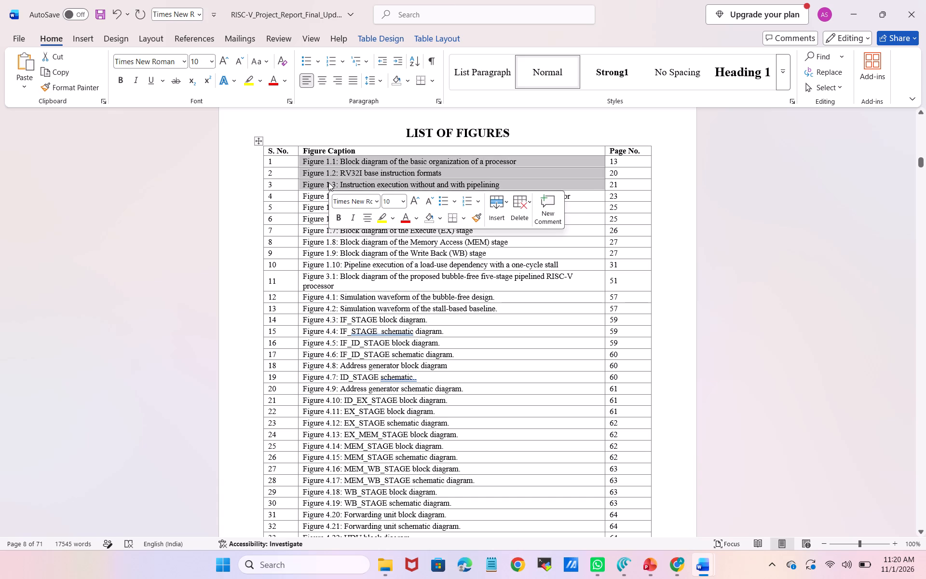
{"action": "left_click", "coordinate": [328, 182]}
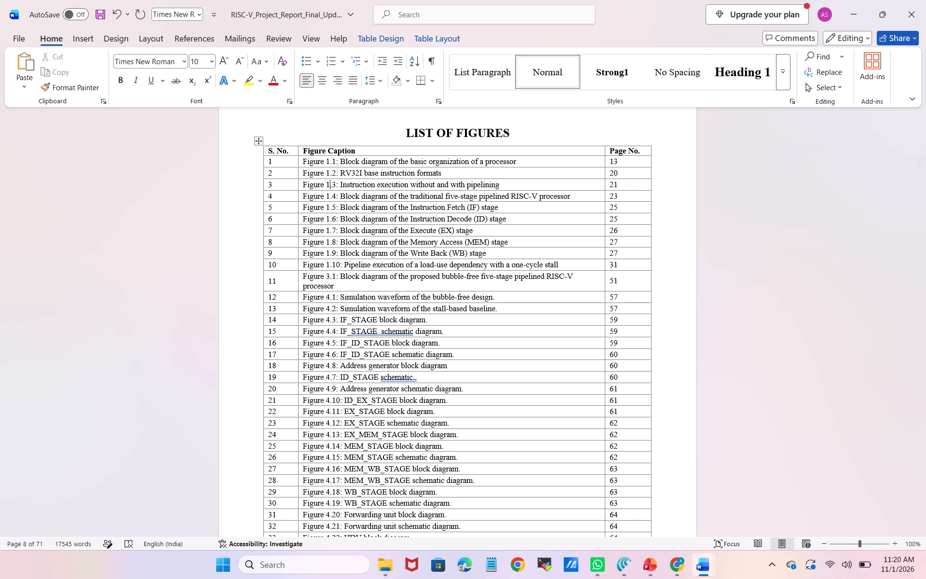
Examine the table of contents and the lists of tables, figures and abbreviations for consistent text size and layout.
{"action": "scroll", "coordinate": [304, 164], "scroll_direction": "up", "scroll_amount": 9}
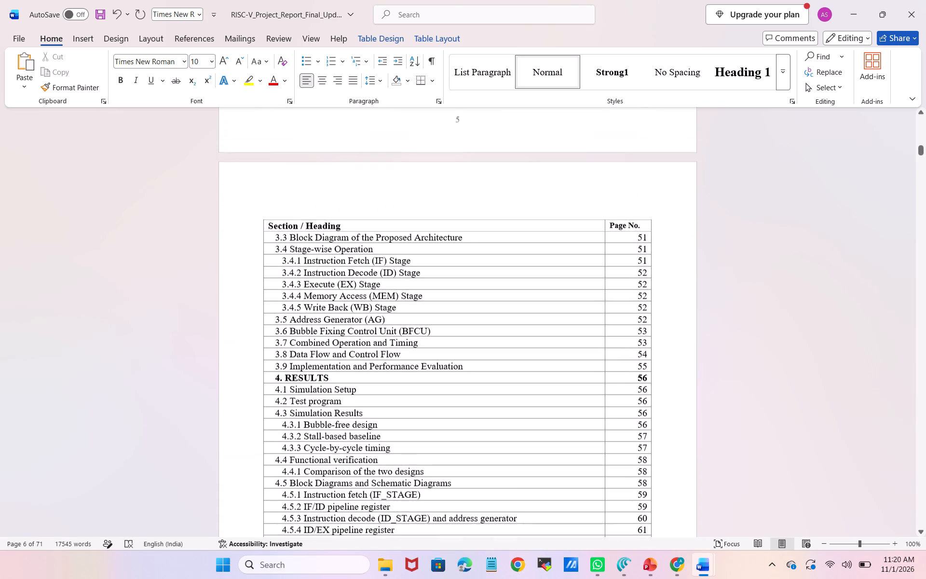
{"action": "scroll", "coordinate": [304, 164], "scroll_direction": "up", "scroll_amount": 5}
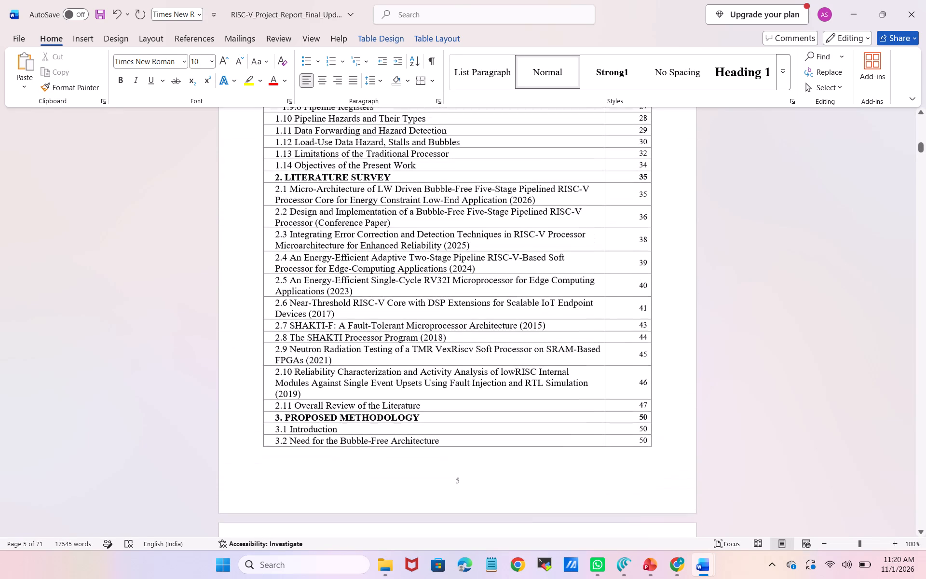
{"action": "scroll", "coordinate": [304, 164], "scroll_direction": "up", "scroll_amount": 4}
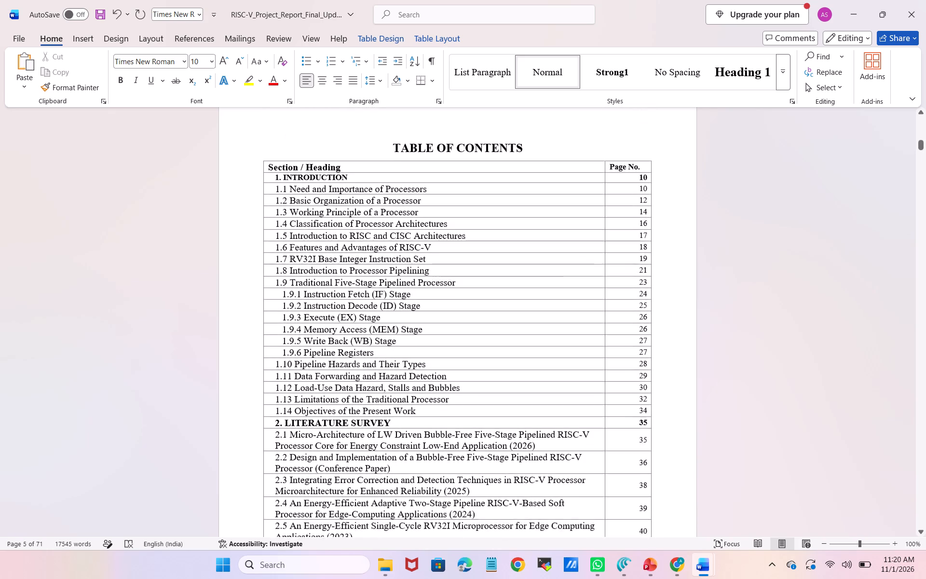
{"action": "scroll", "coordinate": [304, 164], "scroll_direction": "up", "scroll_amount": 2}
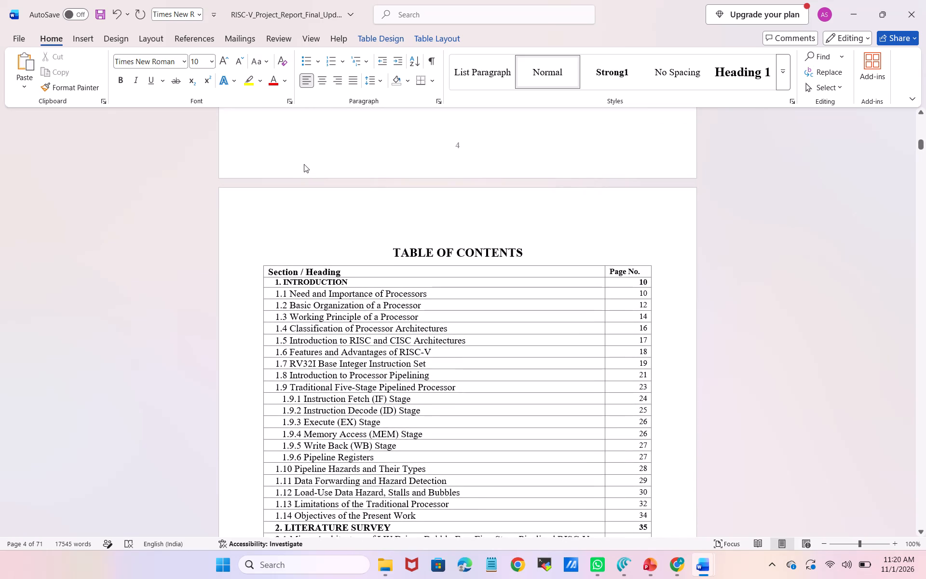
{"action": "scroll", "coordinate": [304, 164], "scroll_direction": "up", "scroll_amount": 1}
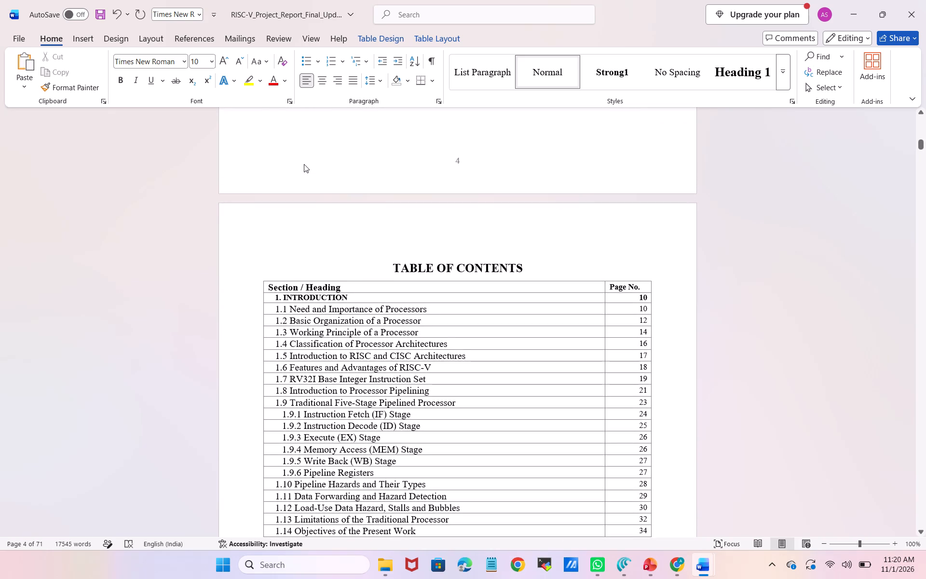
{"action": "scroll", "coordinate": [326, 334], "scroll_direction": "down", "scroll_amount": 2}
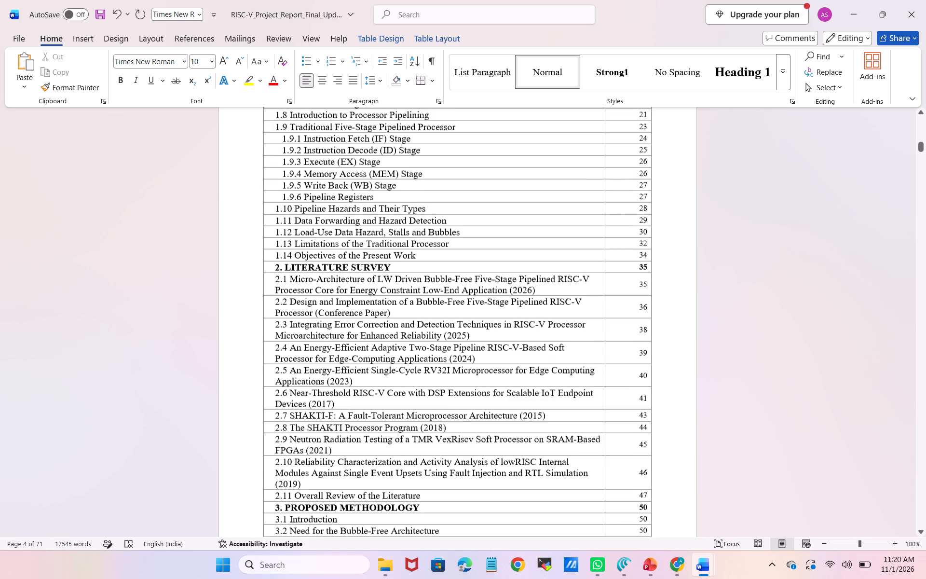
{"action": "scroll", "coordinate": [326, 334], "scroll_direction": "down", "scroll_amount": 8}
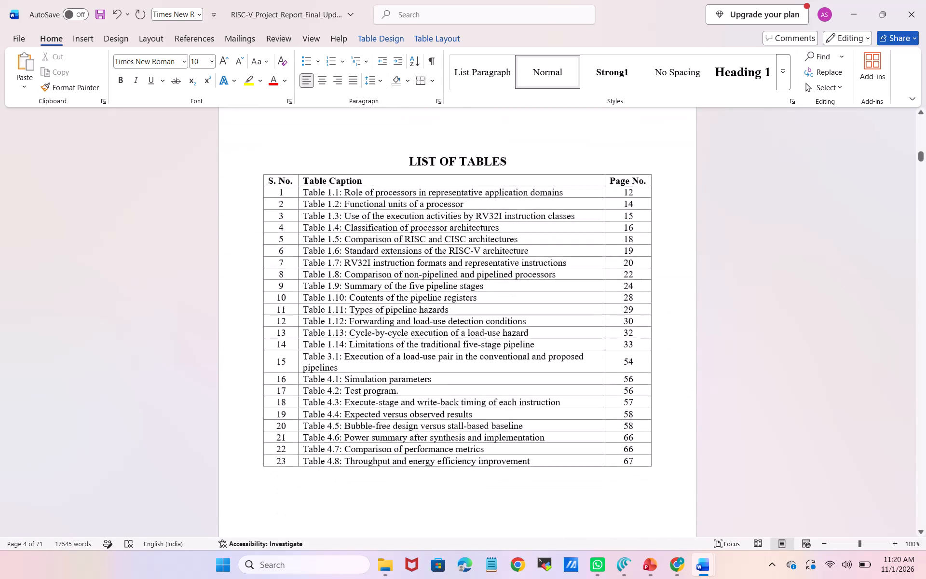
{"action": "scroll", "coordinate": [326, 334], "scroll_direction": "down", "scroll_amount": 9}
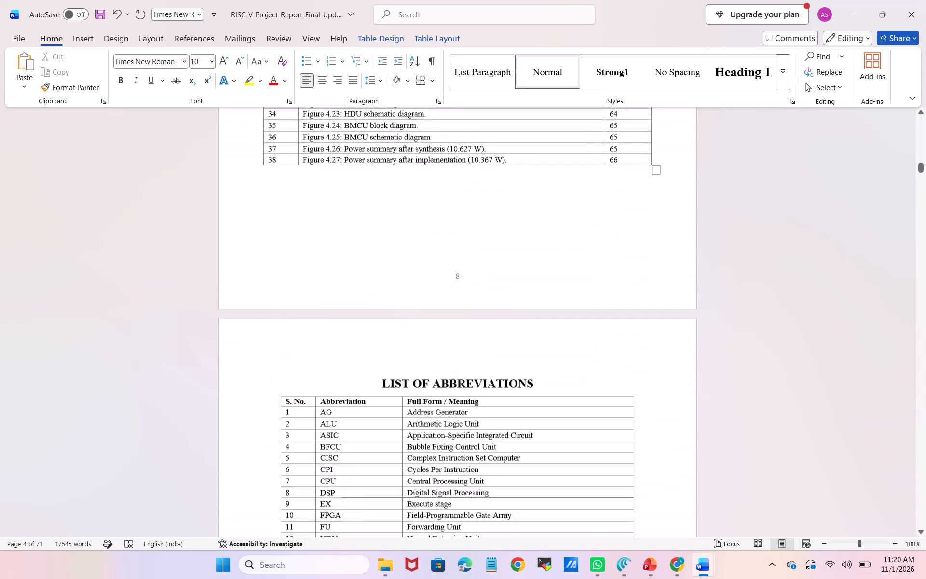
Look through the report's body chapters down to the final entries of the references list.
{"action": "scroll", "coordinate": [326, 334], "scroll_direction": "down", "scroll_amount": 20}
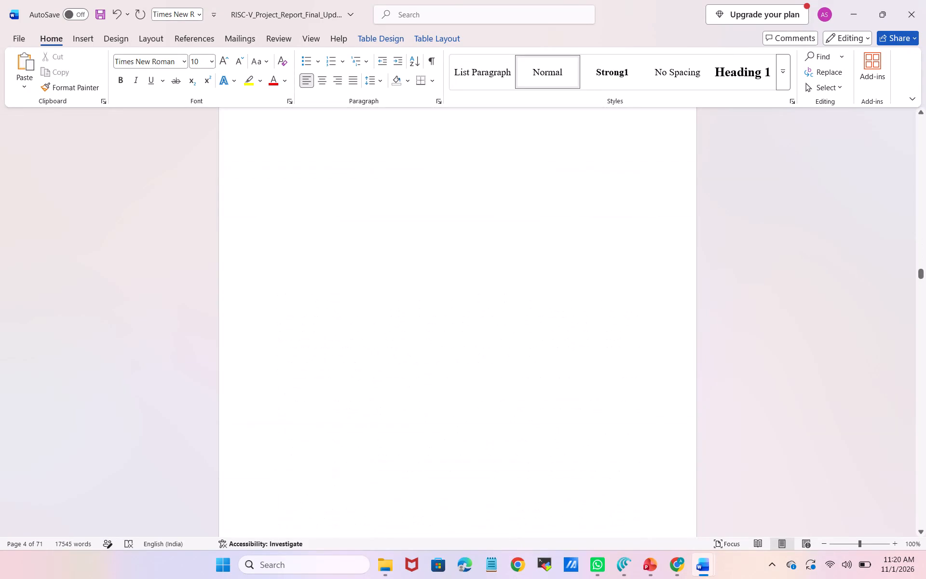
{"action": "scroll", "coordinate": [326, 334], "scroll_direction": "down", "scroll_amount": 10}
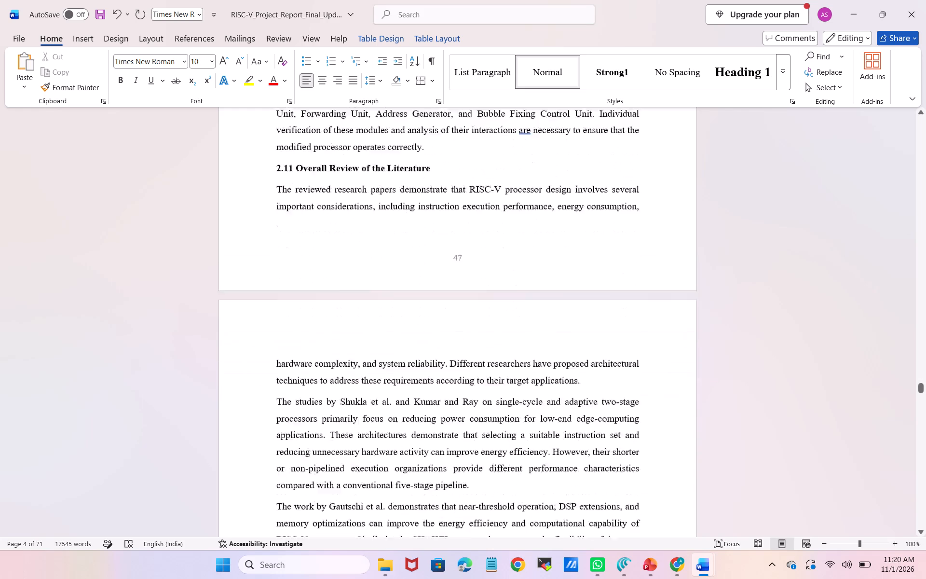
{"action": "scroll", "coordinate": [326, 334], "scroll_direction": "down", "scroll_amount": 10}
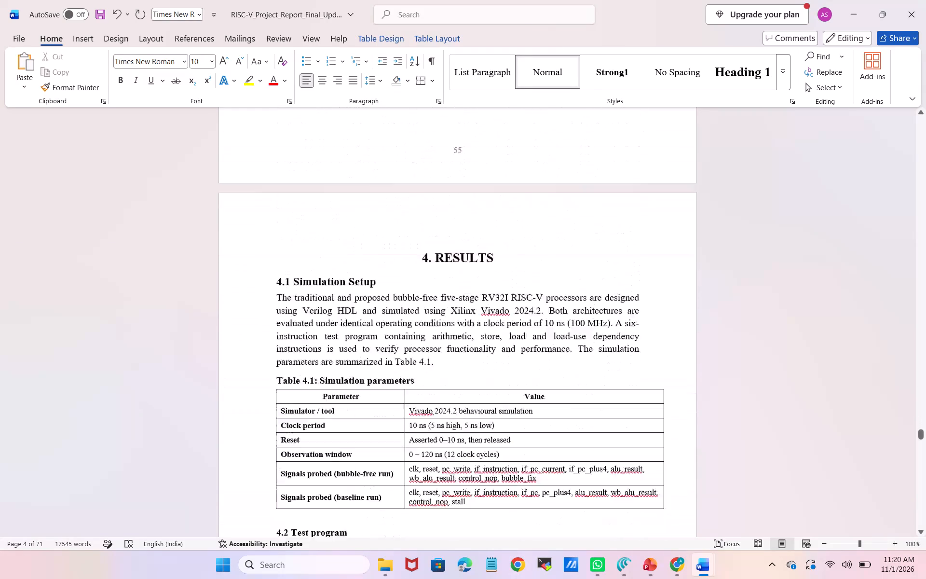
{"action": "scroll", "coordinate": [326, 334], "scroll_direction": "down", "scroll_amount": 18}
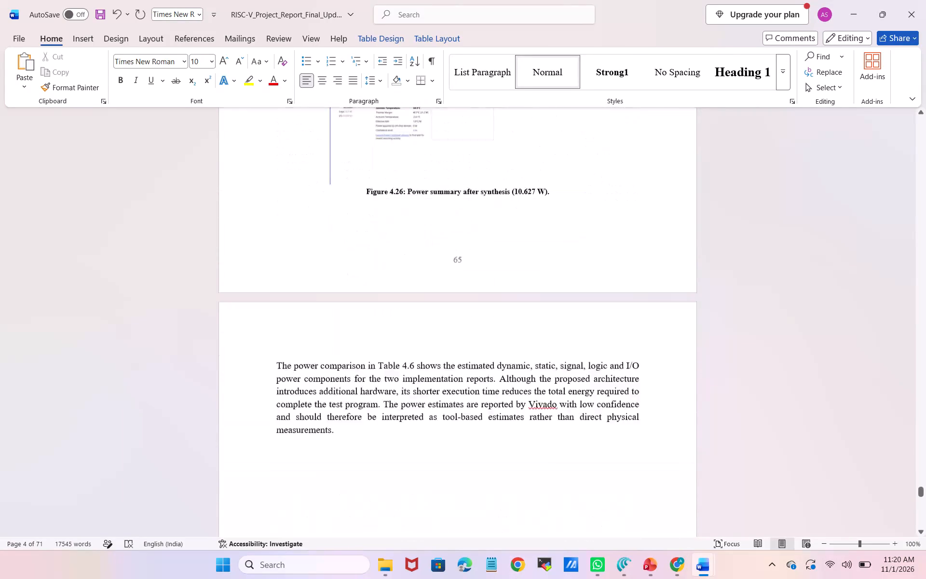
{"action": "scroll", "coordinate": [326, 334], "scroll_direction": "down", "scroll_amount": 6}
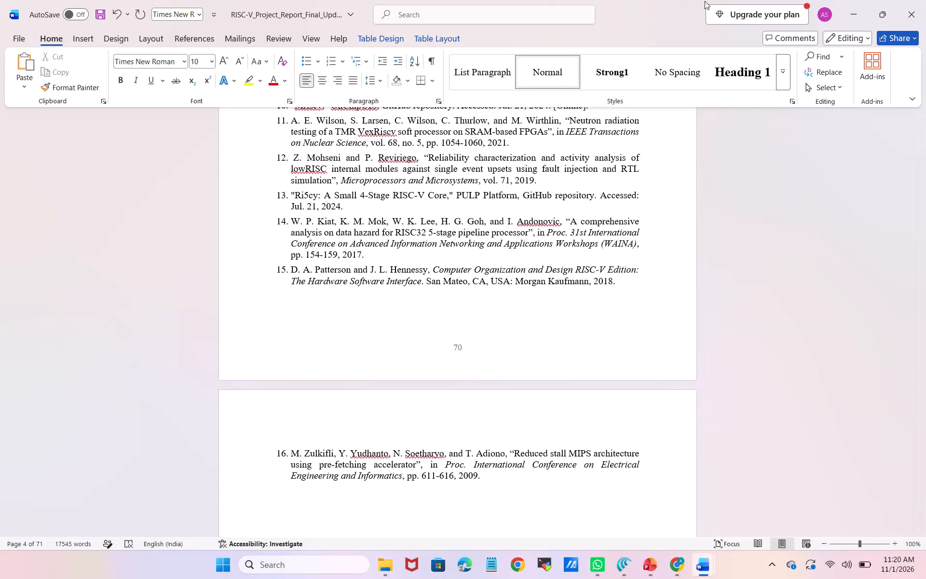
Look back through the report from the references list through the body chapters to the title page.
{"action": "scroll", "coordinate": [705, 1], "scroll_direction": "up", "scroll_amount": 5}
{"action": "scroll", "coordinate": [532, 225], "scroll_direction": "up", "scroll_amount": 2}
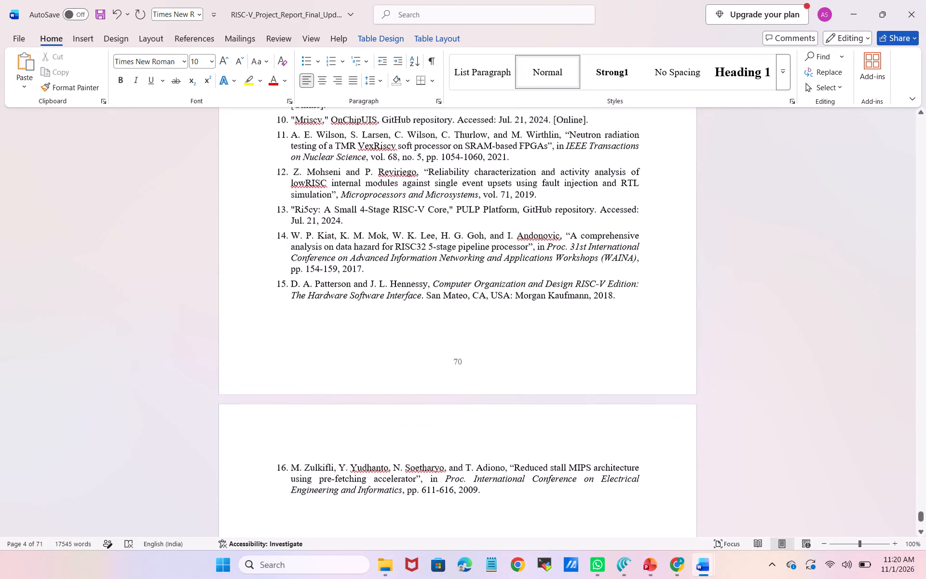
{"action": "scroll", "coordinate": [532, 225], "scroll_direction": "up", "scroll_amount": 20}
{"action": "scroll", "coordinate": [532, 225], "scroll_direction": "up", "scroll_amount": 5}
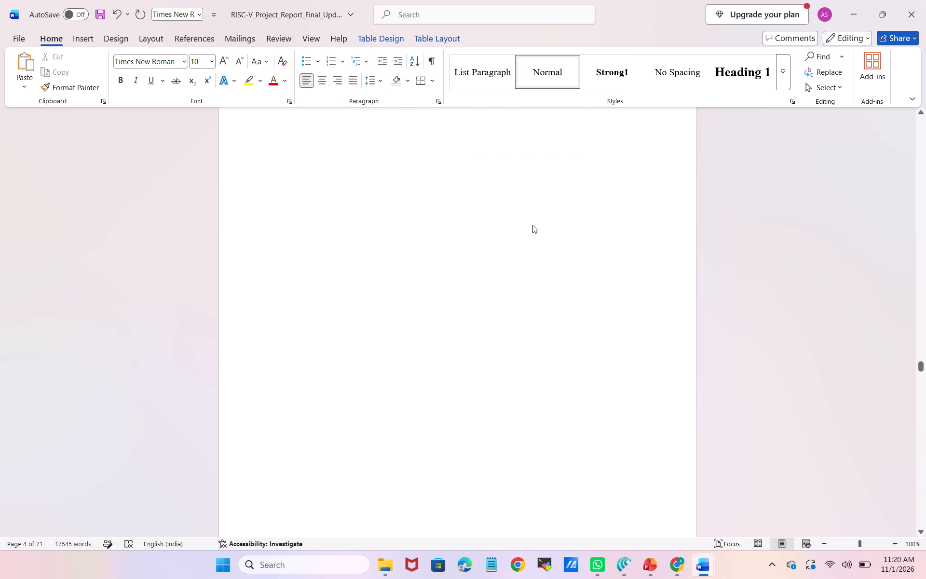
{"action": "scroll", "coordinate": [532, 225], "scroll_direction": "up", "scroll_amount": 15}
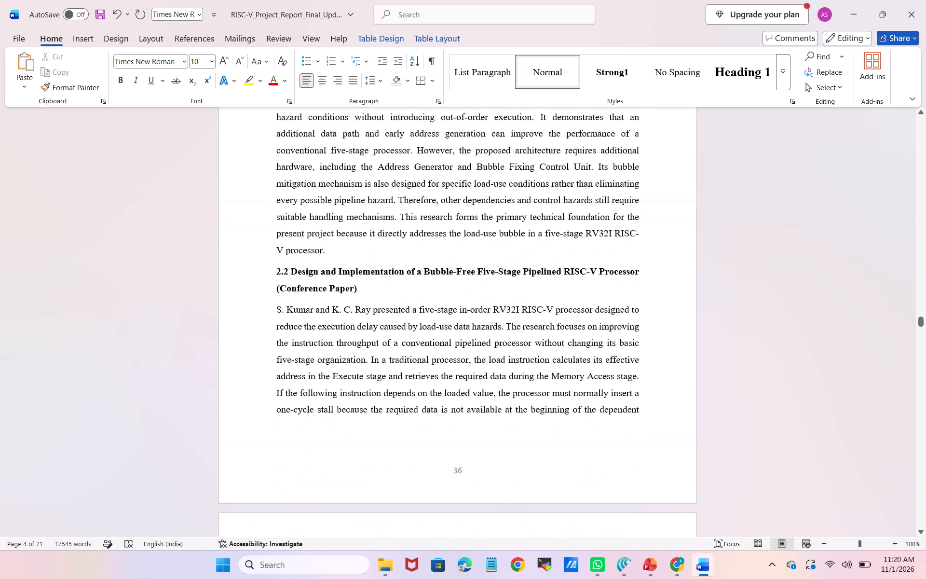
{"action": "scroll", "coordinate": [532, 225], "scroll_direction": "up", "scroll_amount": 10}
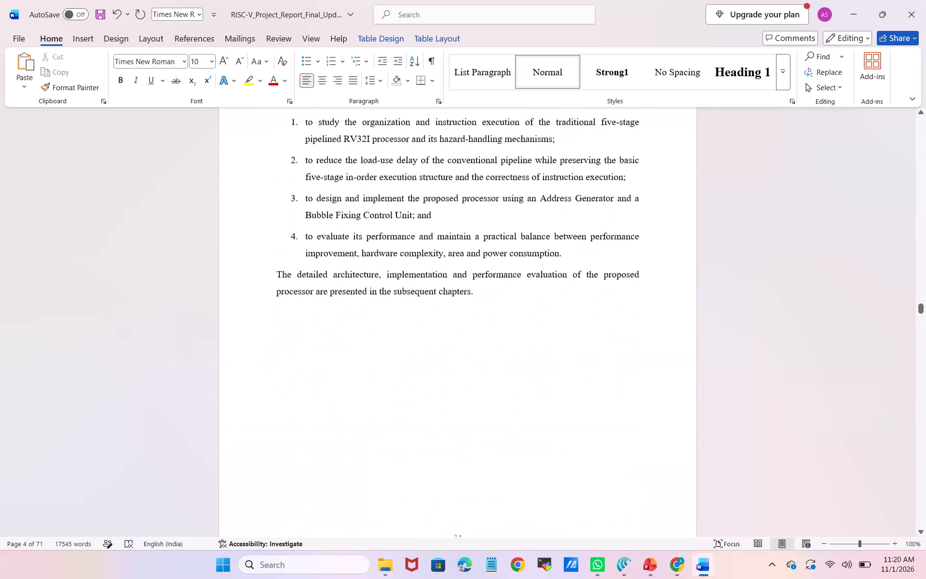
{"action": "scroll", "coordinate": [532, 225], "scroll_direction": "up", "scroll_amount": 20}
{"action": "scroll", "coordinate": [532, 225], "scroll_direction": "up", "scroll_amount": 13}
Examine the title page and the start of the certificate page, checking the layout around the university name, address and date lines.
{"action": "scroll", "coordinate": [532, 225], "scroll_direction": "down", "scroll_amount": 1}
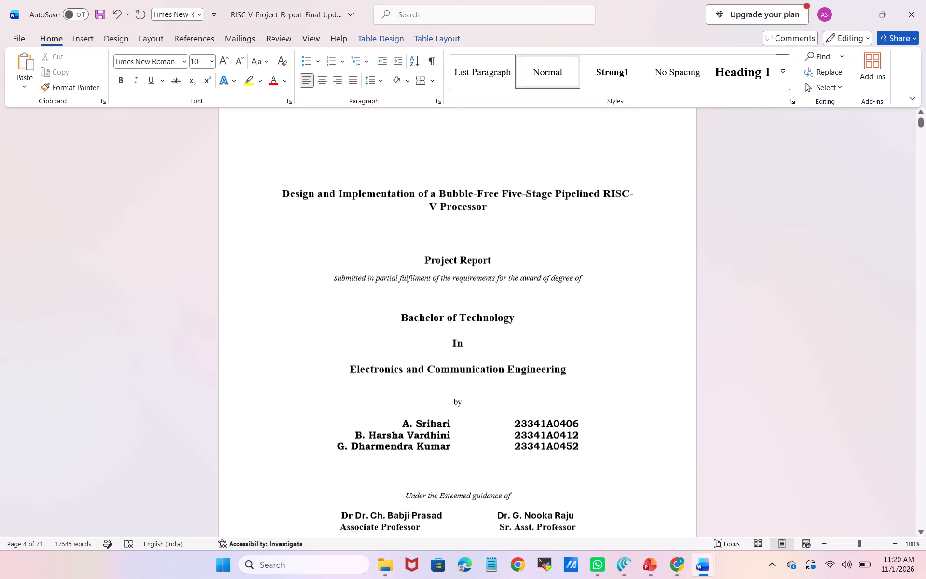
{"action": "scroll", "coordinate": [532, 225], "scroll_direction": "down", "scroll_amount": 5}
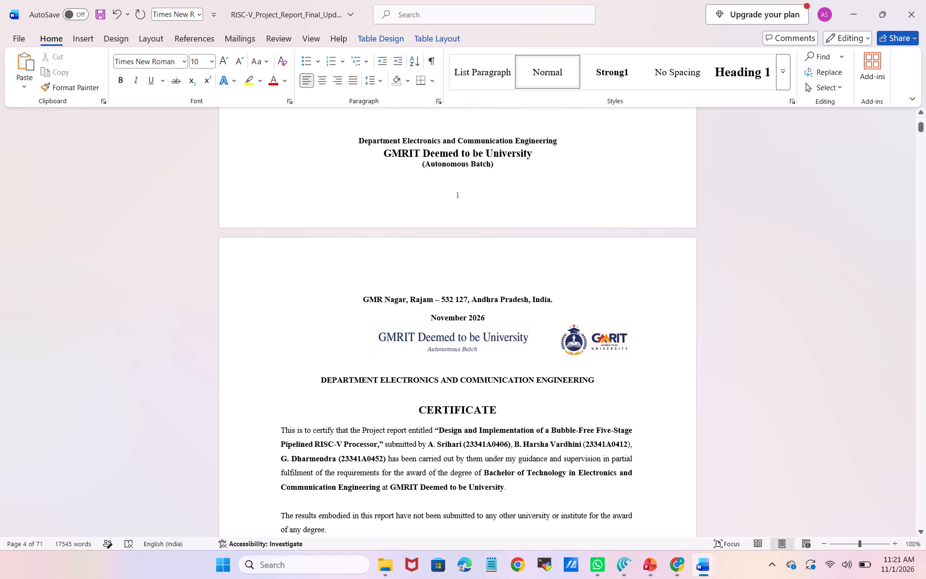
{"action": "scroll", "coordinate": [439, 320], "scroll_direction": "up", "scroll_amount": 3}
{"action": "scroll", "coordinate": [439, 320], "scroll_direction": "right", "scroll_amount": 1}
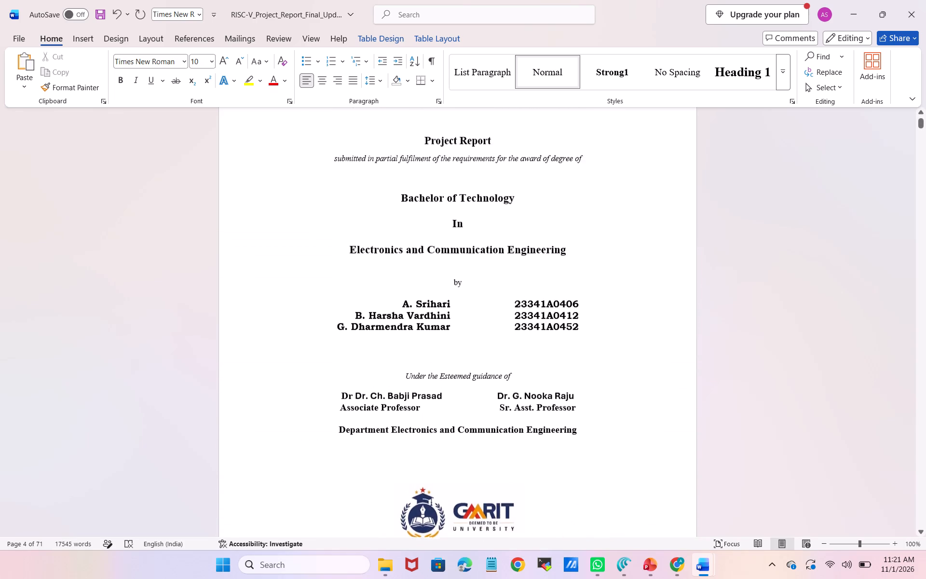
{"action": "scroll", "coordinate": [439, 320], "scroll_direction": "right", "scroll_amount": 2}
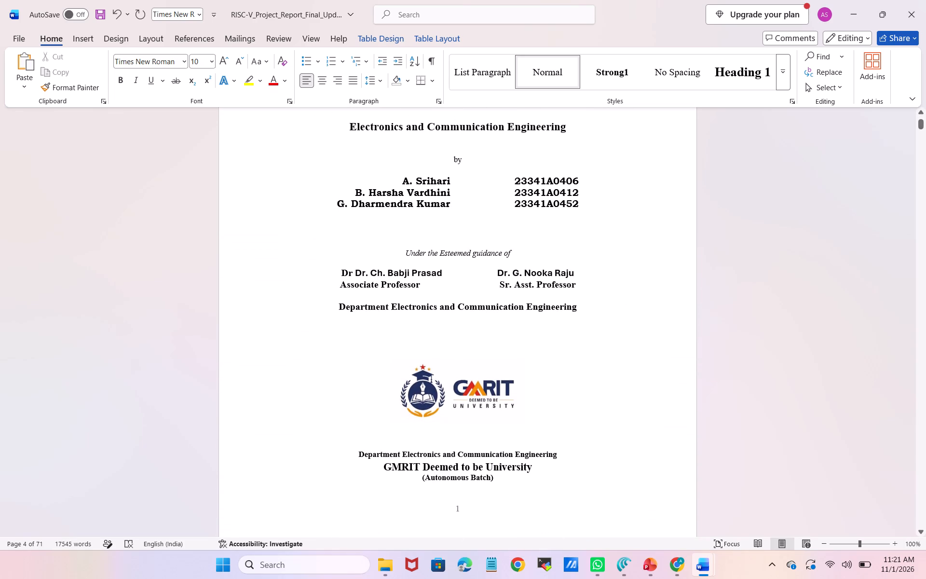
{"action": "scroll", "coordinate": [439, 320], "scroll_direction": "right", "scroll_amount": 1}
{"action": "scroll", "coordinate": [439, 320], "scroll_direction": "down", "scroll_amount": 2}
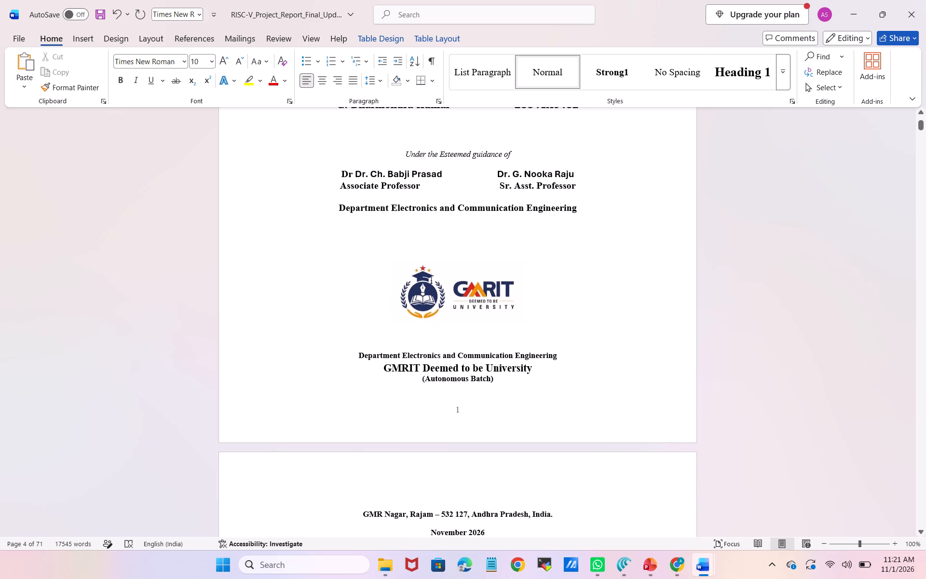
{"action": "scroll", "coordinate": [439, 320], "scroll_direction": "down", "scroll_amount": 2}
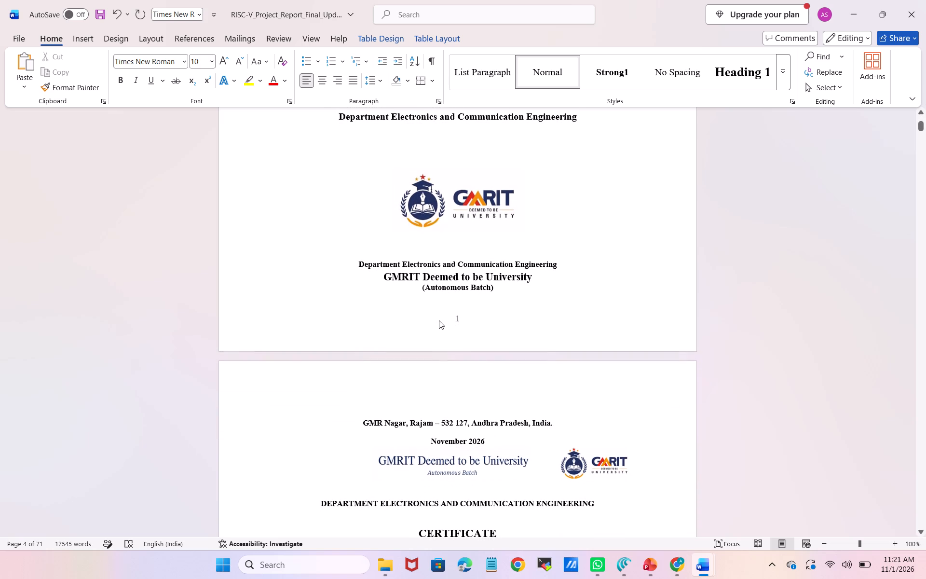
{"action": "scroll", "coordinate": [439, 320], "scroll_direction": "up", "scroll_amount": 1}
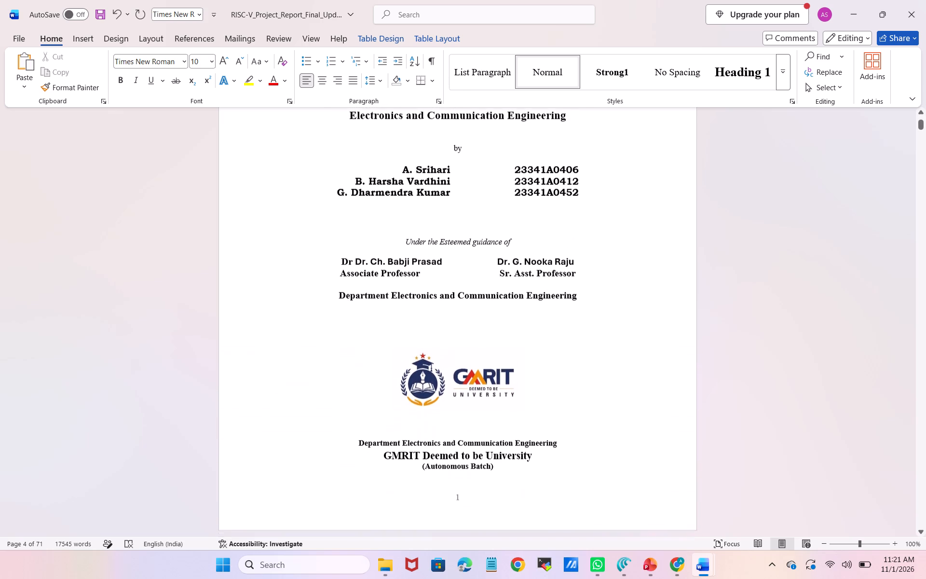
{"action": "scroll", "coordinate": [439, 320], "scroll_direction": "up", "scroll_amount": 1}
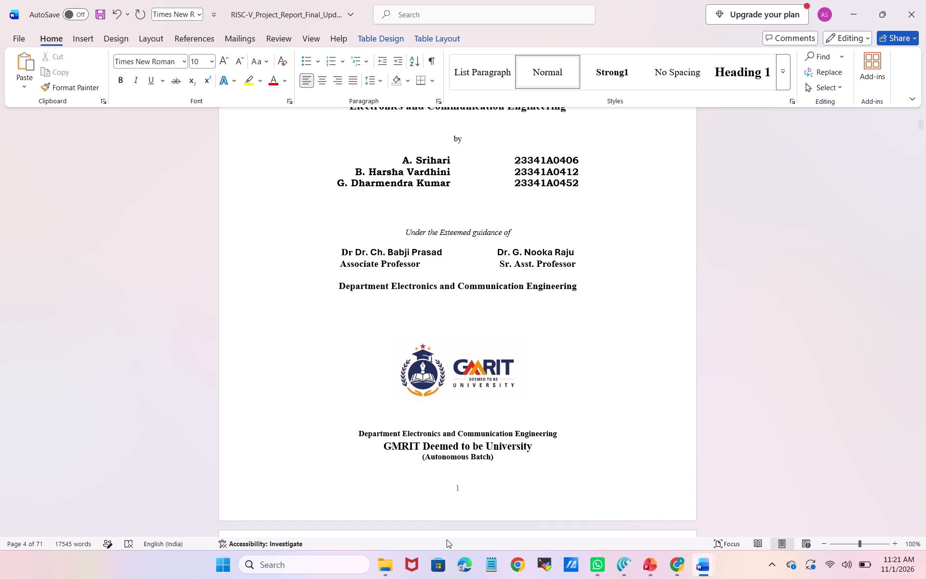
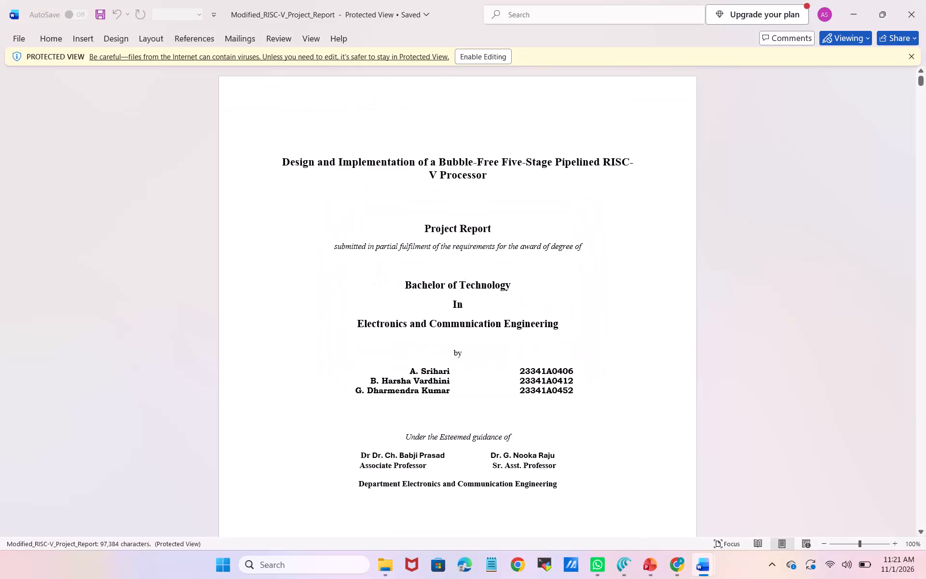
Enable editing in the protected Modified_RISC-V_Project_Report document.
{"action": "scroll", "coordinate": [543, 302], "scroll_direction": "down", "scroll_amount": 5}
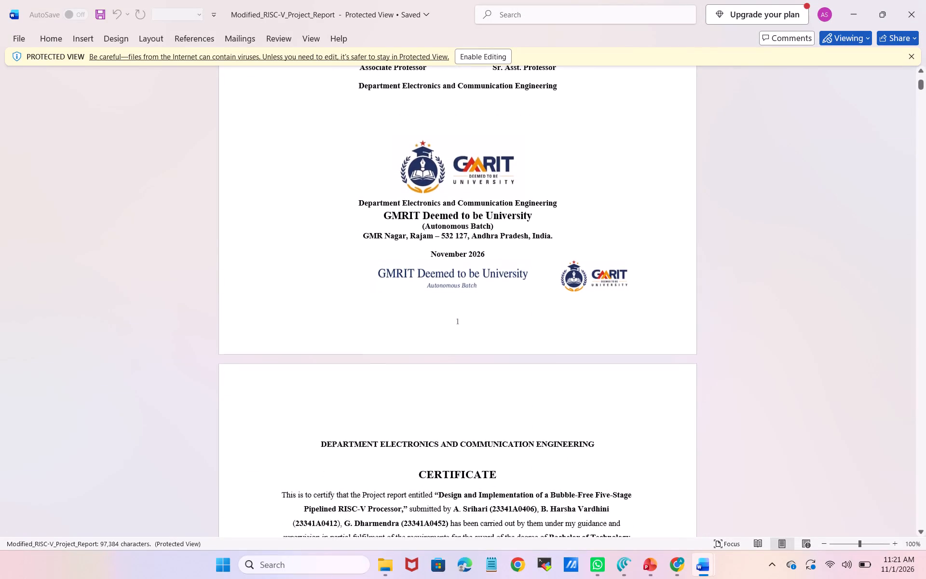
{"action": "scroll", "coordinate": [543, 302], "scroll_direction": "down", "scroll_amount": 1}
{"action": "left_click", "coordinate": [497, 58]}
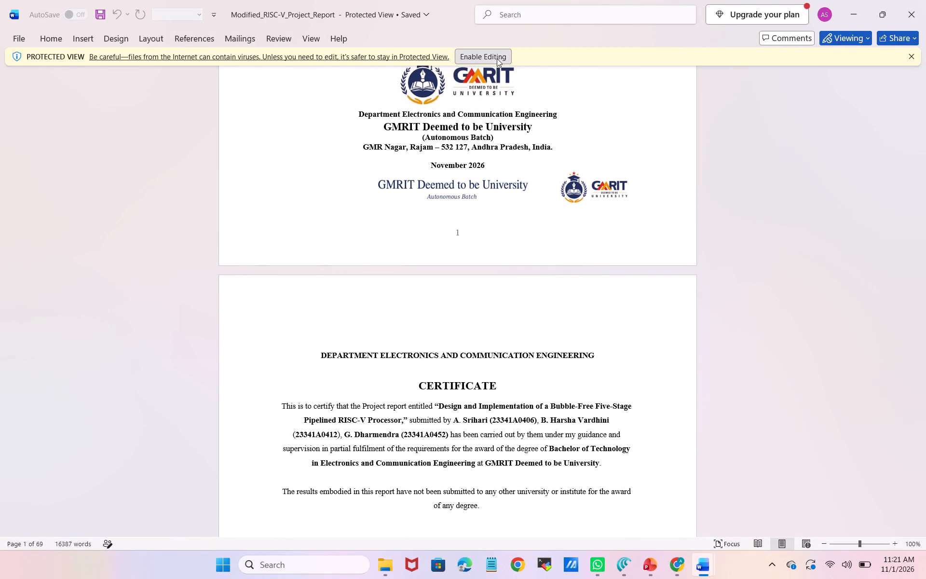
Examine the address, November 2026 date line and university banner at the end of the title page, and the start of the certificate page.
{"action": "scroll", "coordinate": [529, 266], "scroll_direction": "down", "scroll_amount": 2}
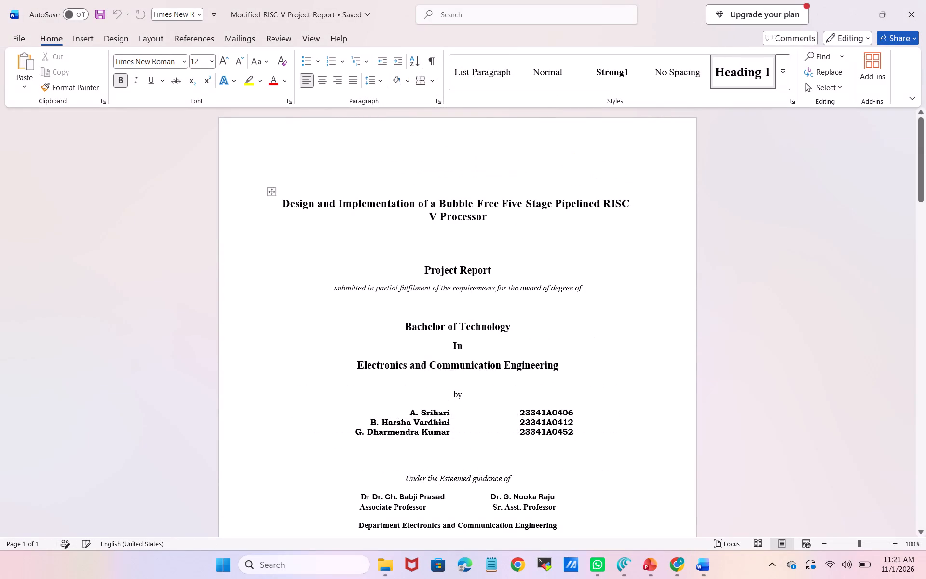
{"action": "scroll", "coordinate": [529, 266], "scroll_direction": "down", "scroll_amount": 4}
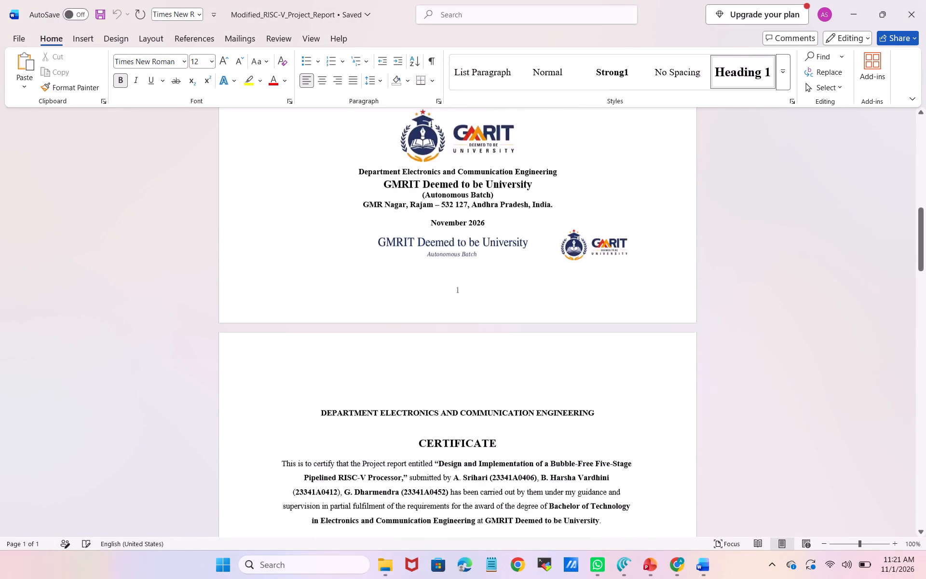
{"action": "scroll", "coordinate": [529, 266], "scroll_direction": "down", "scroll_amount": 2}
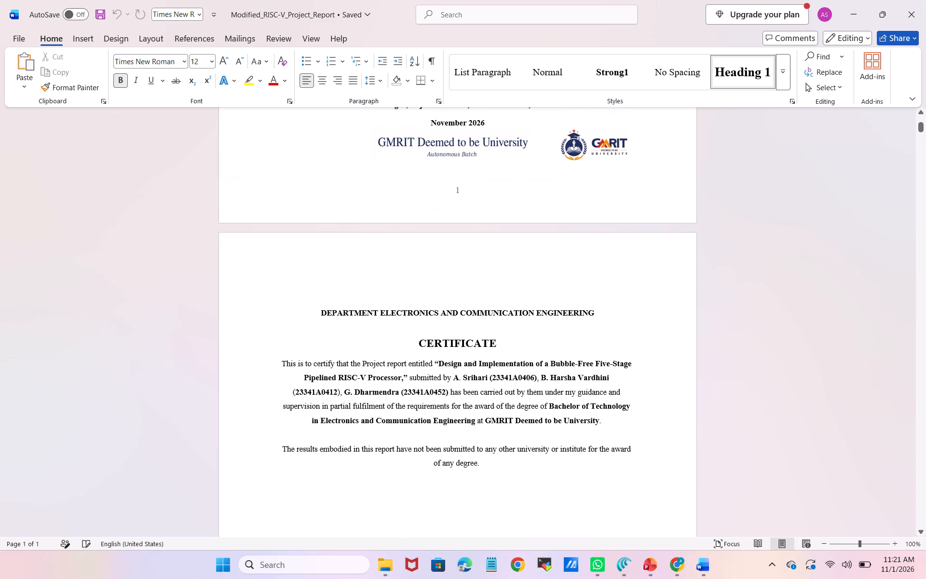
{"action": "scroll", "coordinate": [529, 266], "scroll_direction": "right", "scroll_amount": 1}
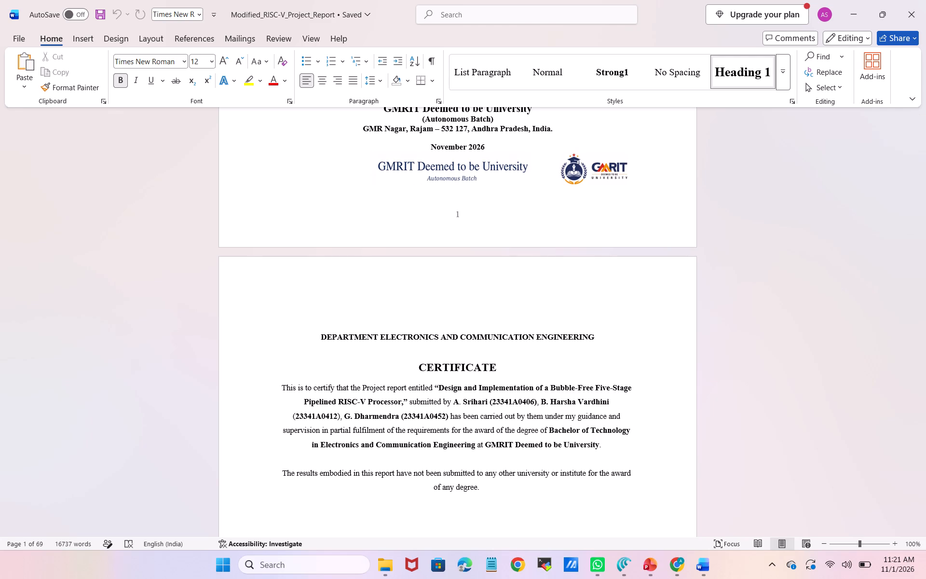
{"action": "left_click", "coordinate": [374, 164]}
{"action": "left_click", "coordinate": [365, 164]}
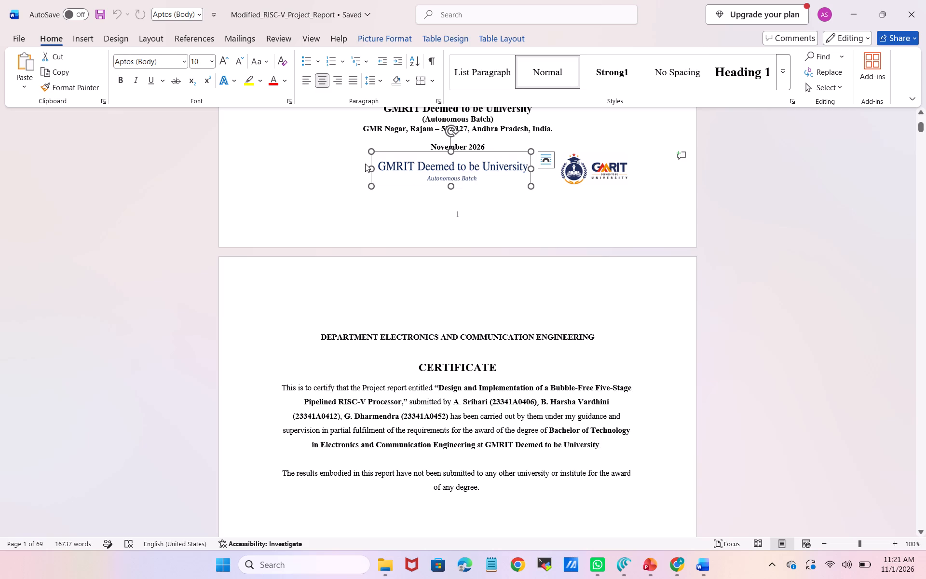
{"action": "key", "text": "Up"}
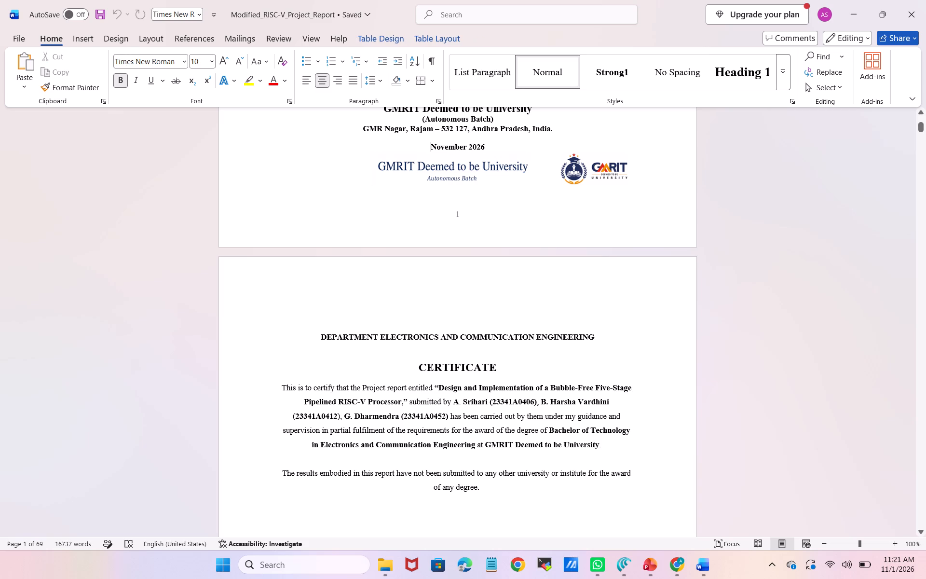
{"action": "key", "text": "Right"}
{"action": "key", "text": "Right"}
{"action": "key", "text": "Right"}
{"action": "key", "text": "Right"}
{"action": "key", "text": "Right"}
{"action": "key", "text": "Right"}
{"action": "key", "text": "Right"}
{"action": "key", "text": "Right"}
{"action": "key", "text": "Right"}
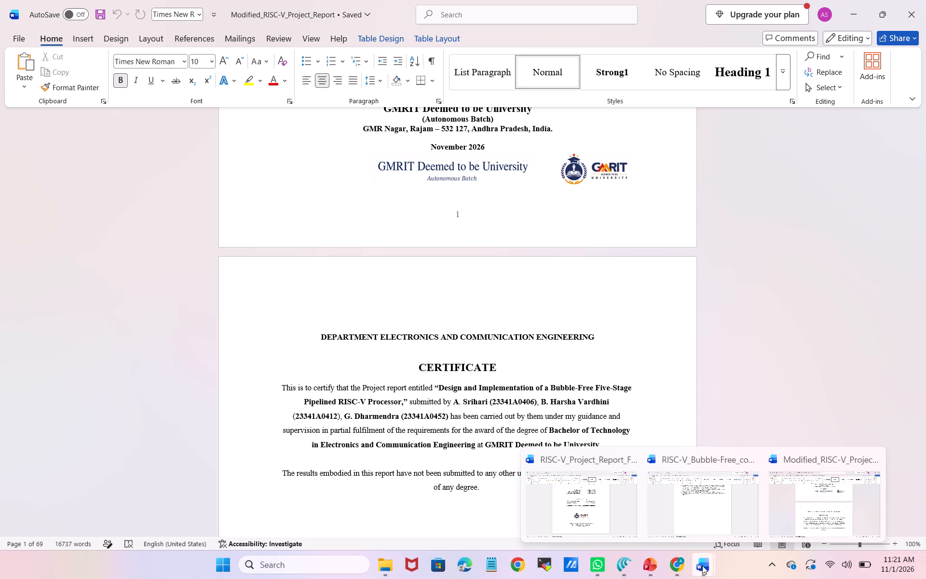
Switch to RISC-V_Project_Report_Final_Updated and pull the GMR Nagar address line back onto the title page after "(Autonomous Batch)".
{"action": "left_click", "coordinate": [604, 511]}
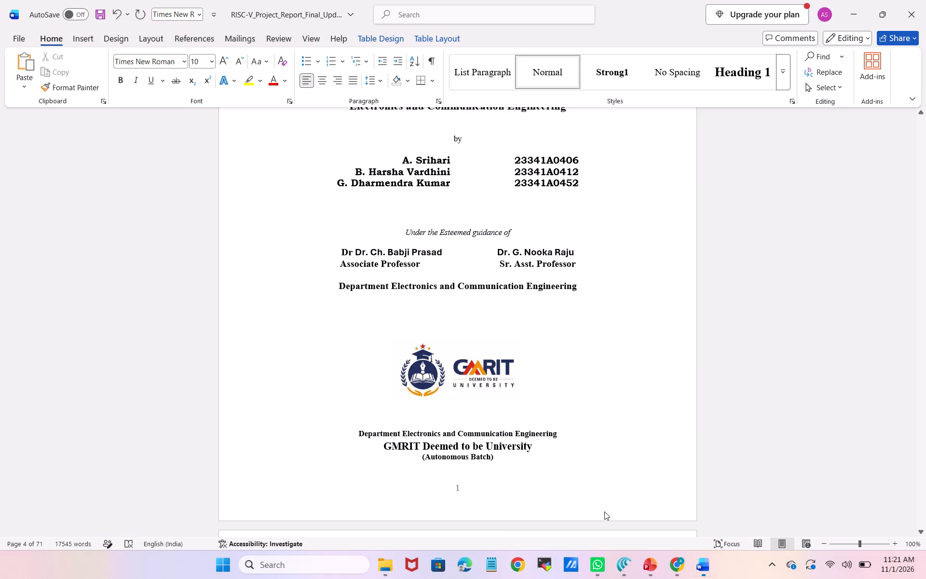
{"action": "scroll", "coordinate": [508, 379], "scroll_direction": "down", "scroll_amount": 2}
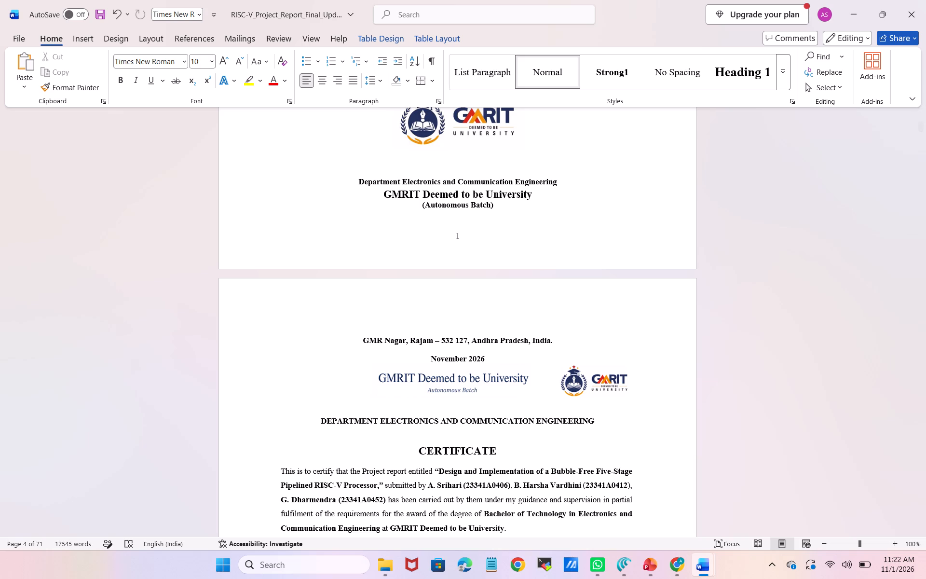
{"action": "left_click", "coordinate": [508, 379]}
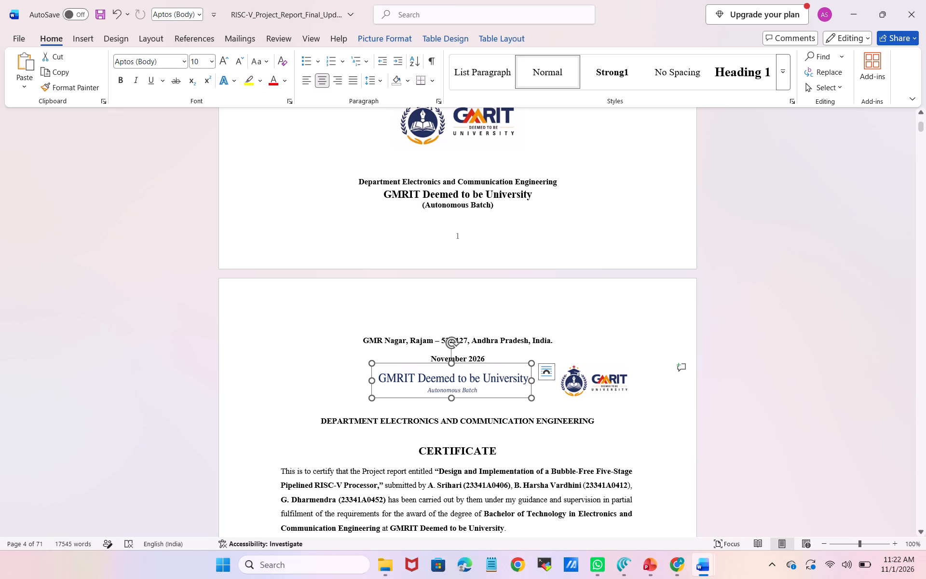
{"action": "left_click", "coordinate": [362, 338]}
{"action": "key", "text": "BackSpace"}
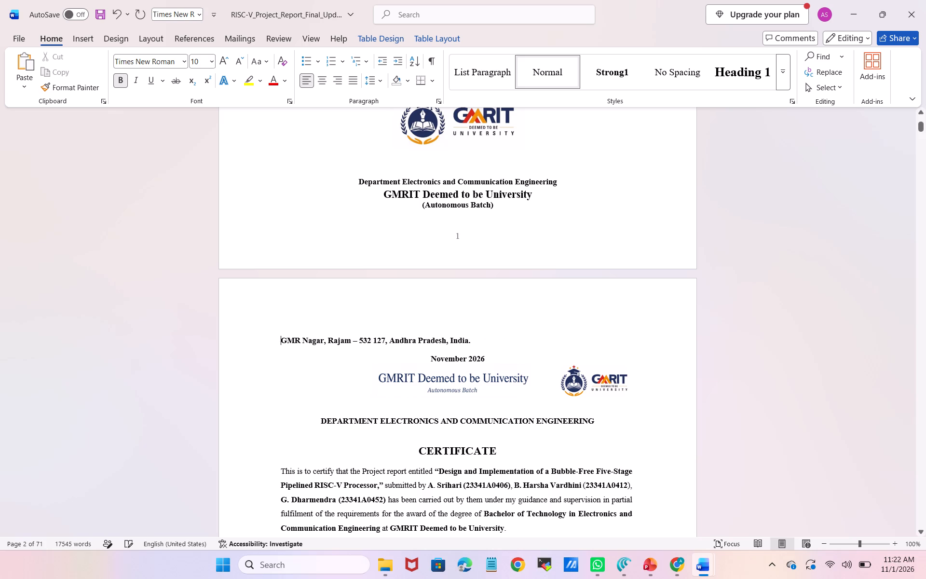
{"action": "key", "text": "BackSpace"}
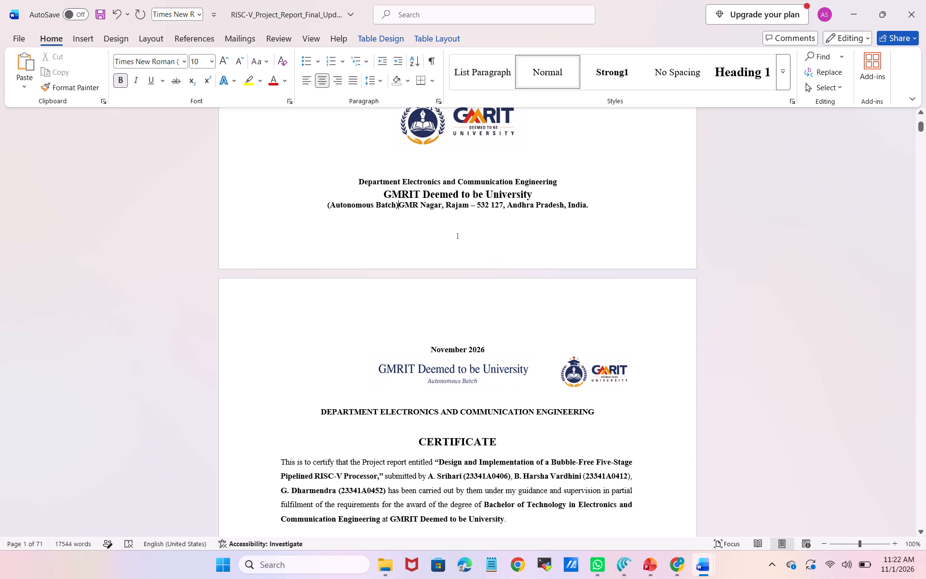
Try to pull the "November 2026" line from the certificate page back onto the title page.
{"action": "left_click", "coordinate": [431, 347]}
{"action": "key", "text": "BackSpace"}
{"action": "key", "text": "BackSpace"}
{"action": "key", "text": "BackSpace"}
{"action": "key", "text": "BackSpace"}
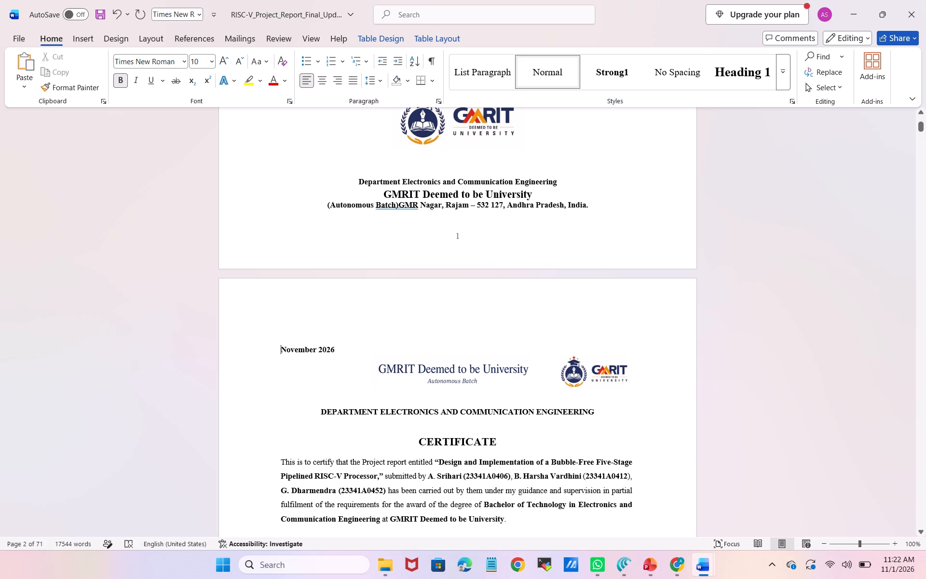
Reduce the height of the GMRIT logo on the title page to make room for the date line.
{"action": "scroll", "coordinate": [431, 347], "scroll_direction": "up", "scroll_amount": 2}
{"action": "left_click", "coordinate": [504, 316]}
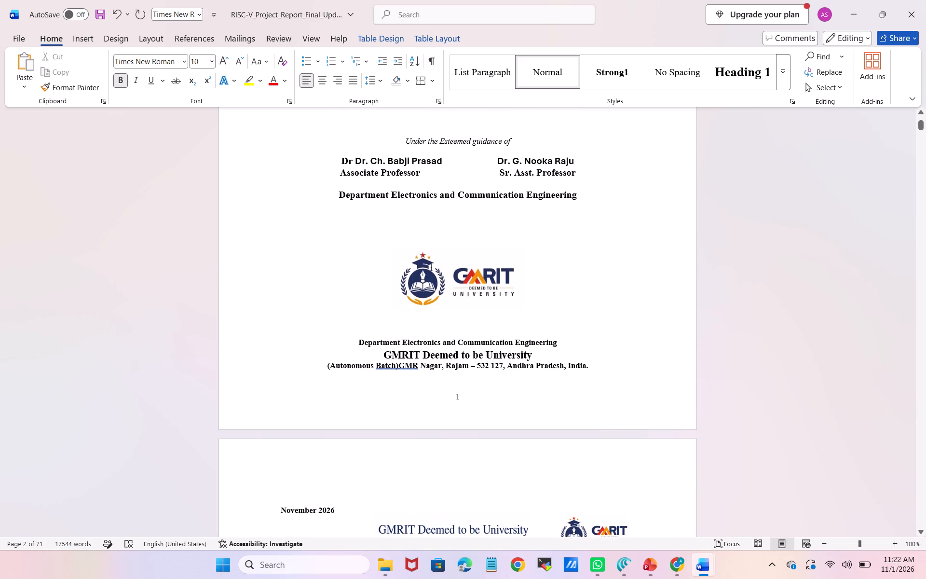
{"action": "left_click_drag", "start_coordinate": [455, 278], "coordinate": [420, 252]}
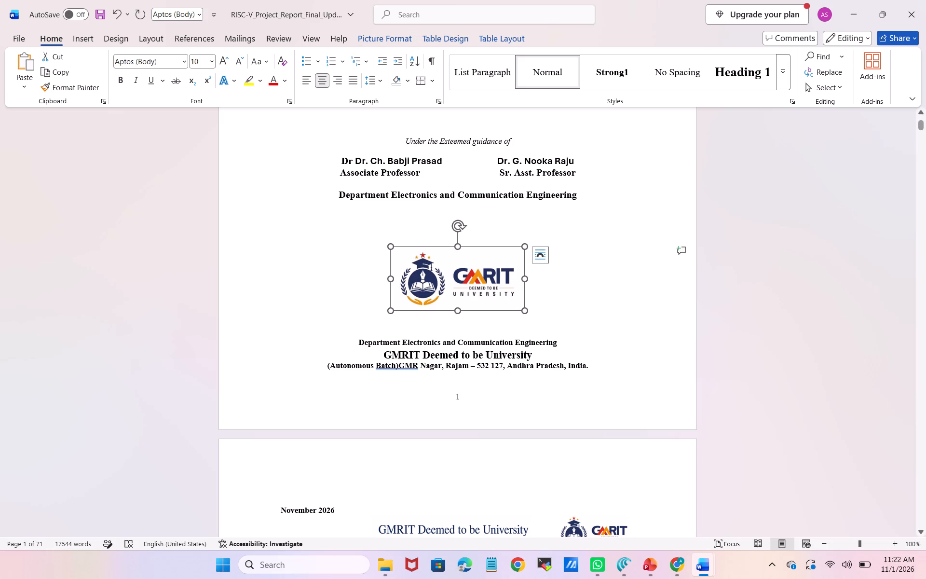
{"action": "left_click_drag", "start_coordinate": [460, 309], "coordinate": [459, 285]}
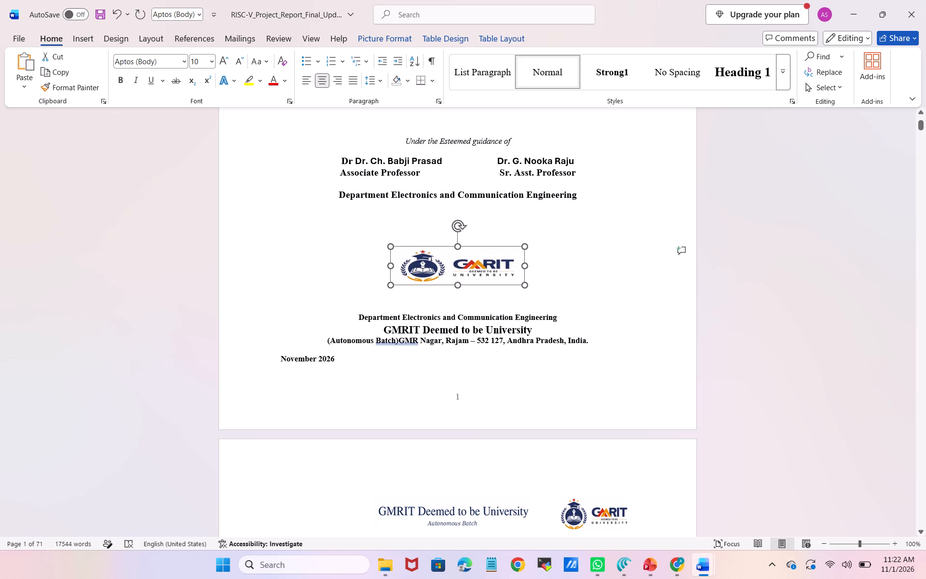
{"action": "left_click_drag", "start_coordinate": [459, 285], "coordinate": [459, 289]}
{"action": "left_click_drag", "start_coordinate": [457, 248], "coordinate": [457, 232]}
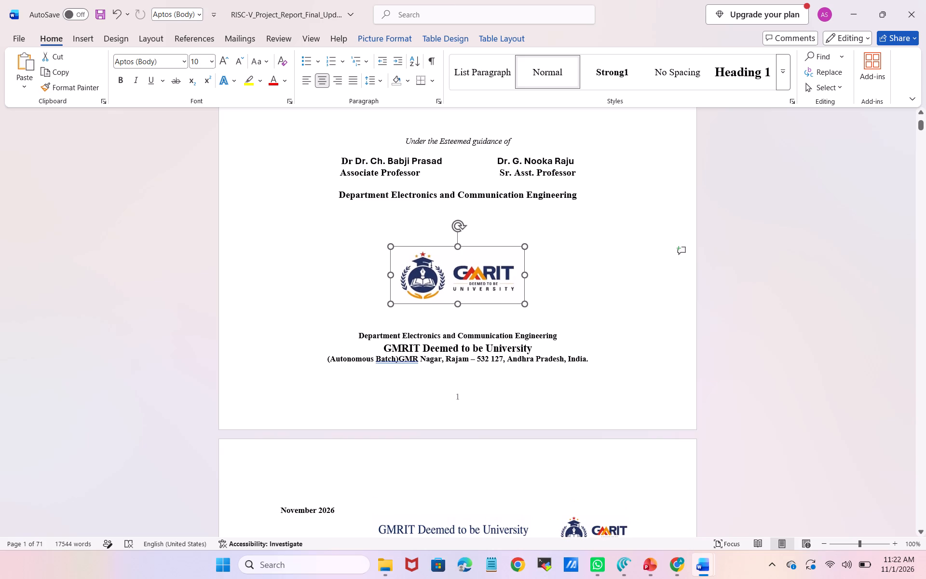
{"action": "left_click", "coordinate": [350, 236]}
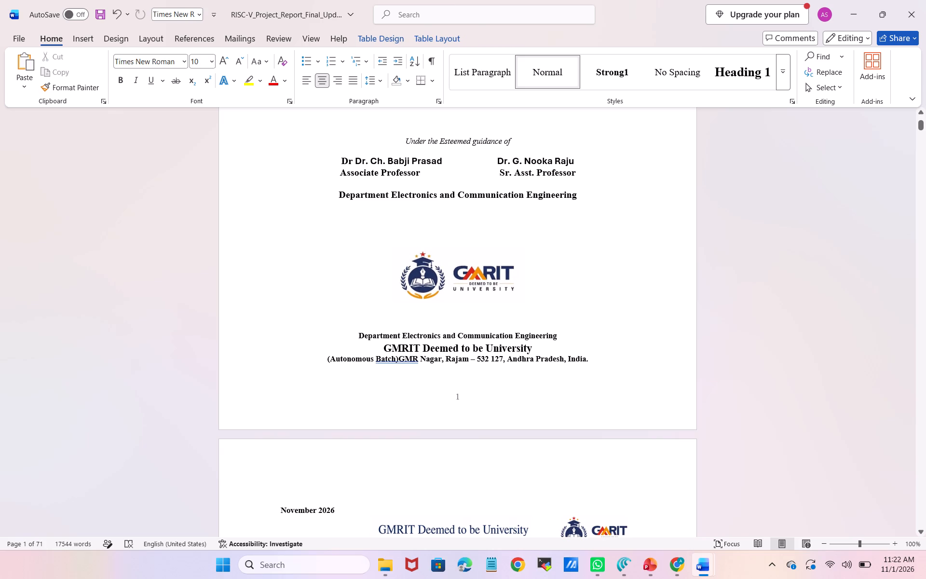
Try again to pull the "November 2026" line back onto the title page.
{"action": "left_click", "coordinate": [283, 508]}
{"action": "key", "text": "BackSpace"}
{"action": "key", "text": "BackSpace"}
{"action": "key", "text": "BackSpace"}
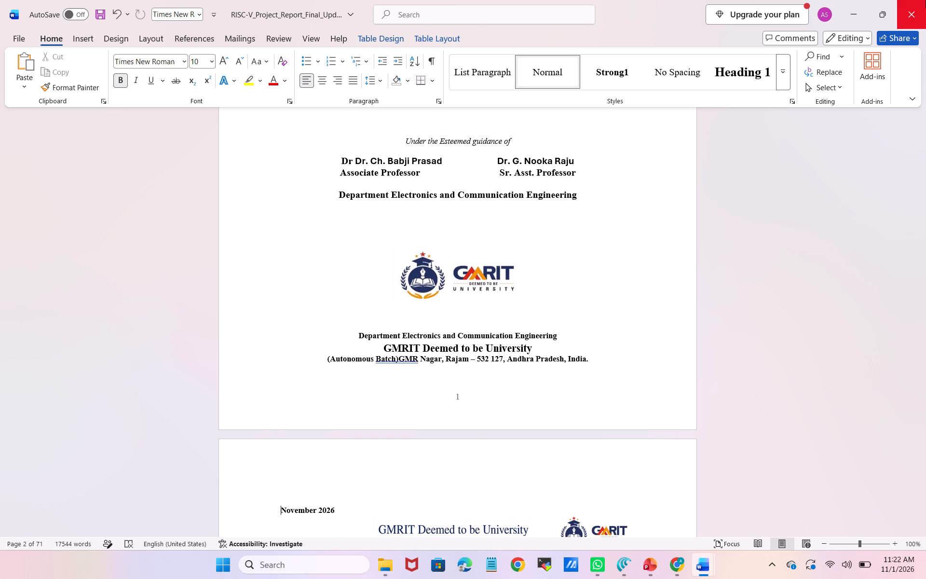
Close RISC-V_Project_Report_Final_Updated without saving its changes.
{"action": "left_click", "coordinate": [910, 0]}
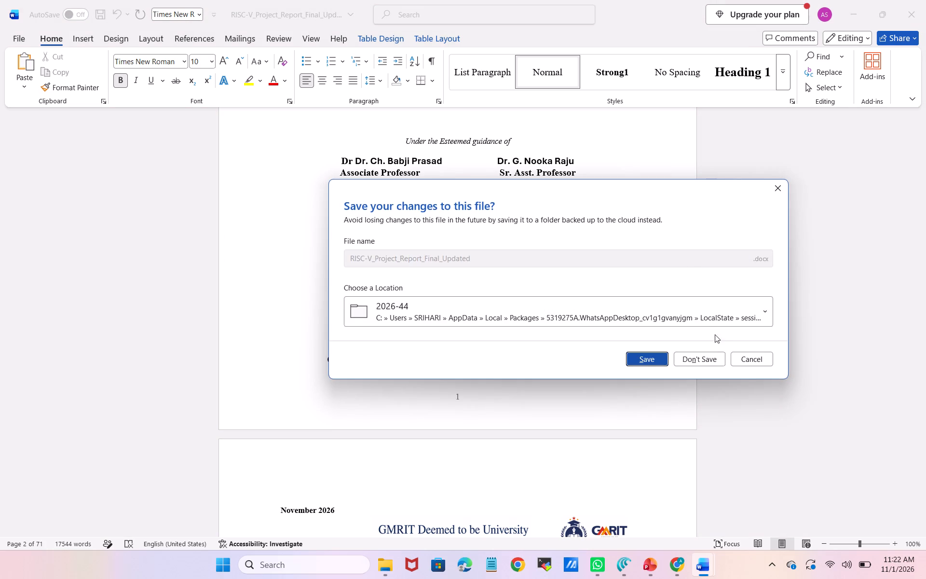
{"action": "left_click", "coordinate": [711, 352]}
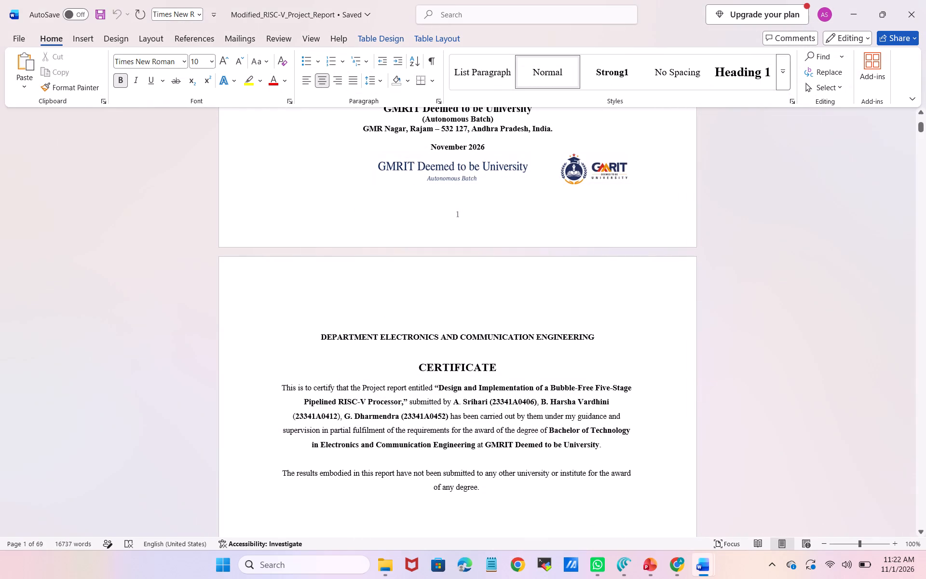